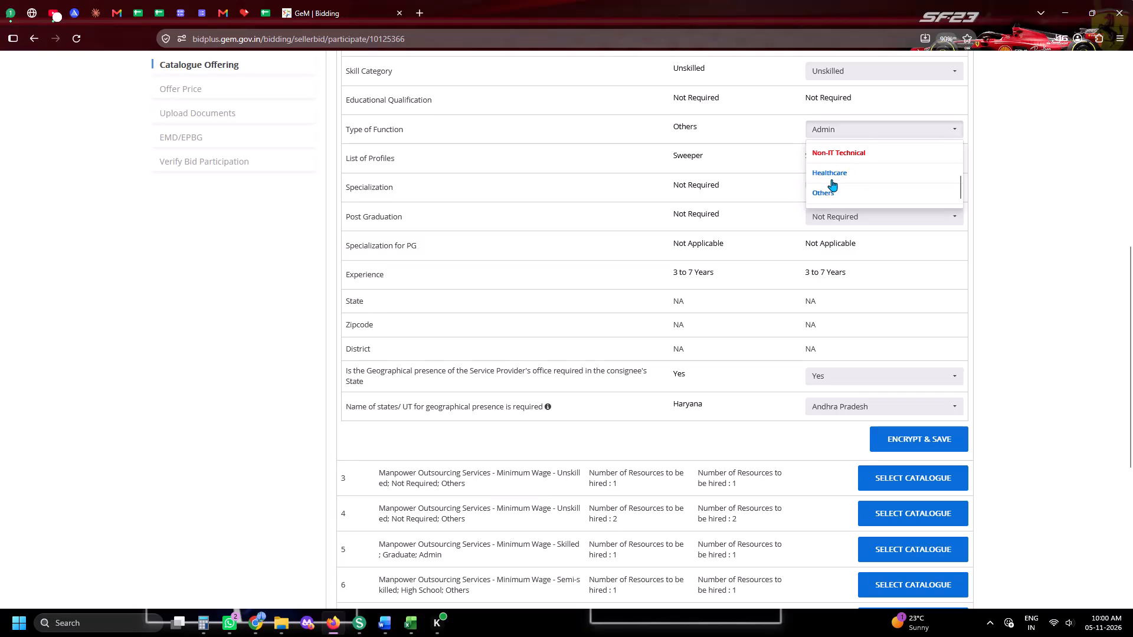
# Set the Type of Function to Others in the item 2 catalogue offering.
pyautogui.click(820, 190)
# Select only Haryana as the state for geographical presence and encrypt and save the item 2 catalogue offering.
pyautogui.scroll(-3, 731, 215)
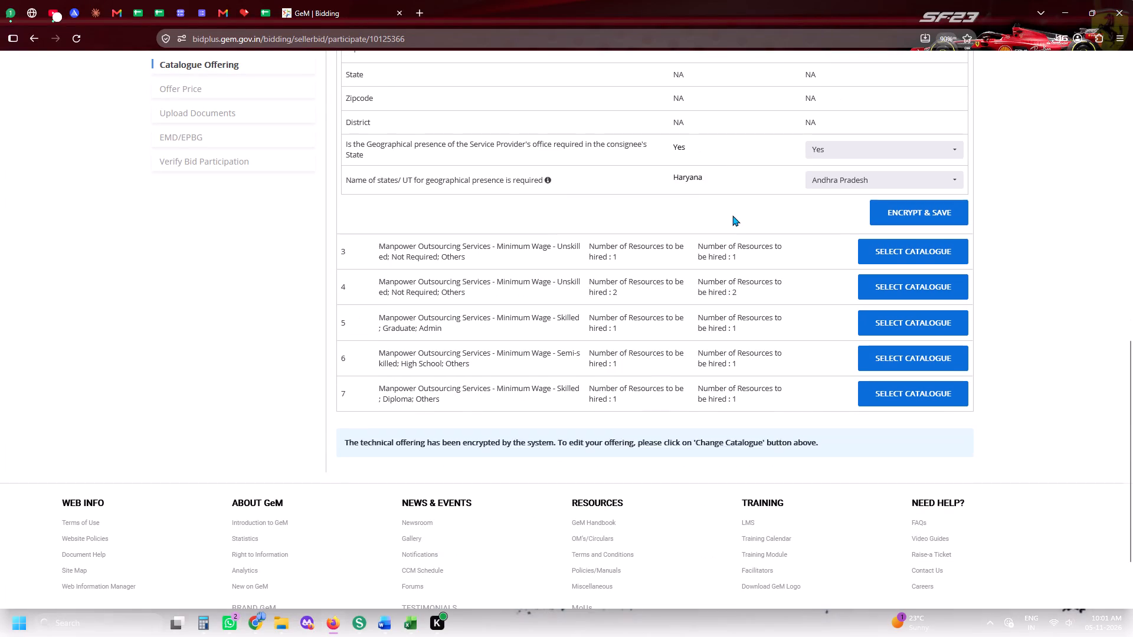
pyautogui.click(865, 178)
pyautogui.click(840, 198)
pyautogui.click(715, 199)
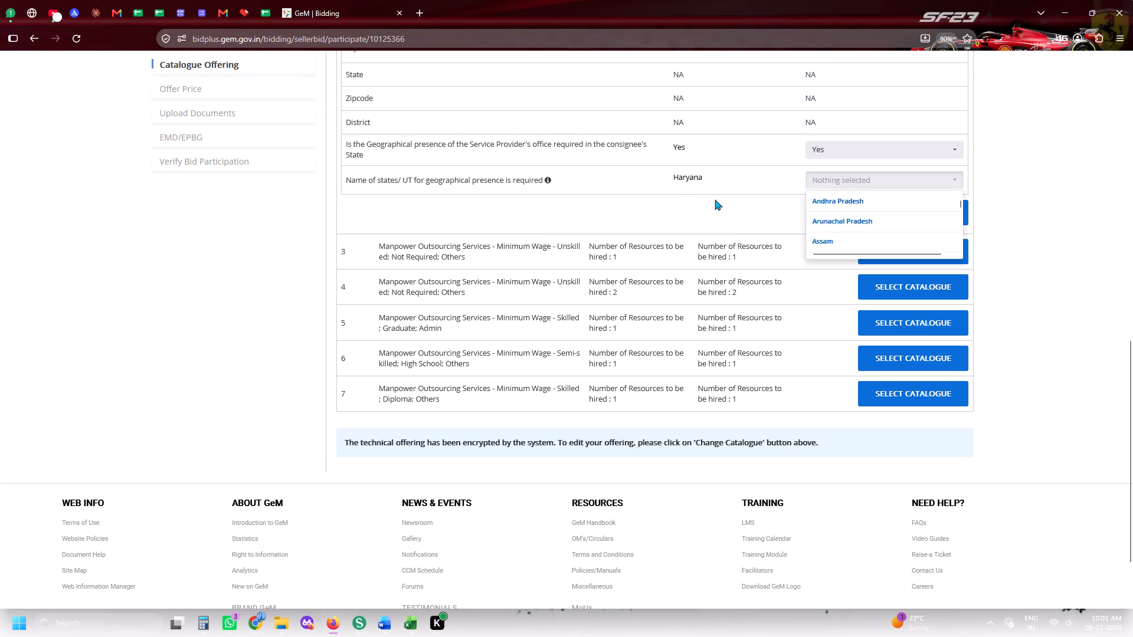
pyautogui.click(829, 185)
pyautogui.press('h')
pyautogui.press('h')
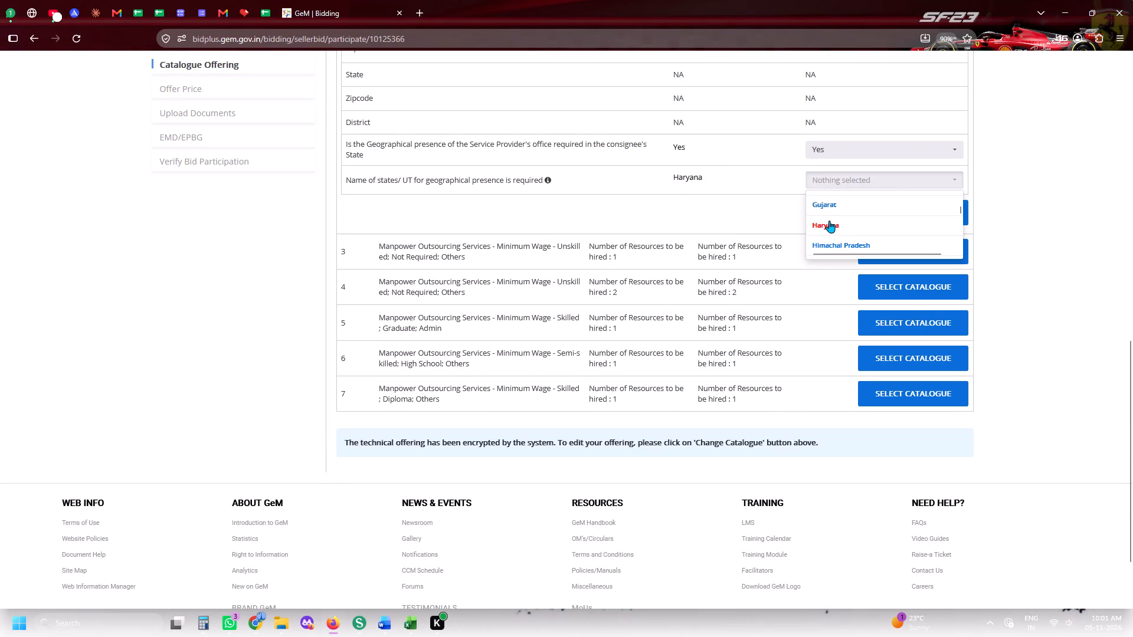
pyautogui.click(829, 221)
pyautogui.click(717, 205)
pyautogui.click(892, 210)
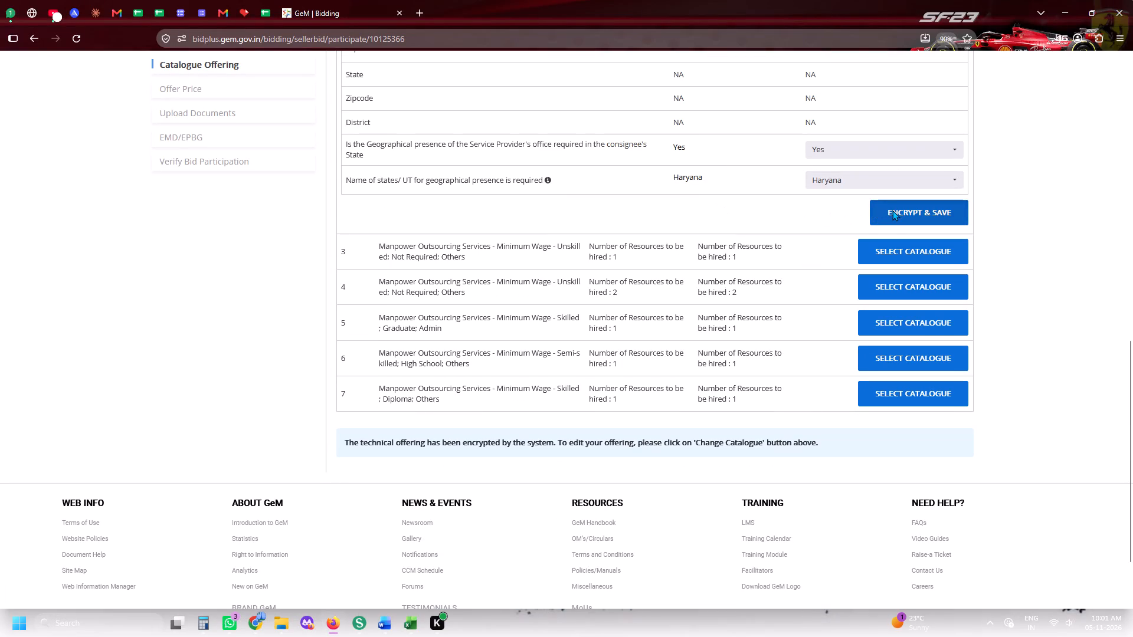
pyautogui.scroll(-5, 888, 229)
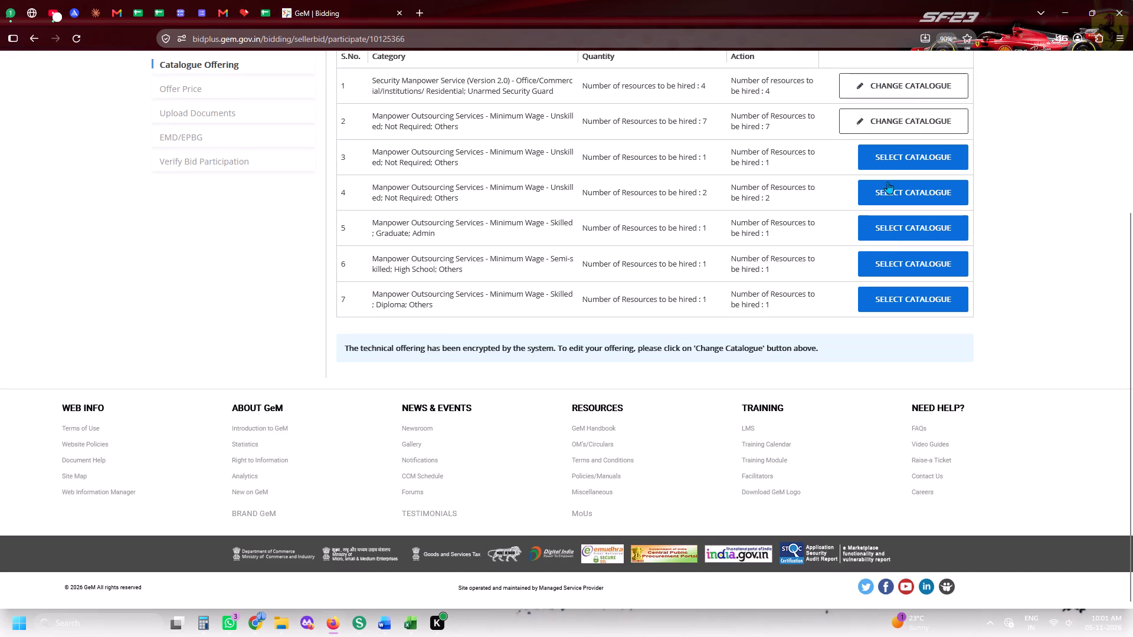
# Open the third catalogue item, the unskilled Attendant profile, and set its offered Type of Function to Others.
pyautogui.click(885, 155)
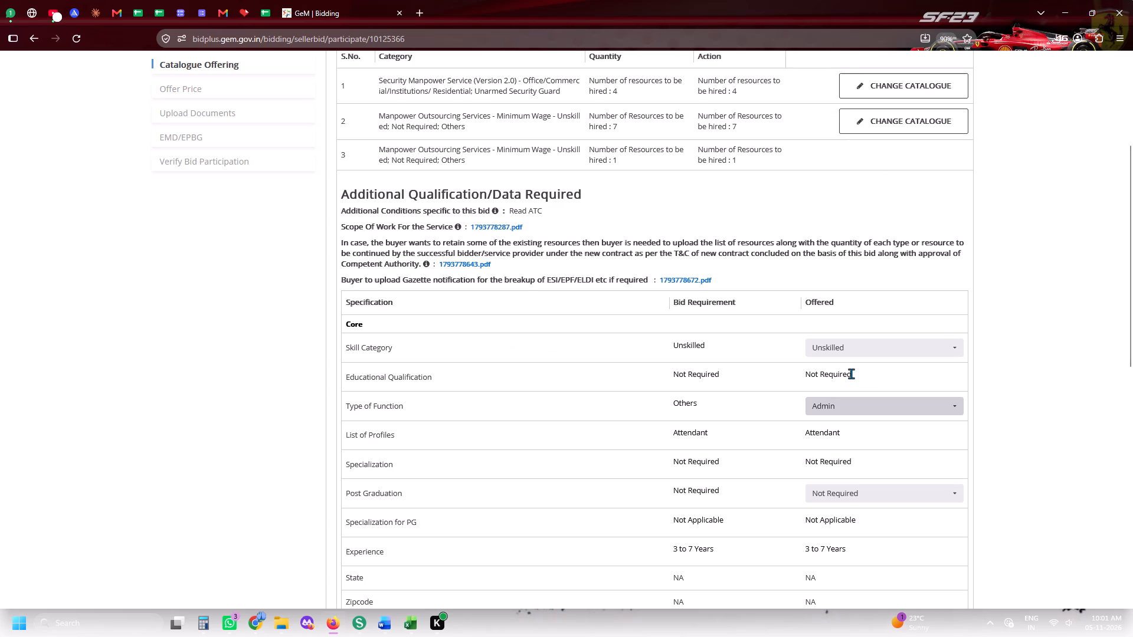
pyautogui.scroll(-3, 839, 378)
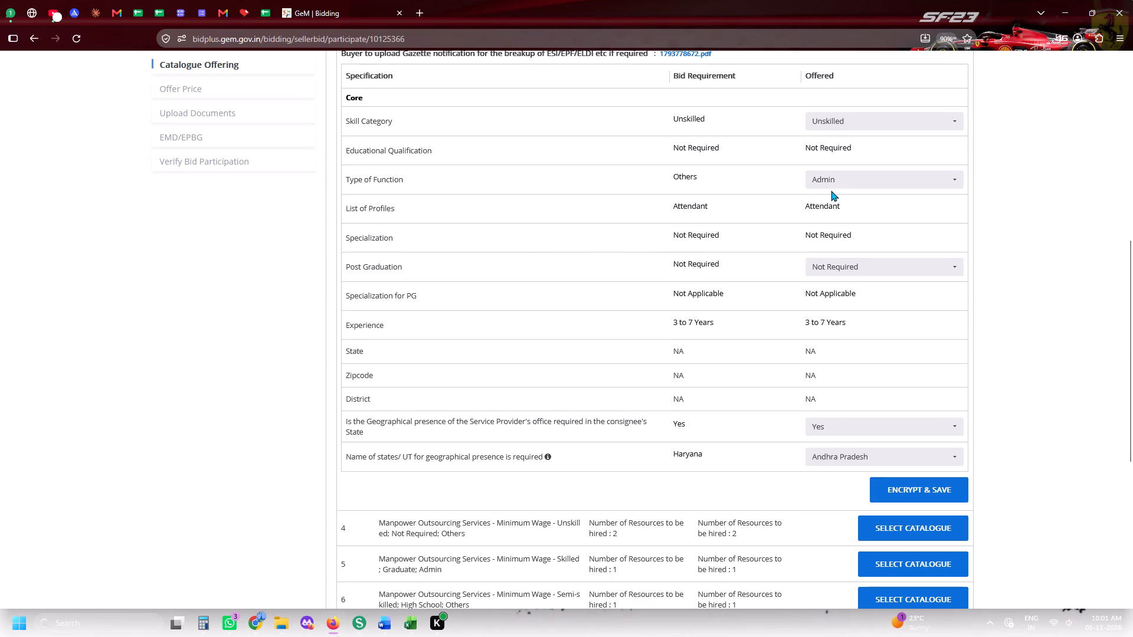
pyautogui.click(827, 183)
pyautogui.scroll(-5, 820, 231)
pyautogui.scroll(3, 902, 264)
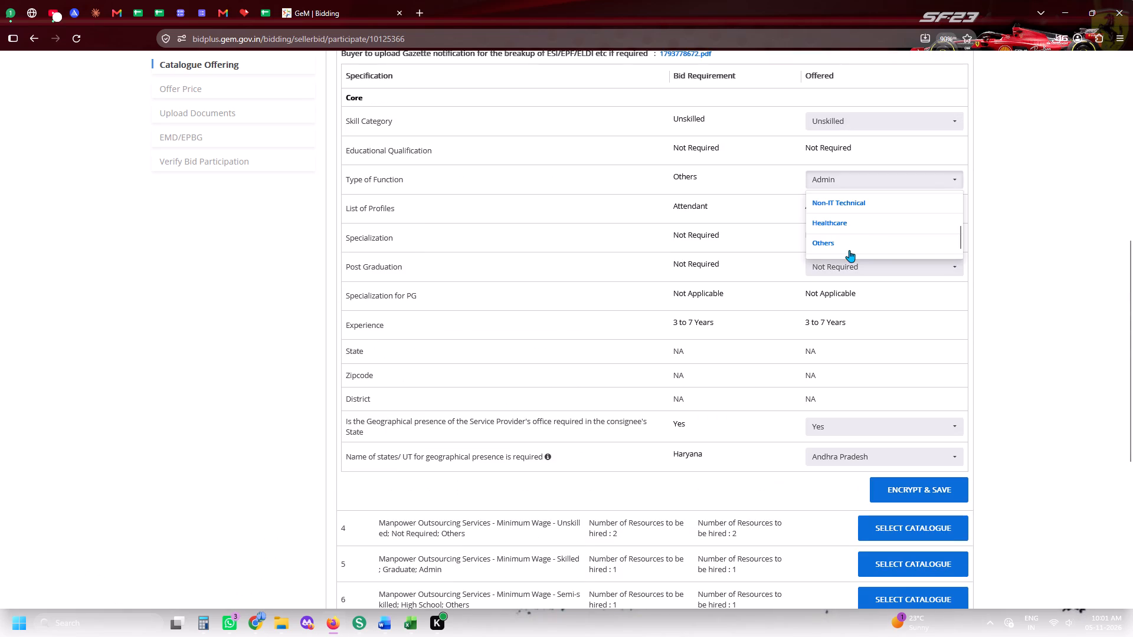
pyautogui.click(824, 245)
# Replace the Attendant item's state for geographical presence with Haryana, then encrypt and save the offering.
pyautogui.scroll(-3, 828, 249)
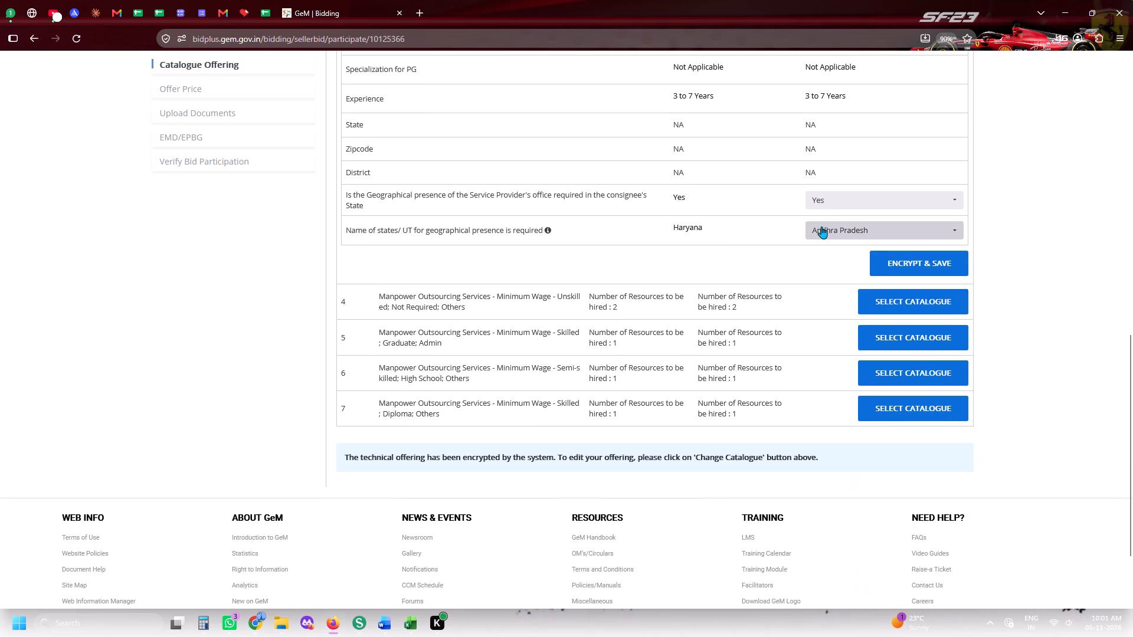
pyautogui.click(826, 229)
pyautogui.click(827, 244)
pyautogui.click(820, 231)
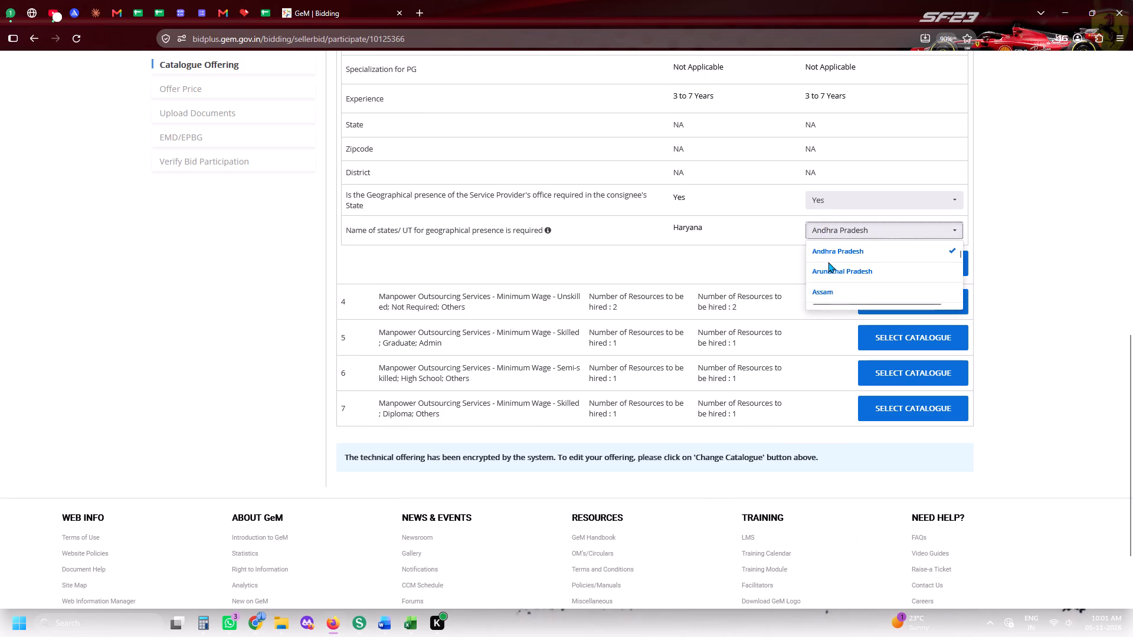
pyautogui.click(823, 255)
pyautogui.moveTo(777, 253); pyautogui.dragTo(782, 254)
pyautogui.click(834, 237)
pyautogui.press('h')
pyautogui.press('h')
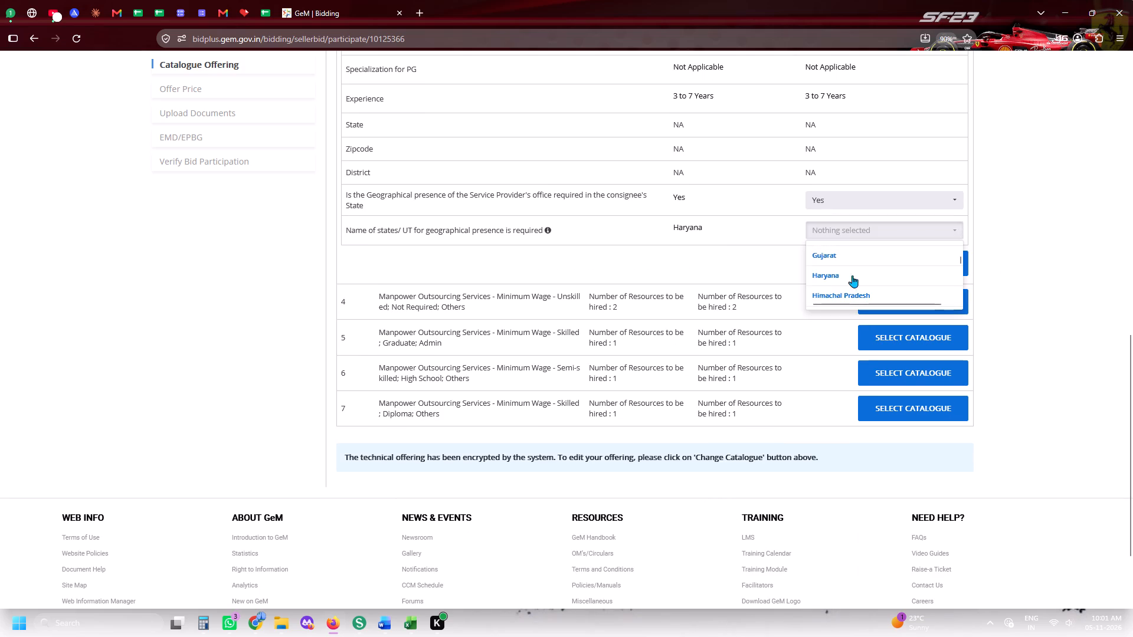
pyautogui.click(823, 273)
pyautogui.click(721, 256)
pyautogui.click(941, 278)
pyautogui.click(935, 273)
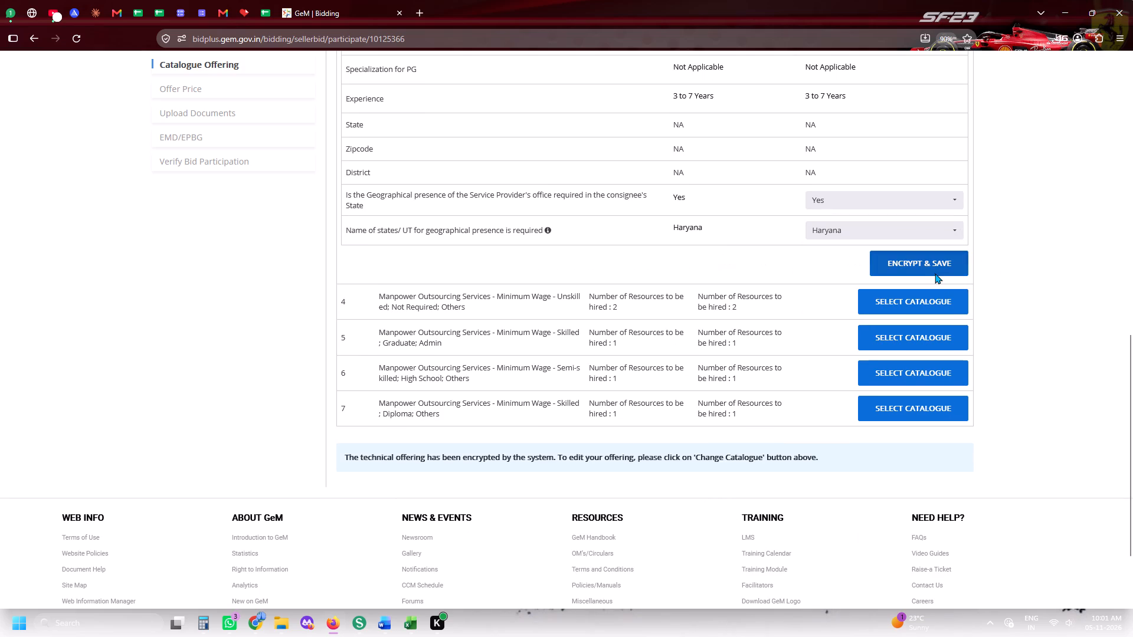
# Open the fourth catalogue item, the unskilled Mali/Gardner Helper profile, and set its offered Type of Function to Others.
pyautogui.scroll(-6, 787, 235)
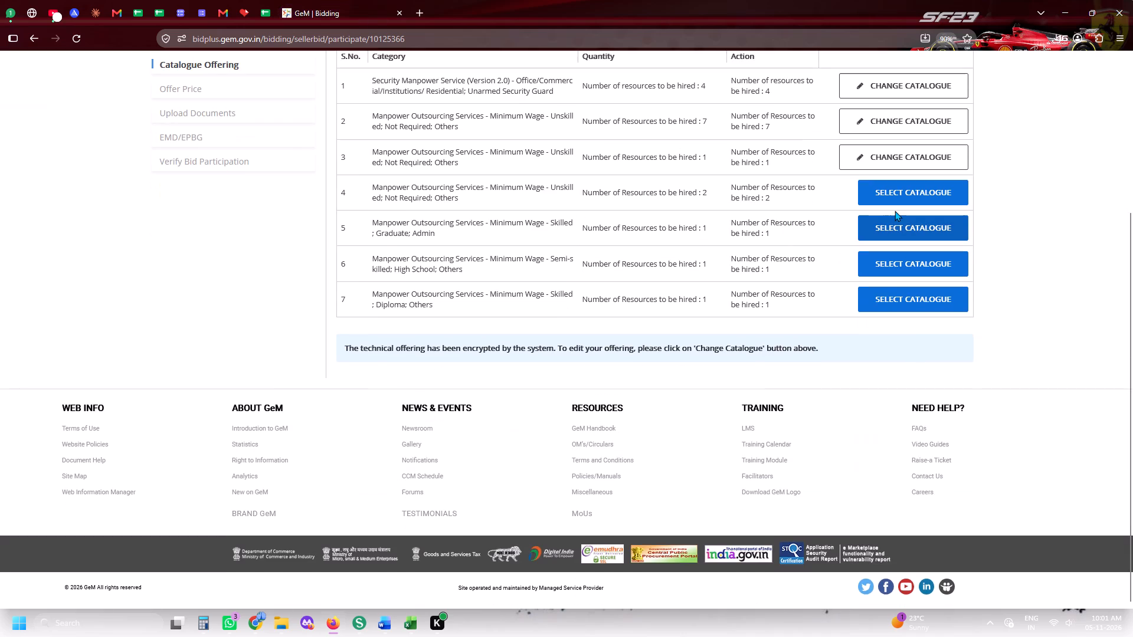
pyautogui.click(895, 196)
pyautogui.scroll(-8, 764, 234)
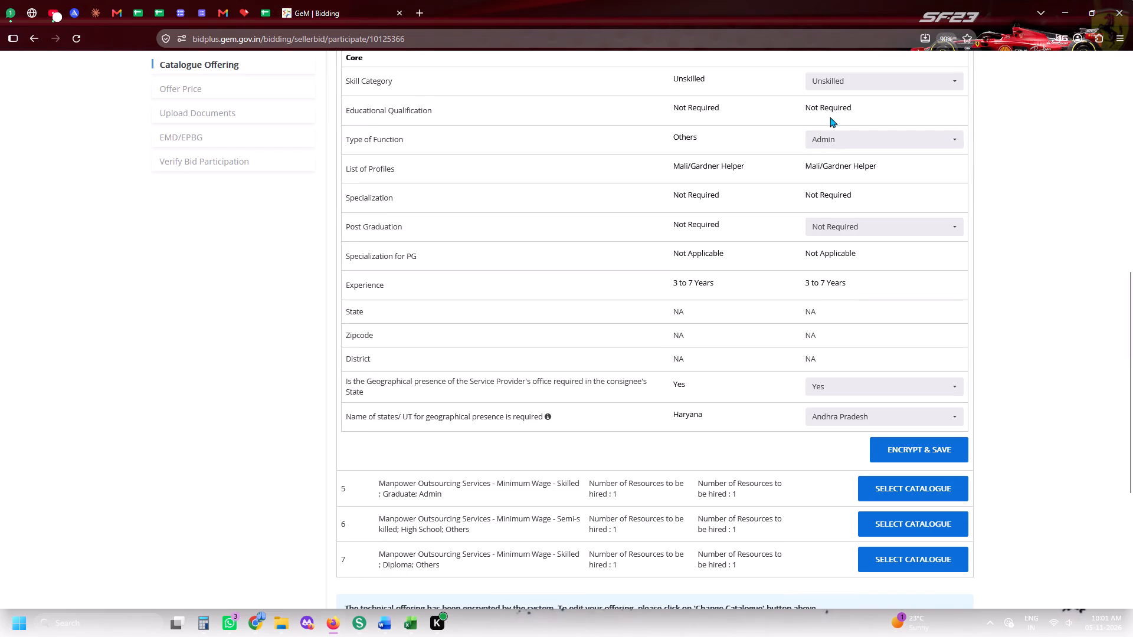
pyautogui.click(829, 87)
pyautogui.click(728, 156)
pyautogui.click(847, 141)
pyautogui.scroll(-4, 808, 214)
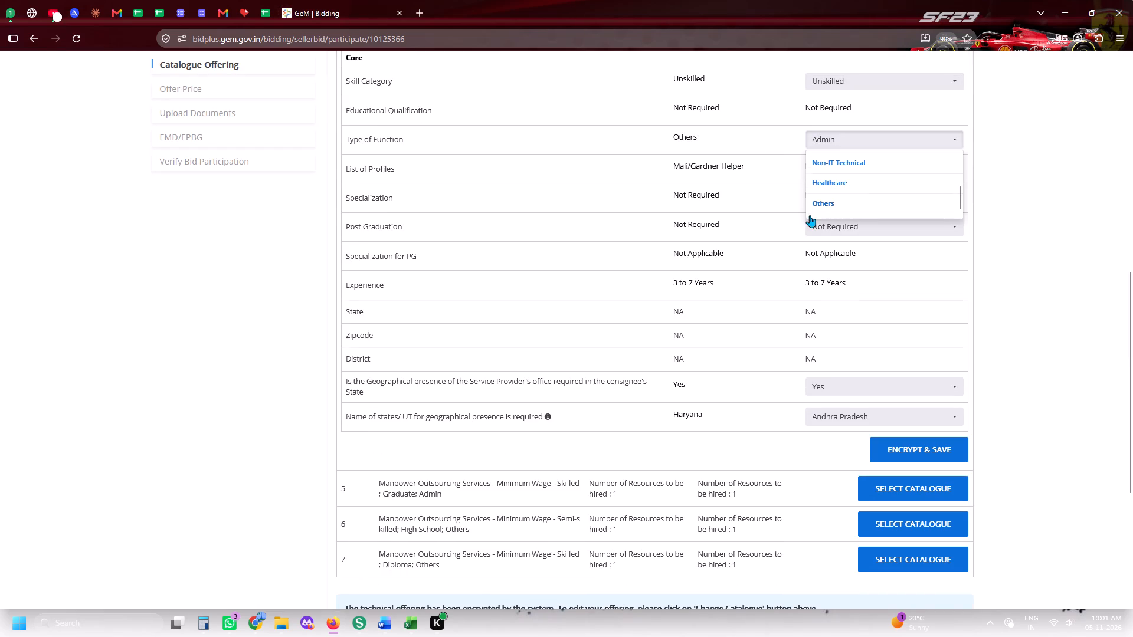
pyautogui.click(813, 207)
# Replace the Mali/Gardner Helper item's state for geographical presence with Haryana, then encrypt and save the offering.
pyautogui.scroll(-4, 813, 207)
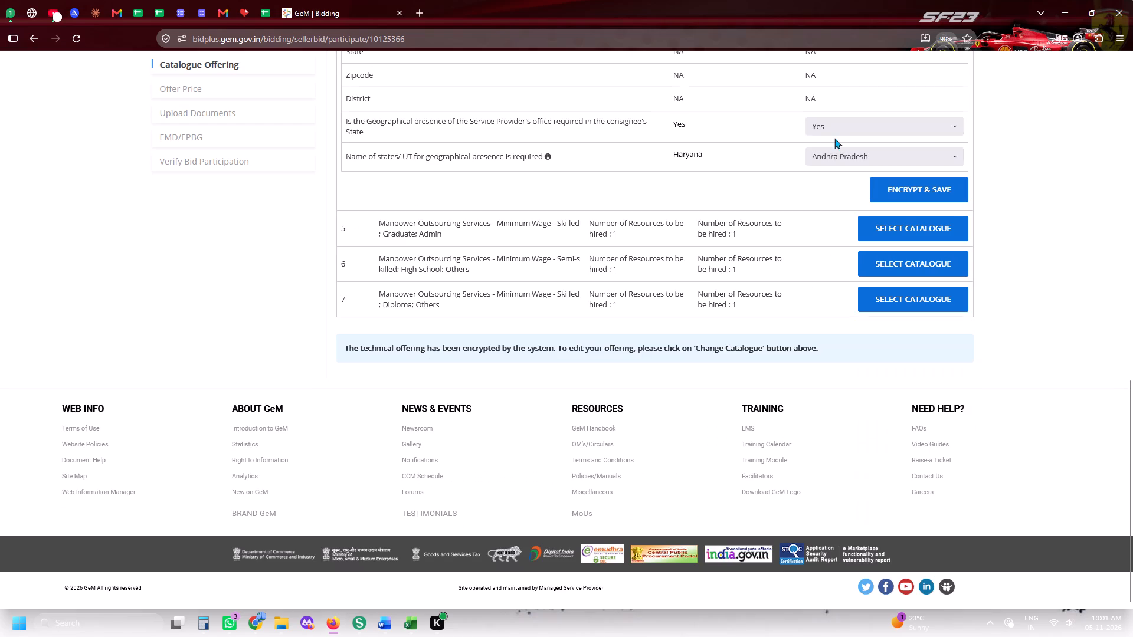
pyautogui.doubleClick(837, 152)
pyautogui.click(824, 156)
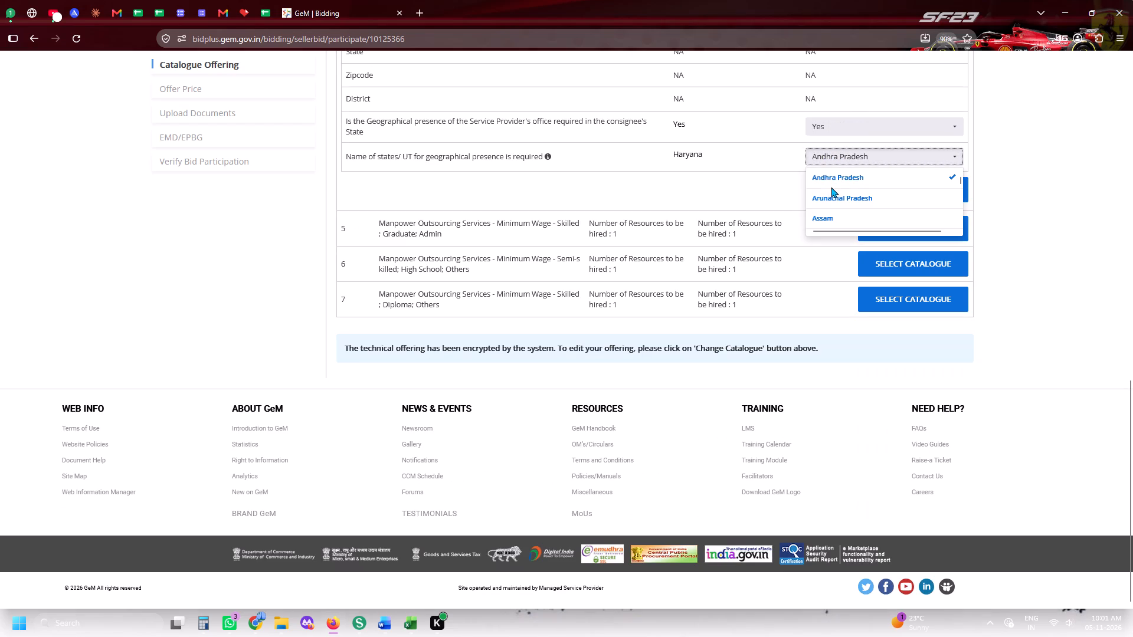
pyautogui.click(826, 180)
pyautogui.click(741, 173)
pyautogui.click(842, 142)
pyautogui.click(839, 156)
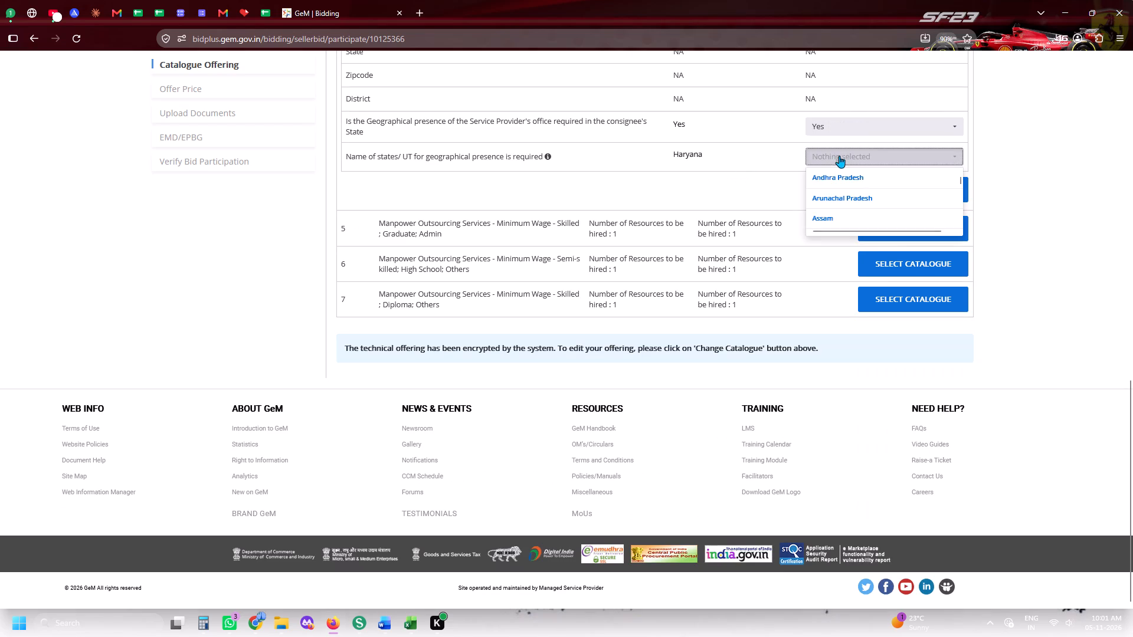
pyautogui.press('h')
pyautogui.press('h')
pyautogui.click(827, 205)
pyautogui.click(738, 199)
pyautogui.click(918, 189)
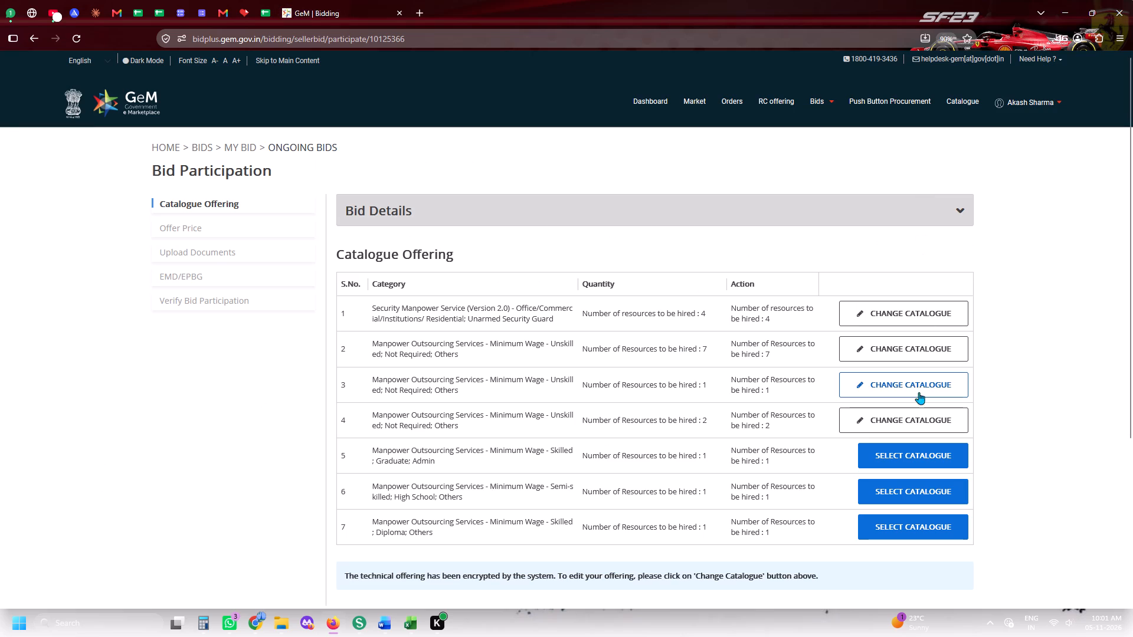
# Open the fifth catalogue item, the graduate Data Entry Operator profile, and set its offered Skill Category to Skilled.
pyautogui.click(899, 460)
pyautogui.scroll(-4, 789, 377)
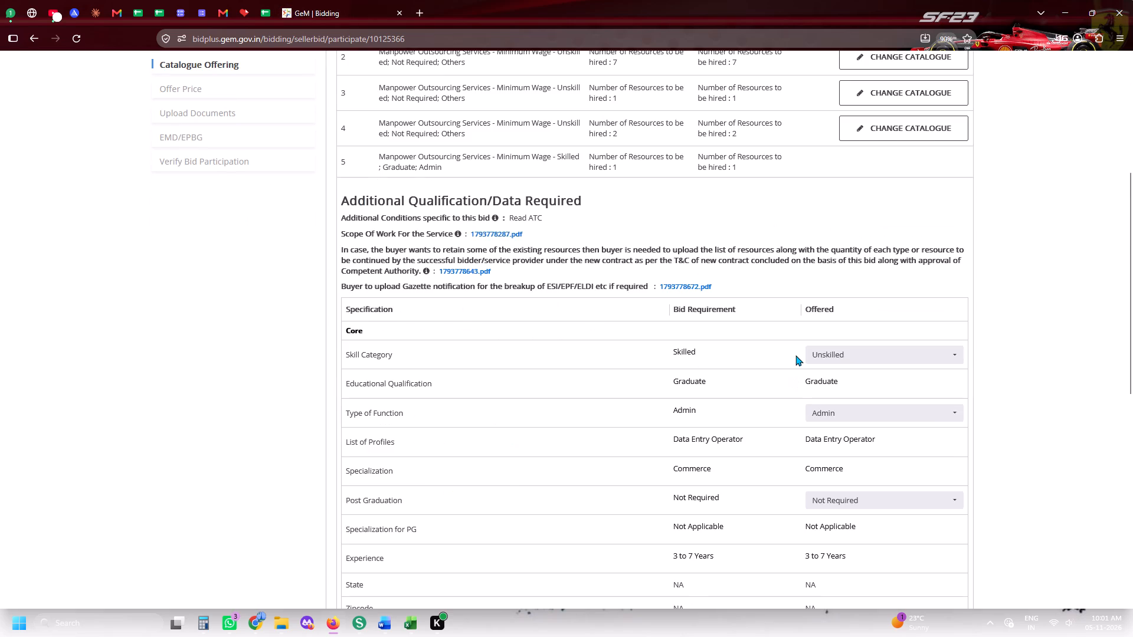
pyautogui.scroll(-2, 795, 355)
pyautogui.click(826, 177)
pyautogui.doubleClick(826, 236)
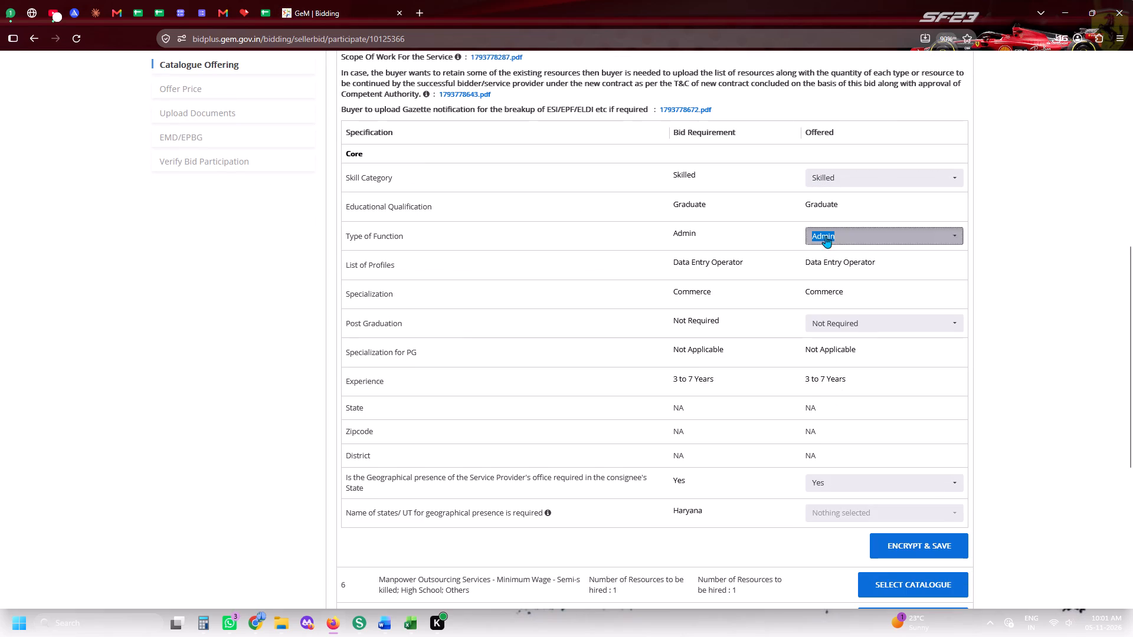
pyautogui.click(699, 320)
# Set the Data Entry Operator item's state for geographical presence to Haryana, then encrypt and save the offering.
pyautogui.scroll(-4, 782, 297)
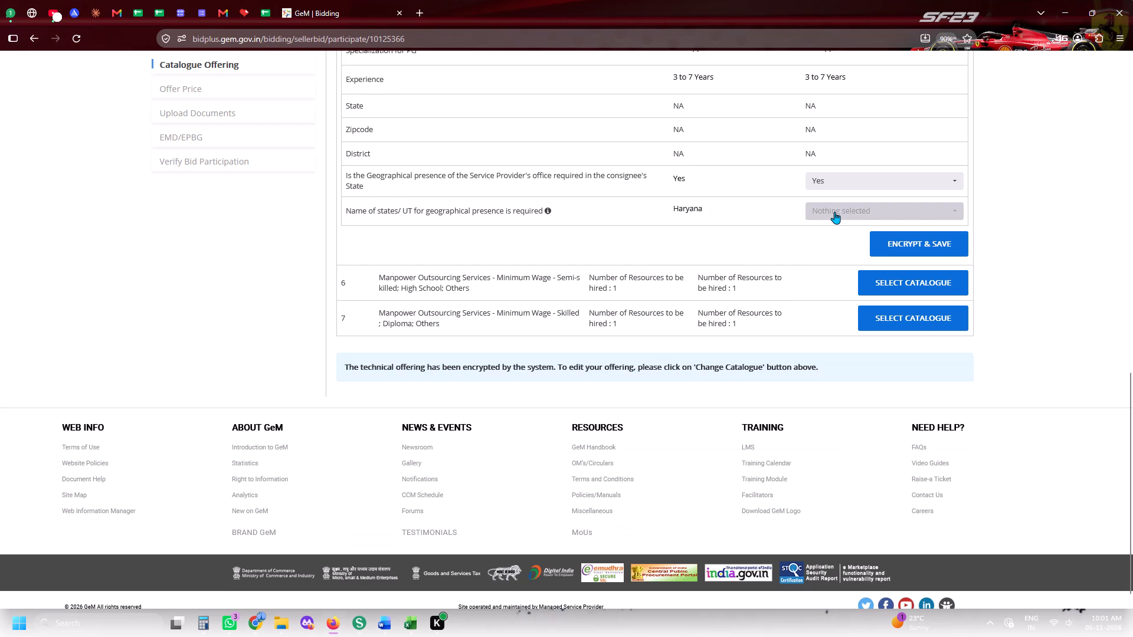
pyautogui.click(834, 212)
pyautogui.press('h')
pyautogui.press('h')
pyautogui.click(817, 267)
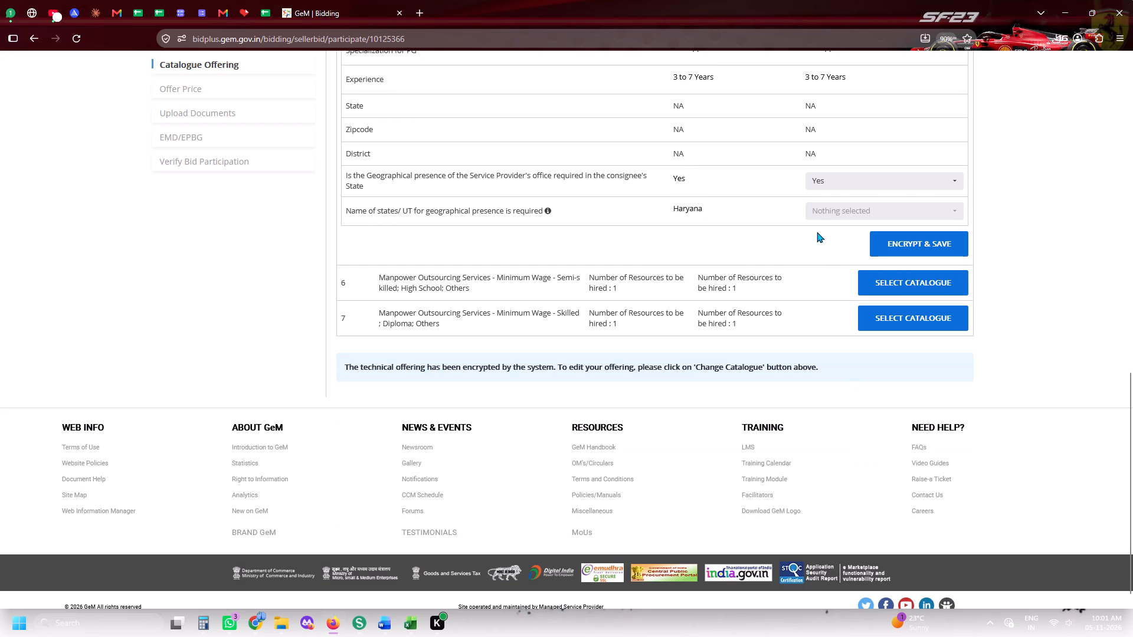
pyautogui.click(817, 214)
pyautogui.click(819, 252)
pyautogui.click(771, 255)
pyautogui.click(899, 245)
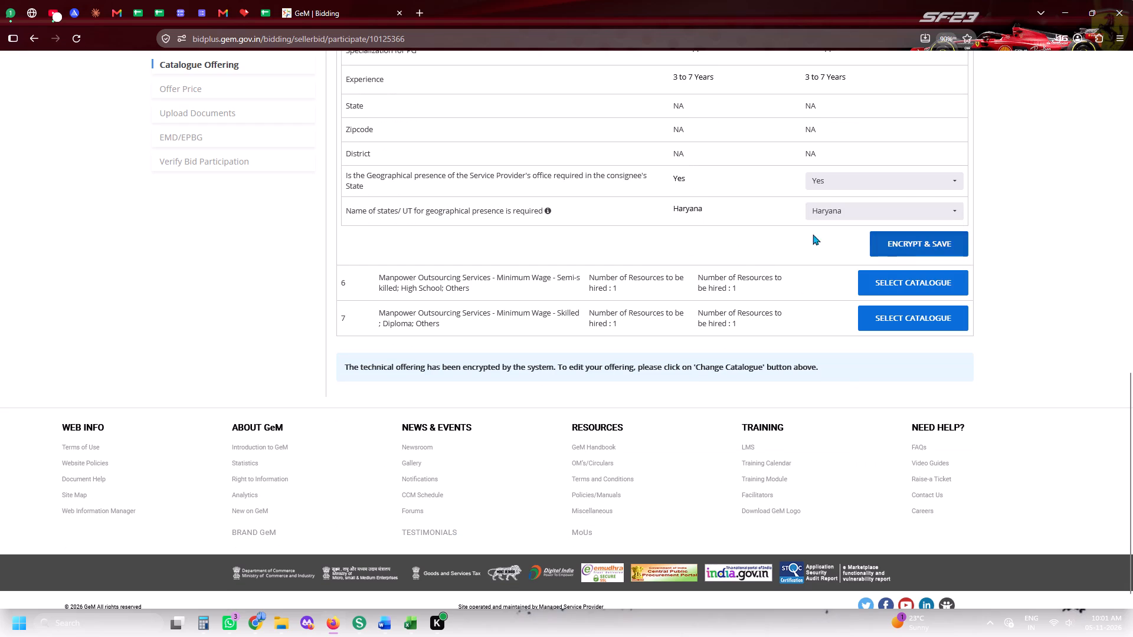
# Open the sixth catalogue item, the Plumber profile, and offer Skill Category Semi-skilled and Type of Function Others.
pyautogui.scroll(-5, 732, 239)
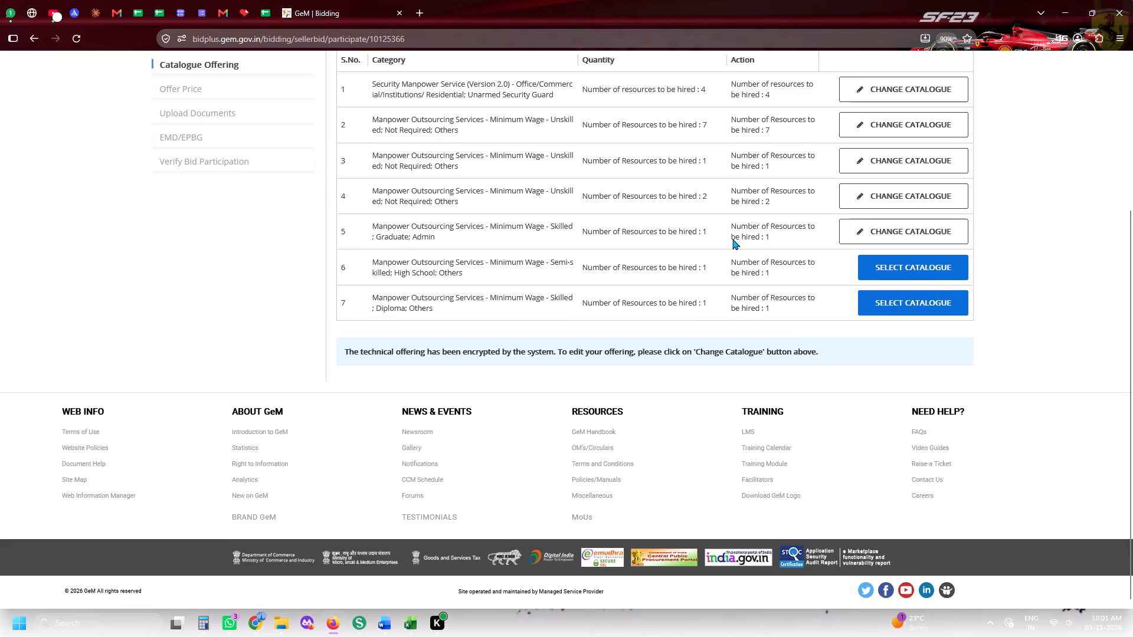
pyautogui.click(944, 277)
pyautogui.click(936, 262)
pyautogui.scroll(-2, 769, 324)
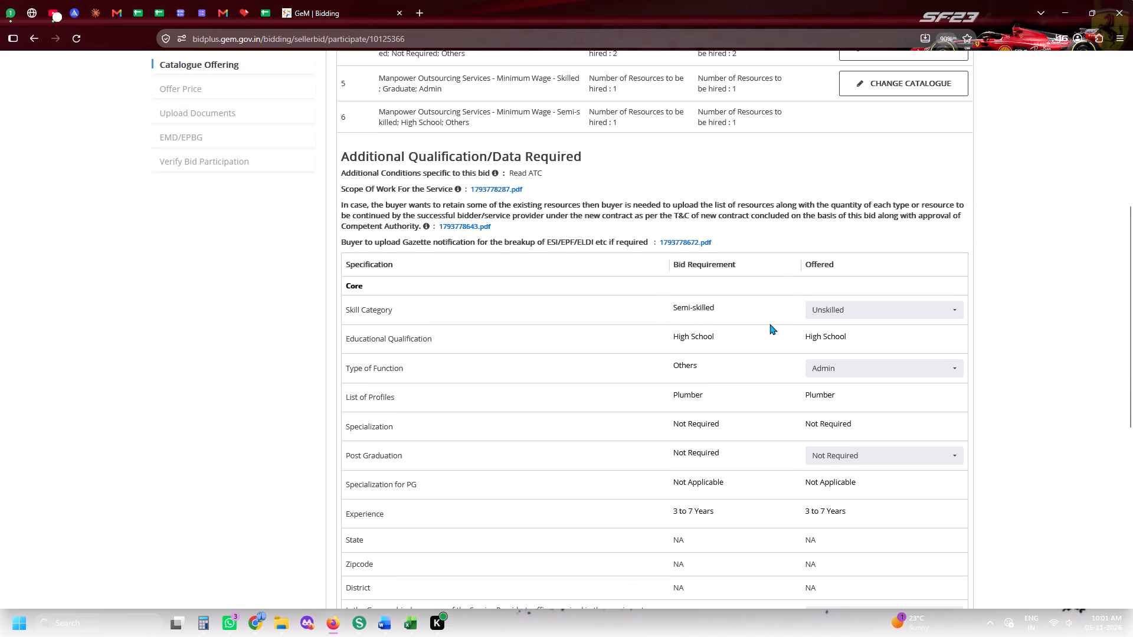
pyautogui.click(824, 308)
pyautogui.click(832, 343)
pyautogui.click(830, 351)
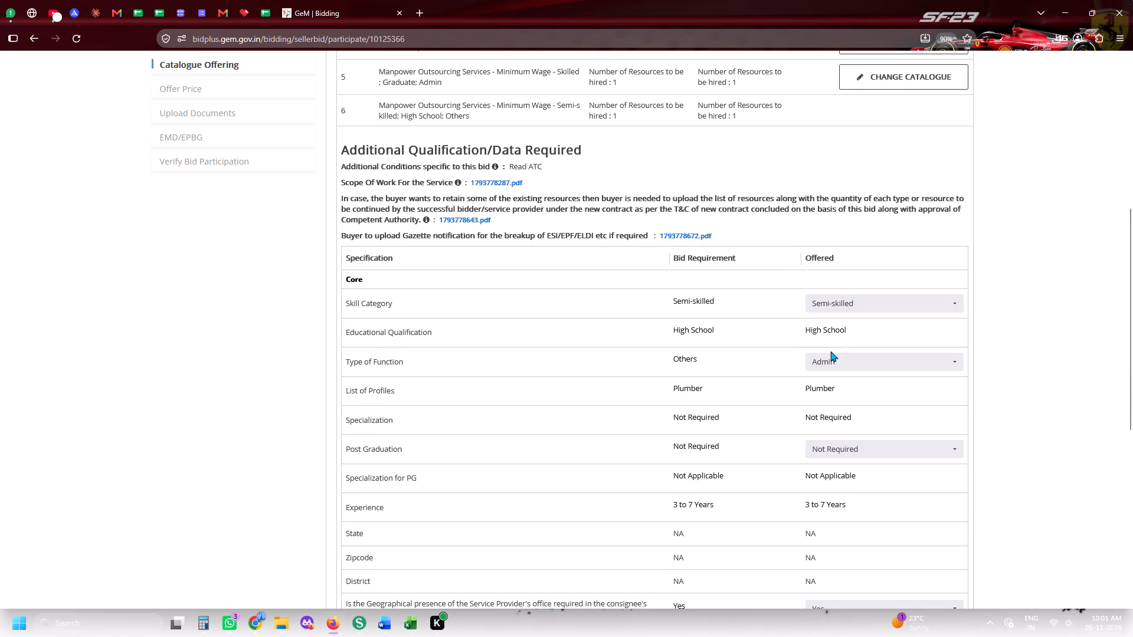
pyautogui.click(830, 360)
pyautogui.scroll(-6, 826, 327)
pyautogui.click(814, 334)
# Set the Plumber item's state for geographical presence to Haryana, then encrypt and save the offering.
pyautogui.scroll(-4, 814, 334)
pyautogui.click(843, 334)
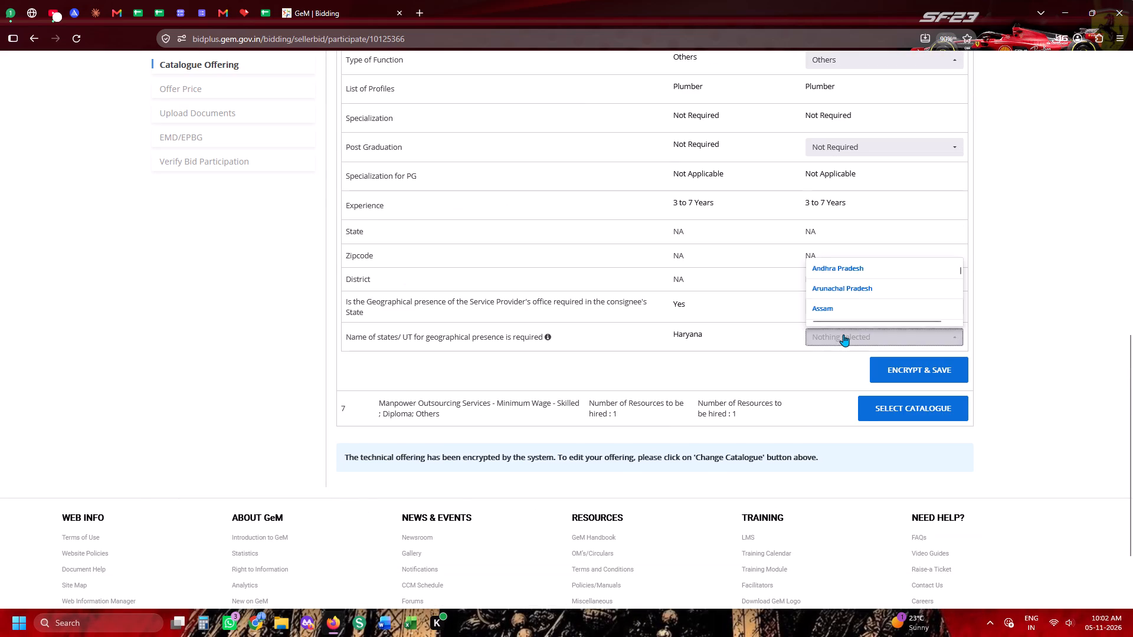
pyautogui.press('h')
pyautogui.click(818, 290)
pyautogui.click(746, 296)
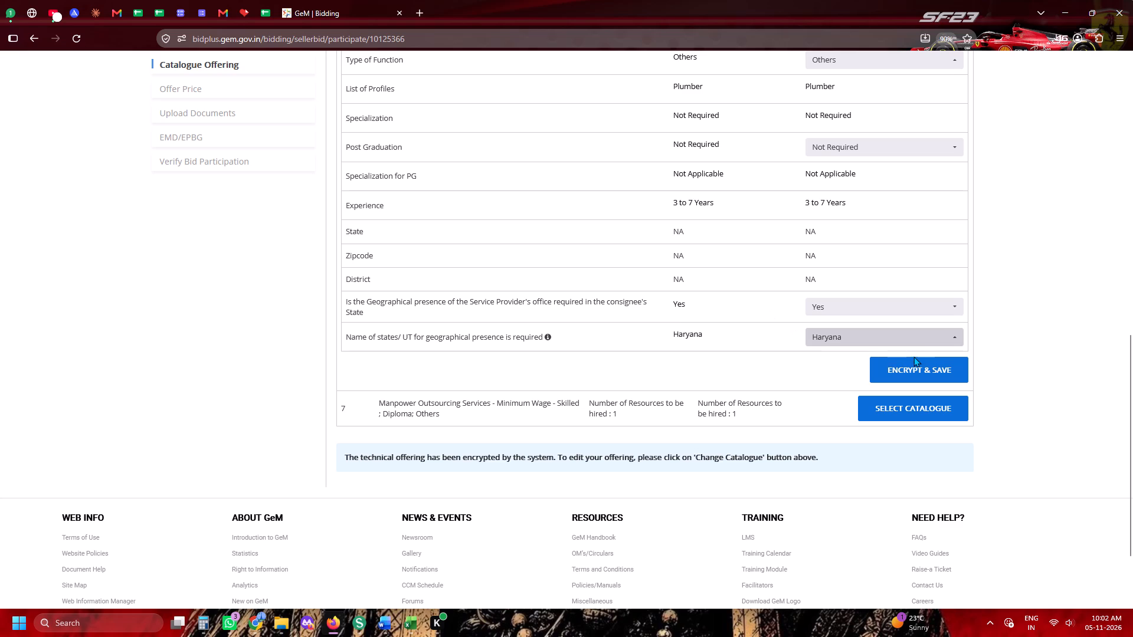
pyautogui.click(917, 379)
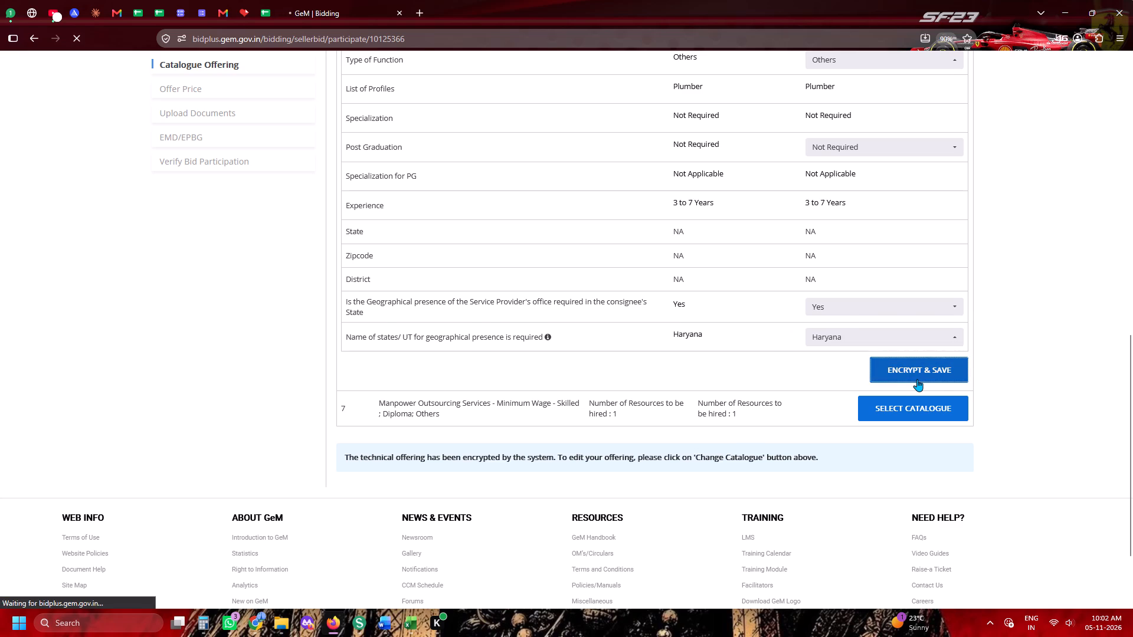
# Open the seventh catalogue item, the Electrician profile, and offer Skill Category Skilled and Type of Function Others.
pyautogui.scroll(-3, 917, 379)
pyautogui.click(898, 311)
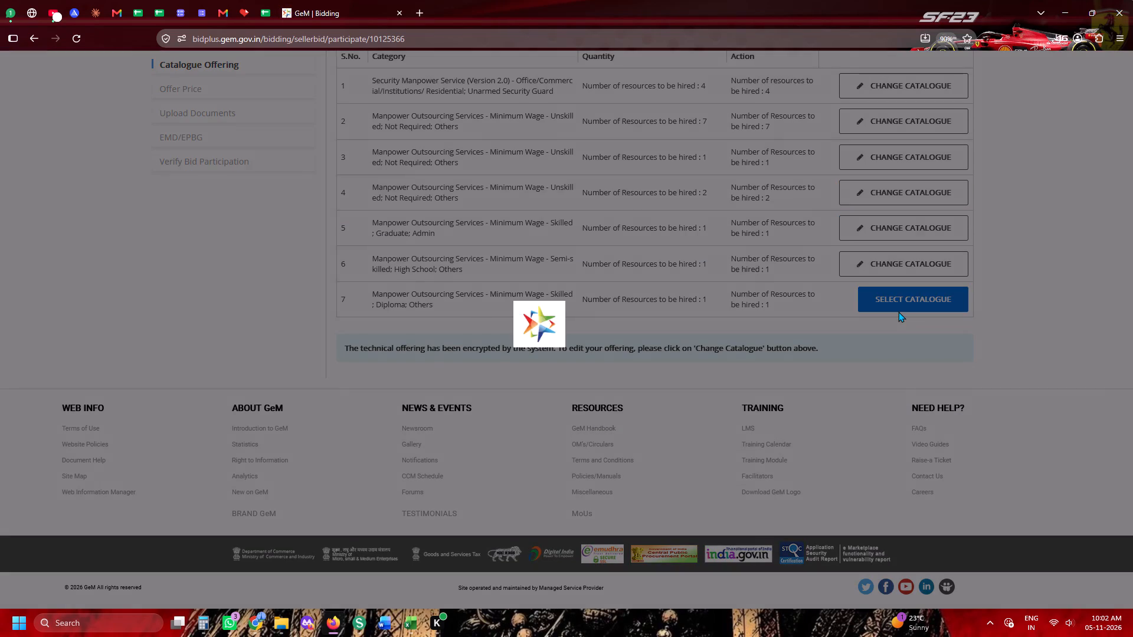
pyautogui.scroll(-4, 898, 311)
pyautogui.click(834, 188)
pyautogui.doubleClick(818, 245)
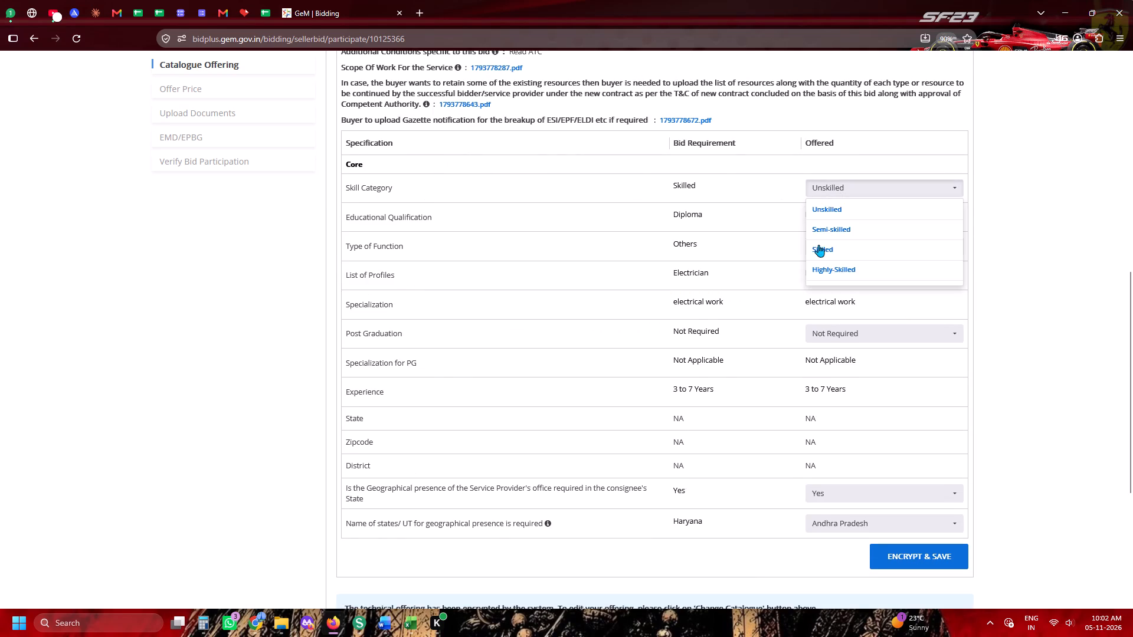
pyautogui.scroll(-4, 823, 278)
pyautogui.click(822, 306)
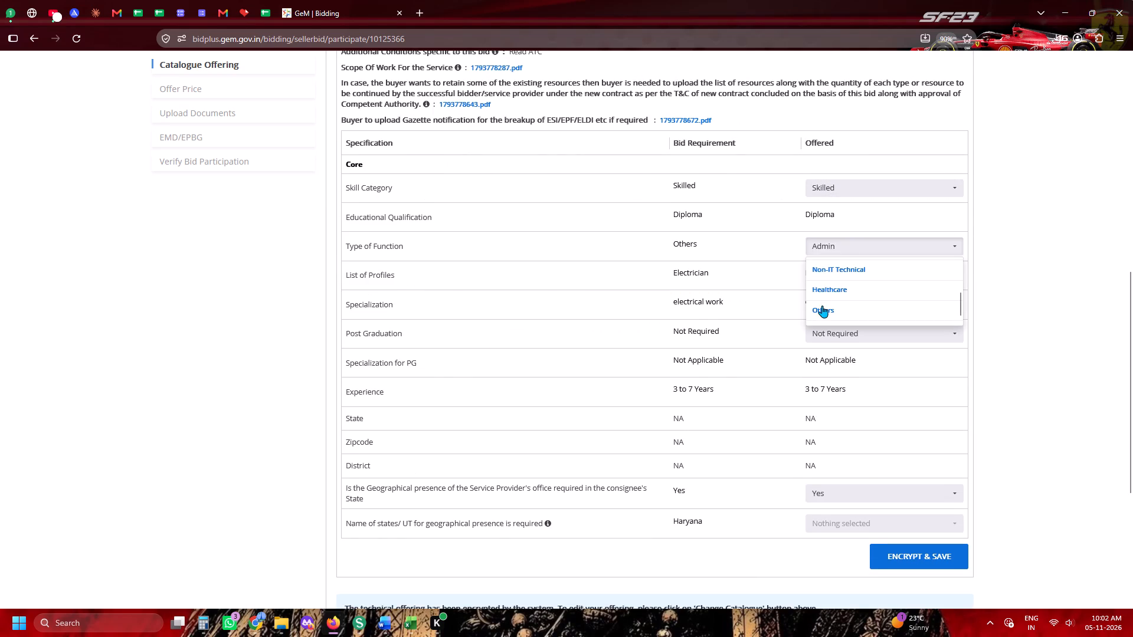
# Set the Electrician item's state for geographical presence to Haryana, then encrypt and save the offering.
pyautogui.scroll(-5, 821, 306)
pyautogui.click(819, 270)
pyautogui.press('h')
pyautogui.press('h')
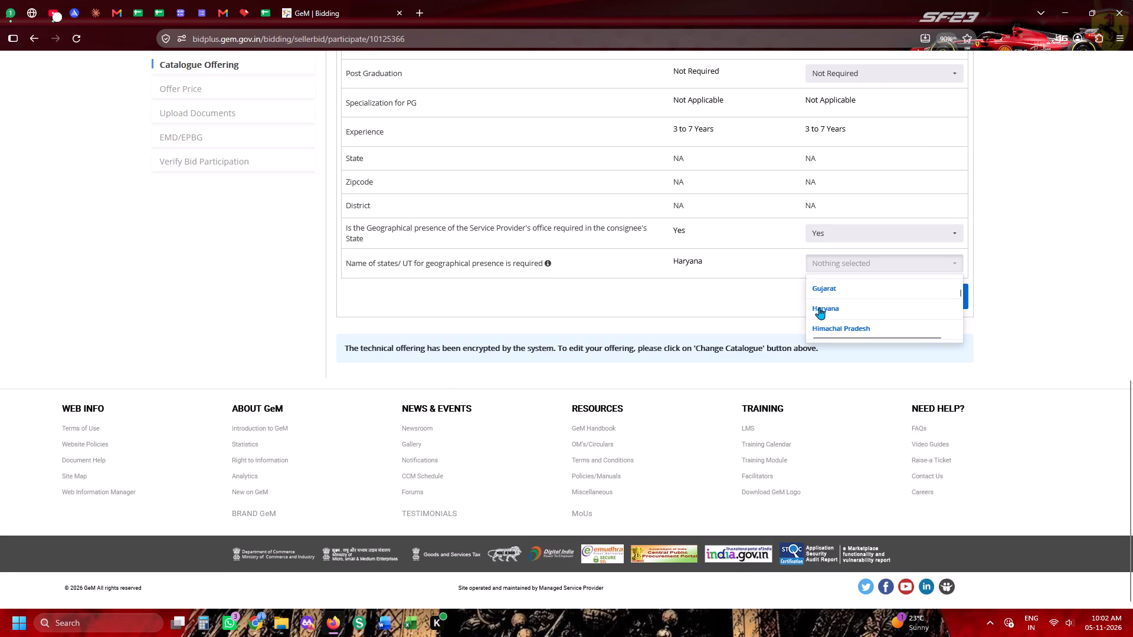
pyautogui.click(819, 314)
pyautogui.click(785, 304)
pyautogui.click(889, 296)
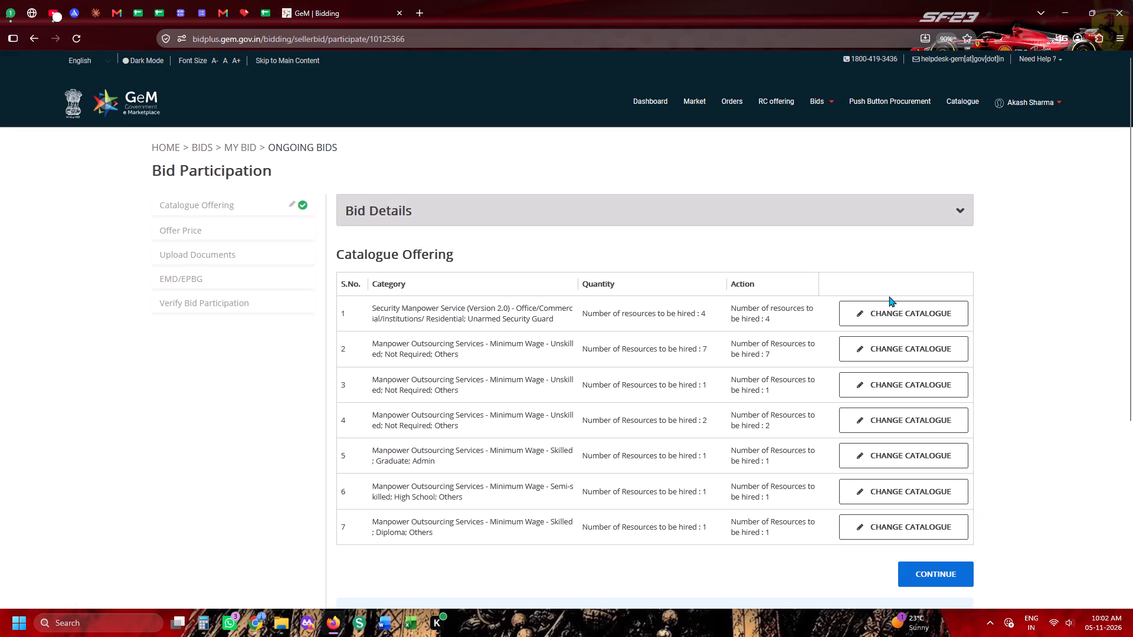
# Finish the catalogue offering stage and continue to the Offer Price stage.
pyautogui.scroll(-4, 889, 296)
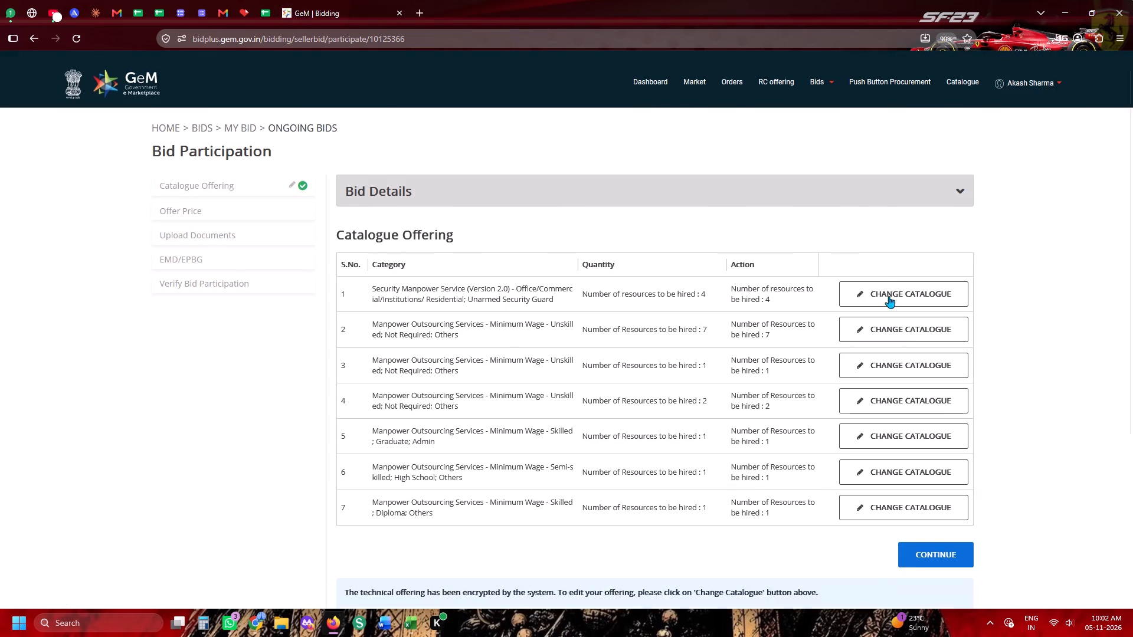
pyautogui.scroll(-1, 889, 296)
pyautogui.click(903, 300)
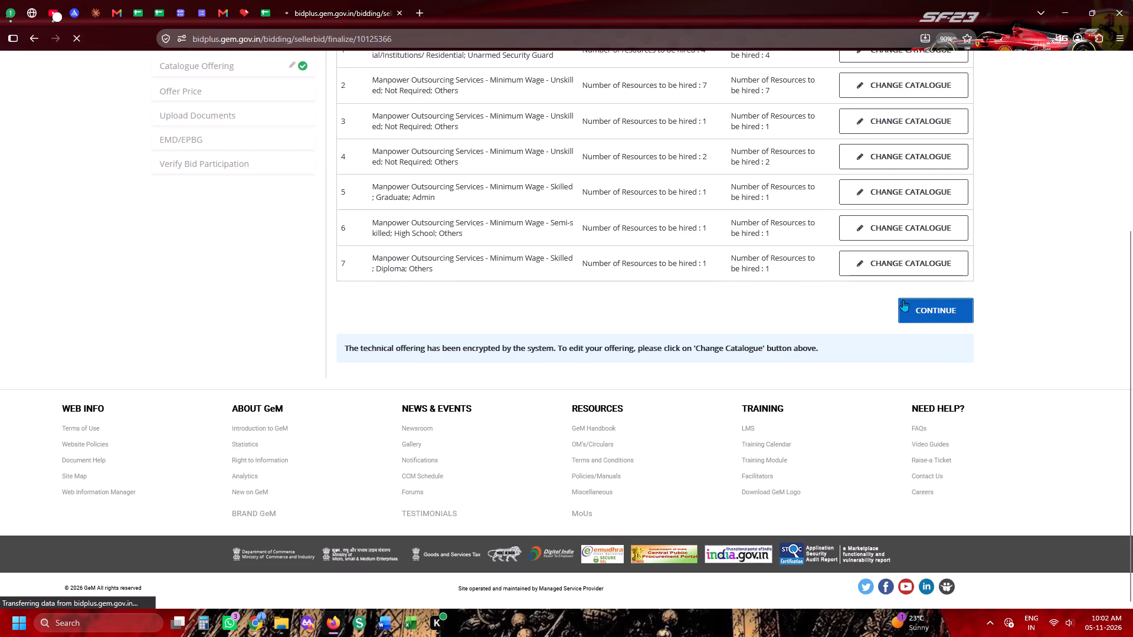
# Enter an offer price of 3.85 percent service charge for each of the seven manpower items.
pyautogui.write('3.')
pyautogui.press('8')
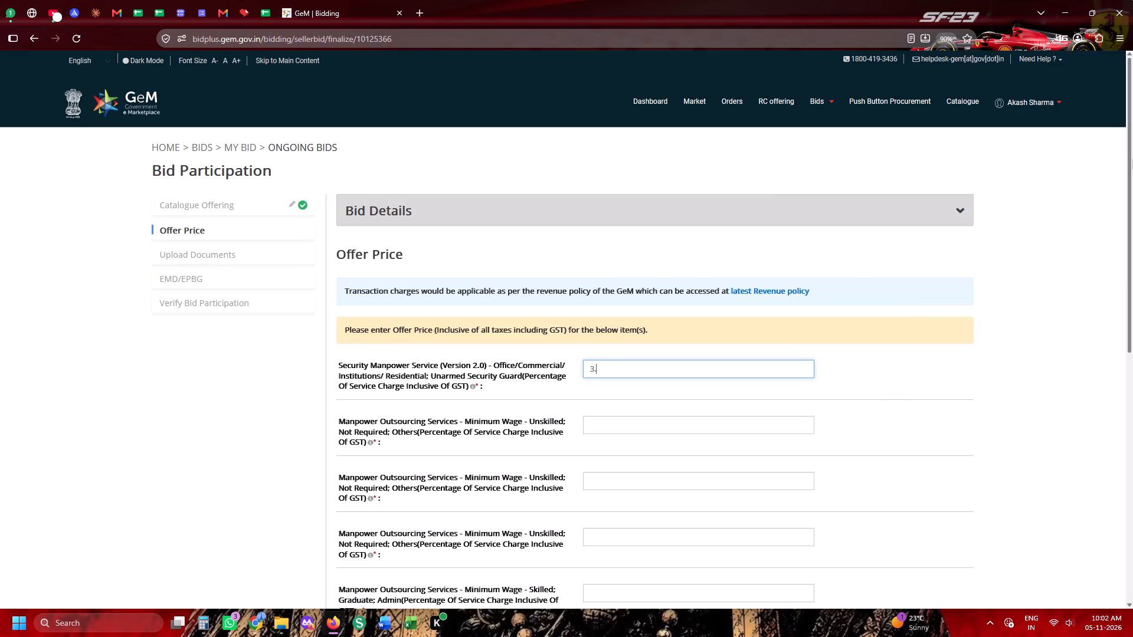
pyautogui.press('5')
pyautogui.press('Tab')
pyautogui.write('3.85')
pyautogui.press('Tab')
pyautogui.write('3.')
pyautogui.press('8')
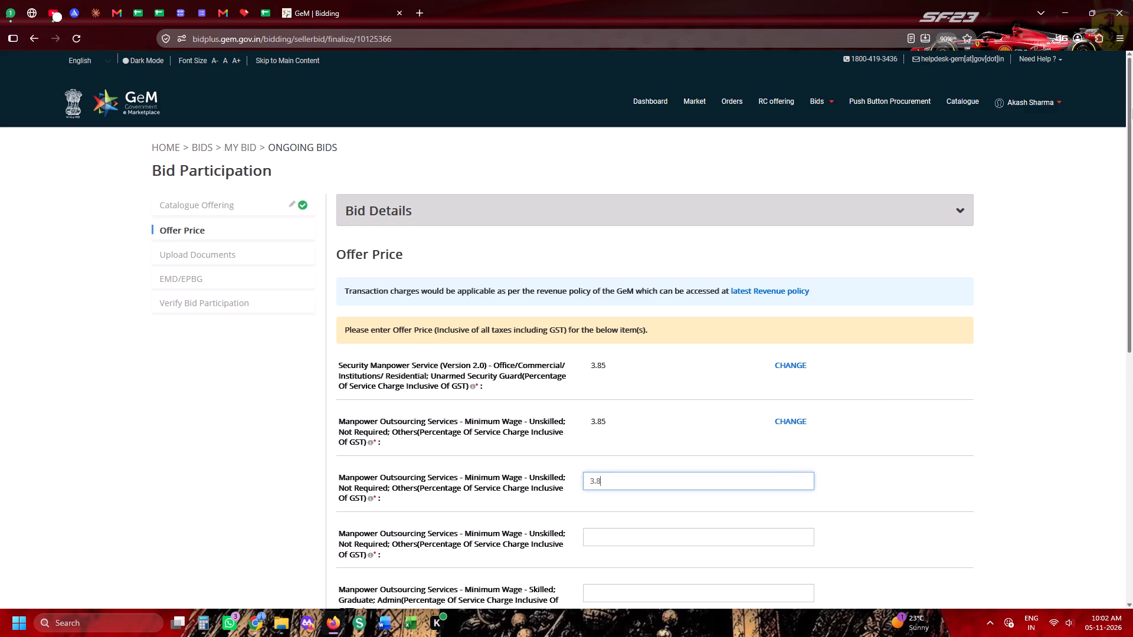
pyautogui.press('5')
pyautogui.press('Tab')
pyautogui.write('3.85')
pyautogui.press('Tab')
pyautogui.write('3.85')
pyautogui.press('Tab')
pyautogui.write('3.85')
pyautogui.press('Tab')
pyautogui.write('3.85')
pyautogui.press('Tab')
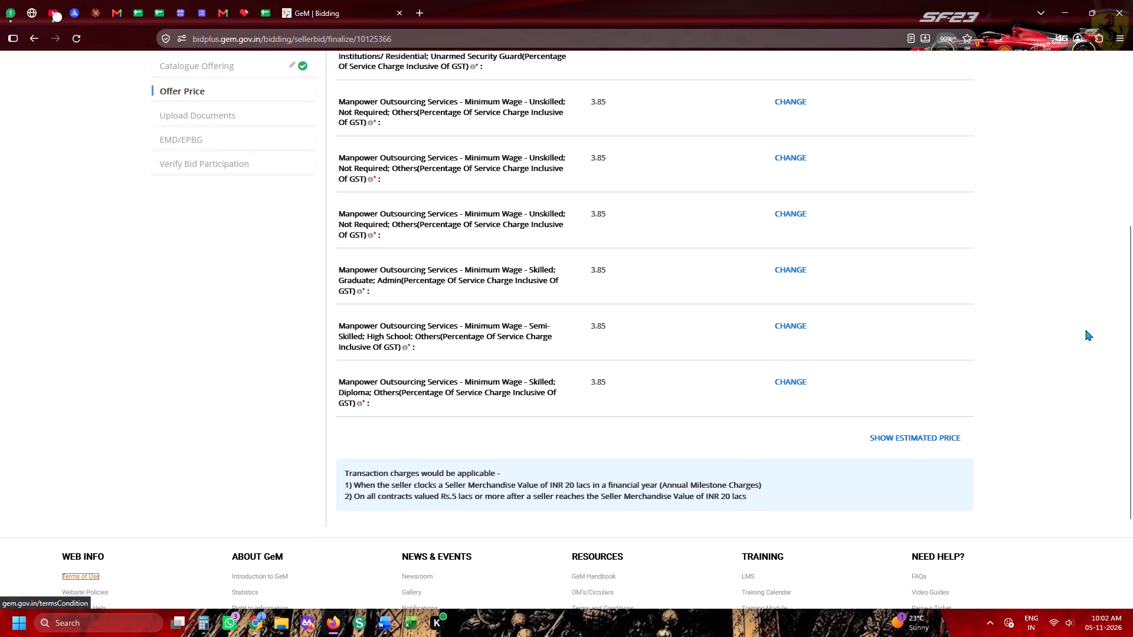
# Show the estimated price breakdown for the bid and copy the Total Offer Price amount.
pyautogui.click(943, 447)
pyautogui.scroll(-13, 800, 412)
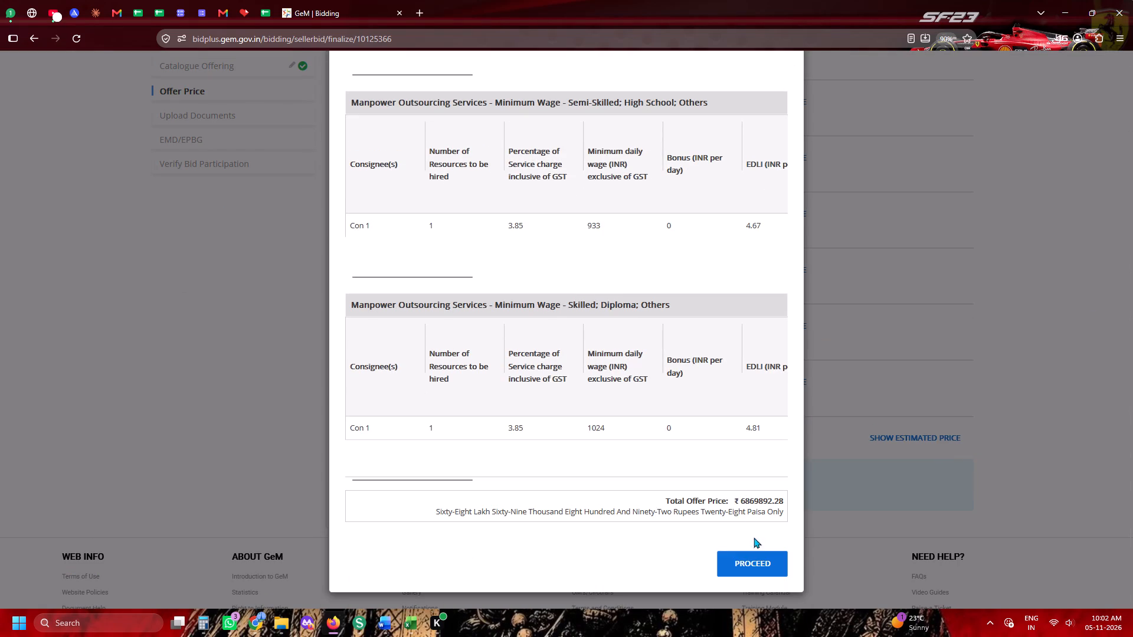
pyautogui.click(757, 556)
pyautogui.click(896, 439)
pyautogui.scroll(-8, 669, 463)
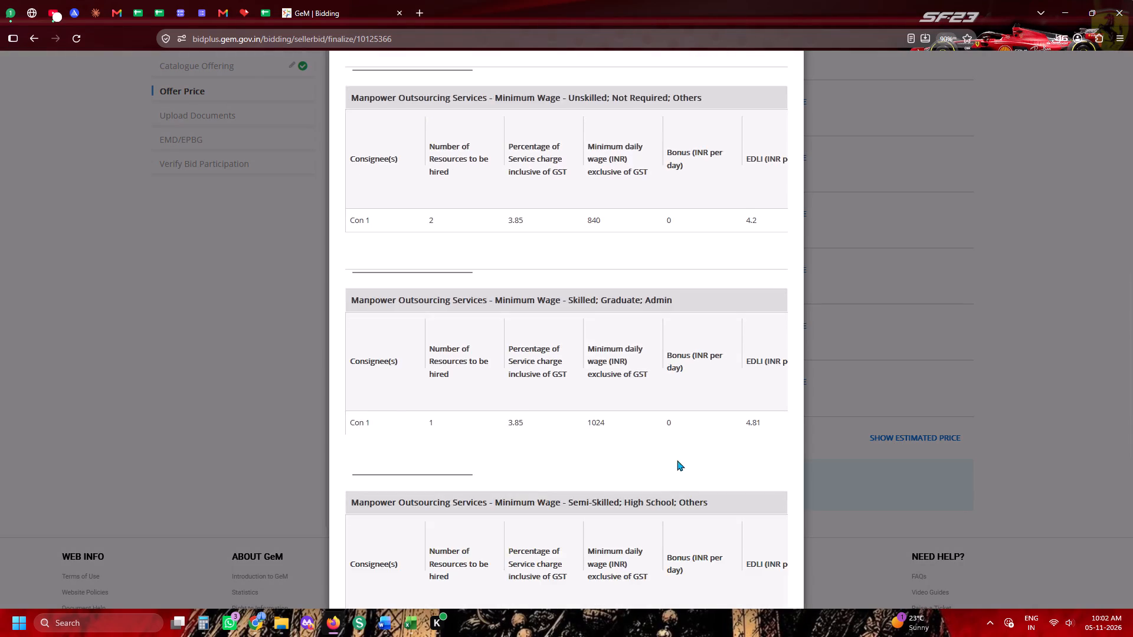
pyautogui.scroll(-5, 677, 460)
pyautogui.moveTo(739, 497); pyautogui.dragTo(783, 494)
pyautogui.hotkey('ctrl', 'c')
pyautogui.hotkey('ctrl', 'c')
pyautogui.hotkey('ctrl', 'c')
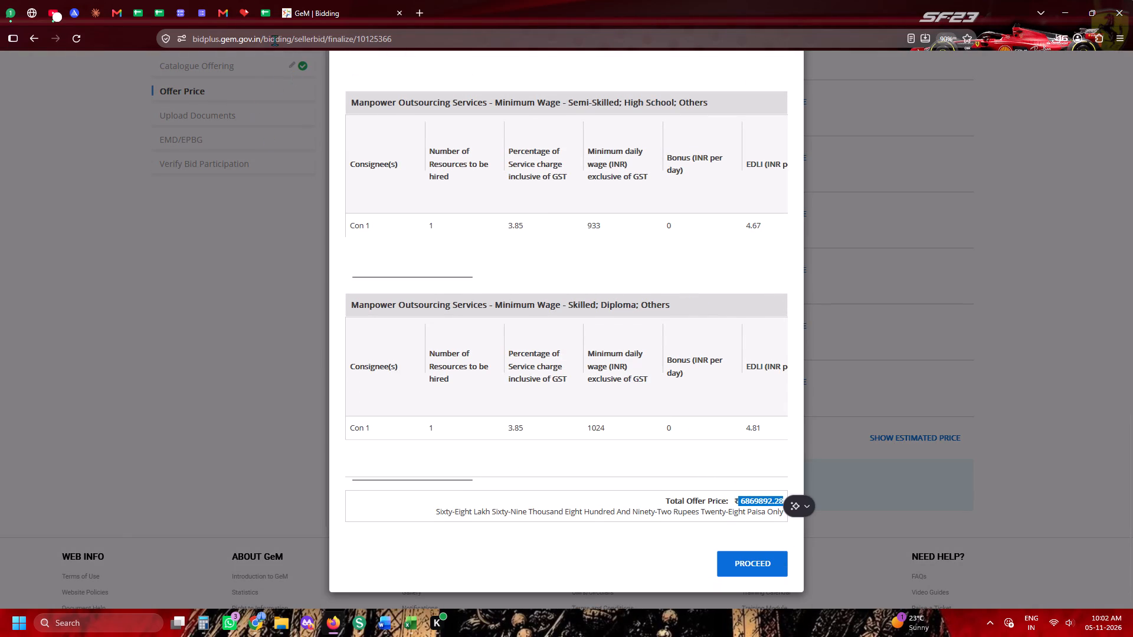
pyautogui.hotkey('ctrl', 'c')
pyautogui.hotkey('ctrl', 'c')
pyautogui.hotkey('ctrl', 'c')
# In the shared sheet's Gurgaon tender row, record service charge 3.85 and paste the bid value 6869892.28.
pyautogui.click(270, 4)
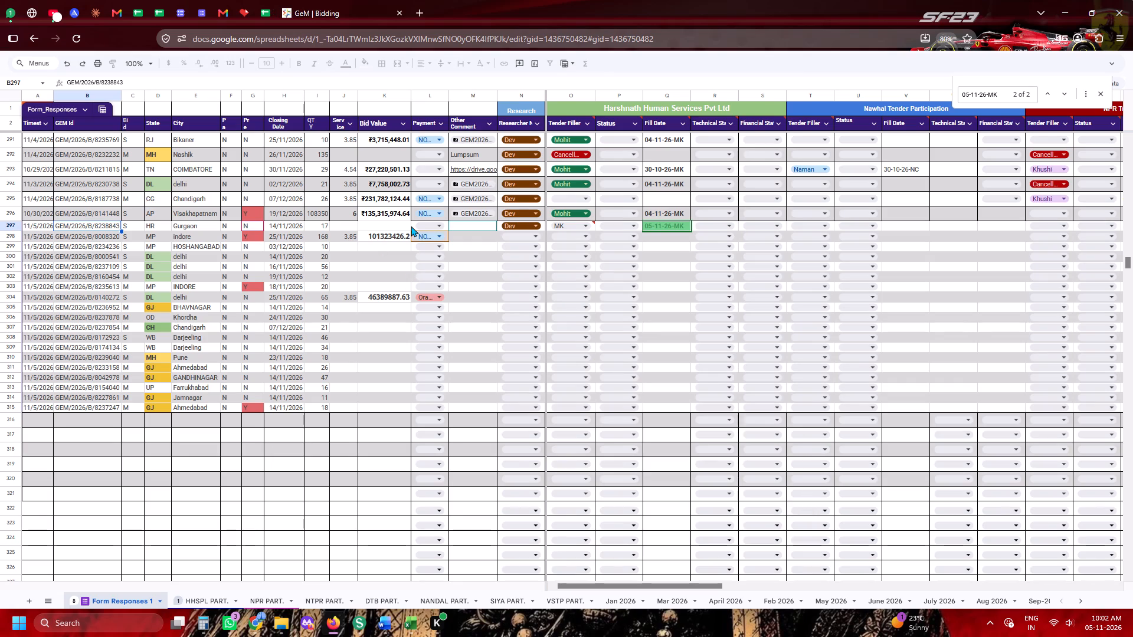
pyautogui.click(339, 226)
pyautogui.write('3.')
pyautogui.press('8')
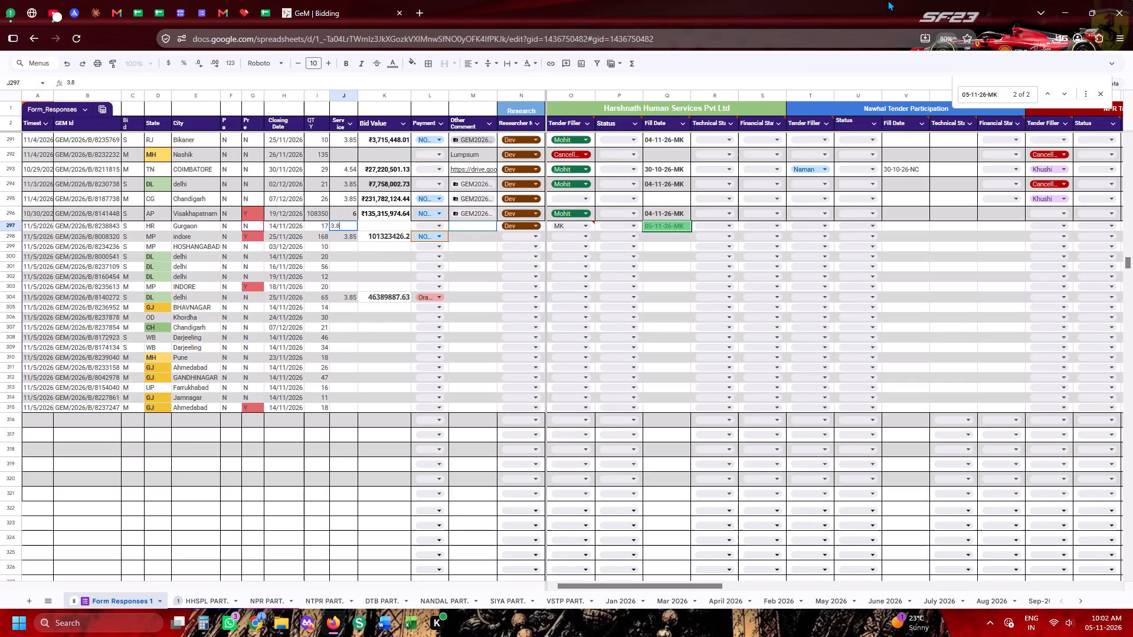
pyautogui.press('5')
pyautogui.press('Tab')
pyautogui.press('Tab')
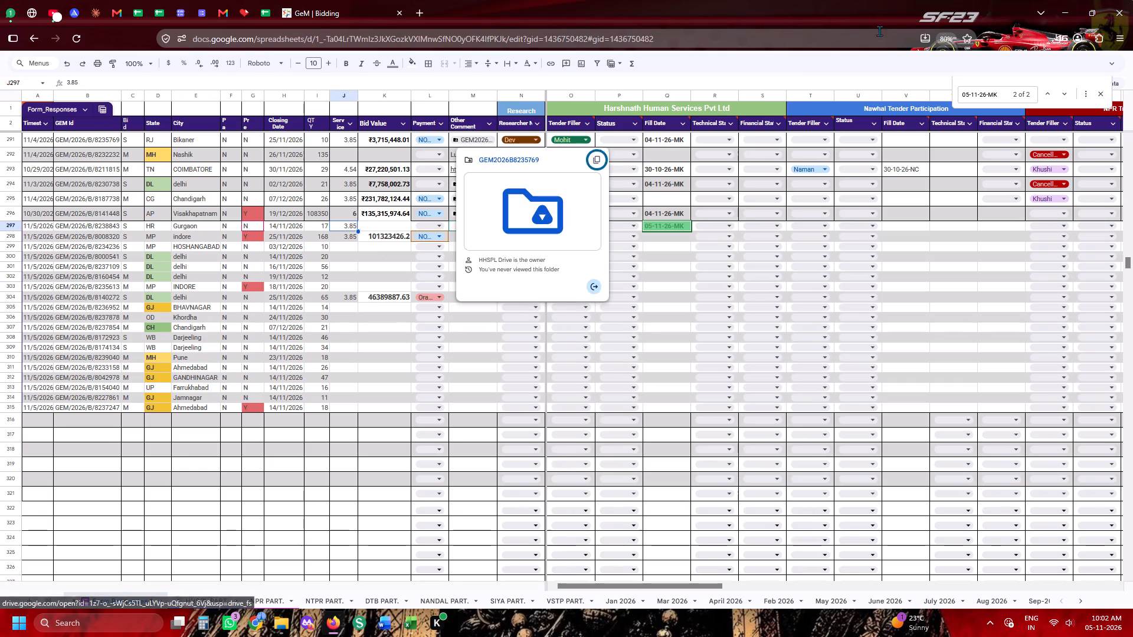
pyautogui.click(374, 219)
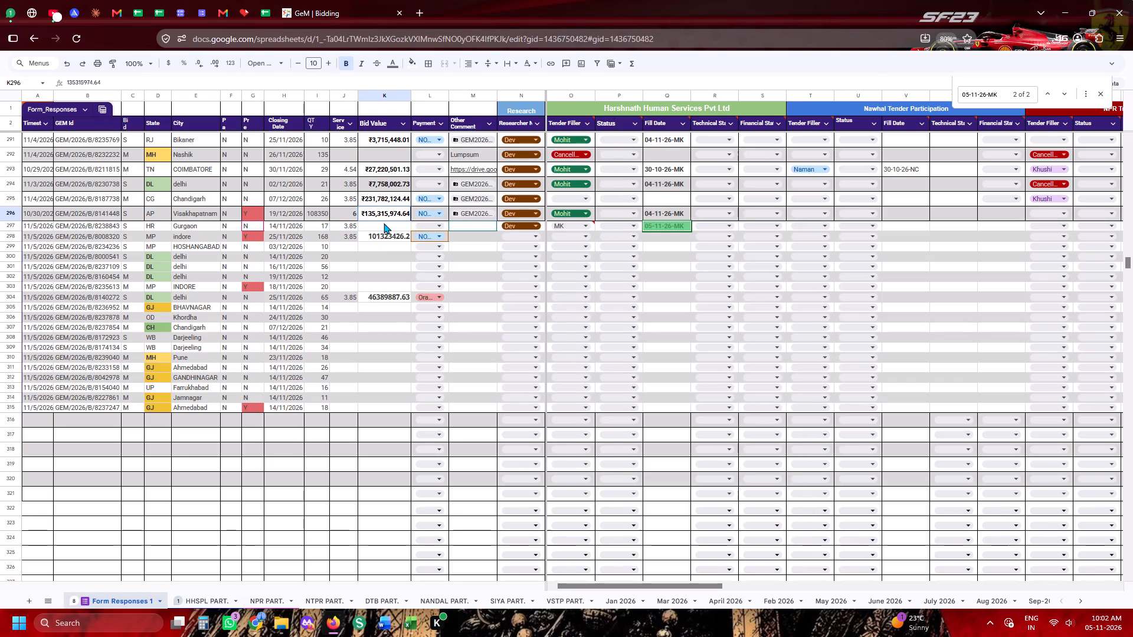
pyautogui.click(384, 223)
pyautogui.hotkey('ctrl', 'v')
# Return to the GeM bid, proceed from the estimated price, and encrypt and save the financial quote.
pyautogui.click(361, 0)
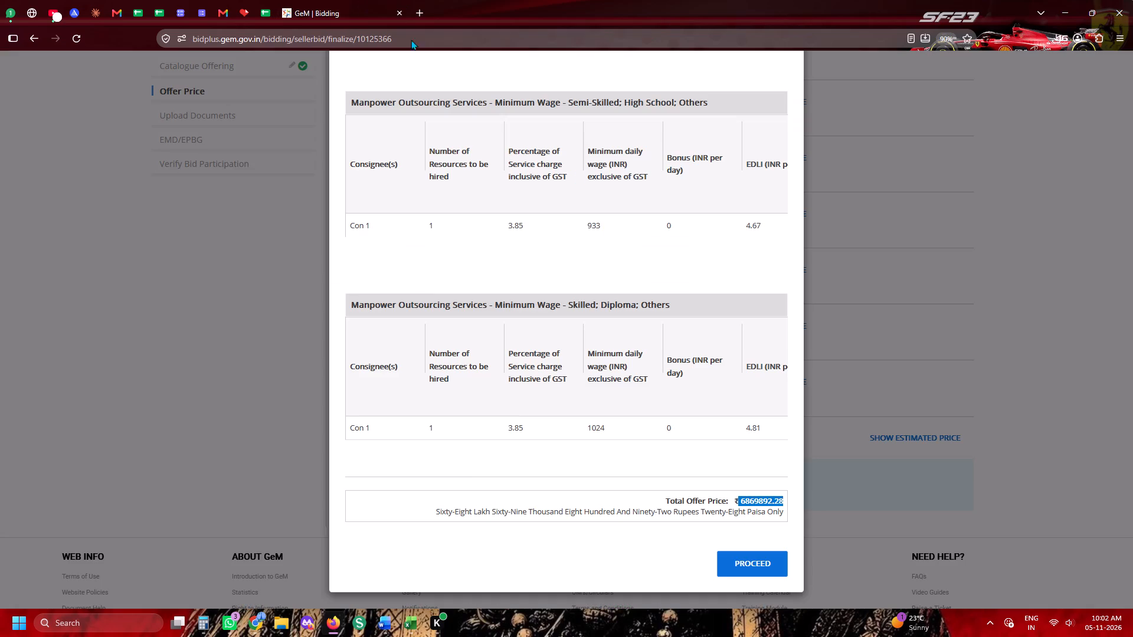
pyautogui.click(729, 574)
pyautogui.scroll(3, 906, 216)
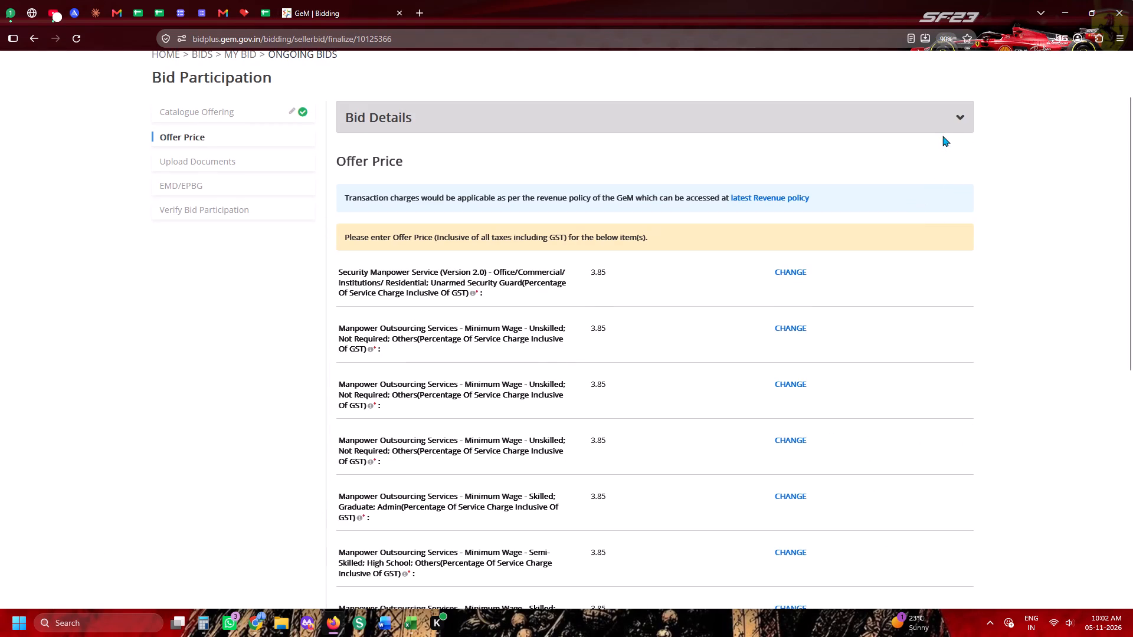
pyautogui.click(967, 114)
pyautogui.click(958, 114)
pyautogui.click(958, 114)
pyautogui.scroll(-7, 958, 114)
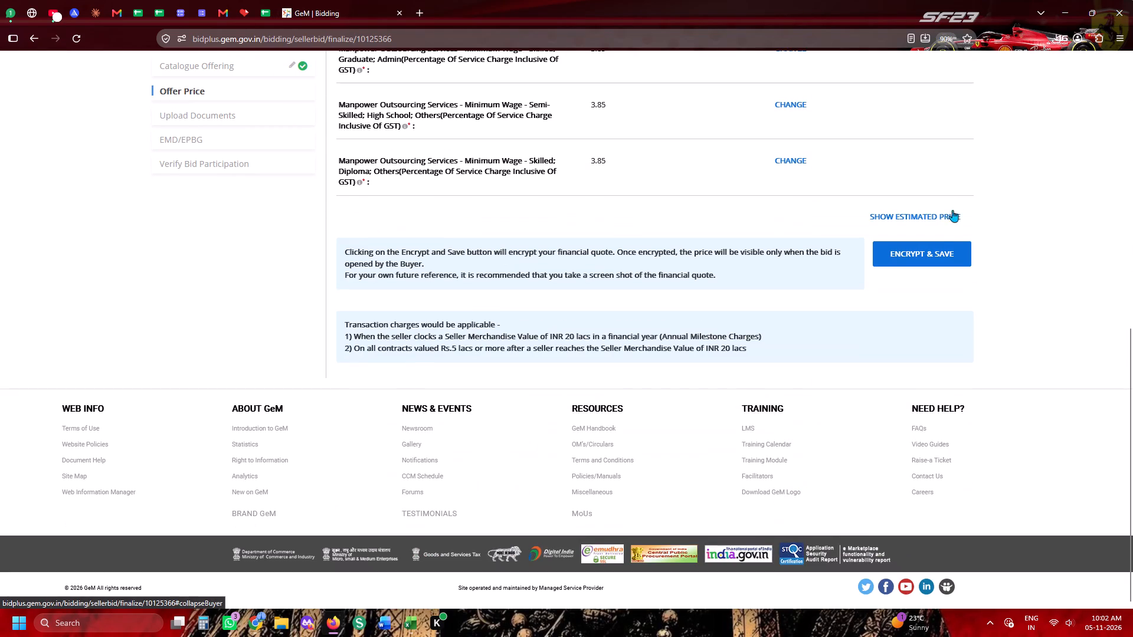
pyautogui.click(917, 264)
pyautogui.click(607, 355)
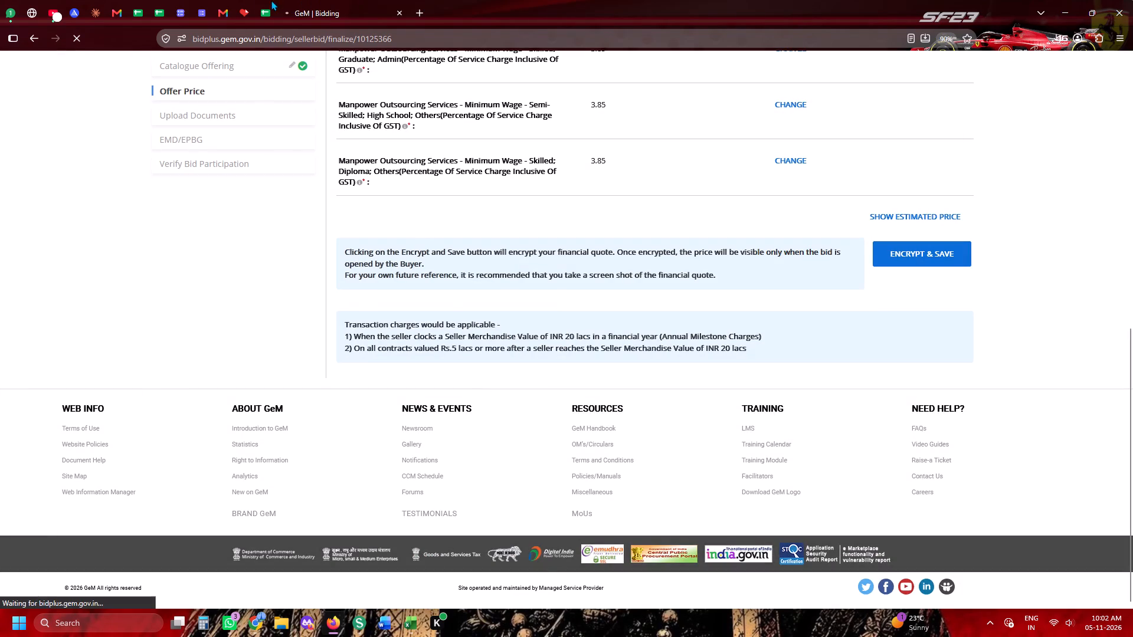
# Set the Payment field of the Gurgaon tender row in the shared sheet to NONE.
pyautogui.click(257, 0)
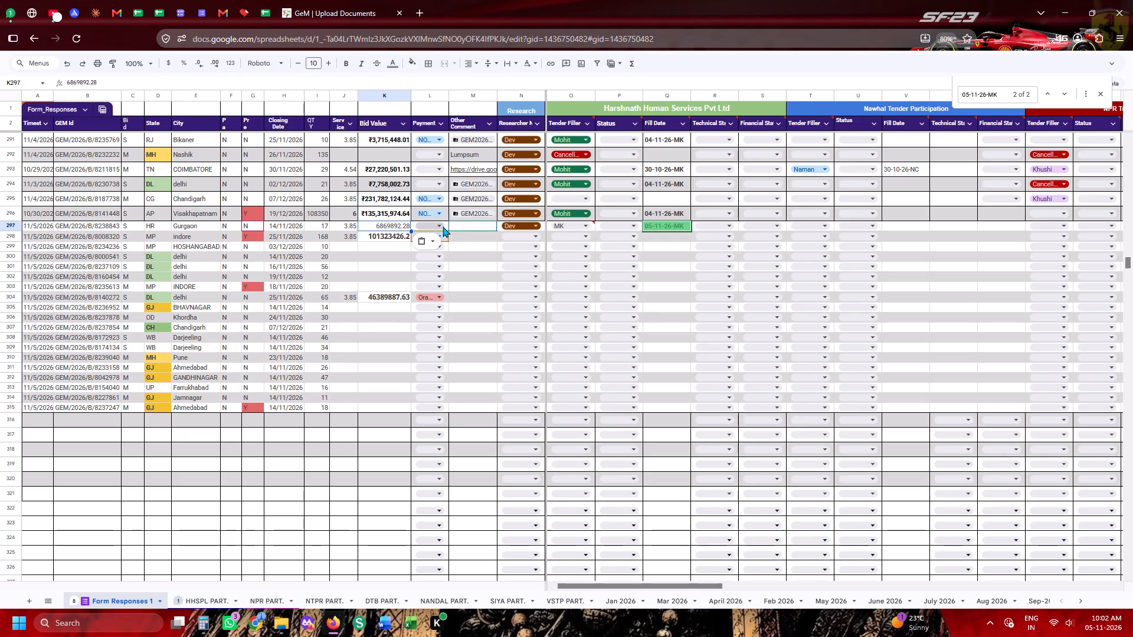
pyautogui.click(469, 248)
pyautogui.click(444, 228)
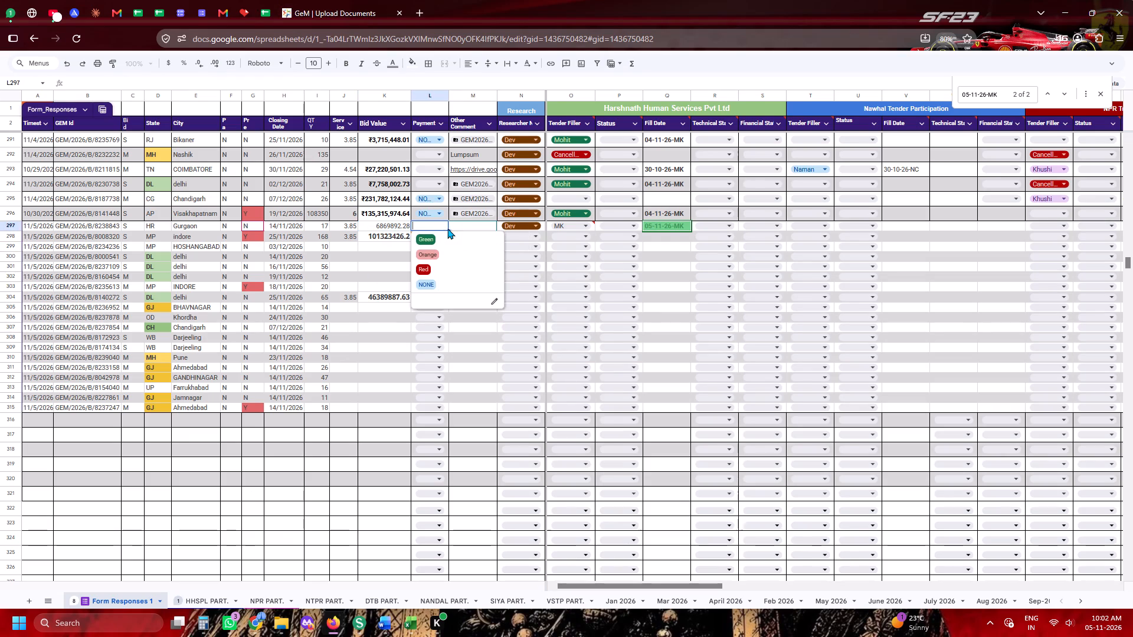
pyautogui.click(441, 281)
# Back in the GeM bid, upload experience-ceretera-hhspl from the Gem Bid Documents - HHSPL folder as the Experience Criteria document.
pyautogui.click(361, 0)
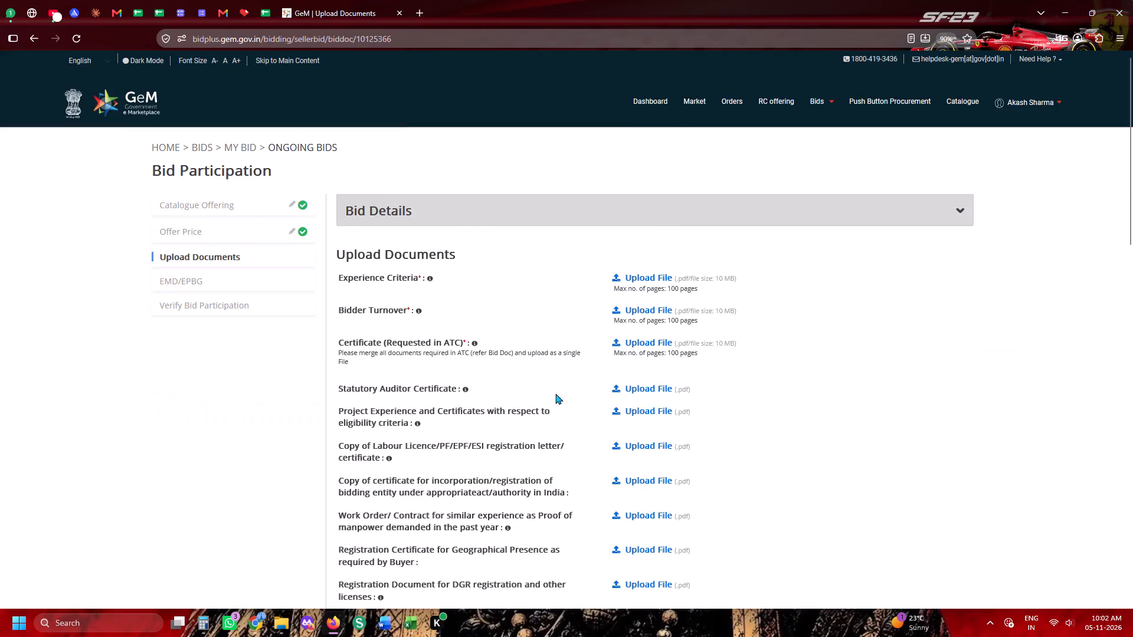
pyautogui.scroll(-5, 566, 417)
pyautogui.scroll(3, 566, 419)
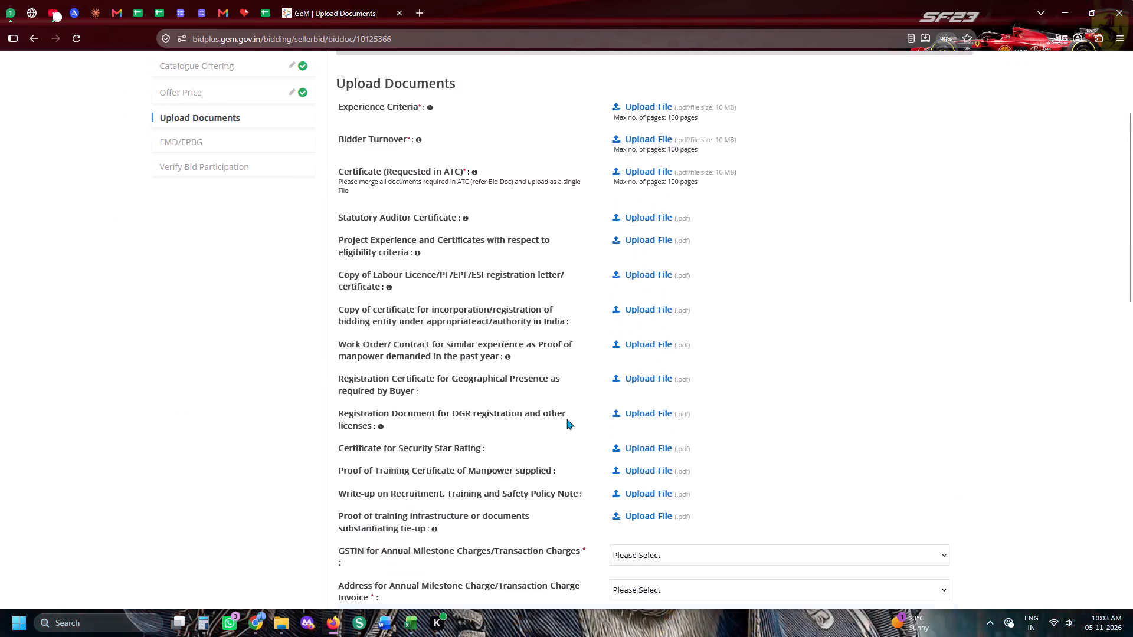
pyautogui.scroll(2, 568, 389)
pyautogui.click(626, 280)
pyautogui.scroll(3, 959, 275)
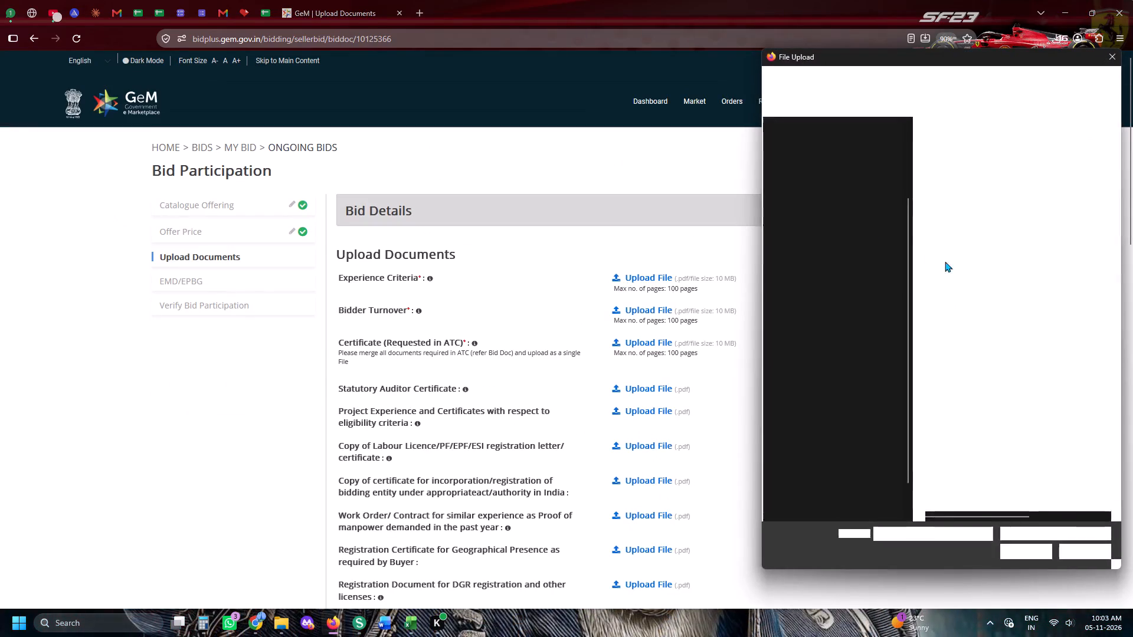
pyautogui.scroll(1, 945, 261)
pyautogui.click(845, 144)
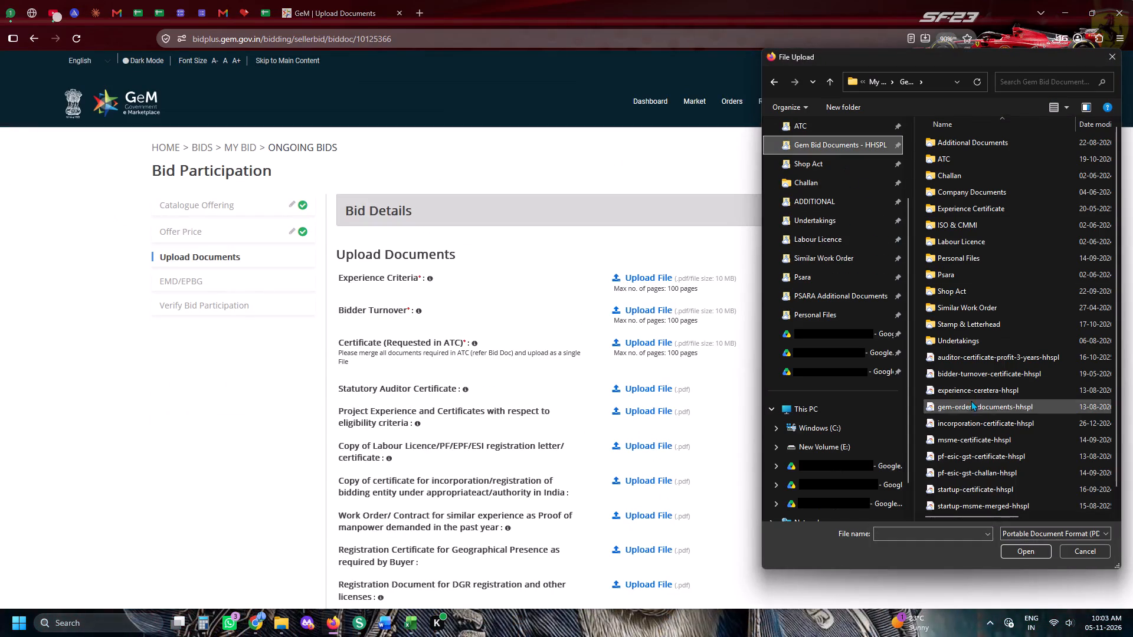
pyautogui.click(964, 381)
pyautogui.doubleClick(964, 387)
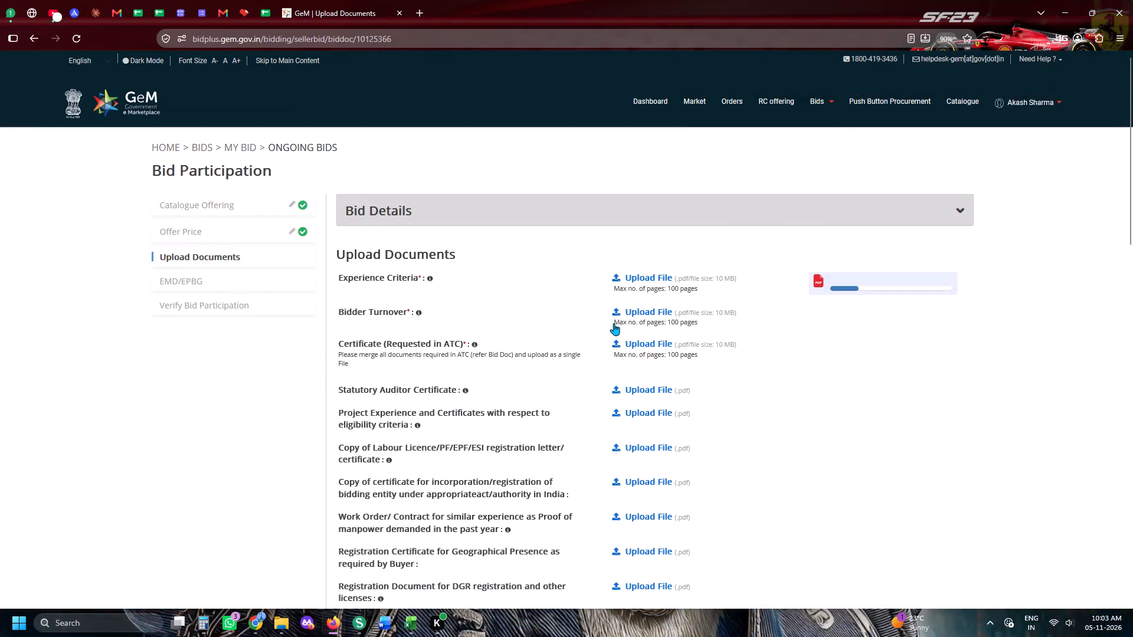
# Upload bidder-turnover-certificate-hhspl as the Bidder Turnover document.
pyautogui.click(614, 323)
pyautogui.scroll(-3, 1119, 417)
pyautogui.doubleClick(947, 357)
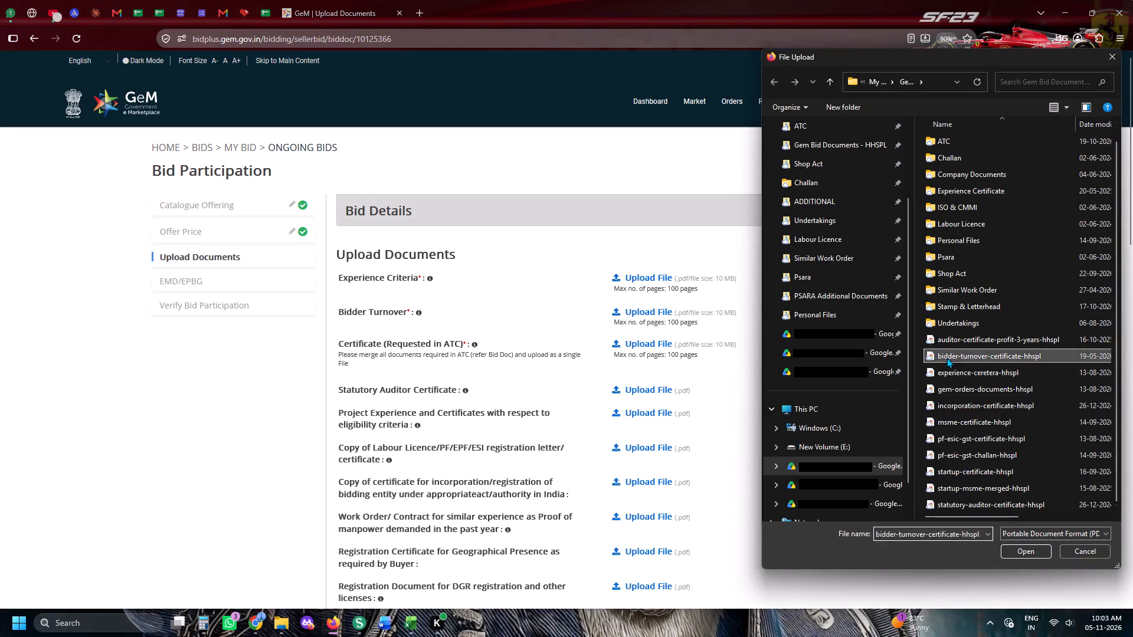
# Upload statutory-auditor-certificate-hhspl from the Gem Bid Documents - HHSPL folder as the Statutory Auditor Certificate.
pyautogui.click(640, 390)
pyautogui.scroll(2, 876, 337)
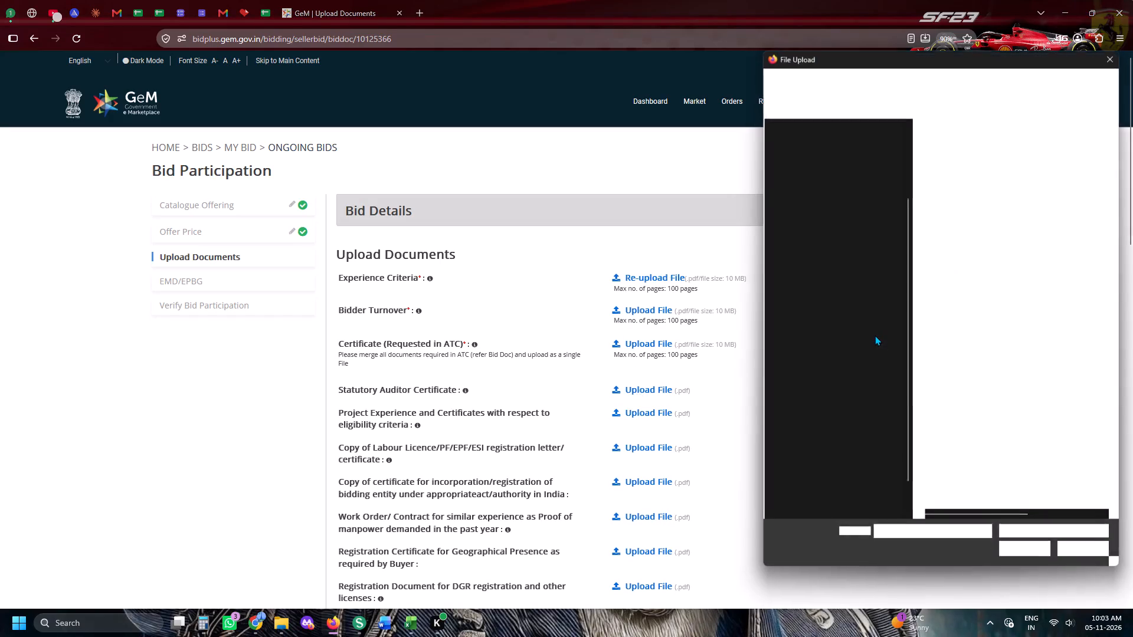
pyautogui.scroll(2, 875, 335)
pyautogui.click(854, 251)
pyautogui.scroll(-5, 993, 407)
pyautogui.doubleClick(974, 504)
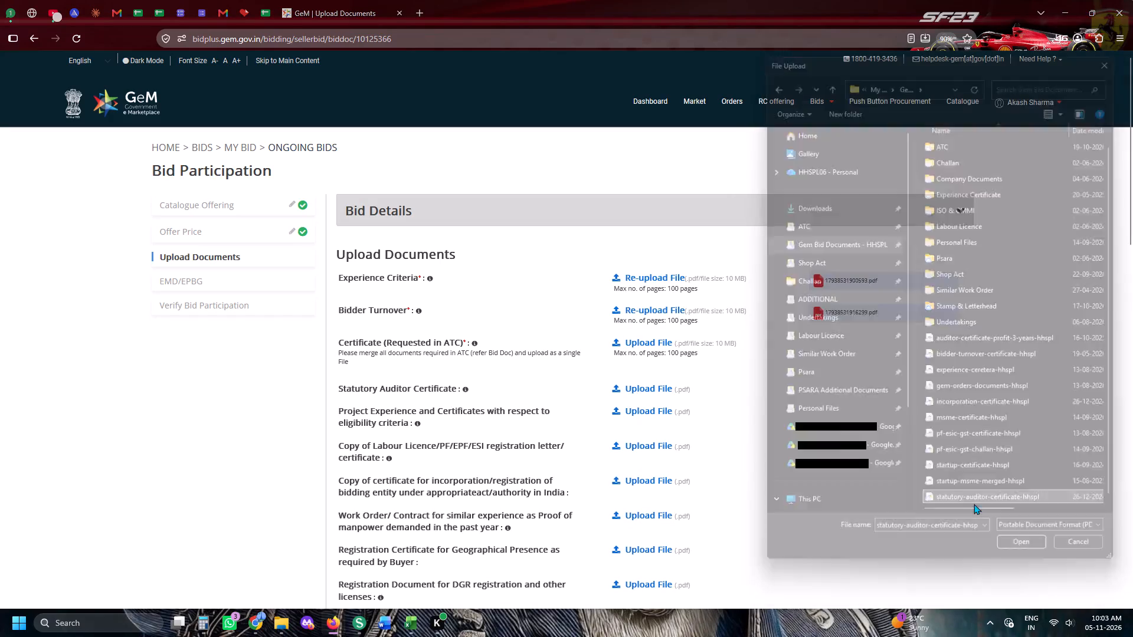
# Upload gem-orders-documents-hhspl for the Project Experience and Certificates with respect to eligibility criteria.
pyautogui.click(662, 417)
pyautogui.scroll(1, 892, 353)
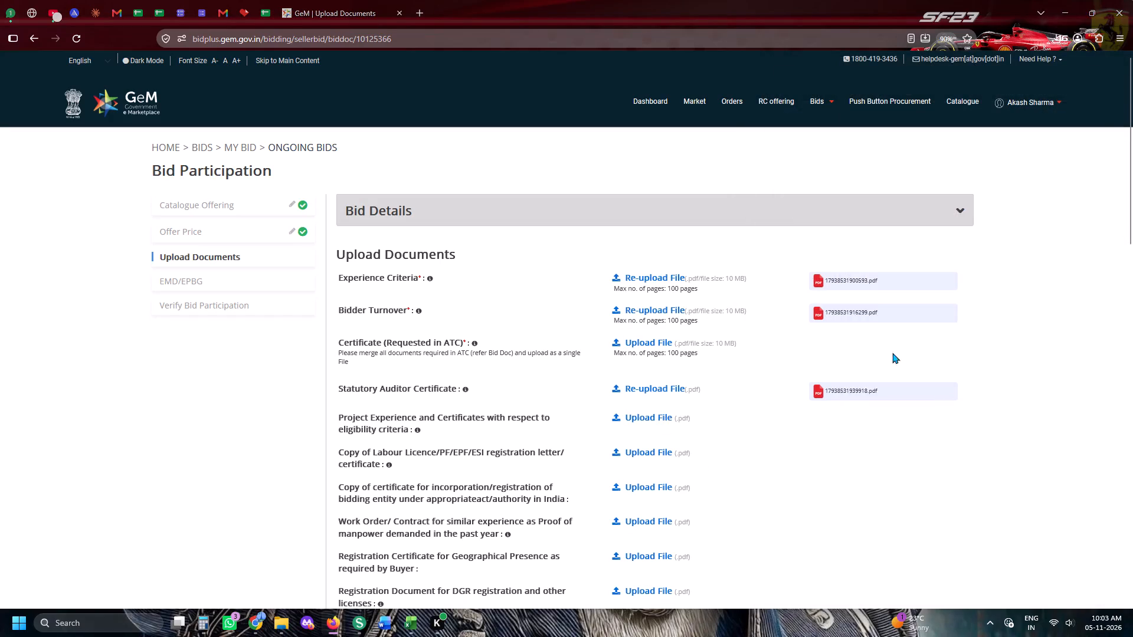
pyautogui.scroll(3, 892, 353)
pyautogui.click(862, 236)
pyautogui.scroll(-5, 976, 462)
pyautogui.click(971, 505)
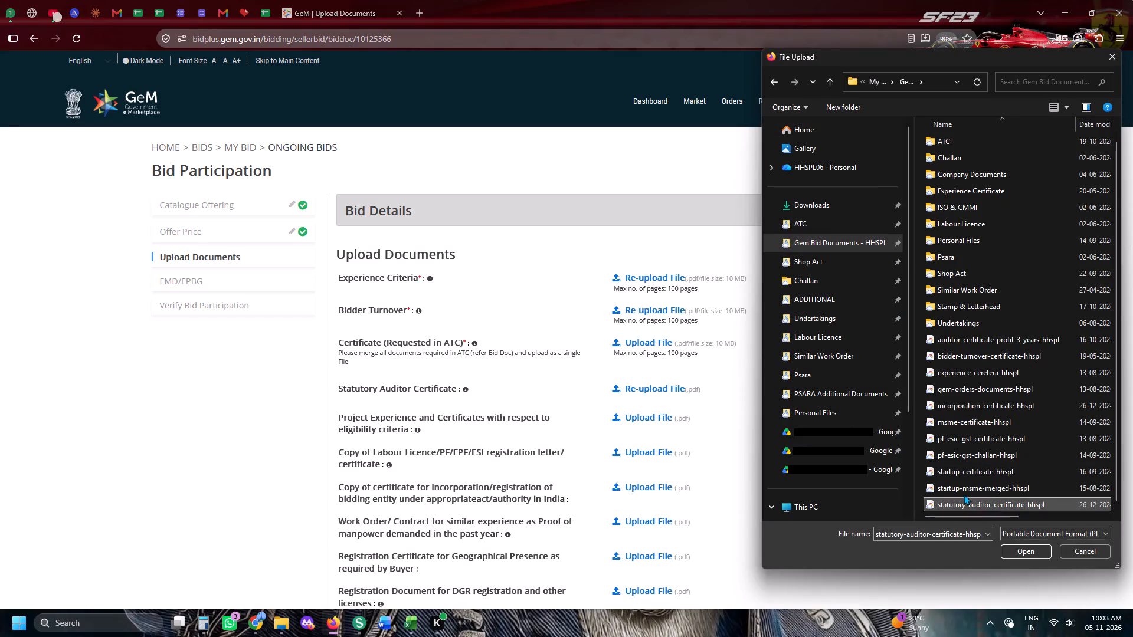
pyautogui.doubleClick(947, 384)
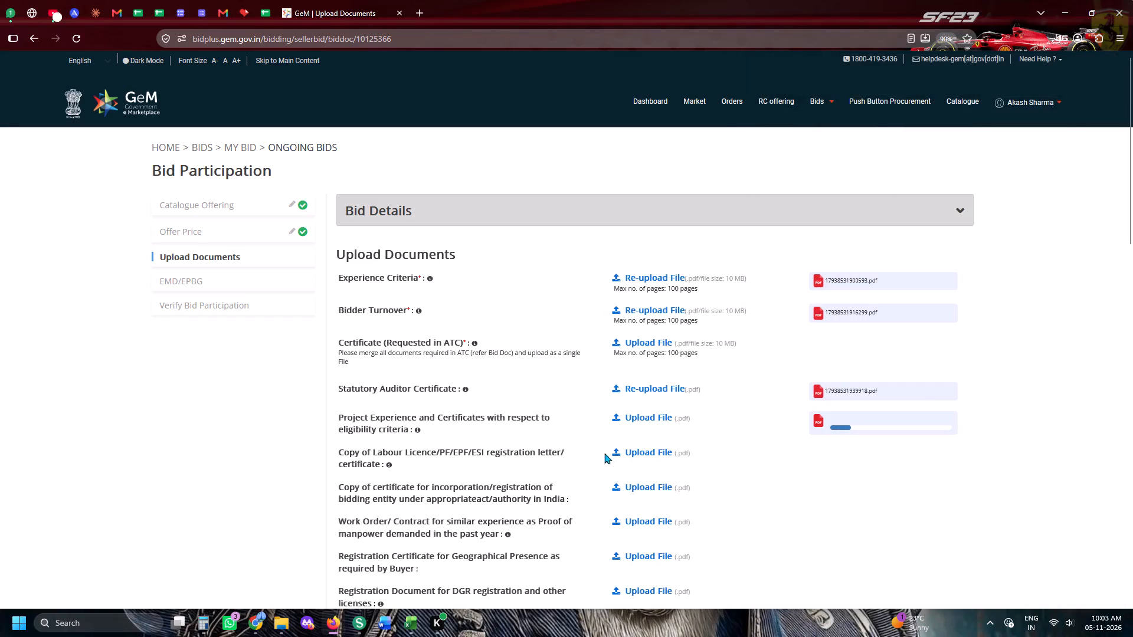
# Upload pf-esic-gst-certificate-hhspl as the copy of Labour Licence/PF/EPF/ESI registration letter or certificate.
pyautogui.click(623, 451)
pyautogui.scroll(8, 764, 406)
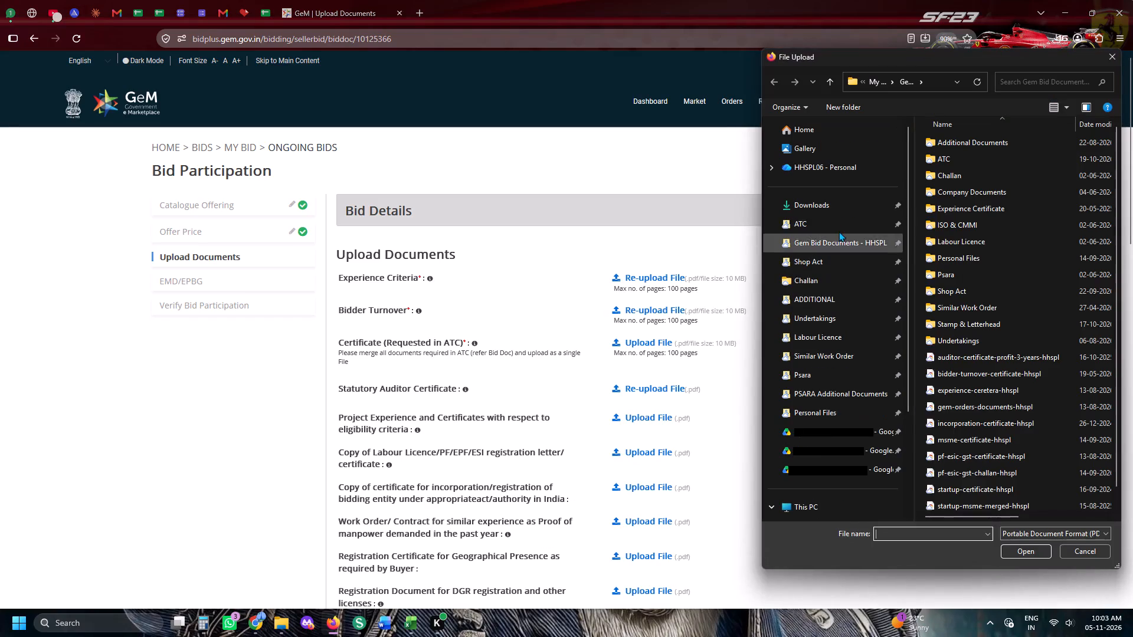
pyautogui.click(839, 231)
pyautogui.click(847, 236)
pyautogui.scroll(-5, 967, 371)
pyautogui.doubleClick(967, 444)
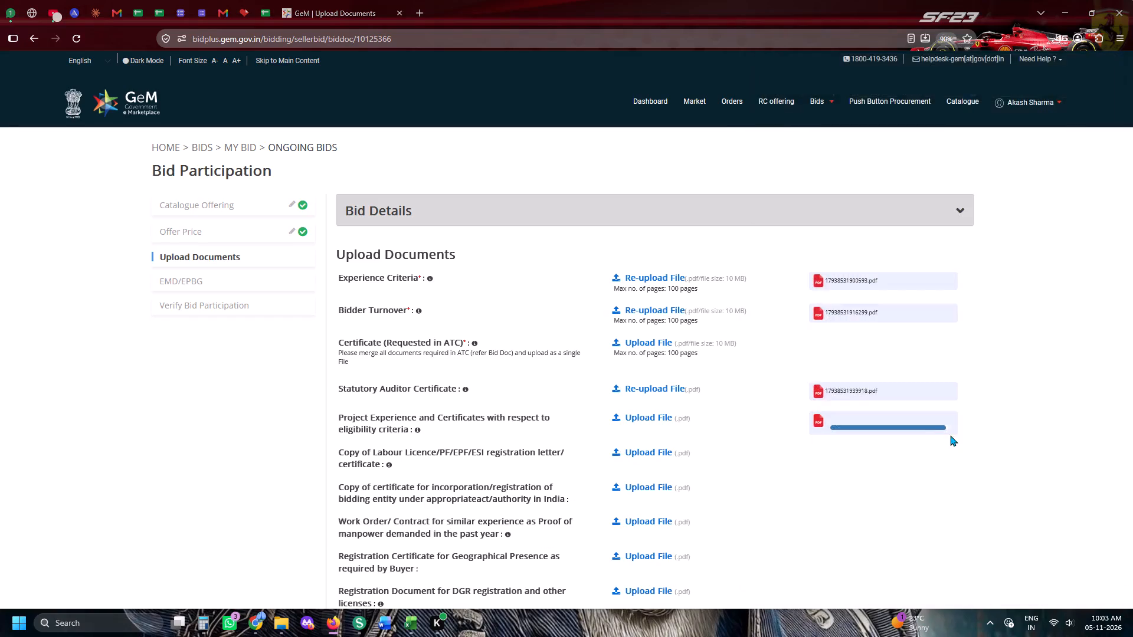
# Upload incorporation-certificate-hhspl as the copy of the bidding entity's incorporation or registration certificate.
pyautogui.scroll(-2, 801, 375)
pyautogui.click(657, 317)
pyautogui.scroll(3, 856, 348)
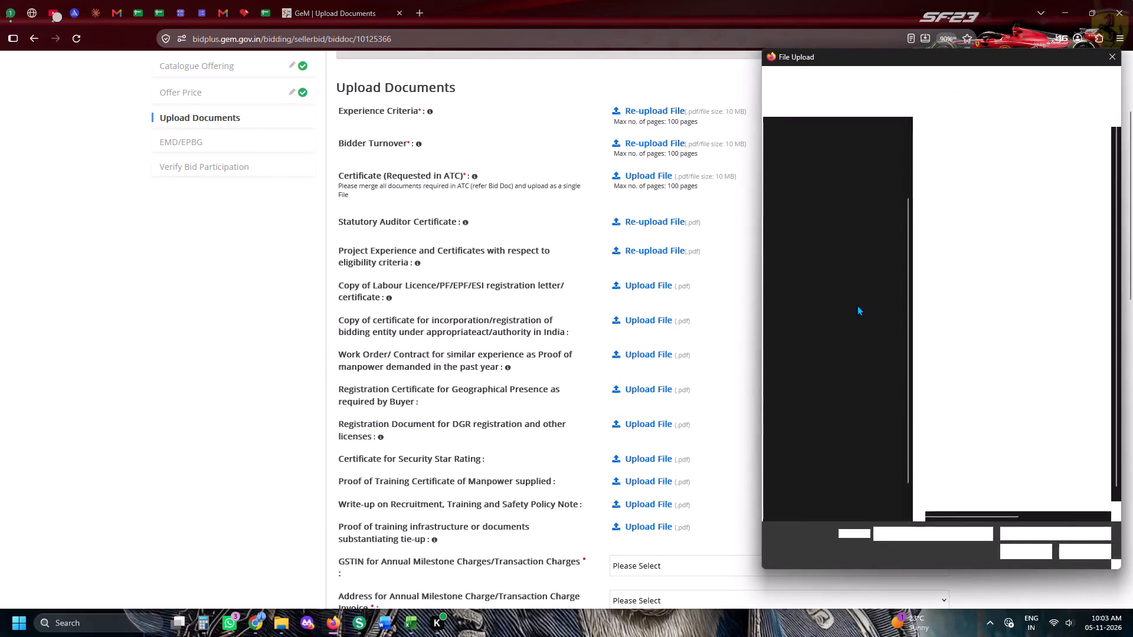
pyautogui.click(847, 255)
pyautogui.click(850, 245)
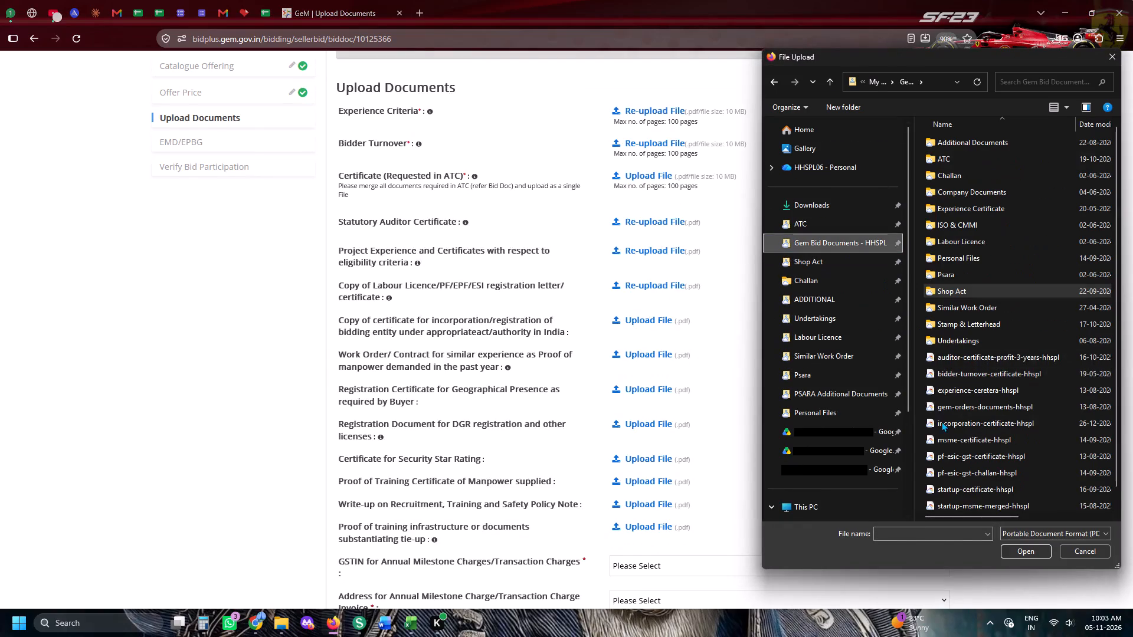
pyautogui.doubleClick(941, 421)
# Upload Similar Work Order Sweeper from the Similar Work Order folder as the Work Order/Contract for similar experience.
pyautogui.click(630, 353)
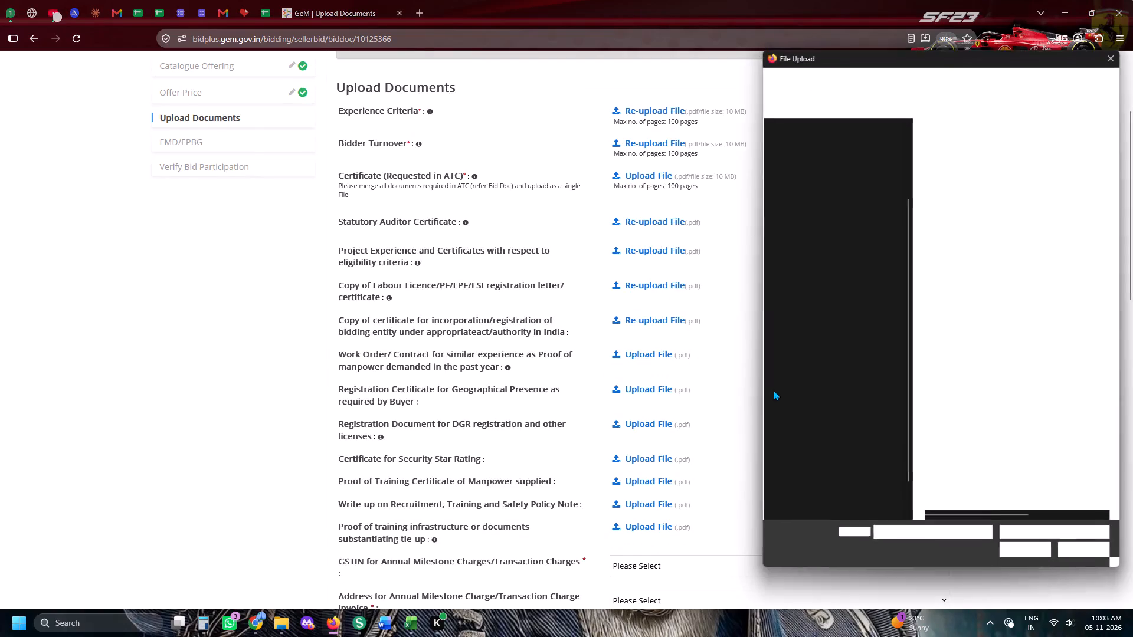
pyautogui.scroll(6, 855, 365)
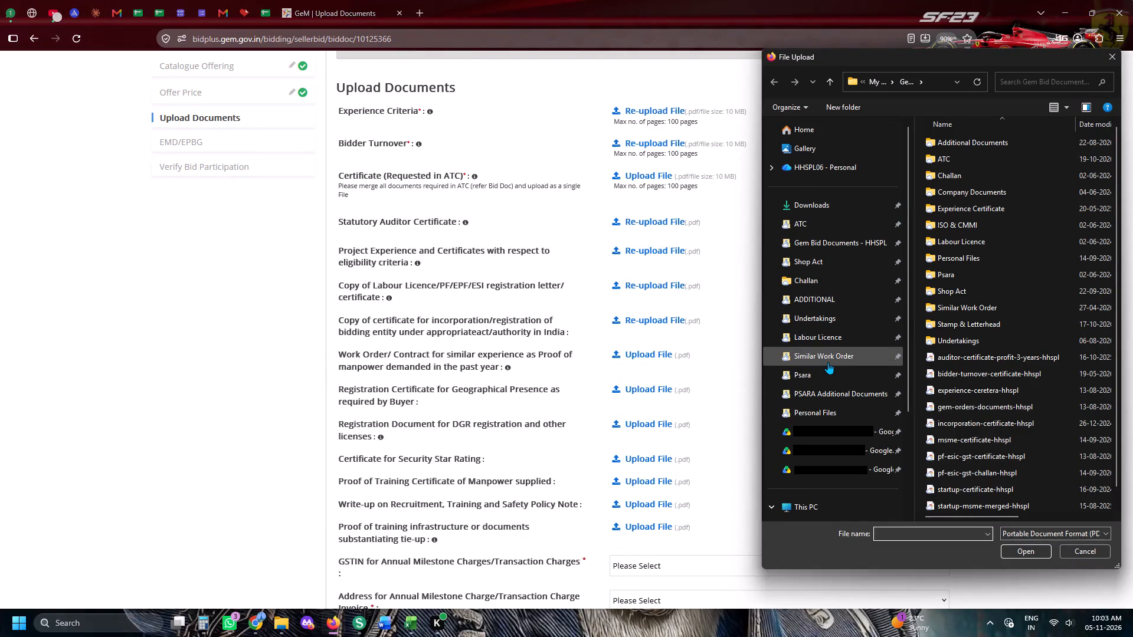
pyautogui.click(828, 362)
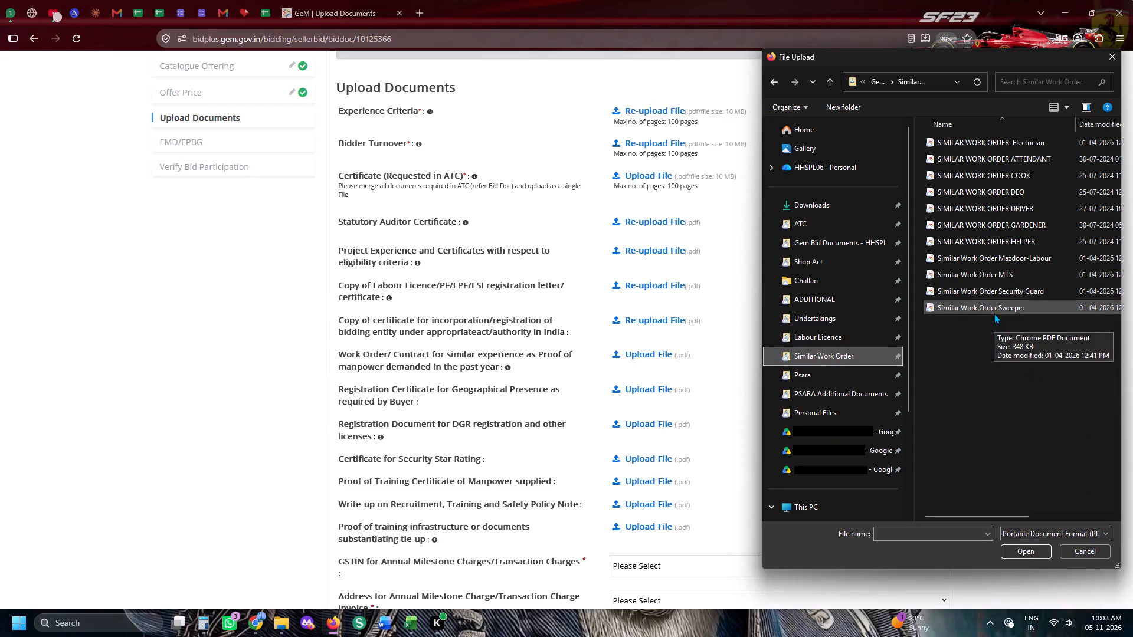
pyautogui.doubleClick(994, 313)
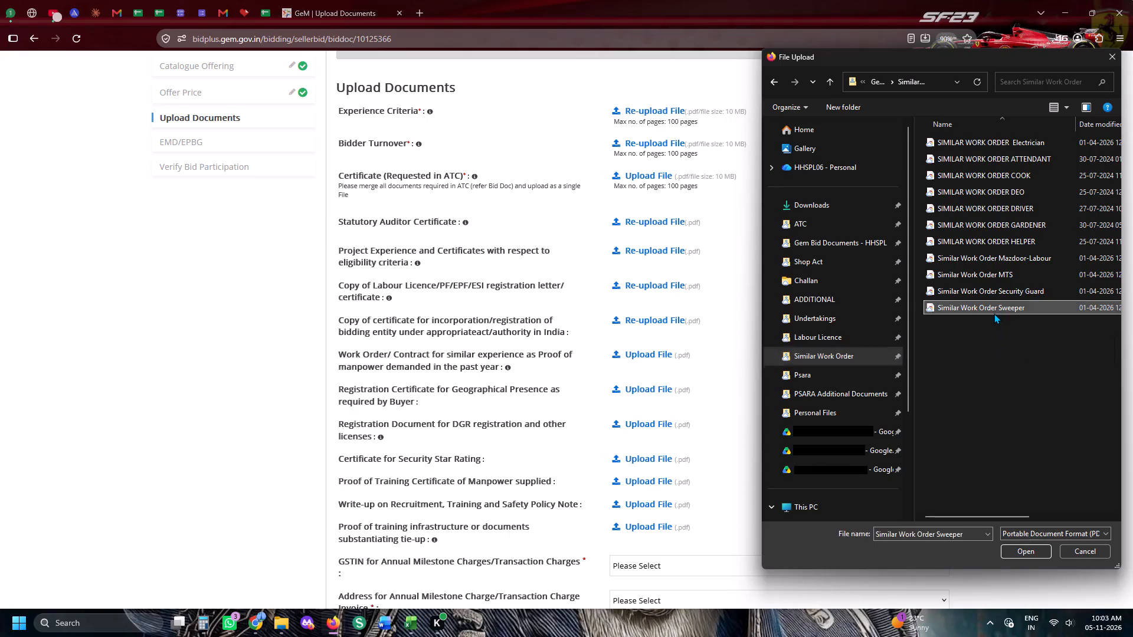
# Upload haryana-gurugram-rent-agreement-hhspl from the Shop Act folder as the Registration Certificate for Geographical Presence.
pyautogui.click(670, 387)
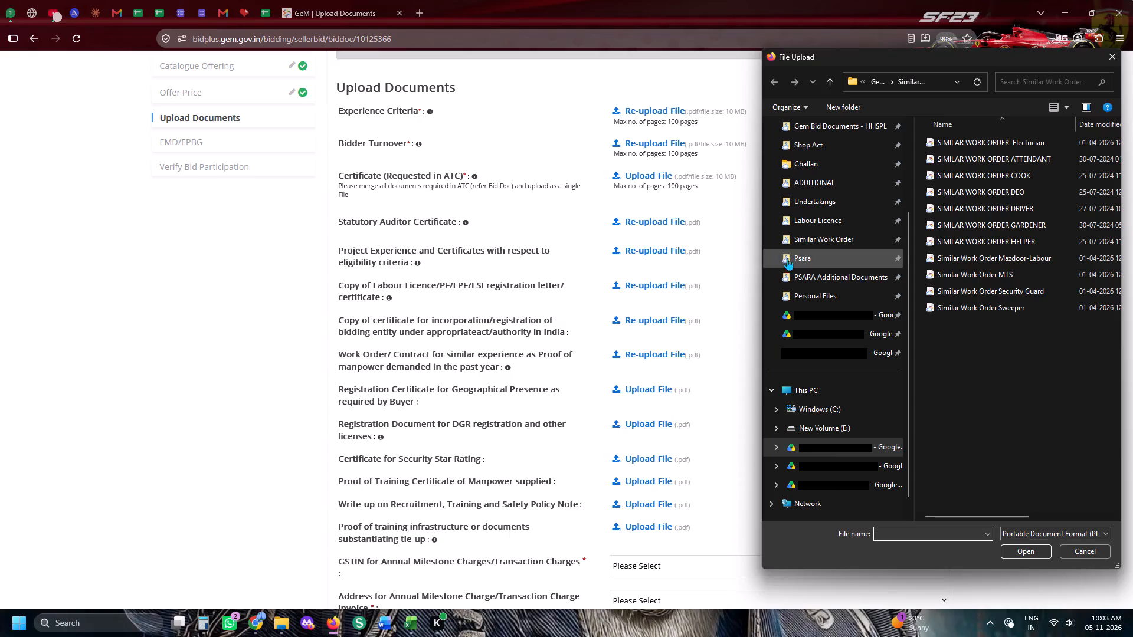
pyautogui.click(827, 146)
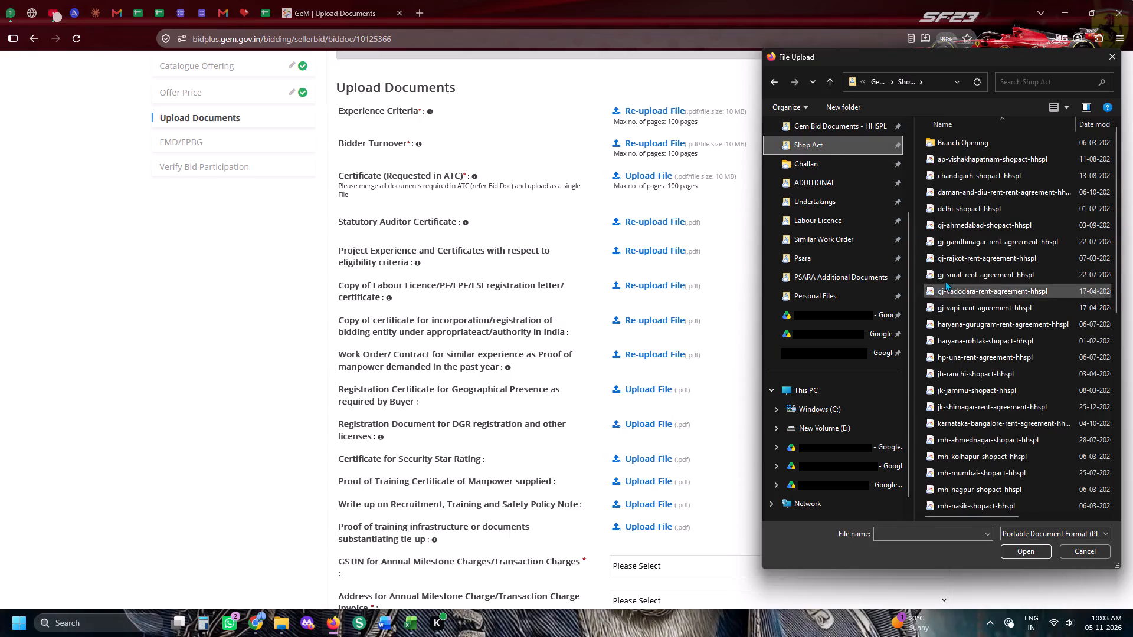
pyautogui.scroll(-4, 941, 247)
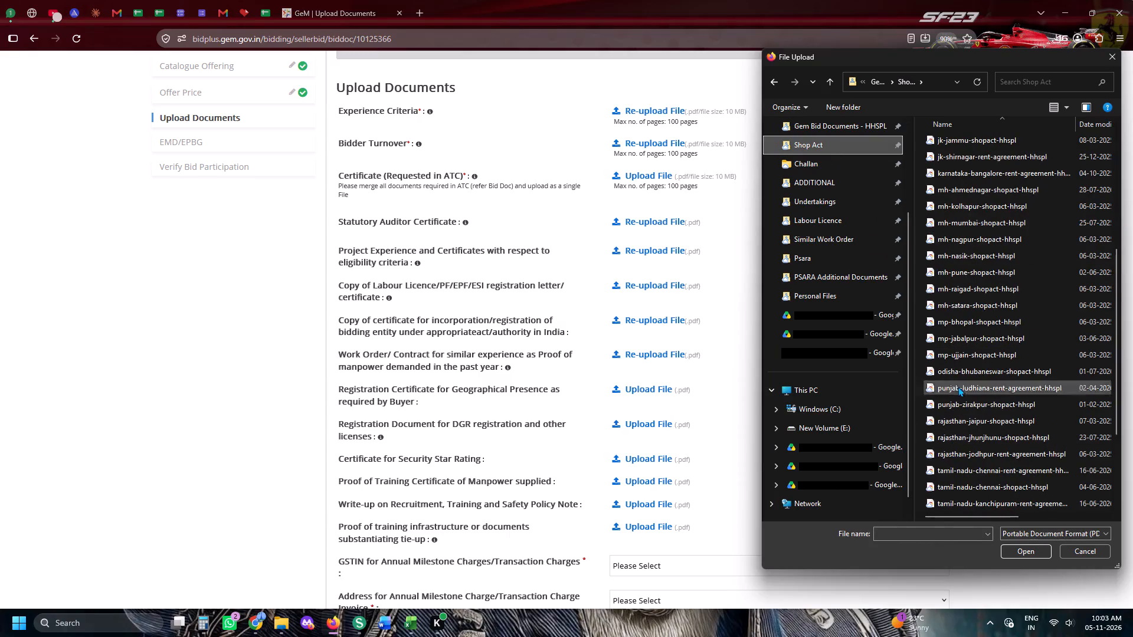
pyautogui.scroll(-2, 978, 382)
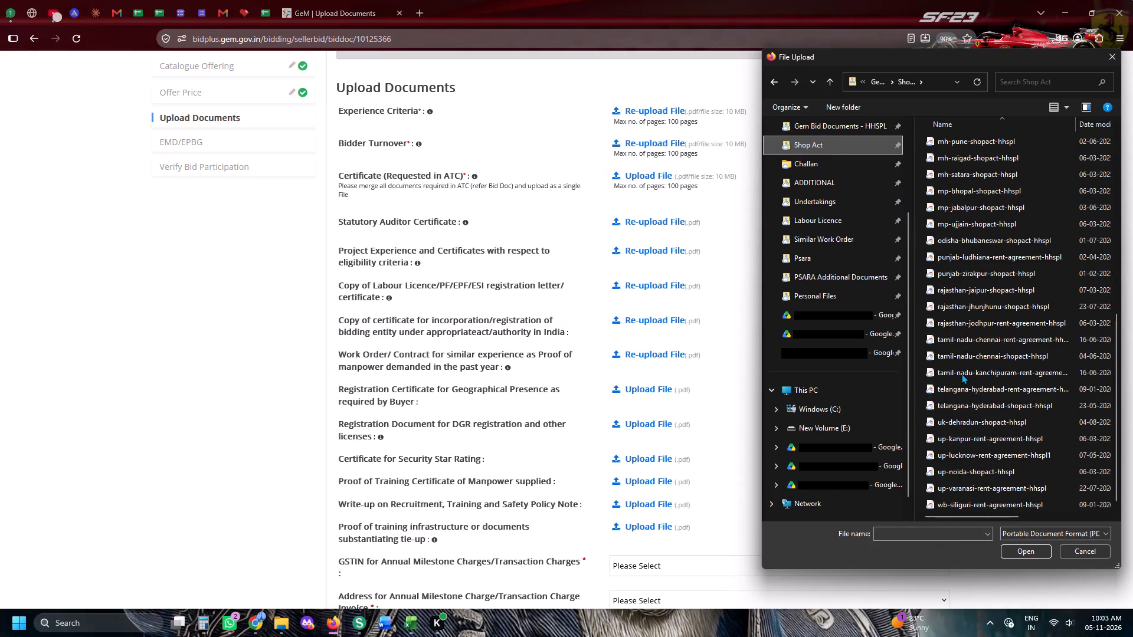
pyautogui.scroll(2, 951, 357)
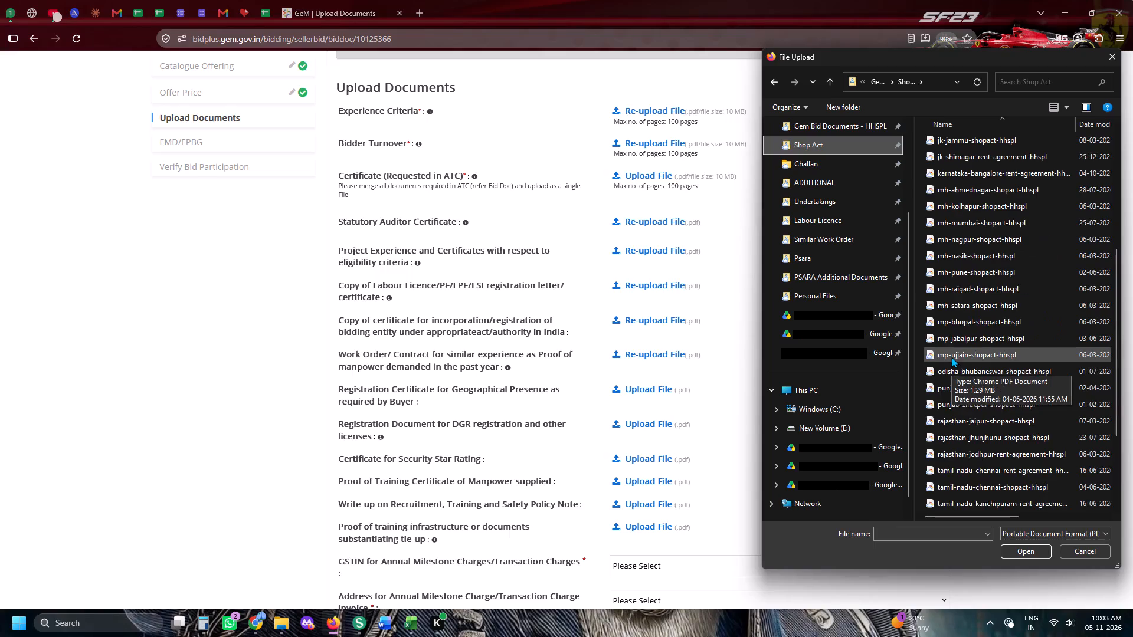
pyautogui.scroll(-8, 951, 357)
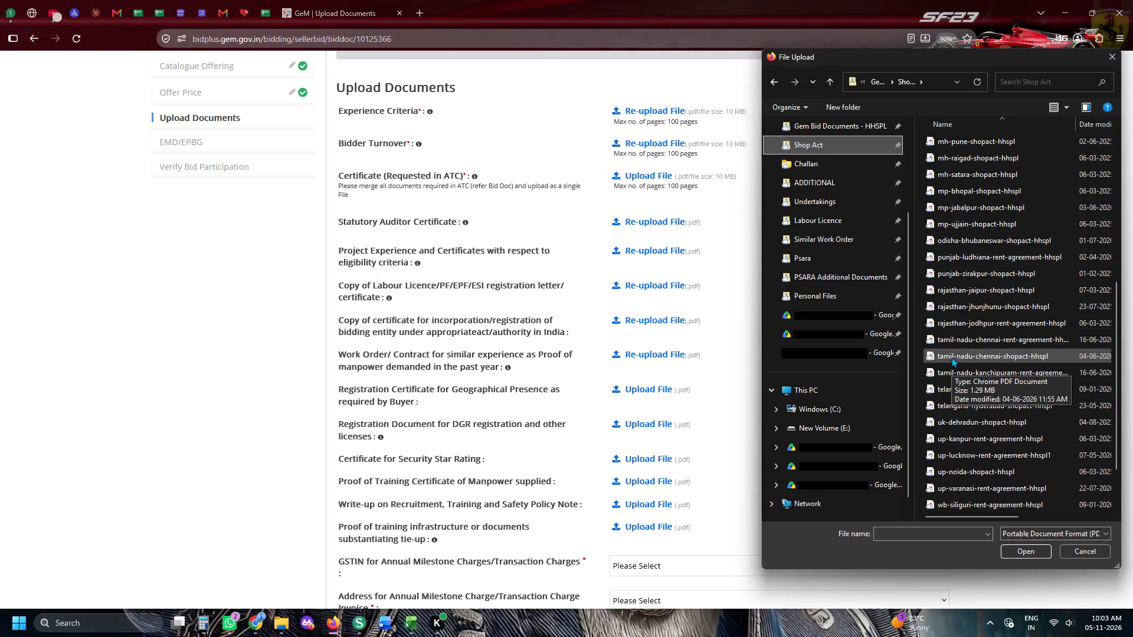
pyautogui.scroll(6, 951, 357)
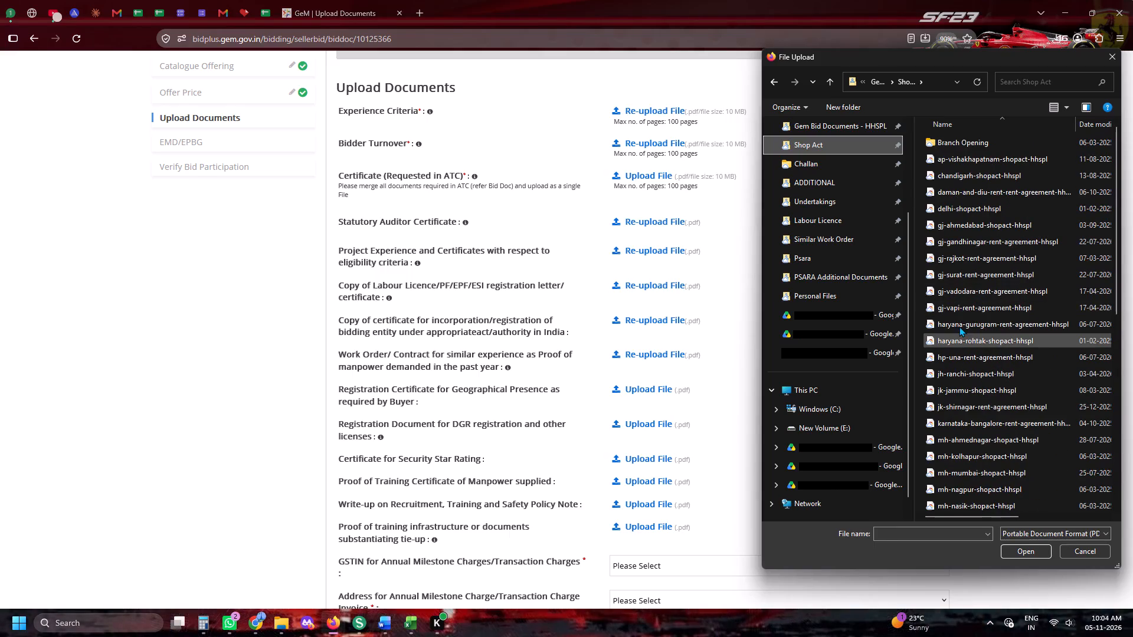
pyautogui.doubleClick(959, 326)
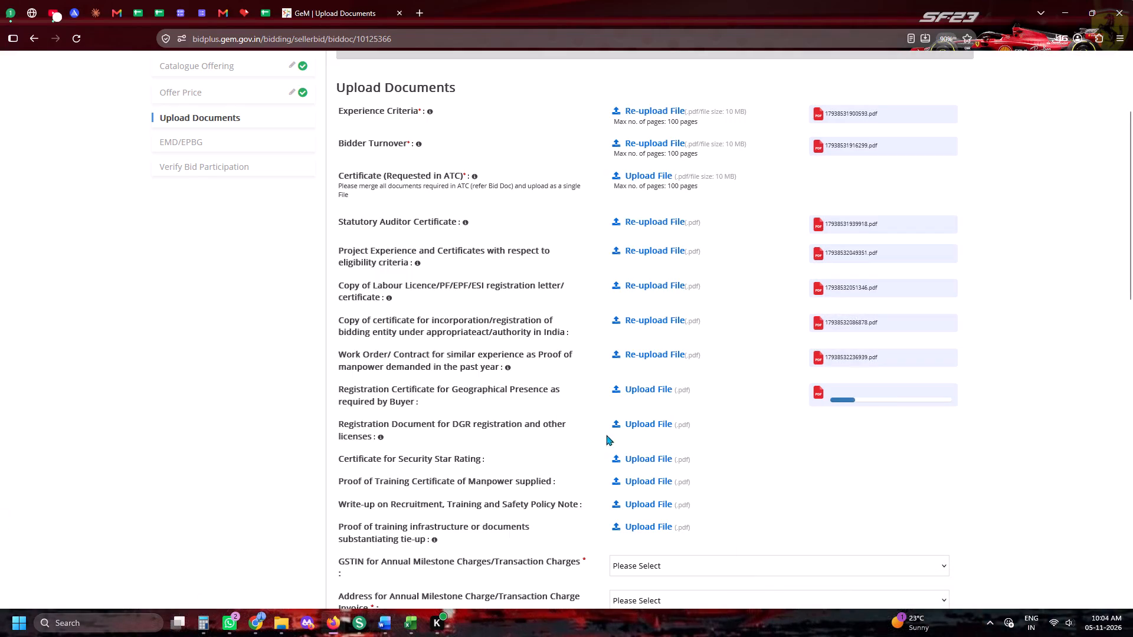
# Upload haryana-psara-hhspl from the Psara folder as the Registration Document for DGR registration and other licenses.
pyautogui.click(617, 422)
pyautogui.scroll(4, 769, 380)
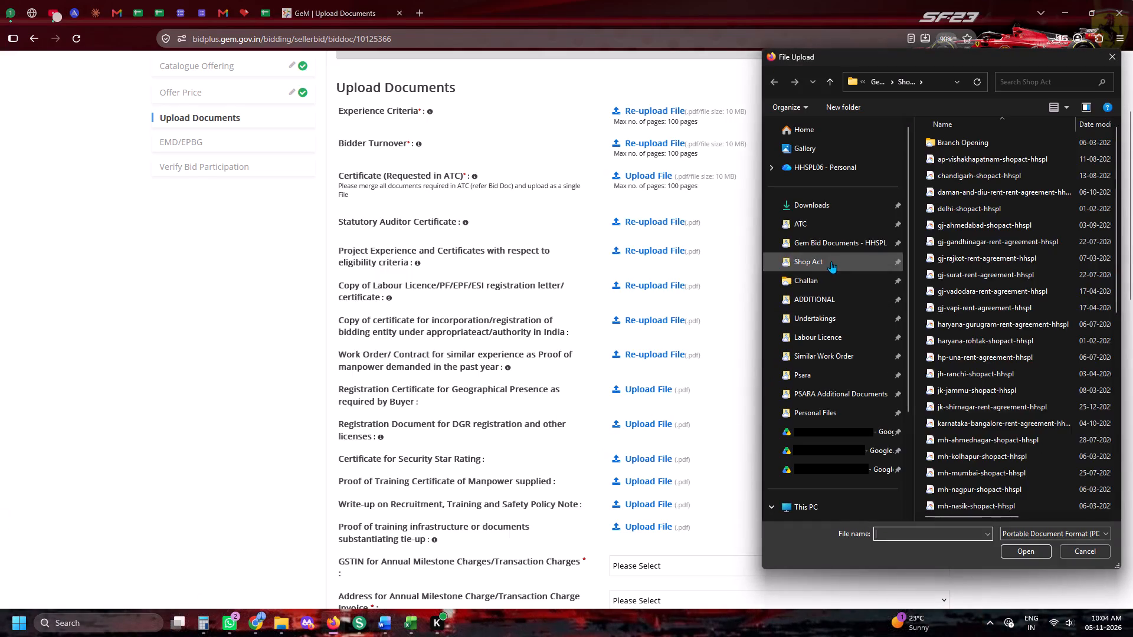
pyautogui.click(831, 261)
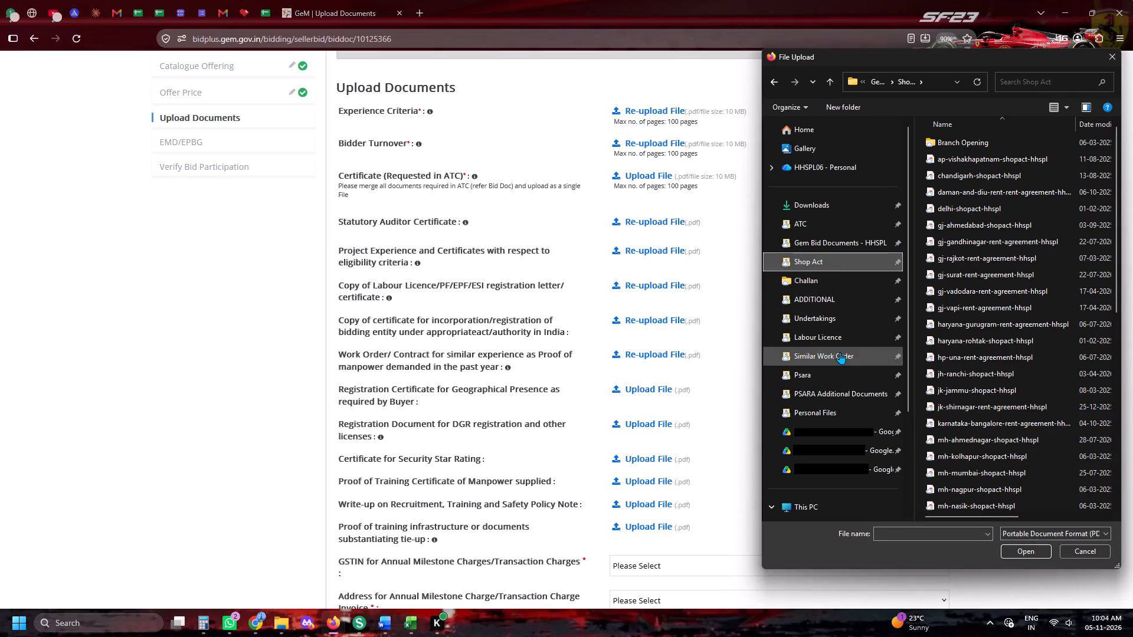
pyautogui.click(839, 373)
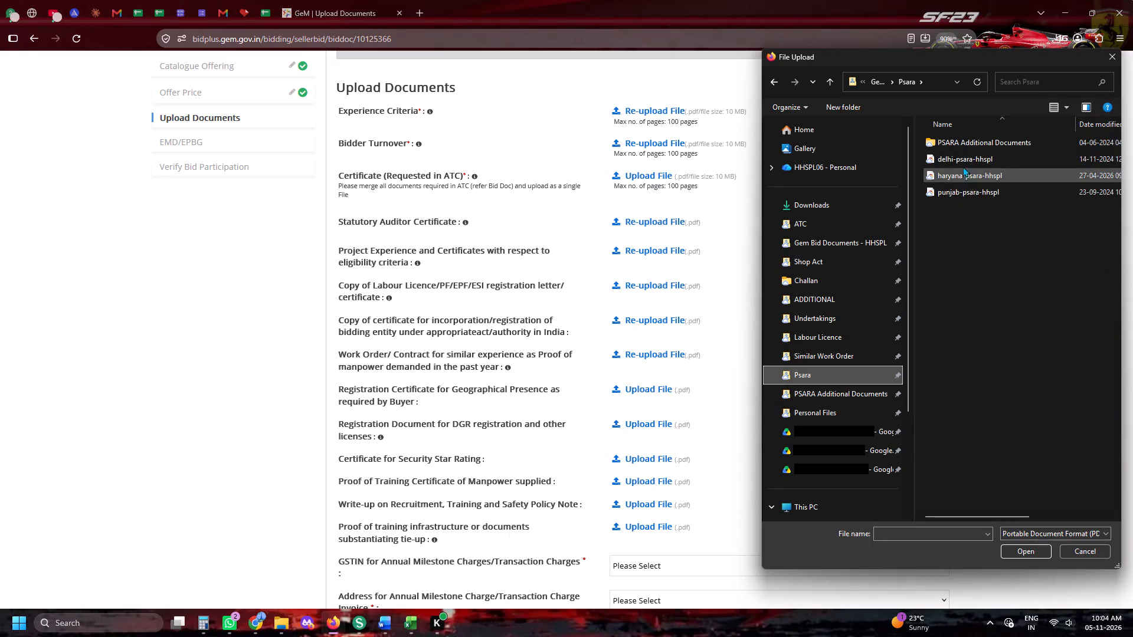
pyautogui.doubleClick(961, 179)
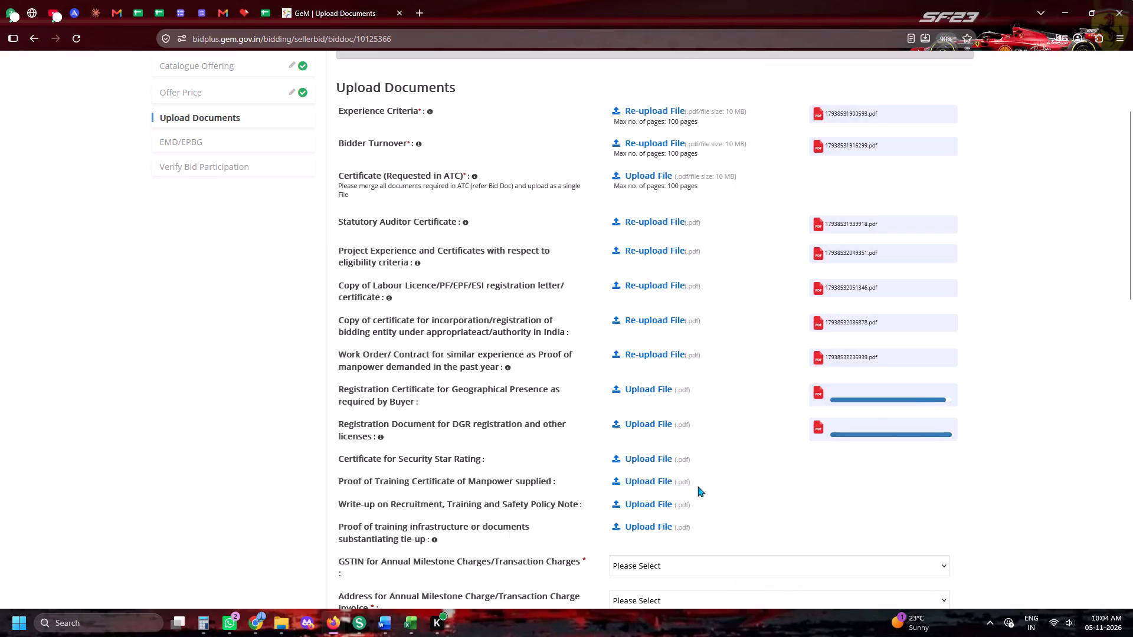
# Upload msme-certificate-hhspl from the Gem Bid Documents - HHSPL folder as the Certificate for Security Star Rating.
pyautogui.click(665, 446)
pyautogui.click(665, 452)
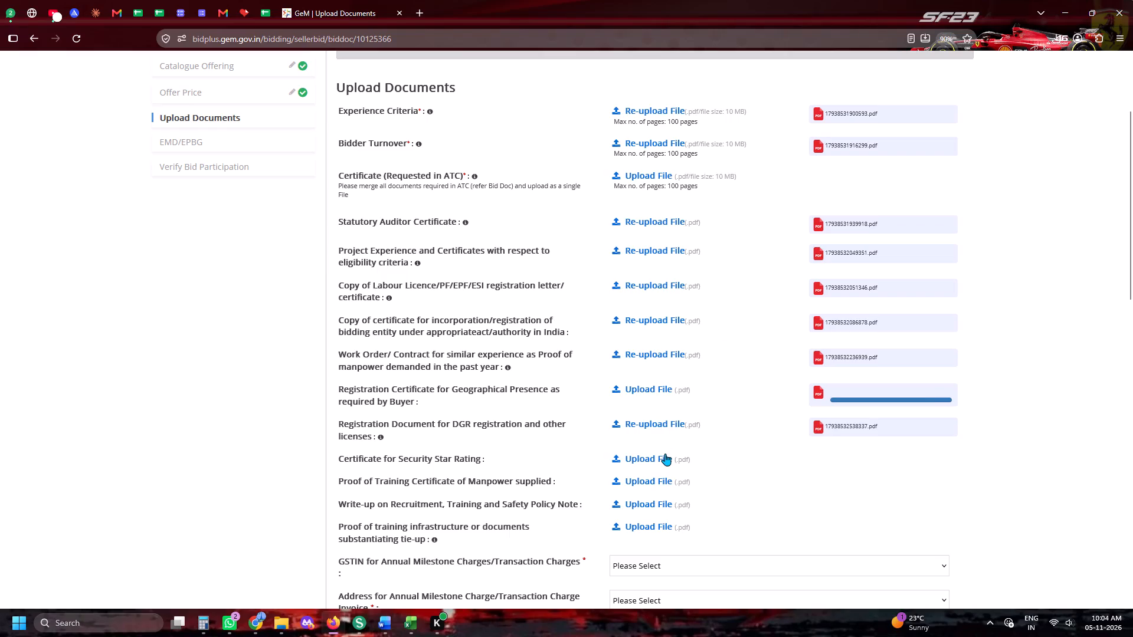
pyautogui.click(665, 454)
pyautogui.scroll(4, 839, 363)
pyautogui.click(831, 252)
pyautogui.click(836, 247)
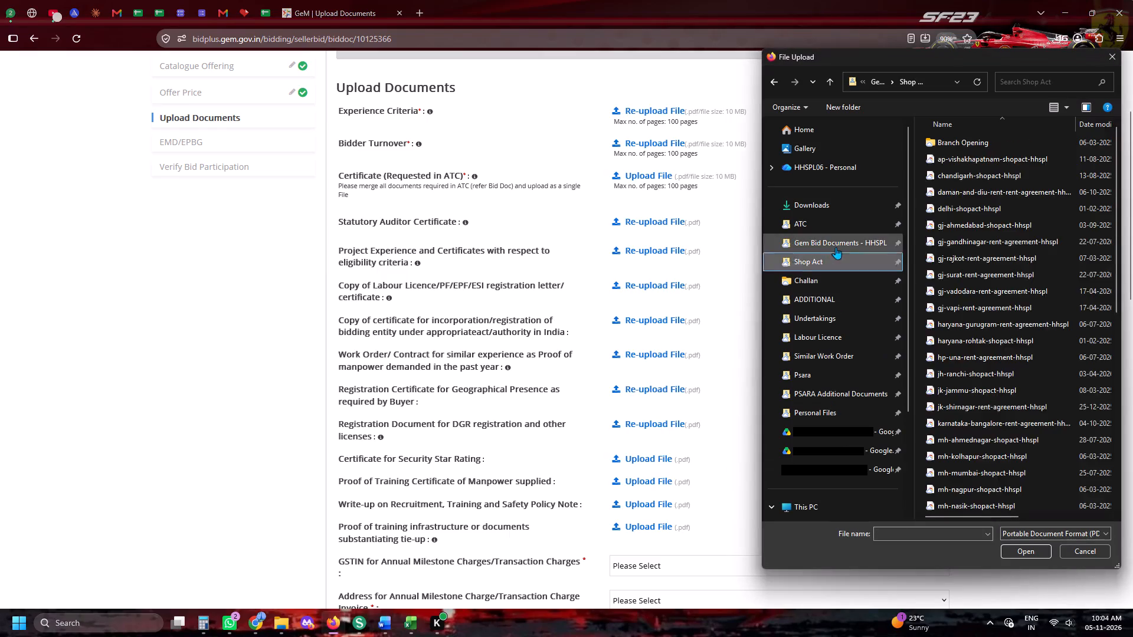
pyautogui.scroll(-5, 968, 373)
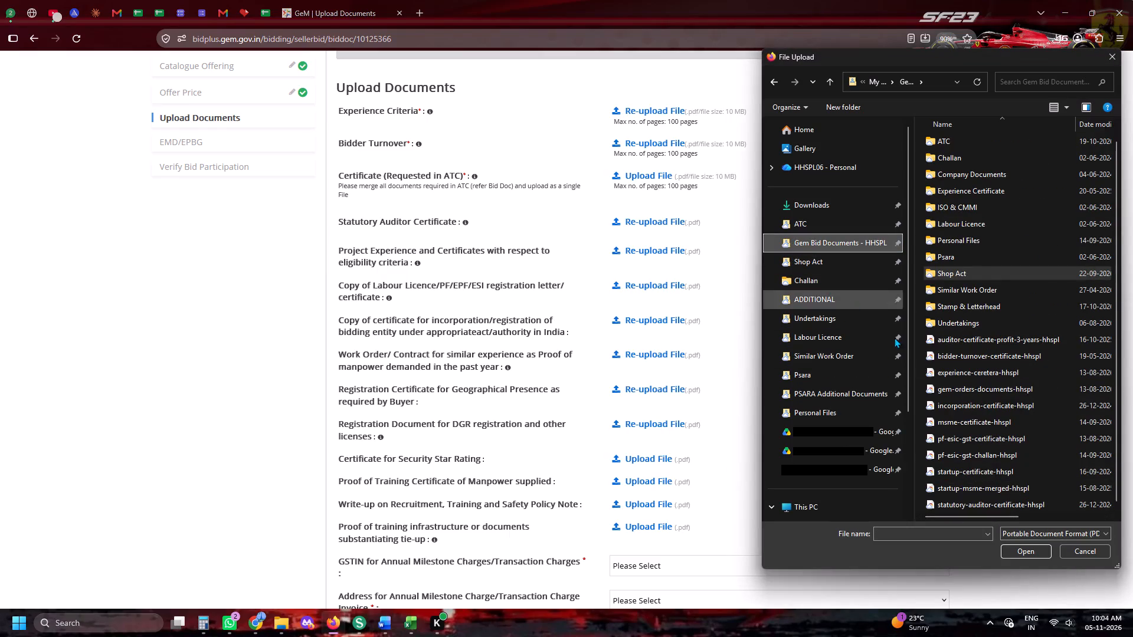
pyautogui.click(952, 419)
pyautogui.doubleClick(952, 420)
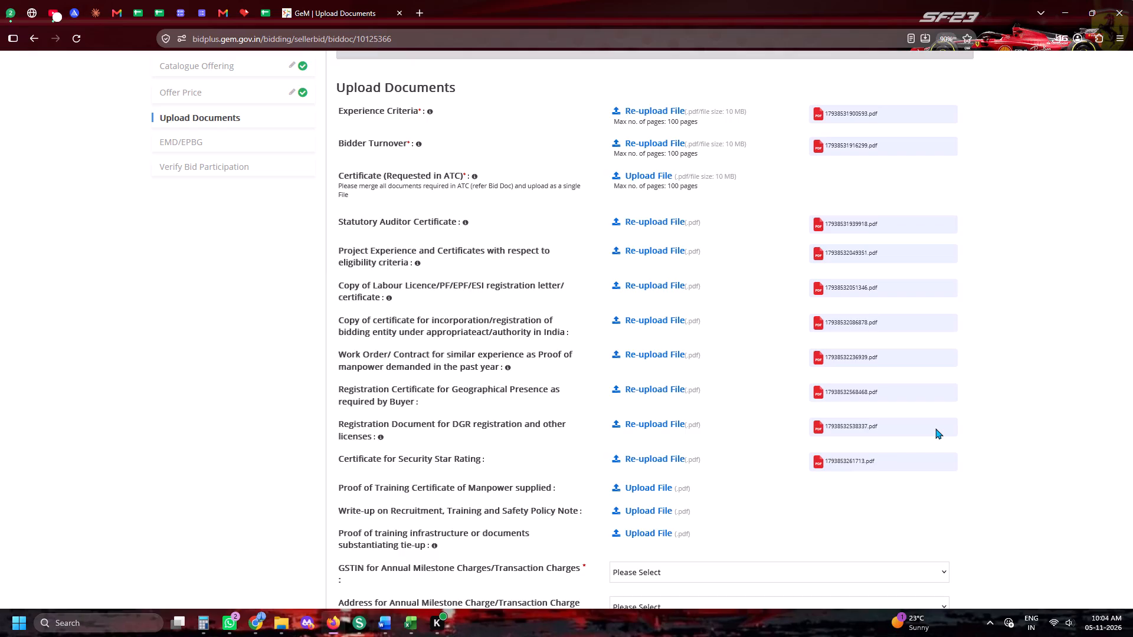
# Upload training-certificate-hhspl from the PSARA Additional Documents folder as the Proof of Training Certificate of Manpower supplied.
pyautogui.click(636, 491)
pyautogui.scroll(3, 780, 406)
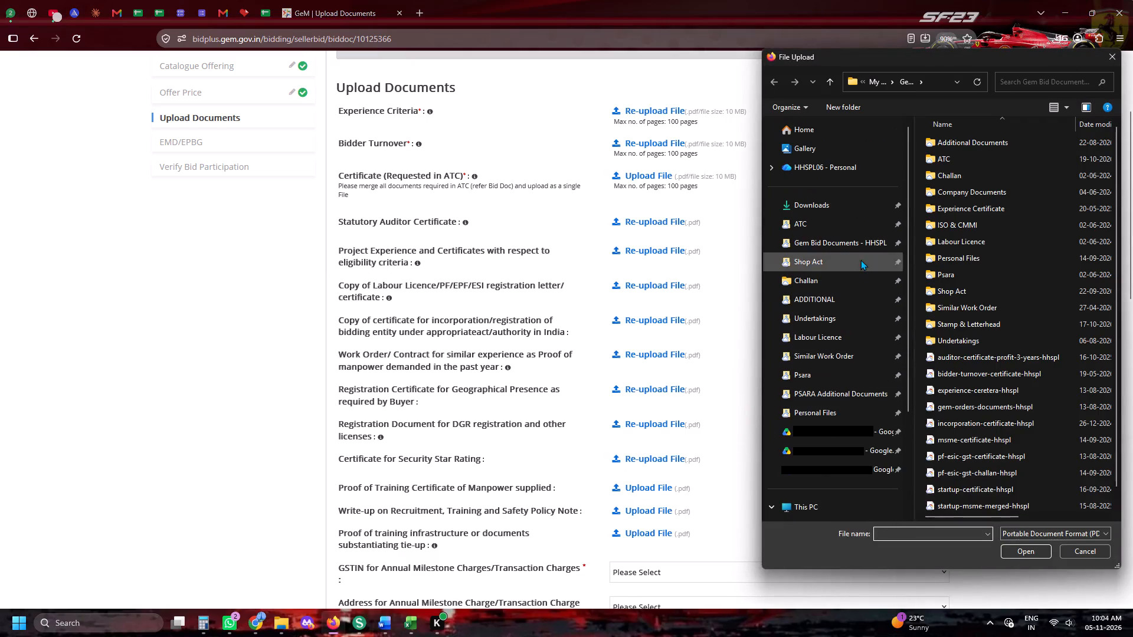
pyautogui.click(859, 241)
pyautogui.scroll(-7, 1001, 354)
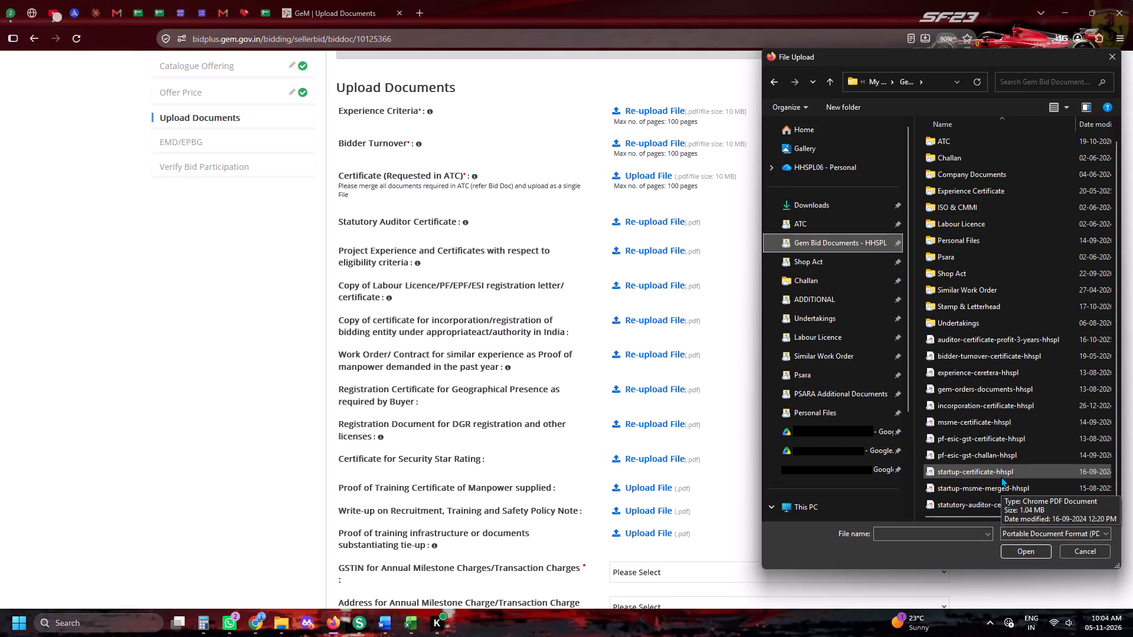
pyautogui.click(837, 390)
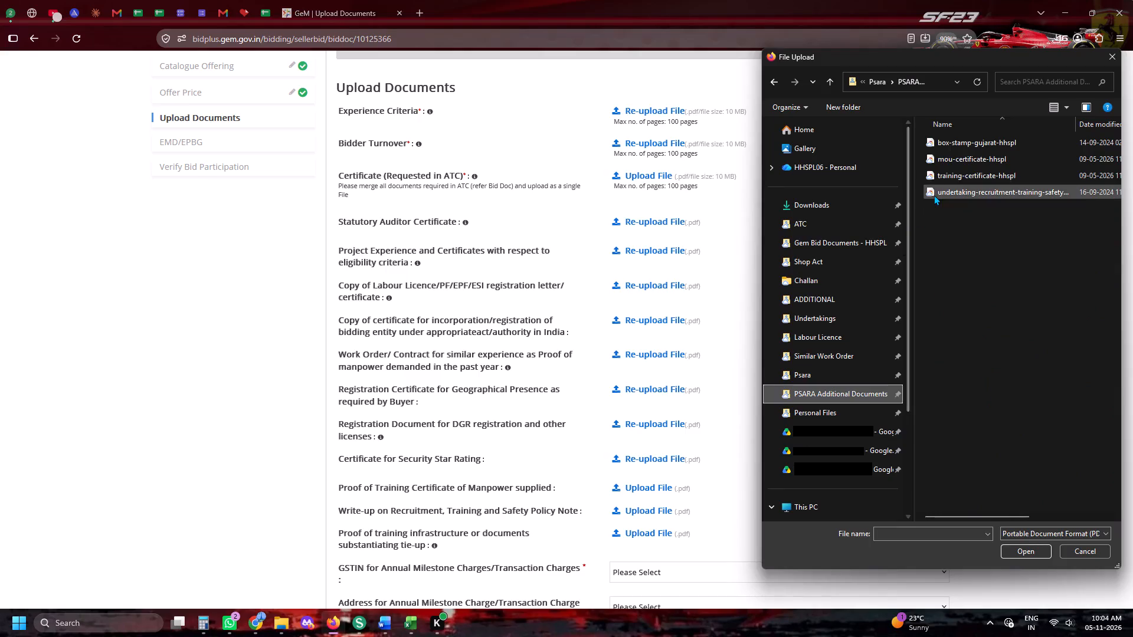
pyautogui.doubleClick(958, 172)
# Upload the undertaking-recruitment-training-safety file as the Write-up on Recruitment, Training and Safety Policy Note.
pyautogui.click(670, 513)
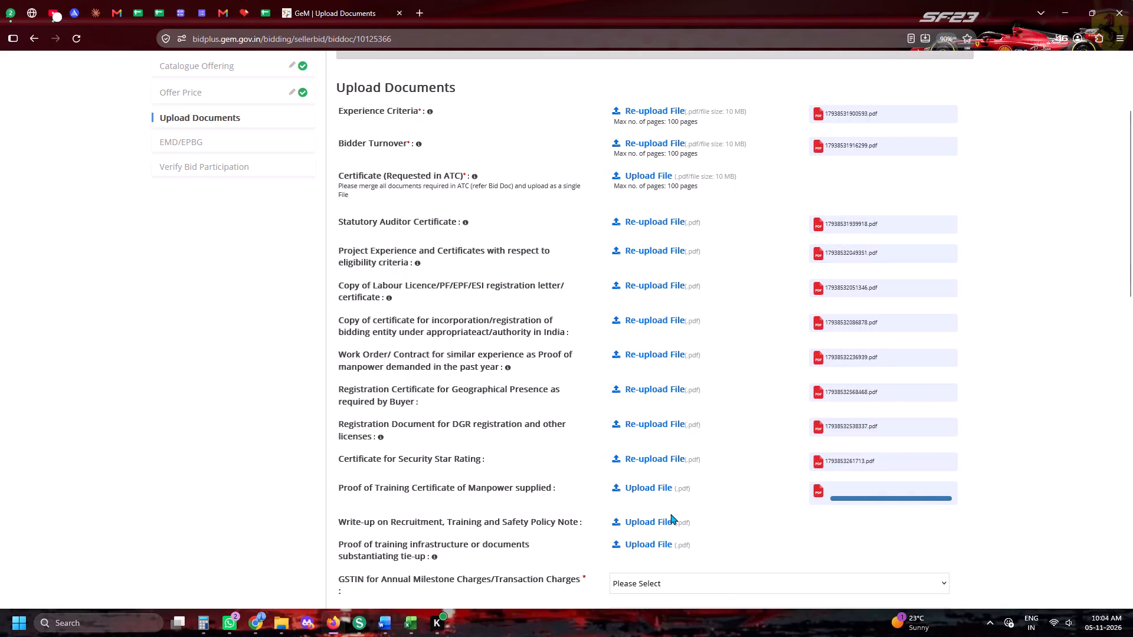
pyautogui.click(669, 520)
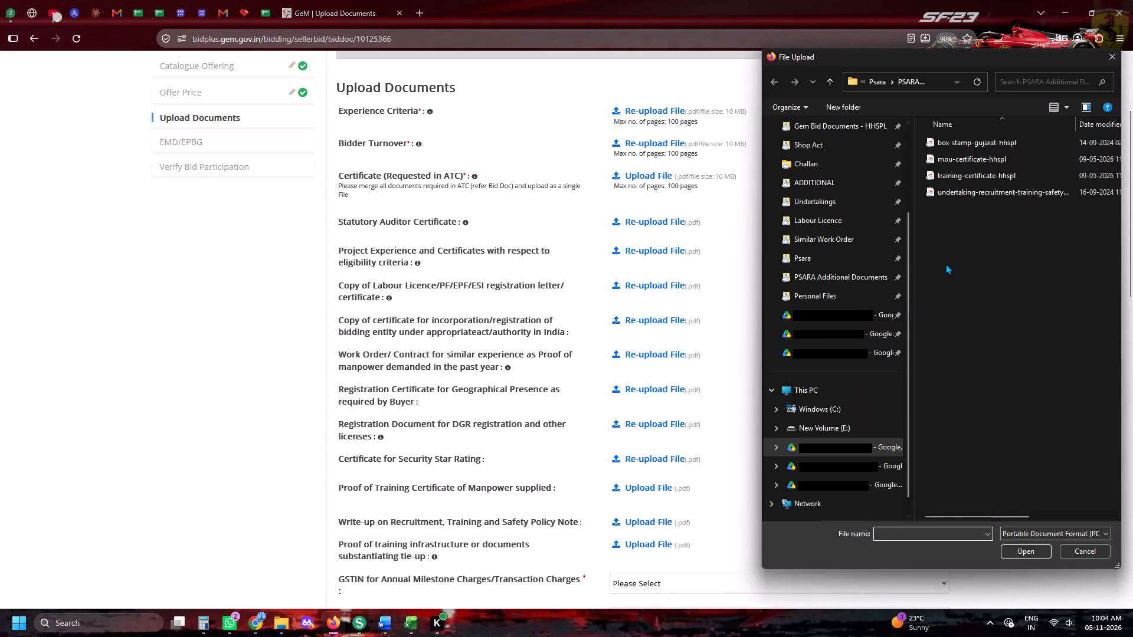
pyautogui.doubleClick(957, 195)
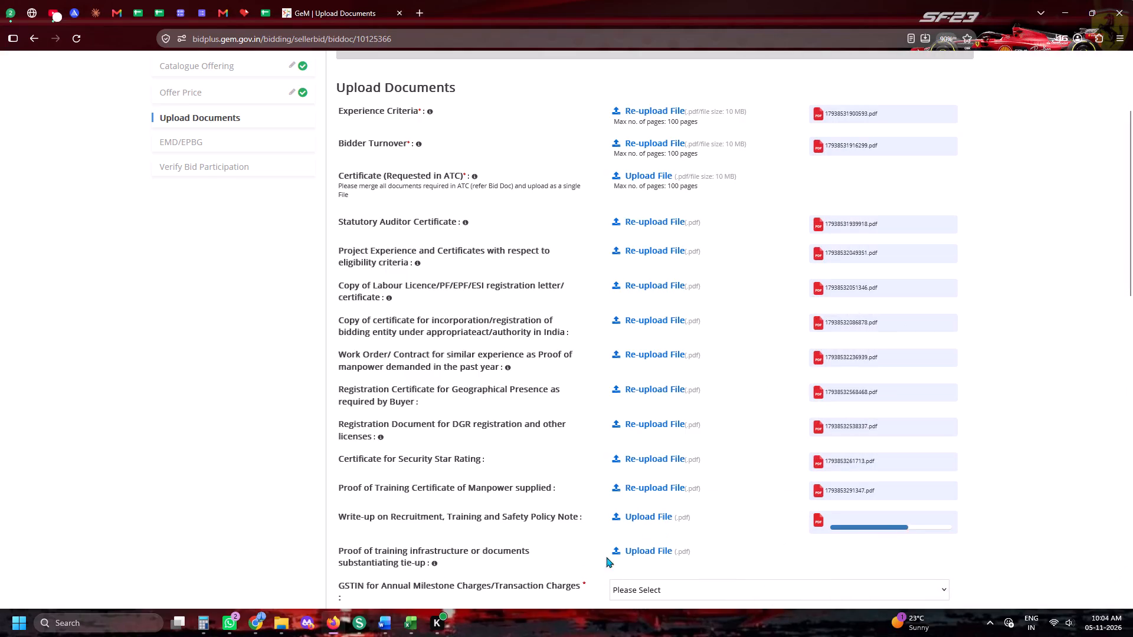
# Upload mou-certificate-hhspl as the proof of training infrastructure or documents substantiating tie-up.
pyautogui.click(633, 539)
pyautogui.click(645, 552)
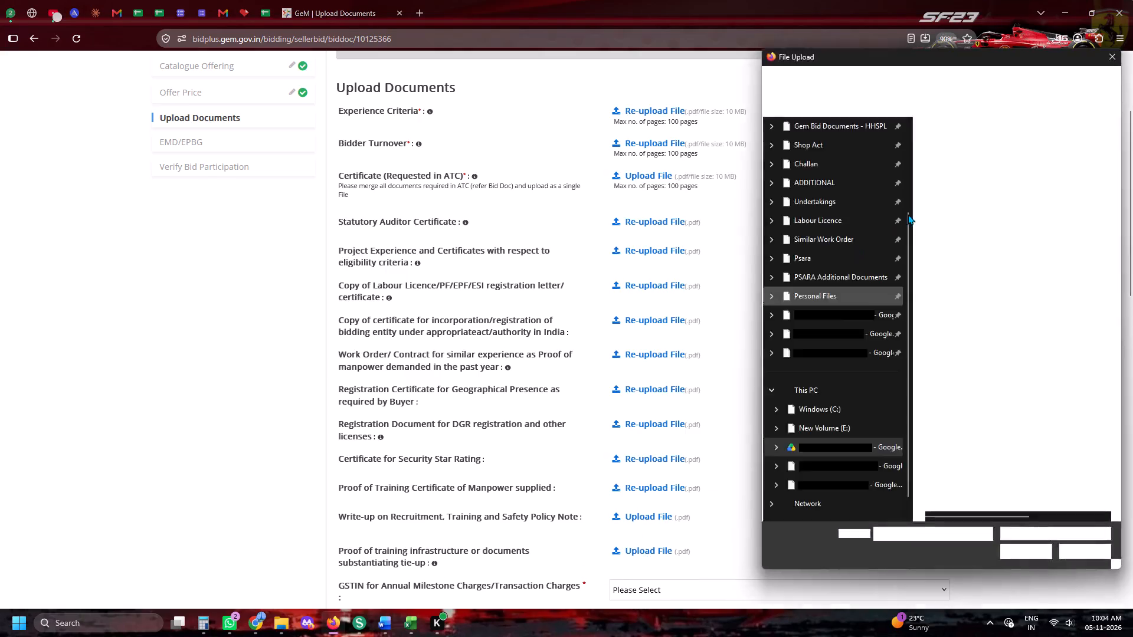
pyautogui.doubleClick(963, 159)
# Select the company's registered GSTIN for Annual Milestone Charges/Transaction Charges and accept the confirmation.
pyautogui.scroll(-6, 755, 333)
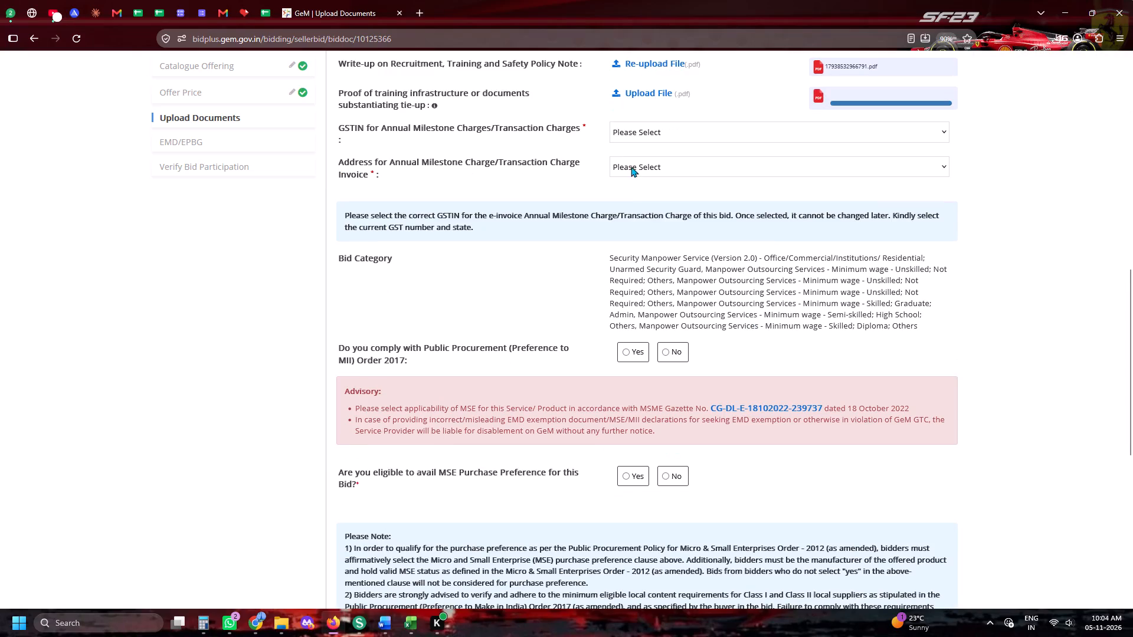
pyautogui.click(640, 139)
pyautogui.click(647, 157)
pyautogui.click(649, 140)
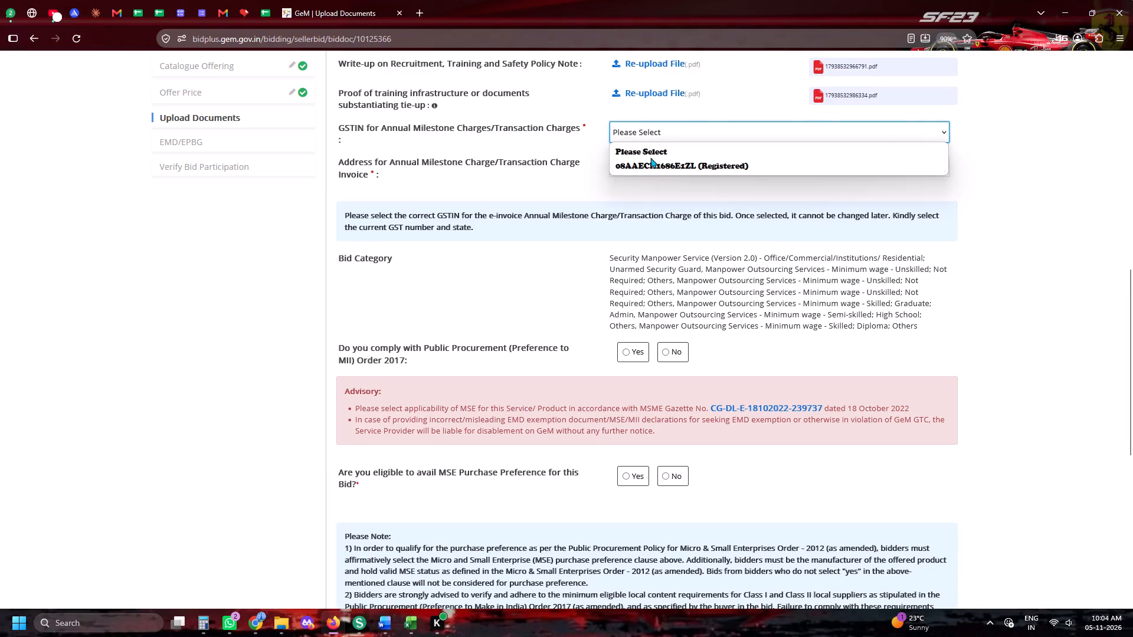
pyautogui.click(653, 165)
pyautogui.click(694, 133)
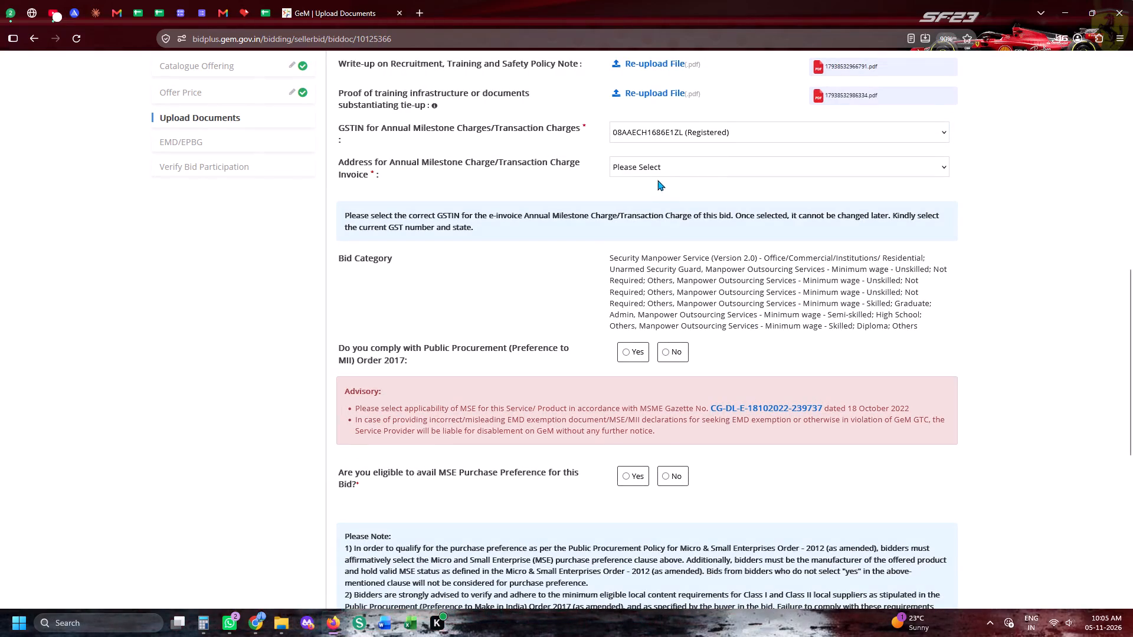
# Choose the company's Jaipur address for the Annual Milestone Charge/Transaction Charge Invoice and accept the confirmation.
pyautogui.click(654, 175)
pyautogui.click(656, 201)
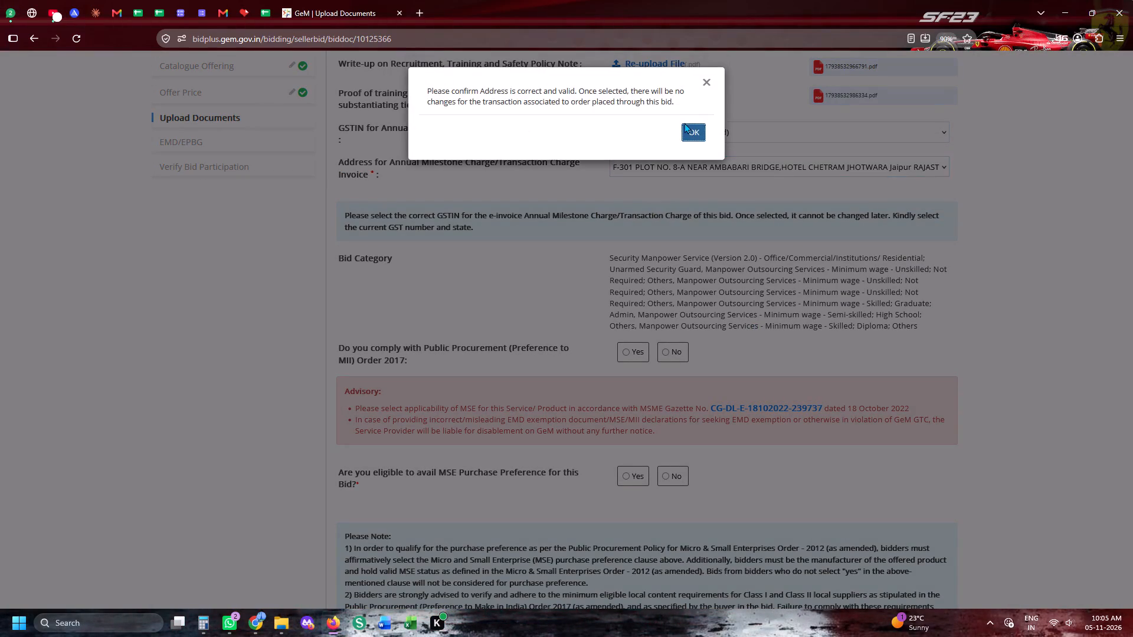
pyautogui.click(687, 128)
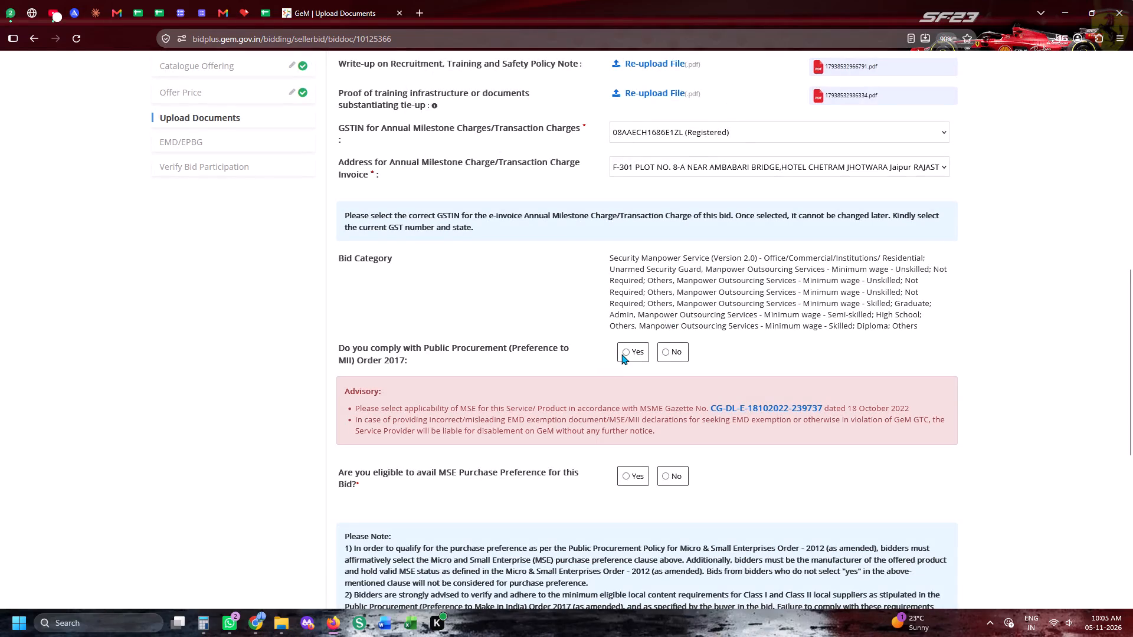
# Answer Yes to compliance with the Public Procurement (Preference to MII) Order 2017 and to MSE Purchase Preference eligibility.
pyautogui.click(621, 354)
pyautogui.tripleClick(622, 354)
pyautogui.click(634, 473)
# Upload msme-certificate-hhspl from the Gem Bid Documents - HHSPL folder as the MSE category certificate.
pyautogui.click(646, 507)
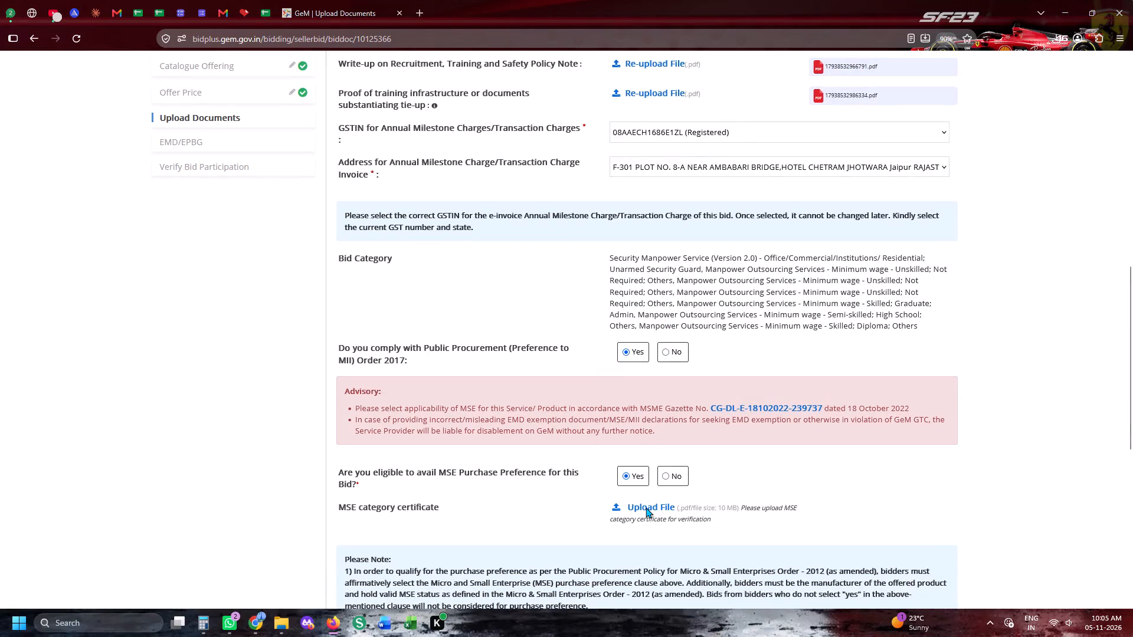
pyautogui.scroll(5, 789, 366)
pyautogui.click(837, 243)
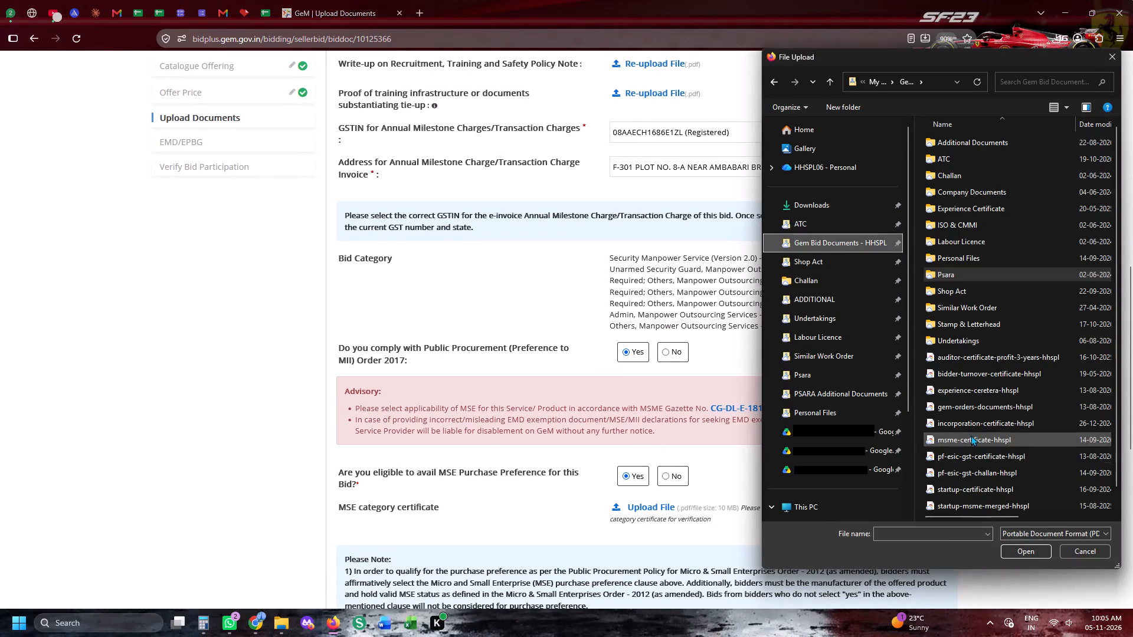
pyautogui.doubleClick(970, 435)
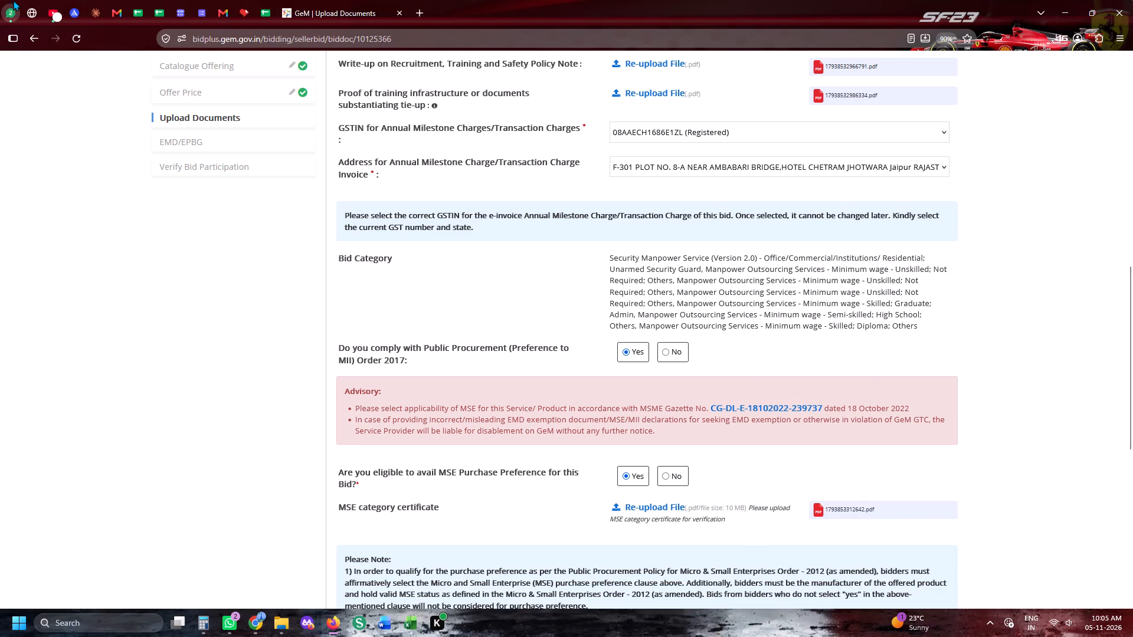
# Switch to the Angel One portfolio page and look over the equity holdings and portfolio allocation.
pyautogui.click(83, 0)
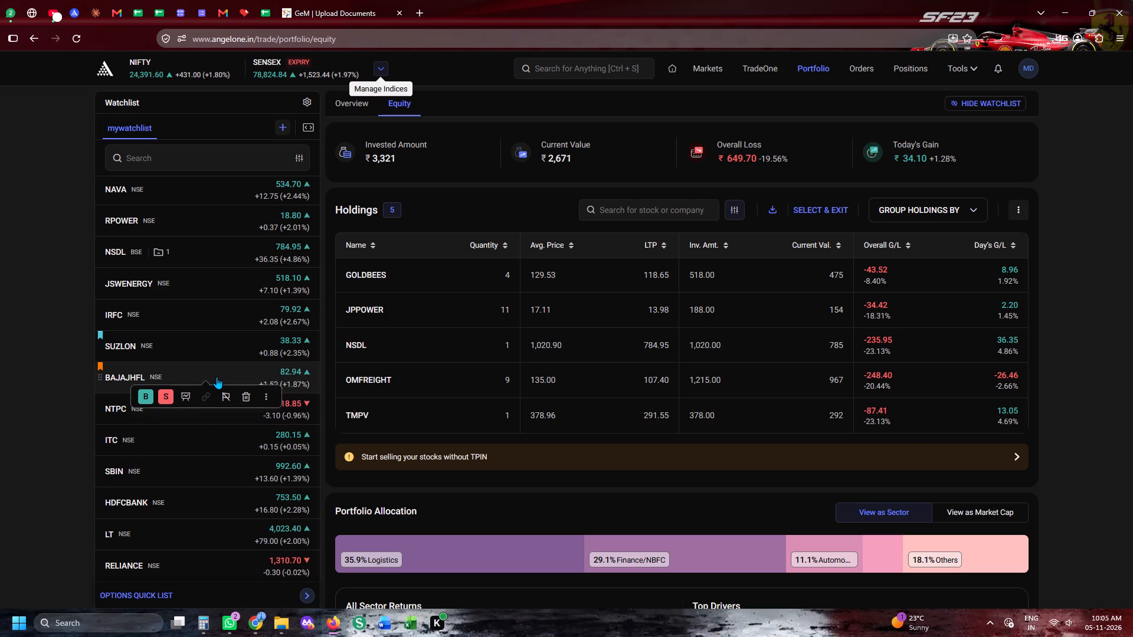
pyautogui.scroll(-4, 217, 377)
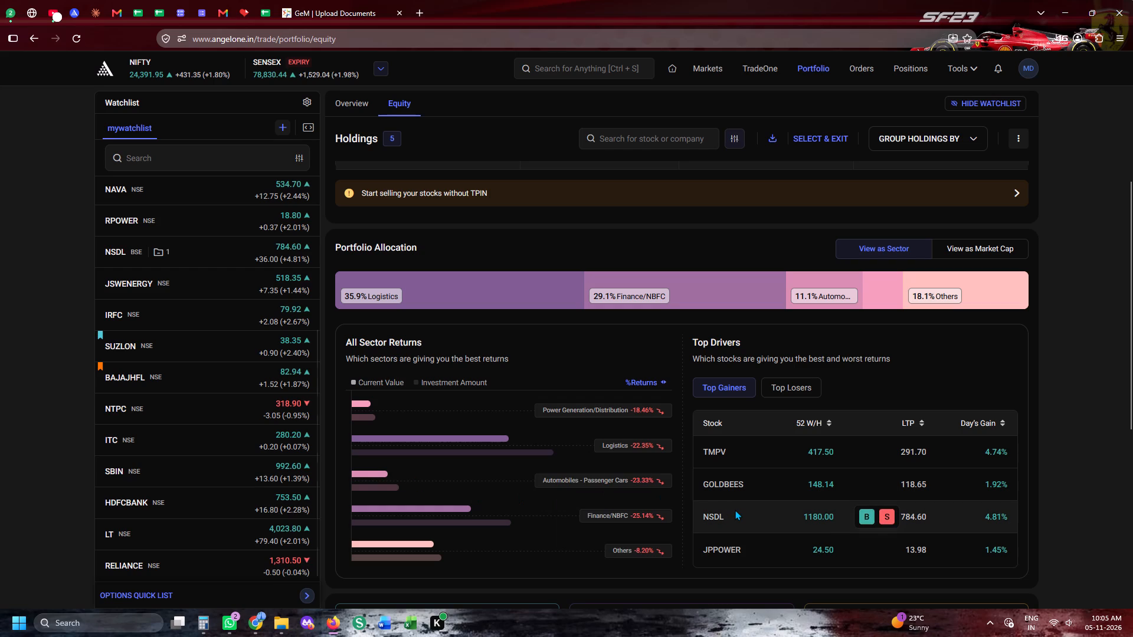
# View the top gainers, the holdings and the watchlist on the equity portfolio page.
pyautogui.click(792, 380)
pyautogui.click(749, 388)
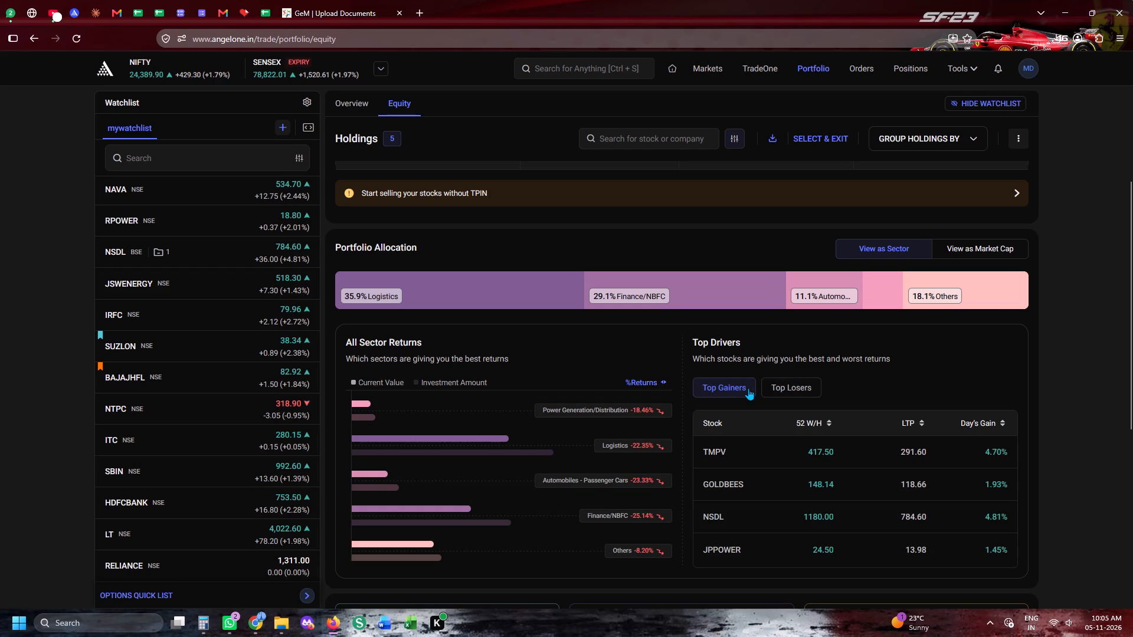
pyautogui.scroll(4, 824, 495)
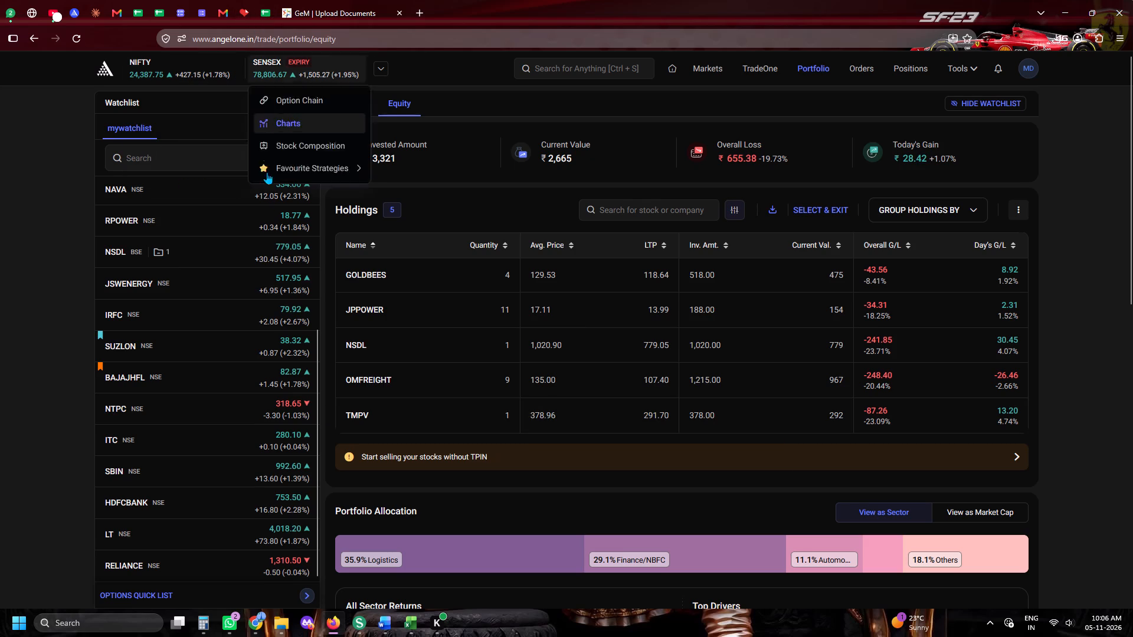
pyautogui.scroll(5, 112, 397)
pyautogui.scroll(4, 132, 310)
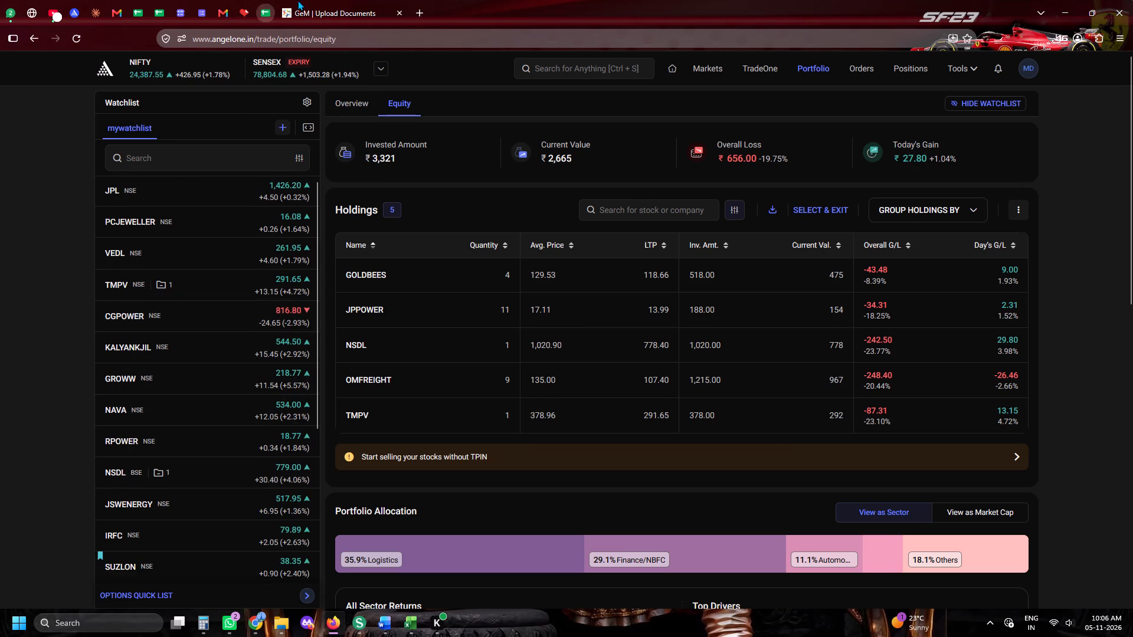
# Return to the Gurgaon bid's Upload Documents page and save the uploads and declarations.
pyautogui.click(316, 0)
pyautogui.scroll(-3, 673, 251)
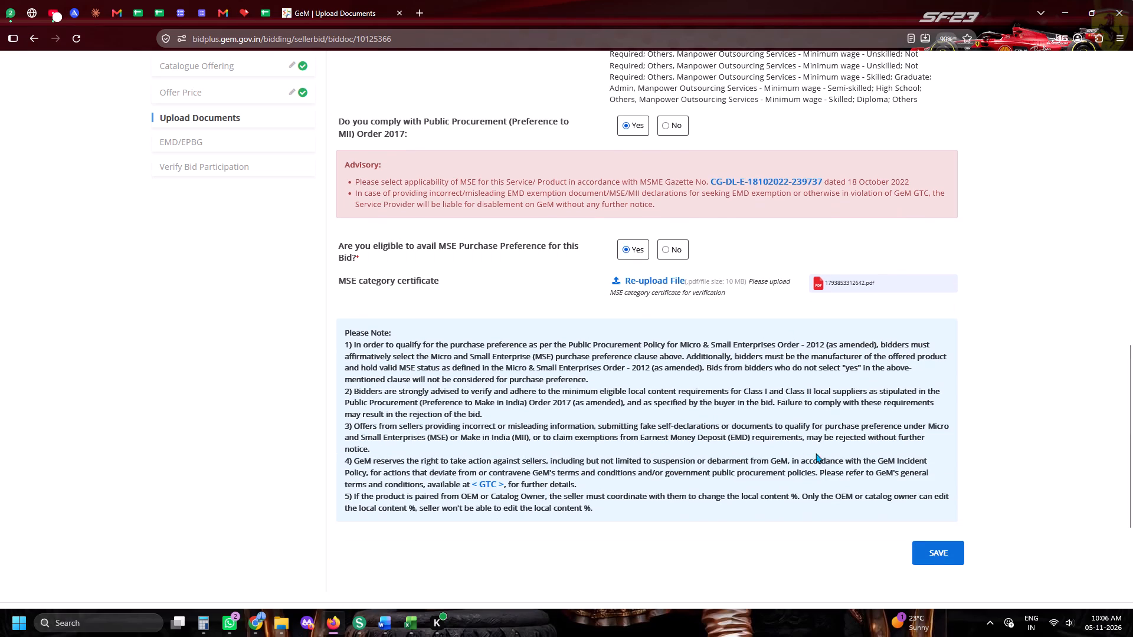
pyautogui.click(932, 556)
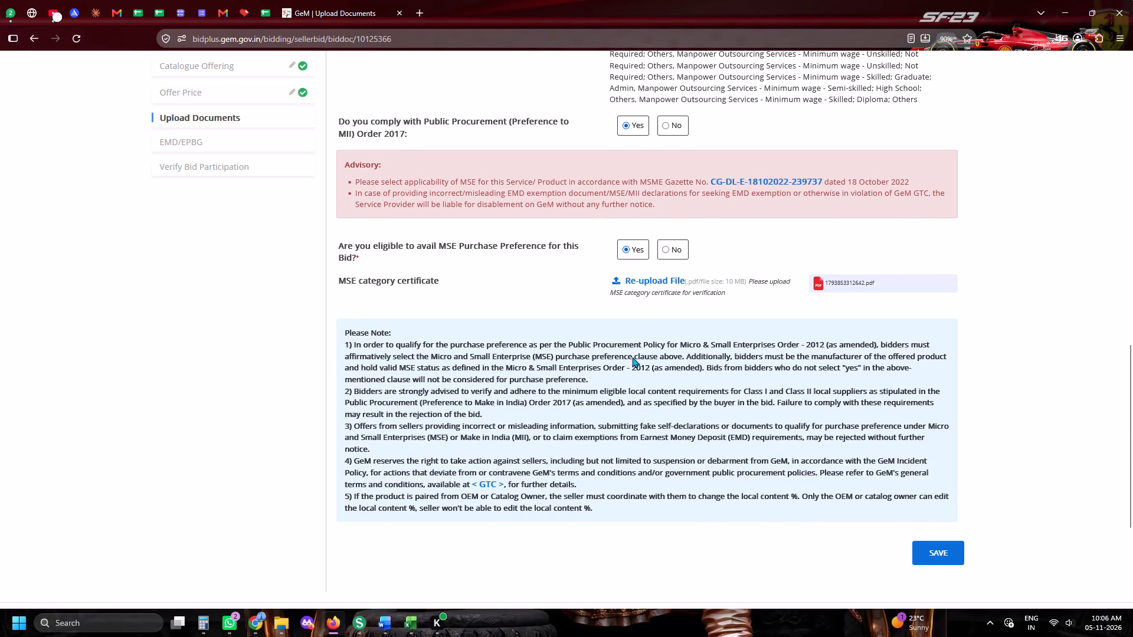
pyautogui.click(642, 354)
# In the shared tender sheet, check the pending rows and copy the Bhavnagar tender's GeM Id GEM/2026/B/8236952.
pyautogui.click(259, 5)
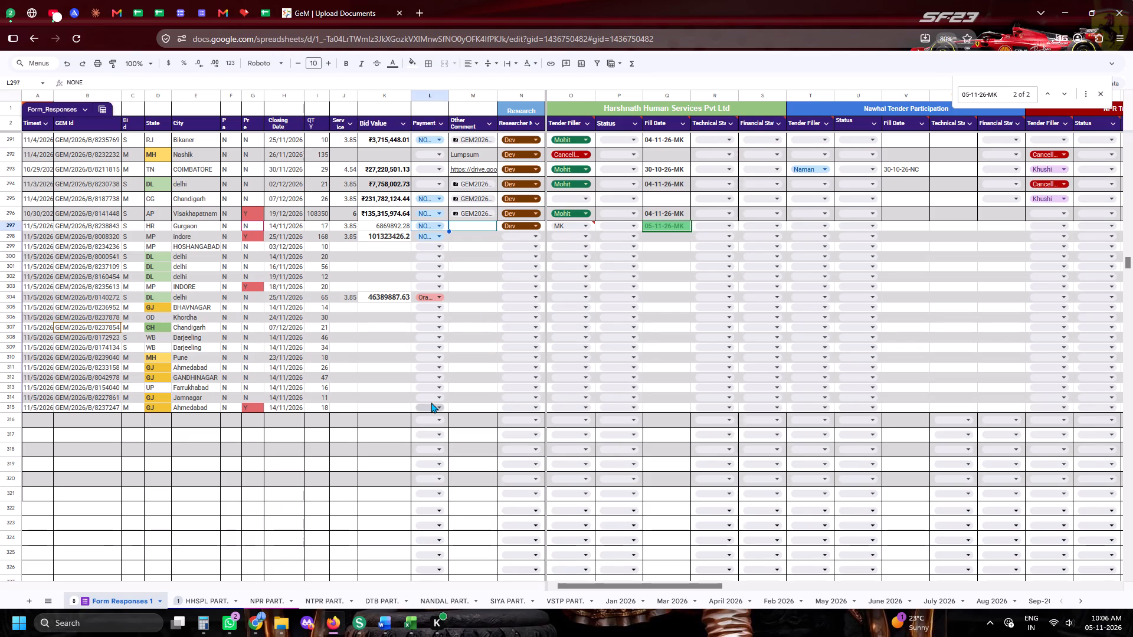
pyautogui.click(104, 287)
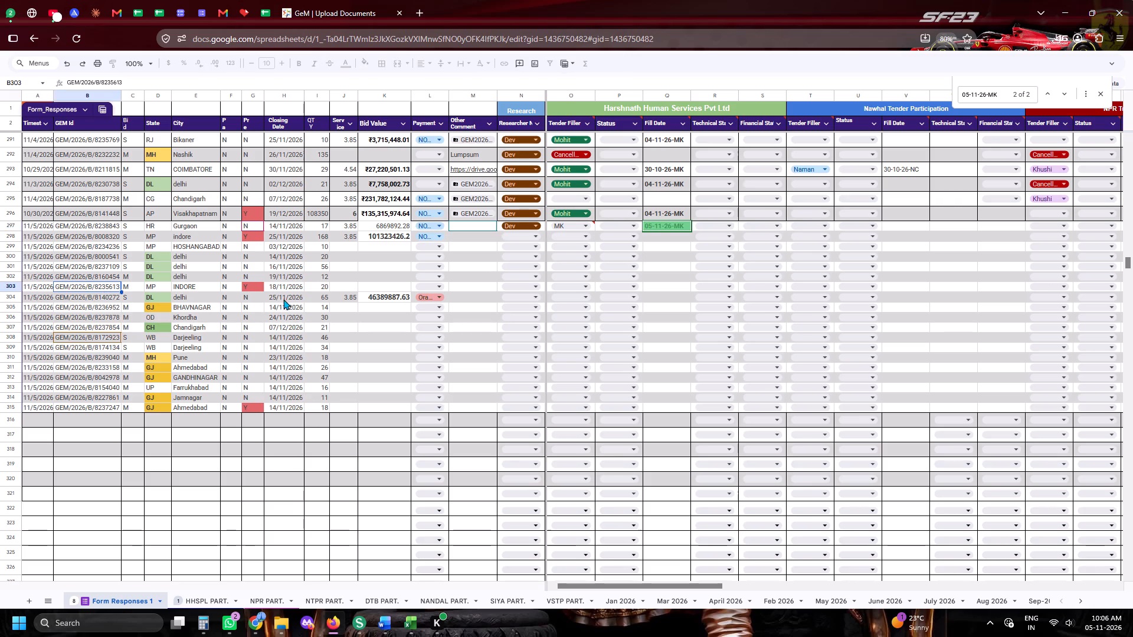
pyautogui.click(105, 316)
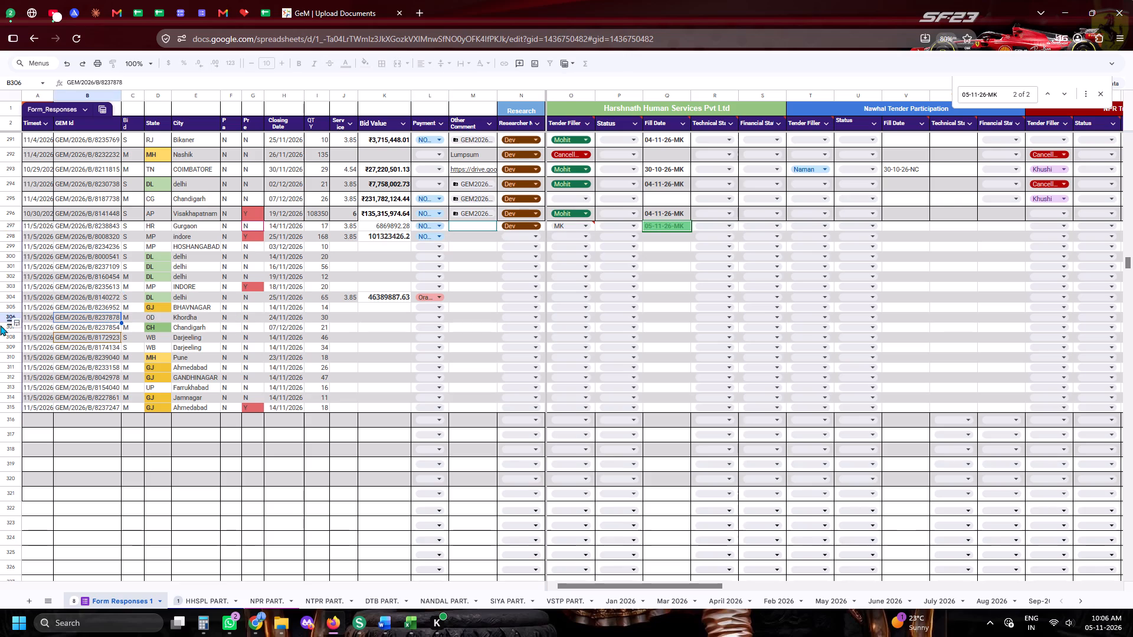
pyautogui.click(0, 310)
pyautogui.moveTo(568, 585); pyautogui.dragTo(808, 583)
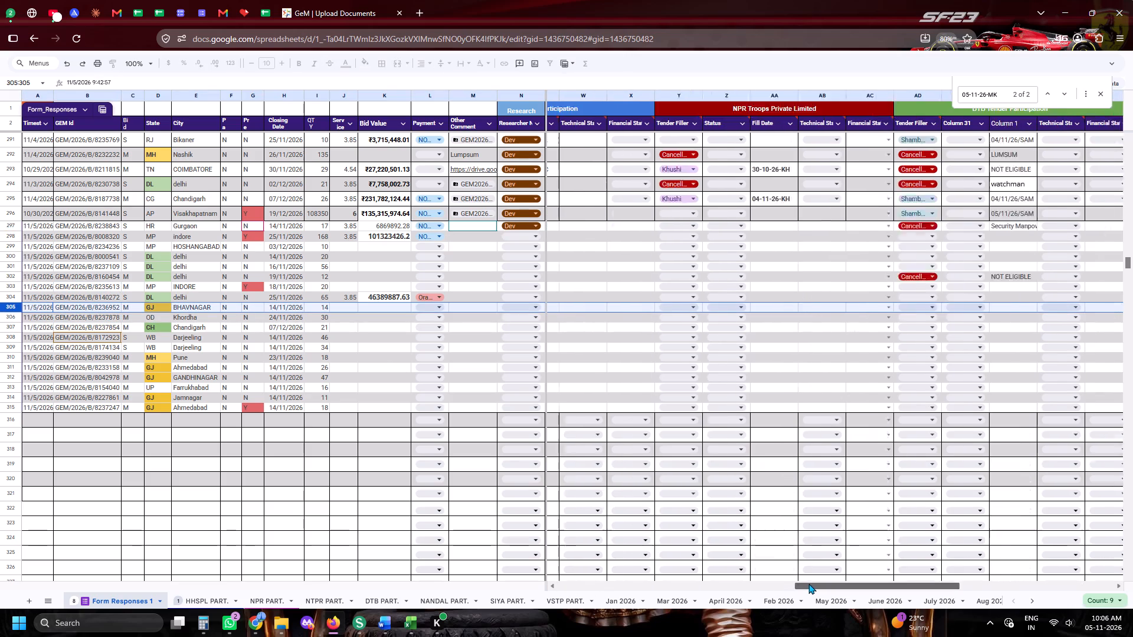
pyautogui.moveTo(808, 583); pyautogui.dragTo(90, 570)
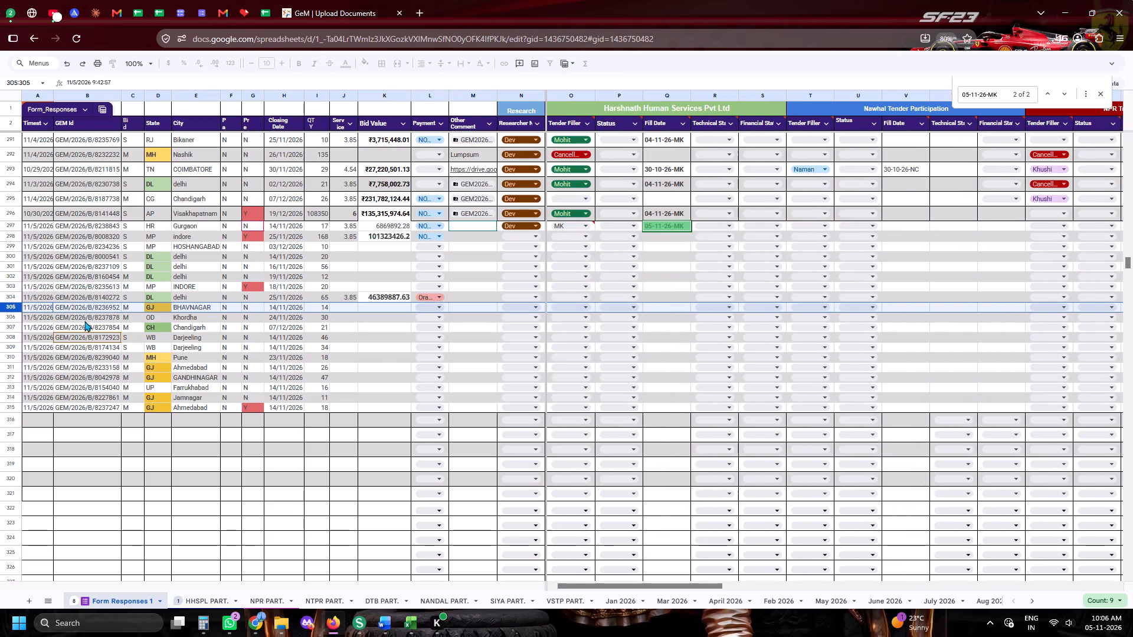
pyautogui.click(93, 309)
pyautogui.hotkey('ctrl', 'c')
pyautogui.hotkey('ctrl', 'c')
pyautogui.hotkey('ctrl', 'c')
pyautogui.hotkey('ctrl', 'c')
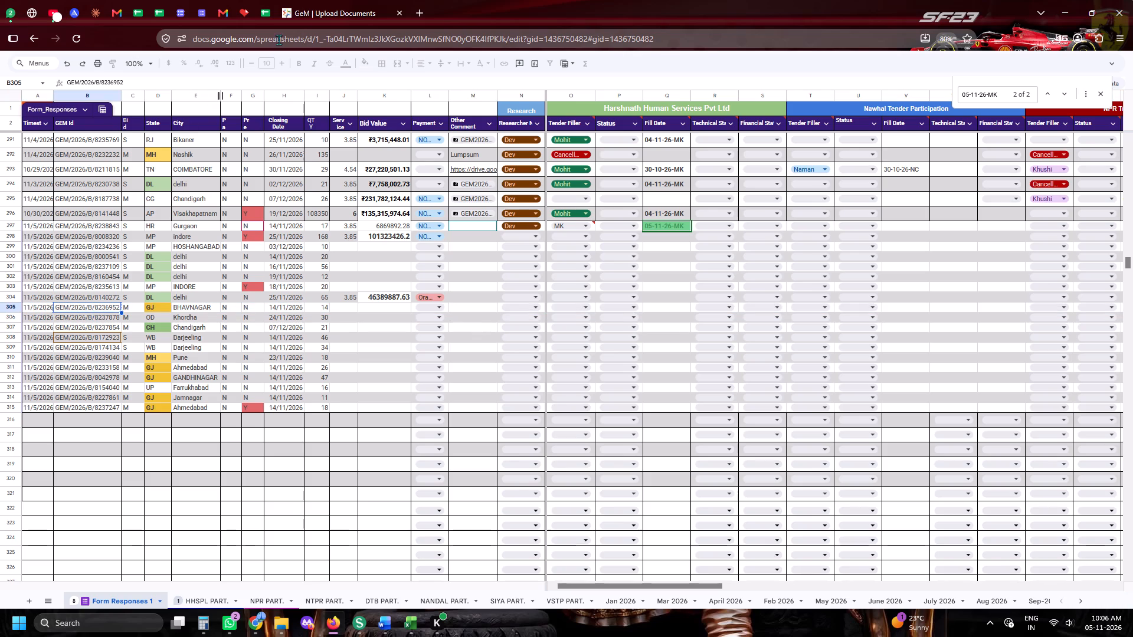
# Duplicate the GeM Upload Documents page in a new tab and go to the Bid Listing there.
pyautogui.click(331, 0)
pyautogui.rightClick(331, 0)
pyautogui.click(379, 143)
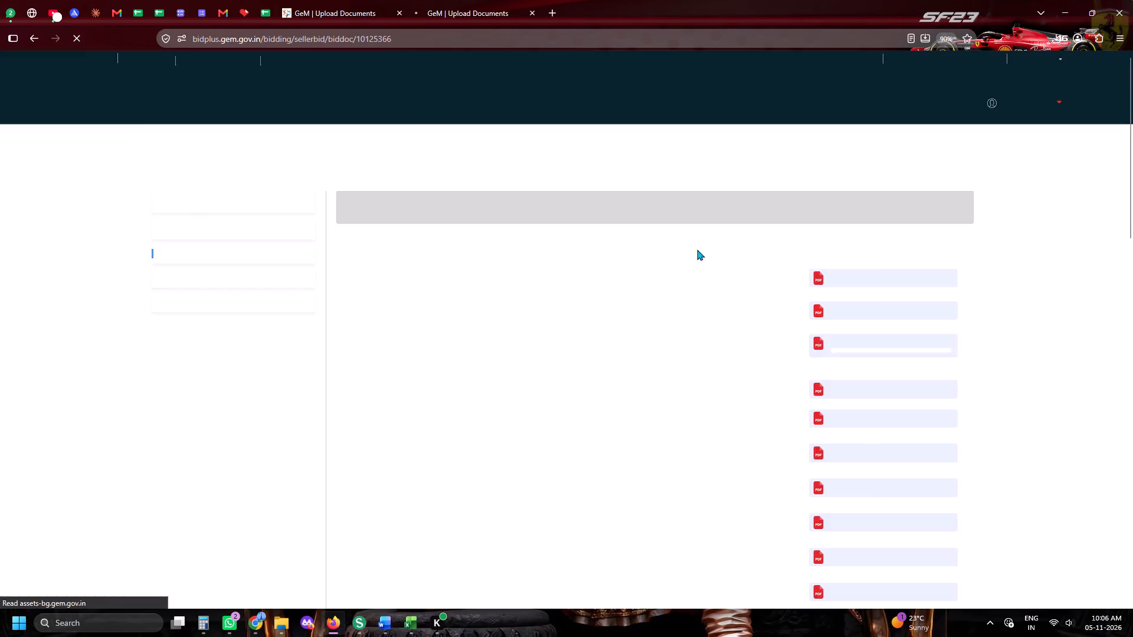
pyautogui.scroll(15, 805, 191)
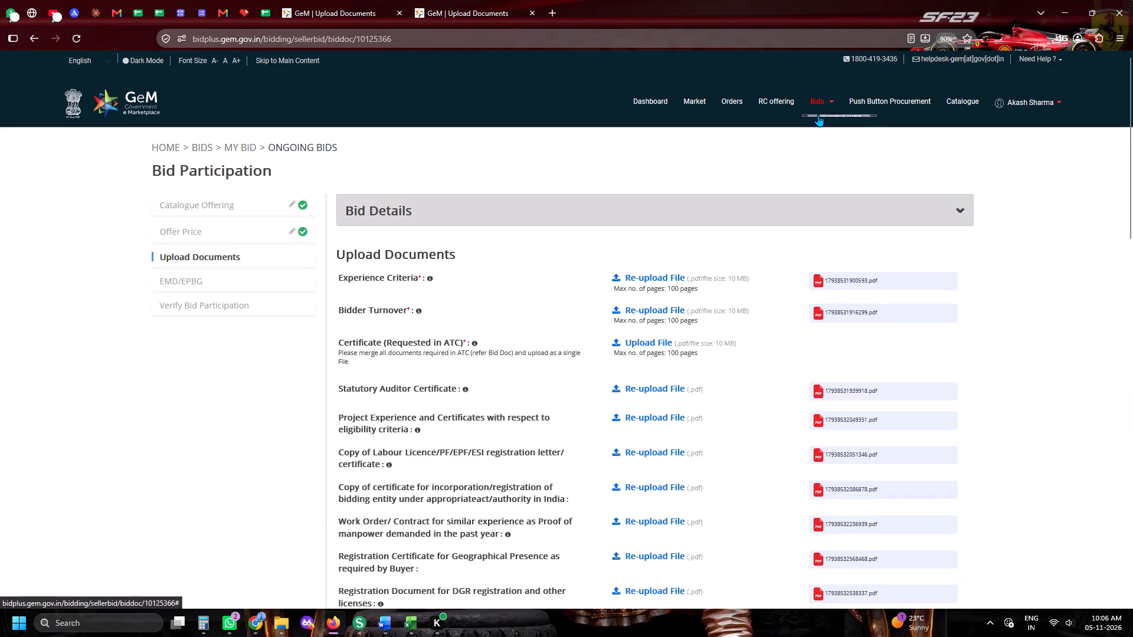
pyautogui.click(824, 117)
# Run an Exact Bid Search for GEM/2026/B/8236952 and open its bid document.
pyautogui.click(778, 149)
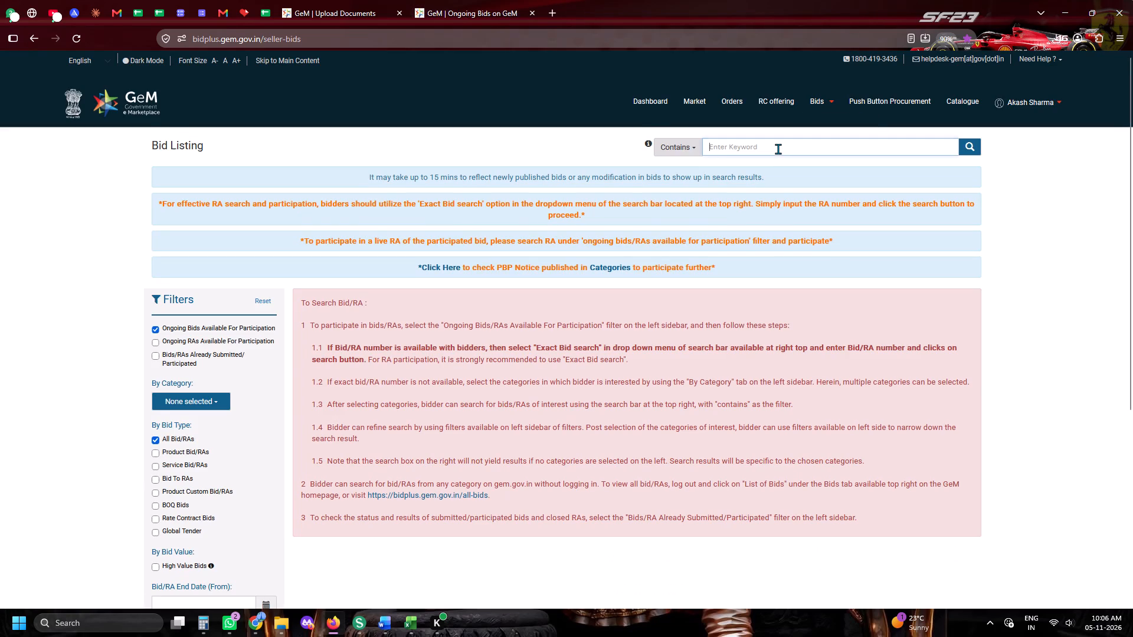
pyautogui.hotkey('ctrl', 'v')
pyautogui.click(698, 153)
pyautogui.click(691, 213)
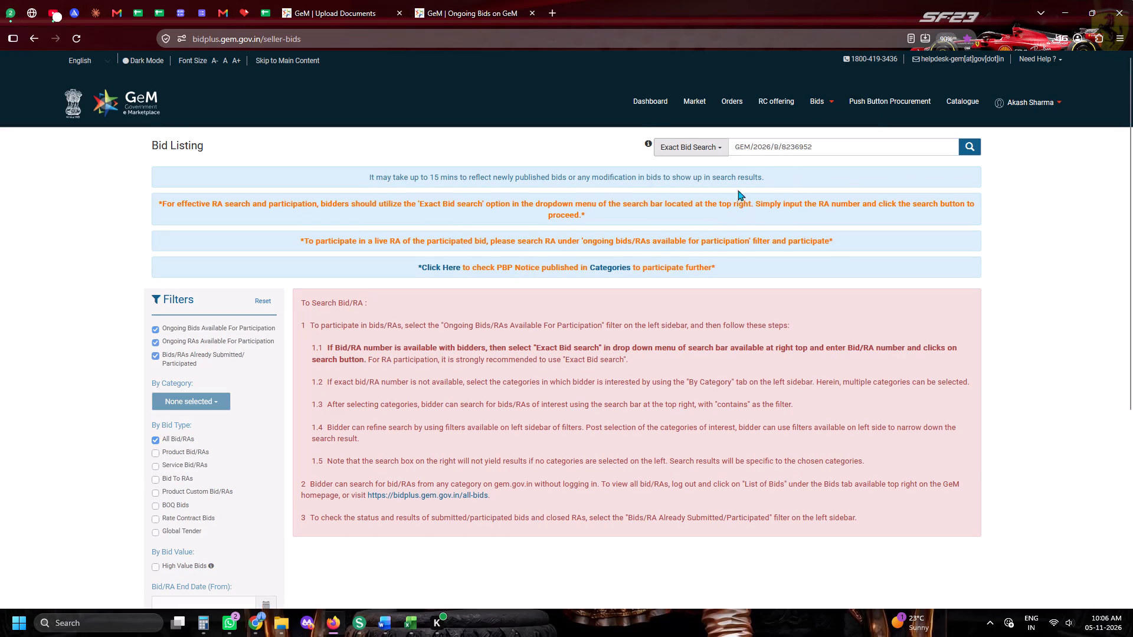
pyautogui.click(965, 153)
pyautogui.click(346, 321)
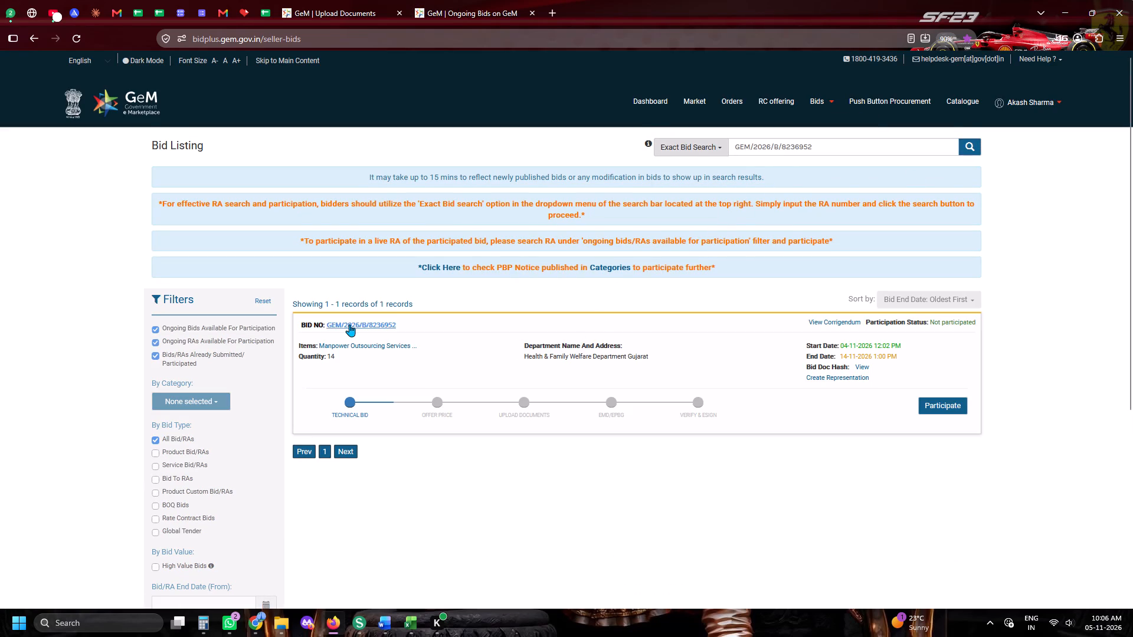
pyautogui.click(349, 324)
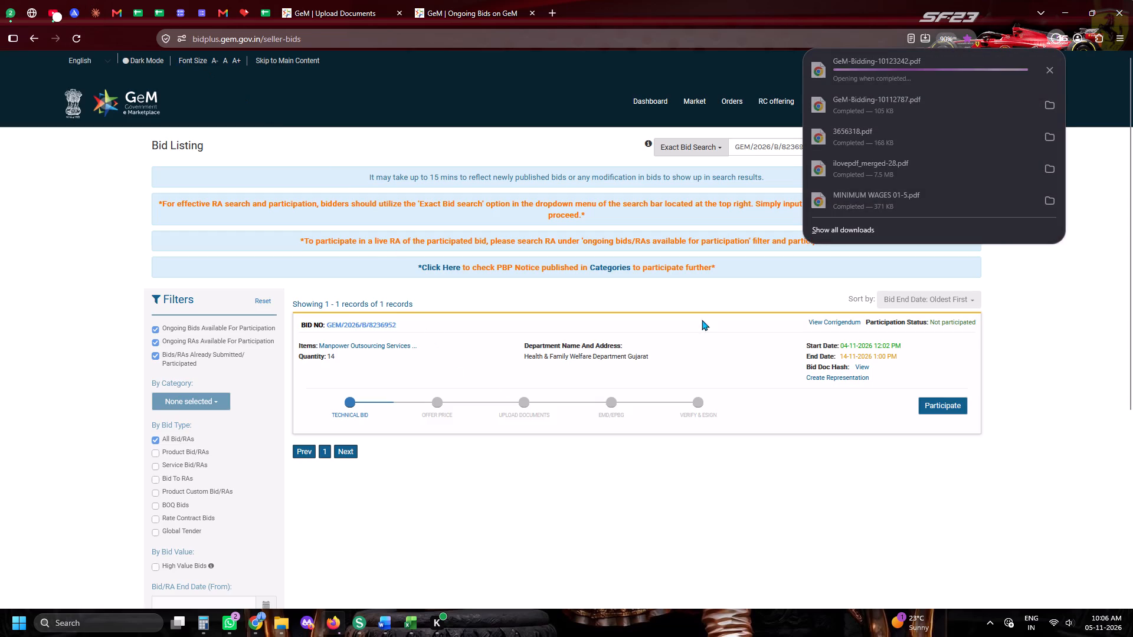
# Read through the Bhavnagar bid document, checking the EMD and eligibility terms and the profile required for each manpower category.
pyautogui.click(493, 402)
pyautogui.press('space')
pyautogui.press('space')
pyautogui.press('space')
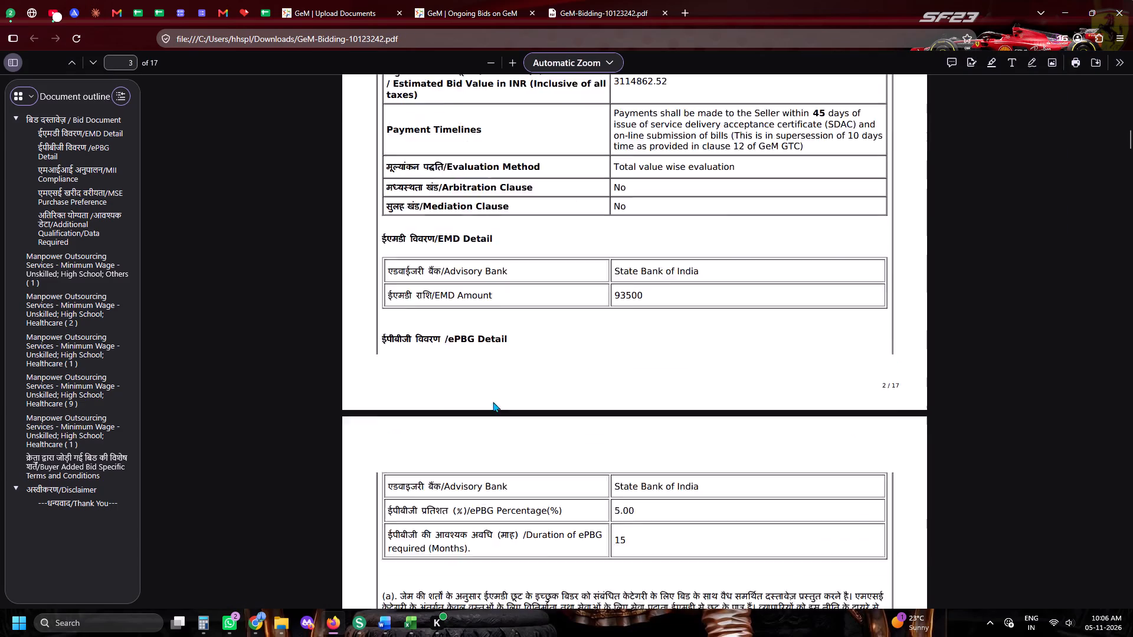
pyautogui.press('space')
pyautogui.press('space')
pyautogui.press('space')
pyautogui.press('space')
pyautogui.scroll(6, 532, 383)
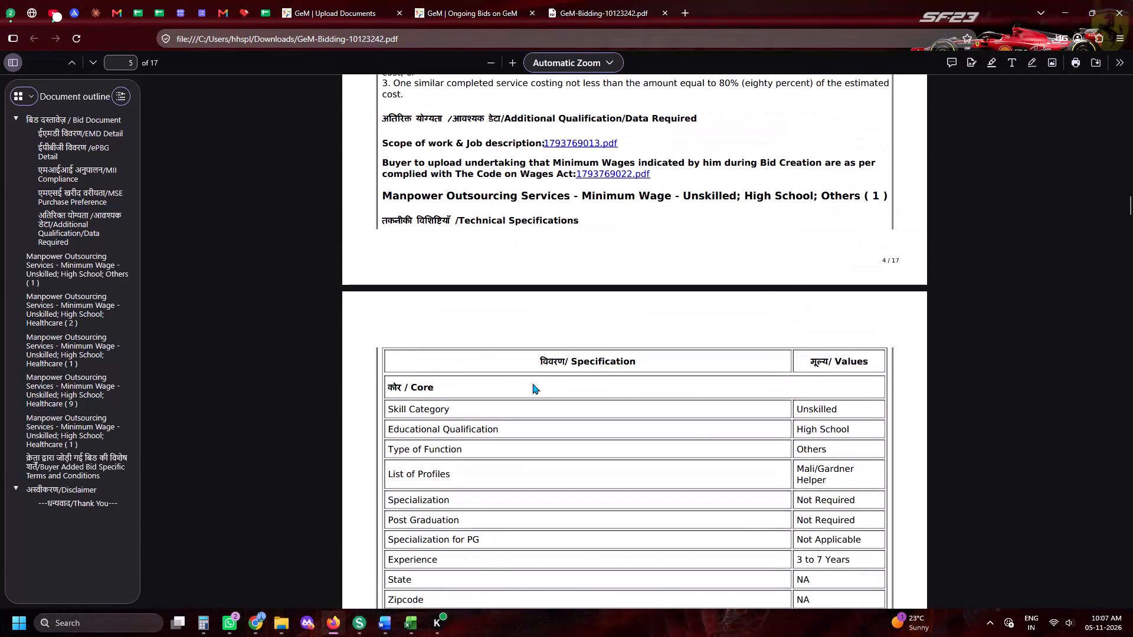
pyautogui.press('space')
pyautogui.press('space')
pyautogui.press('space')
pyautogui.press('space')
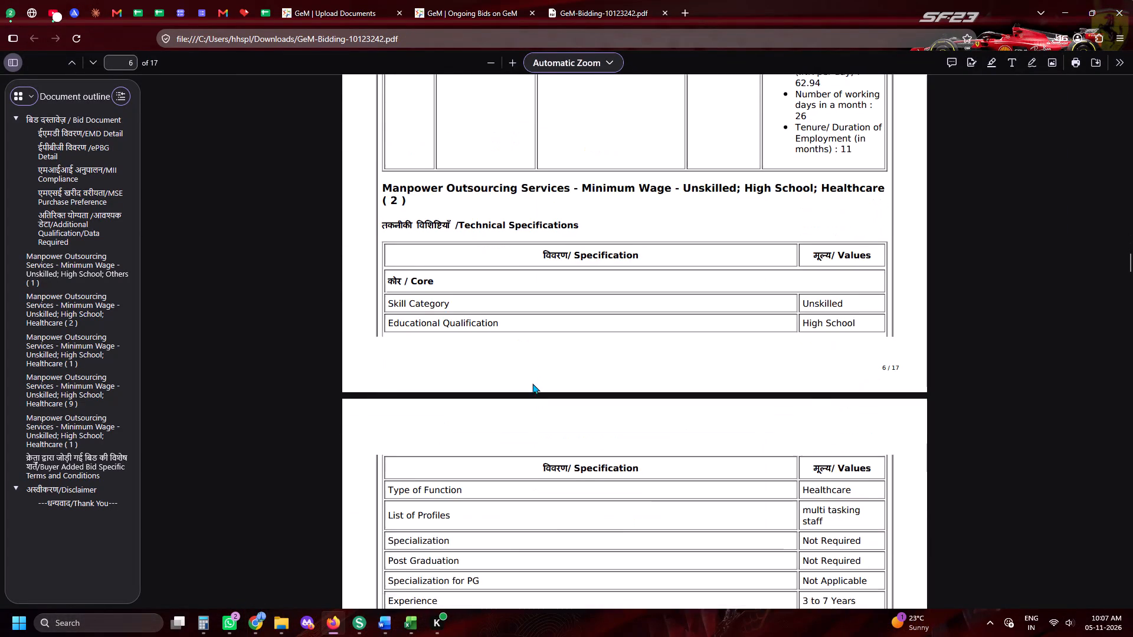
pyautogui.press('space')
pyautogui.press('space')
pyautogui.press('space')
pyautogui.scroll(2, 532, 383)
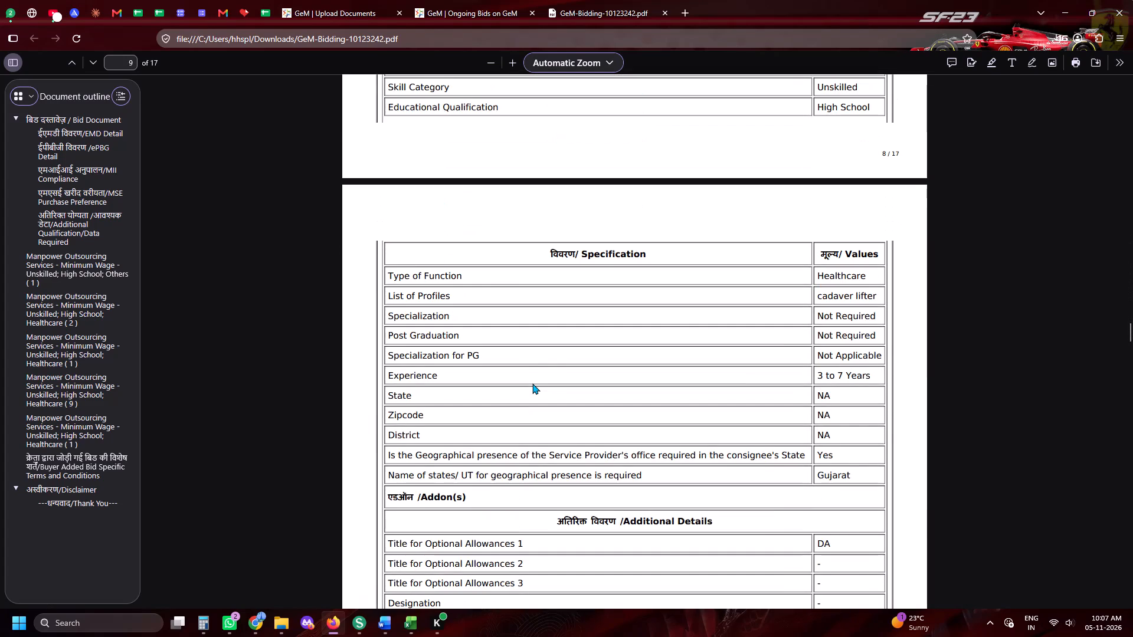
pyautogui.press('space')
pyautogui.press('space')
pyautogui.press('space')
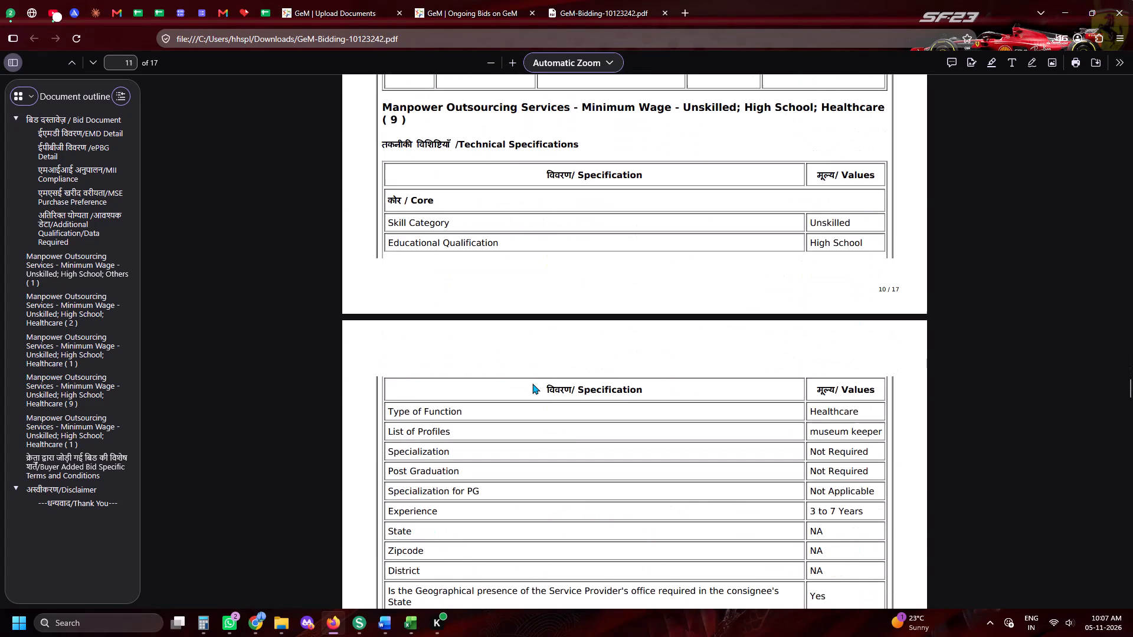
pyautogui.press('space')
pyautogui.press('space')
pyautogui.press('space')
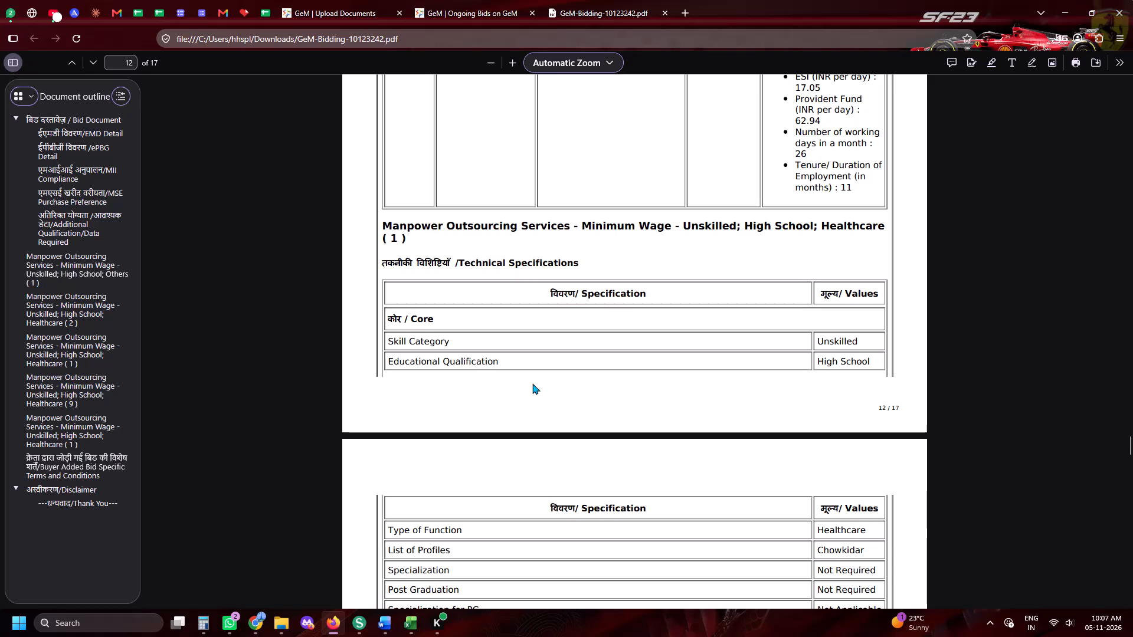
# Copy the profile name Chowkidar from the List of Profiles in the last Healthcare manpower category.
pyautogui.moveTo(819, 550); pyautogui.dragTo(849, 540)
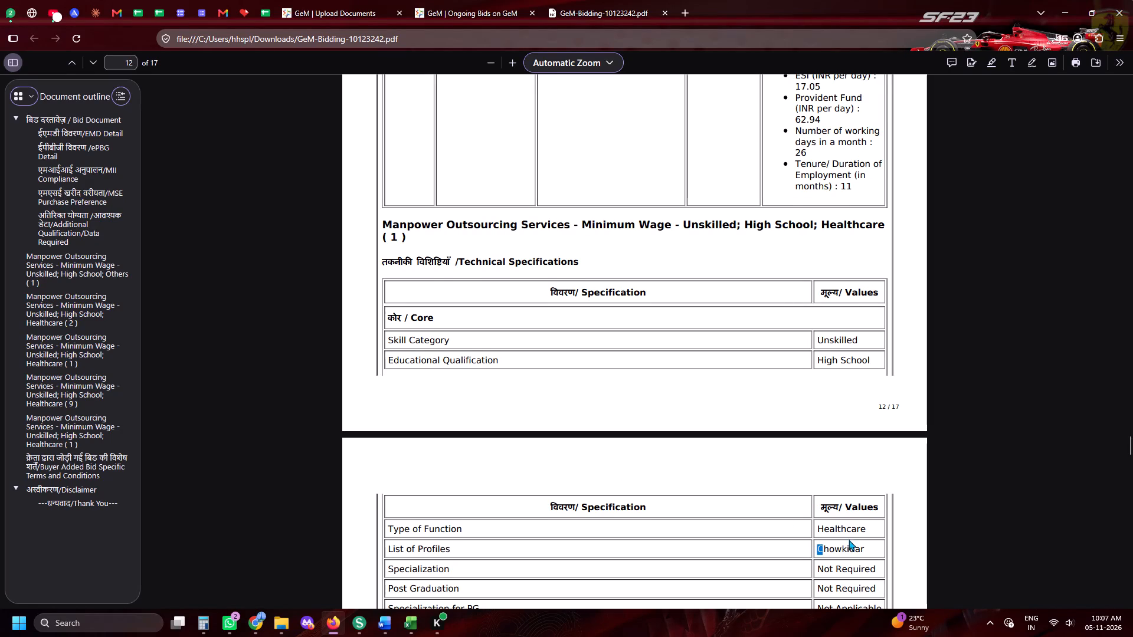
pyautogui.moveTo(849, 540); pyautogui.dragTo(865, 549)
pyautogui.hotkey('ctrl', 'c')
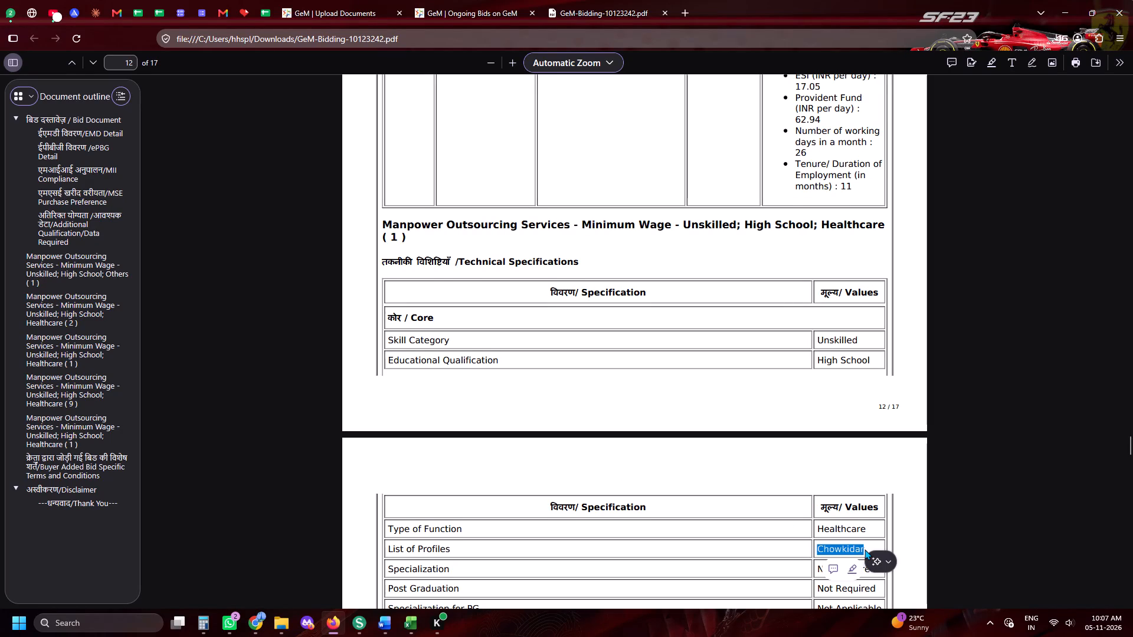
pyautogui.hotkey('ctrl', 'c')
pyautogui.hotkey('ctrl', 'c')
pyautogui.hotkey('ctrl', 'c')
pyautogui.hotkey('ctrl', 'c')
pyautogui.hotkey('ctrl', 'c')
pyautogui.hotkey('ctrl', 'c')
# In the sheet's Bhavnagar tender row, set the Harshnath Human Services Tender Filler to Cancelled and enter Chowkidar under Other Comment.
pyautogui.click(271, 14)
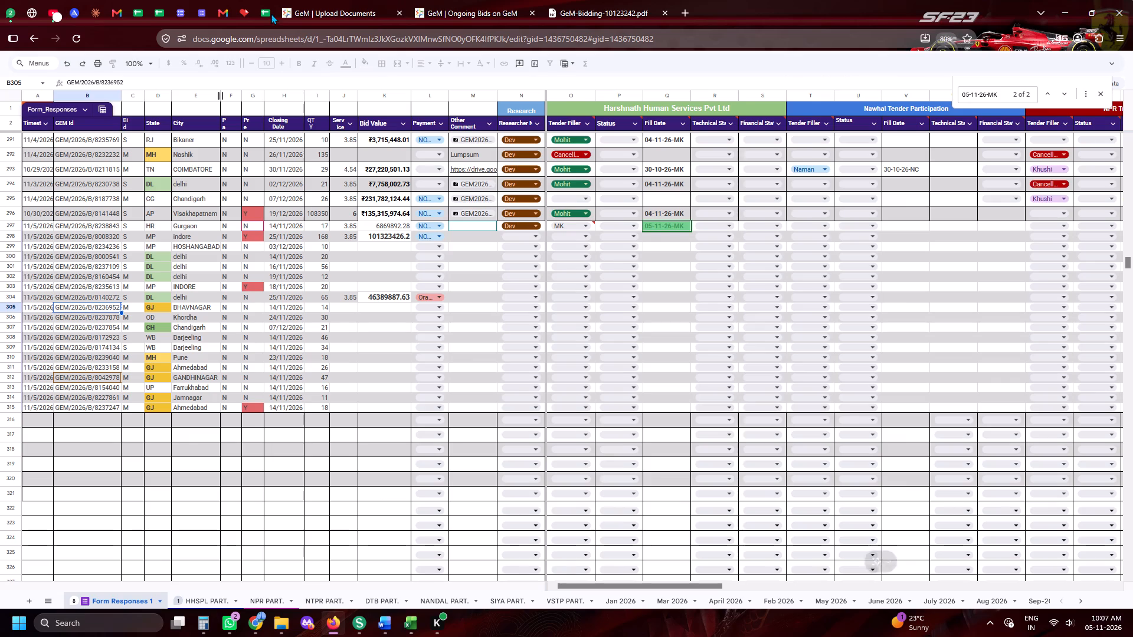
pyautogui.click(0, 308)
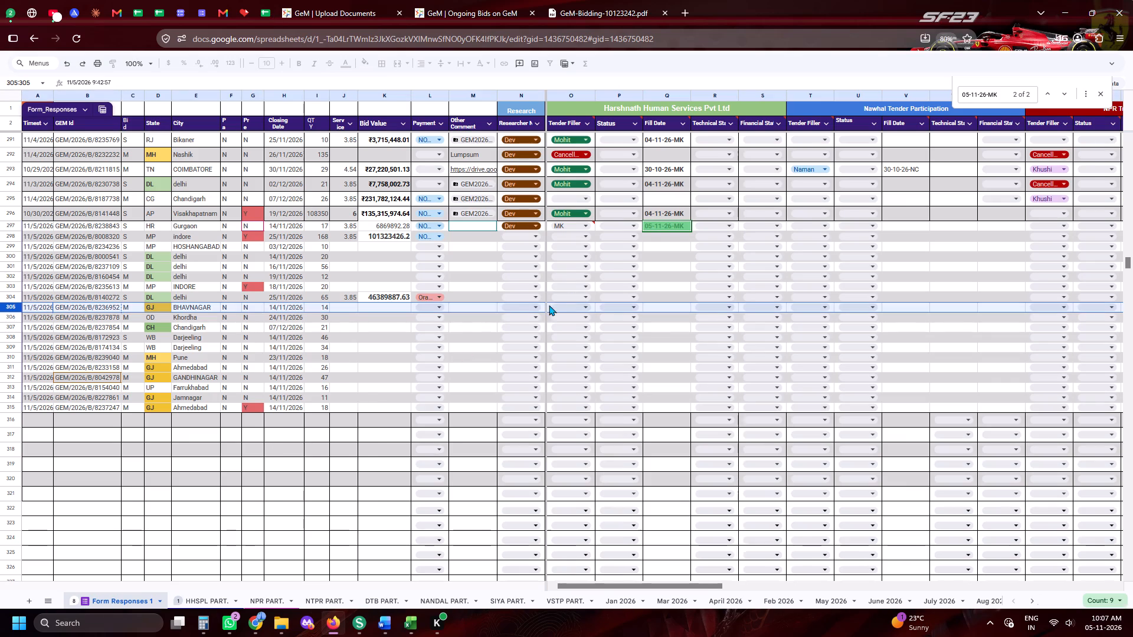
pyautogui.click(590, 304)
pyautogui.click(580, 362)
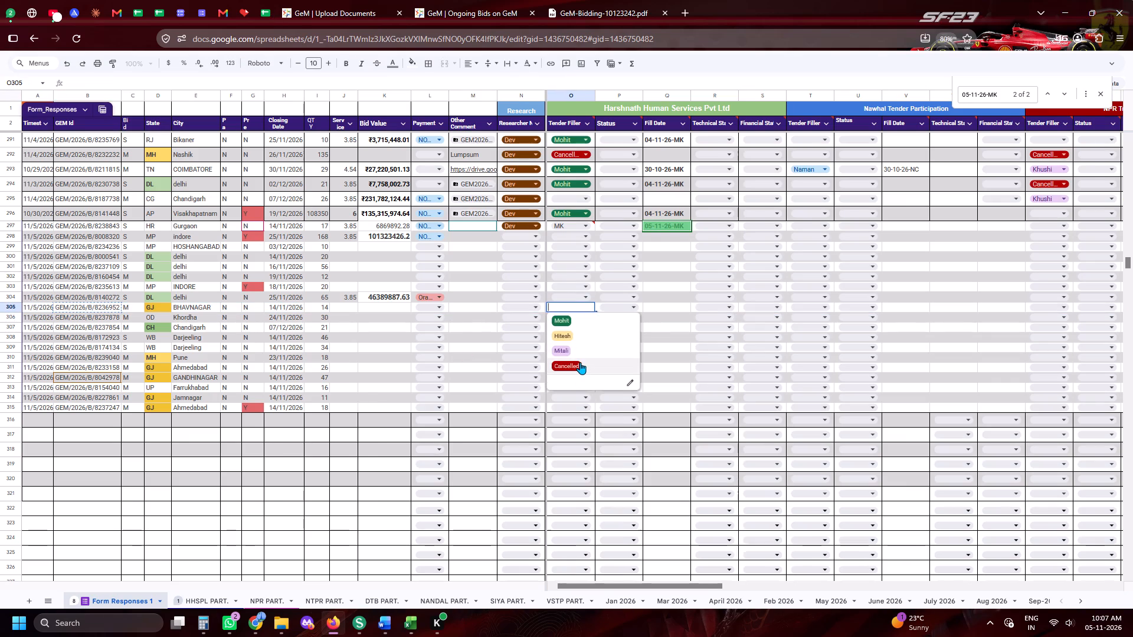
pyautogui.click(472, 307)
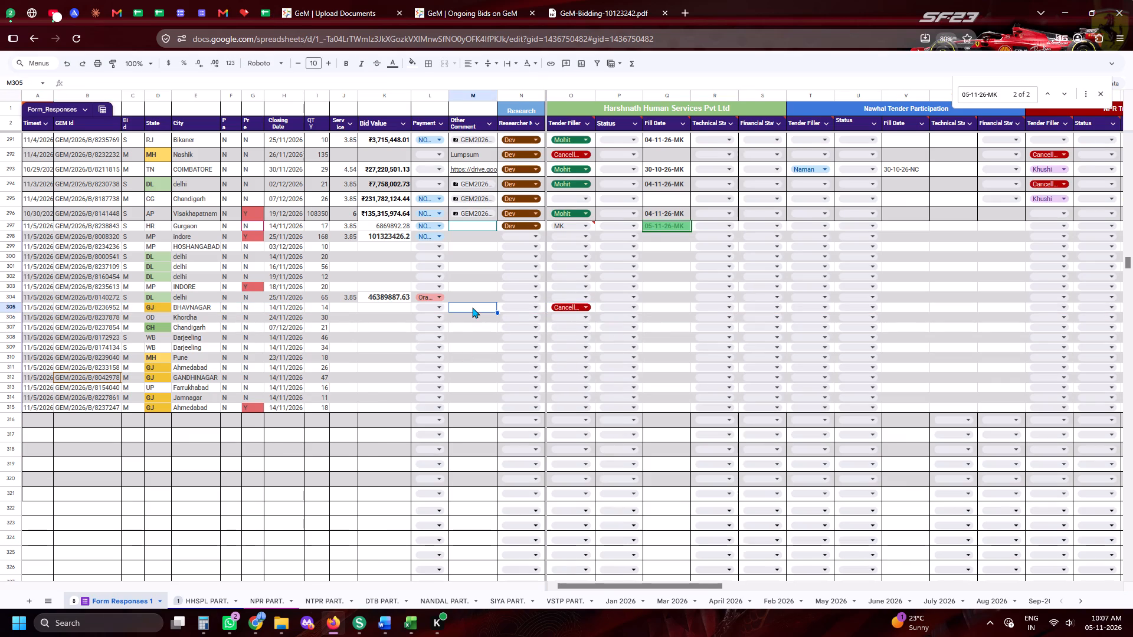
pyautogui.hotkey('ctrl', 'v')
# Copy the Khordha tender's GeM Id GEM/2026/B/8237878 from the sheet, search for that exact bid on GeM and open its bid document.
pyautogui.click(80, 317)
pyautogui.hotkey('ctrl', 'c')
pyautogui.hotkey('ctrl', 'c')
pyautogui.hotkey('ctrl', 'c')
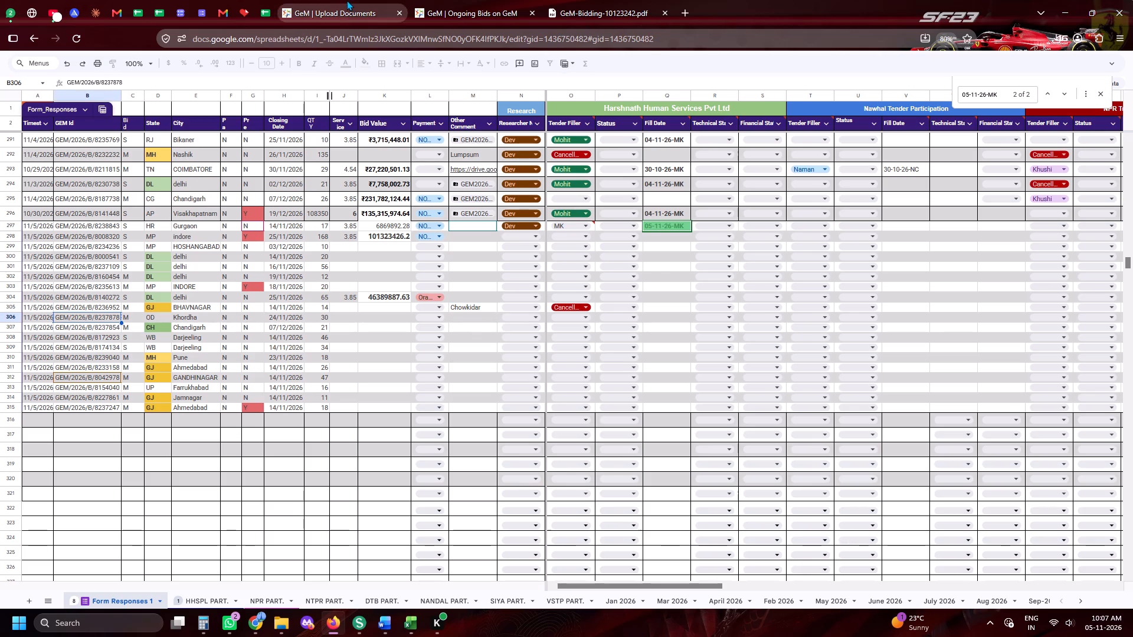
pyautogui.click(339, 0)
pyautogui.click(460, 0)
pyautogui.click(838, 156)
pyautogui.click(828, 145)
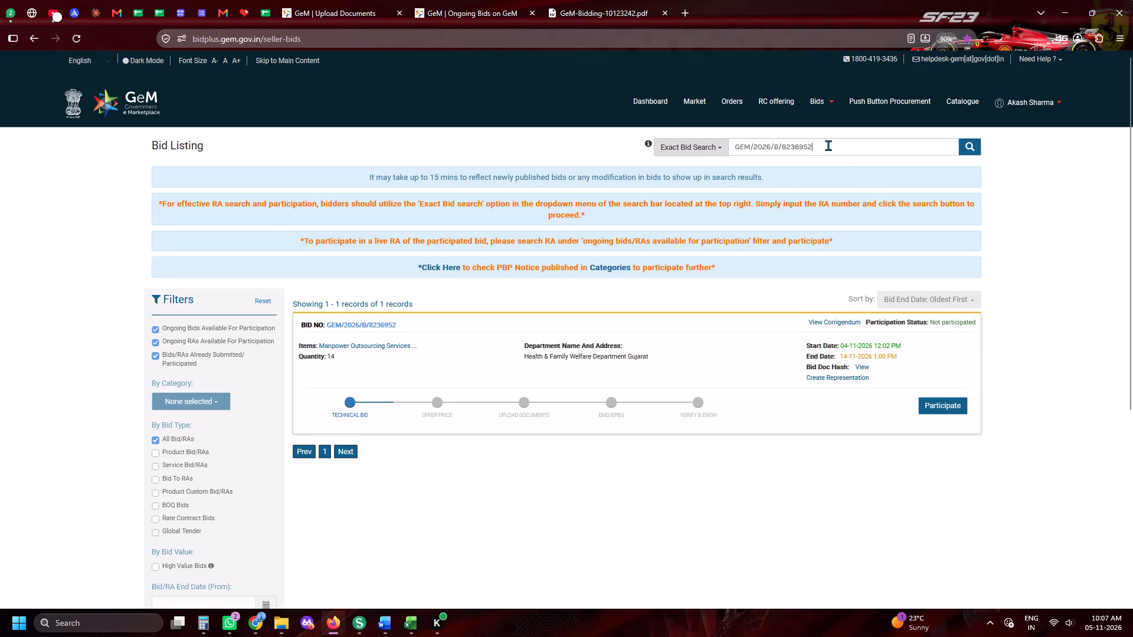
pyautogui.hotkey('ctrl', 'a')
pyautogui.hotkey('ctrl', 'v')
pyautogui.click(964, 145)
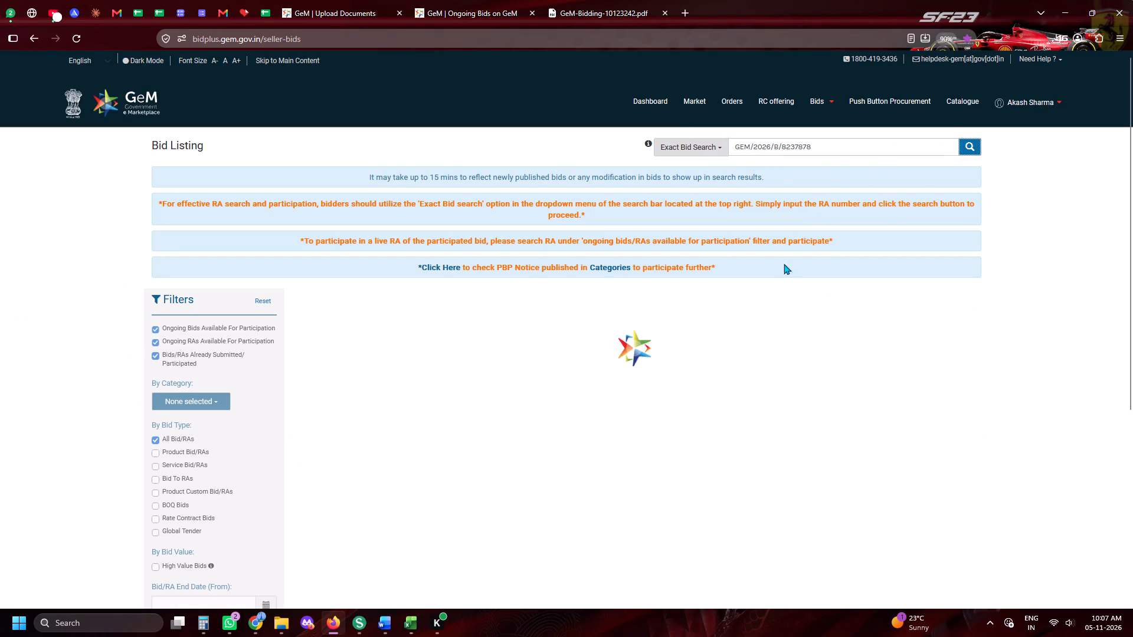
pyautogui.click(387, 324)
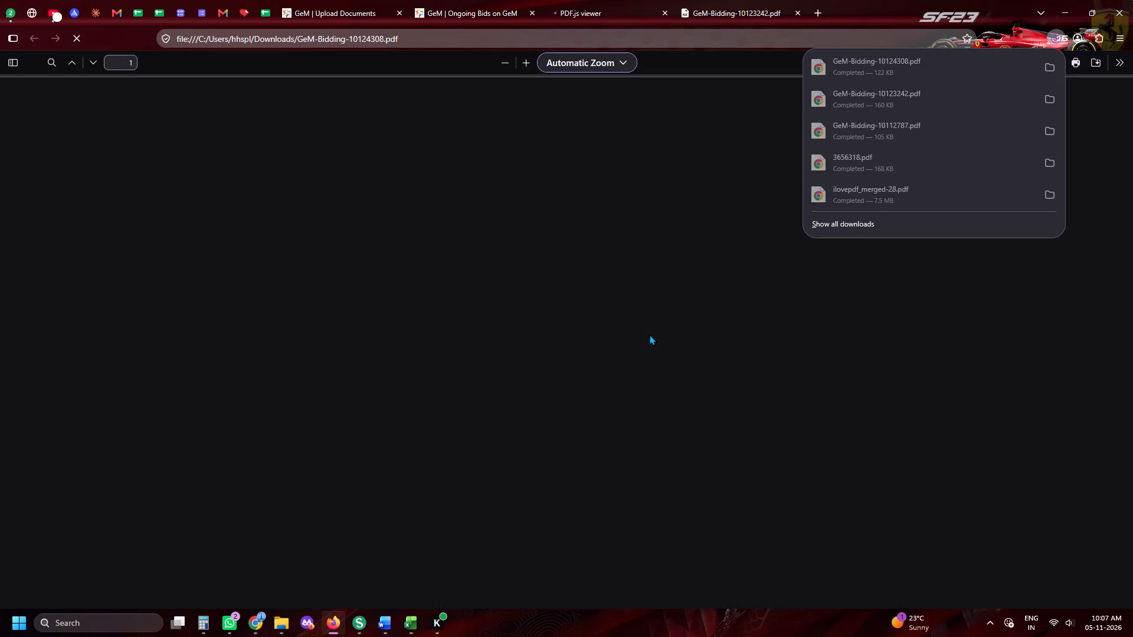
# Read through the Khordha bid document, checking the eligibility terms, manpower categories, profiles and consignee requirements.
pyautogui.scroll(-20, 653, 342)
pyautogui.scroll(-11, 653, 342)
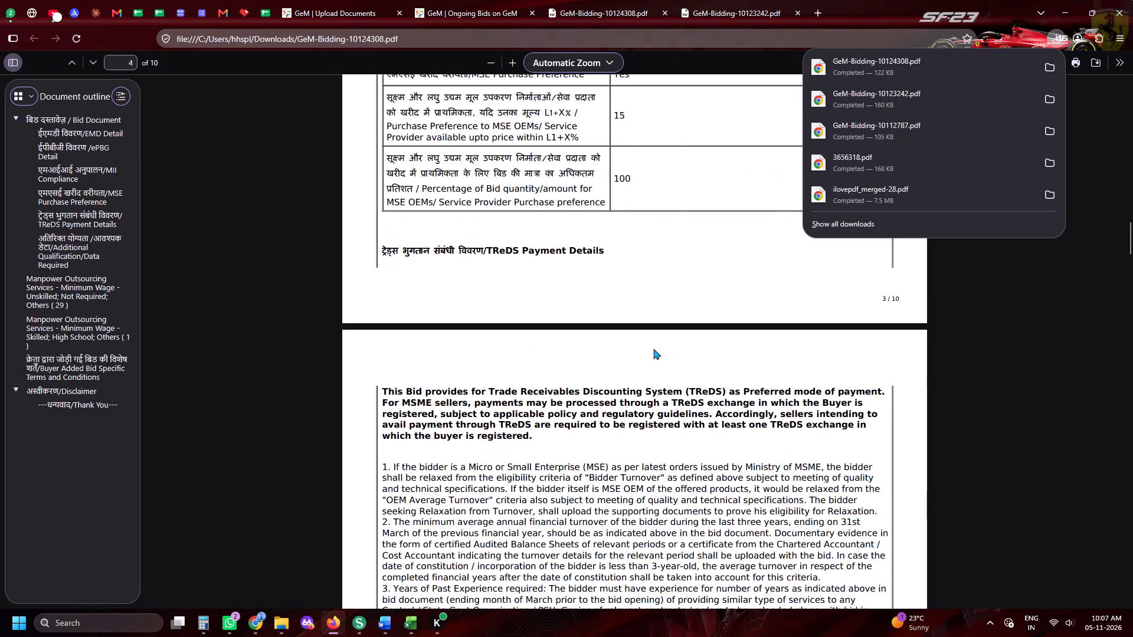
pyautogui.scroll(-9, 653, 349)
pyautogui.click(653, 349)
pyautogui.scroll(-7, 653, 349)
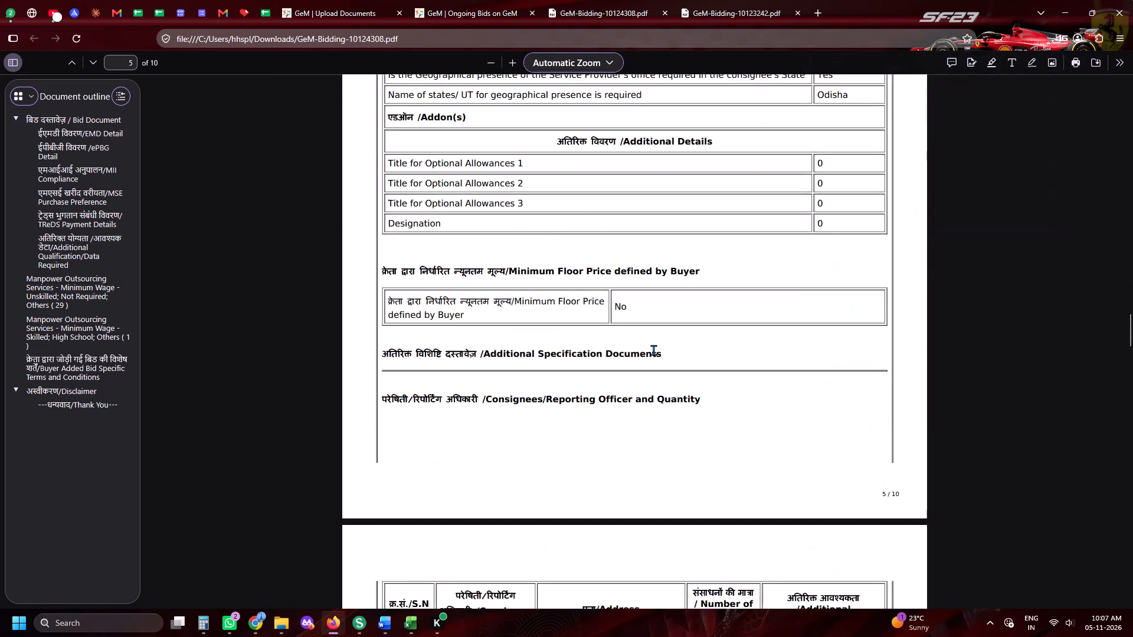
pyautogui.scroll(-11, 653, 350)
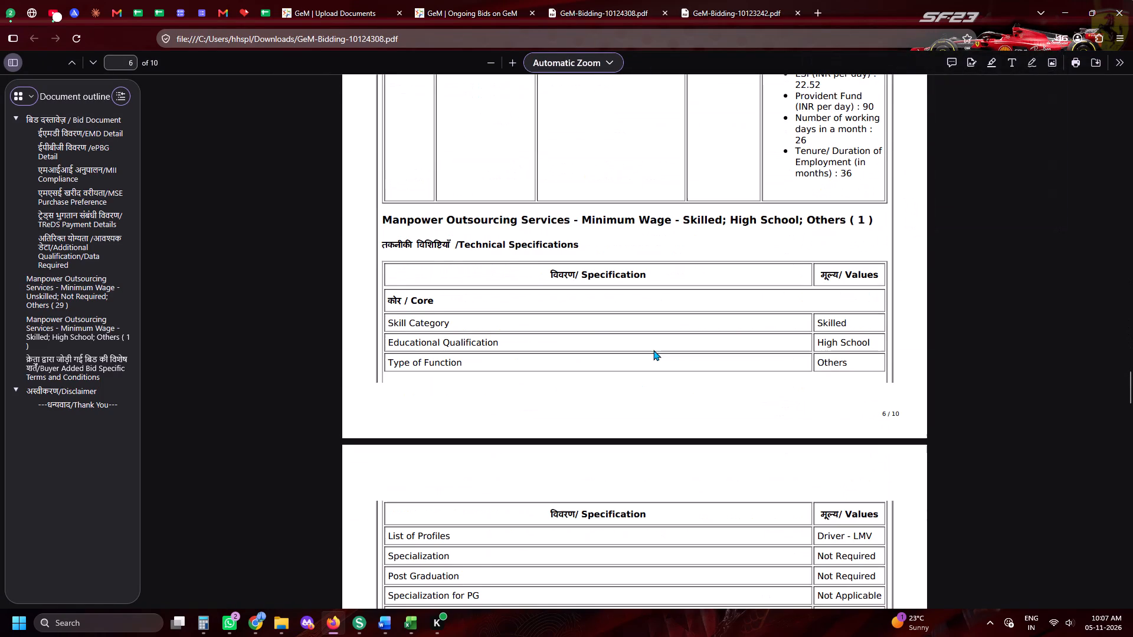
pyautogui.scroll(-19, 653, 350)
pyautogui.scroll(-2, 653, 350)
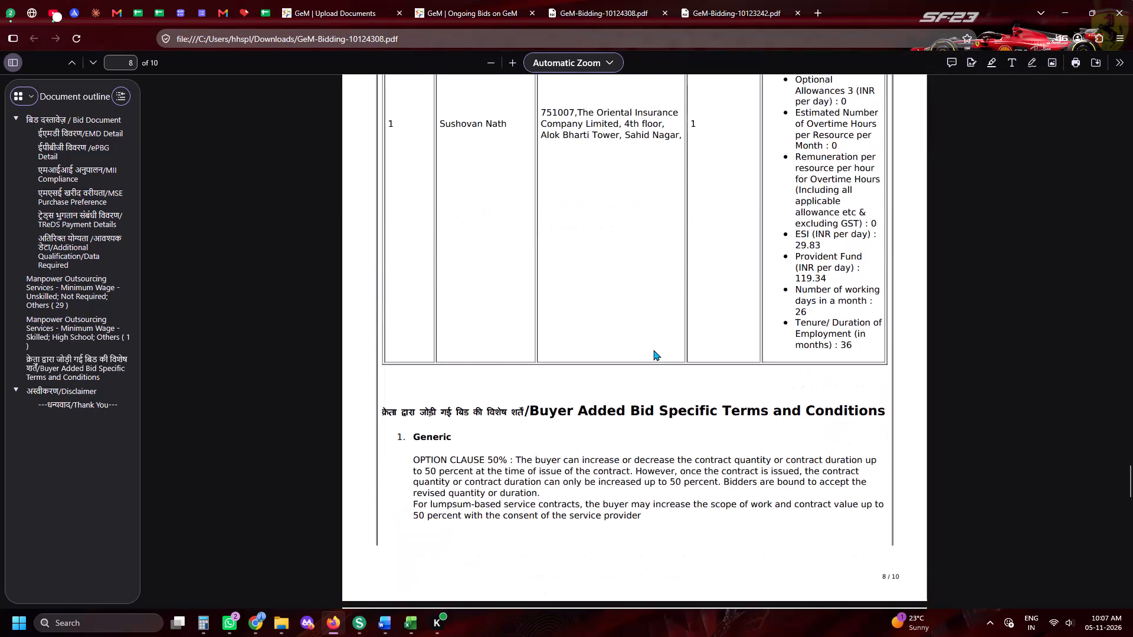
pyautogui.scroll(-7, 653, 350)
pyautogui.scroll(9, 653, 350)
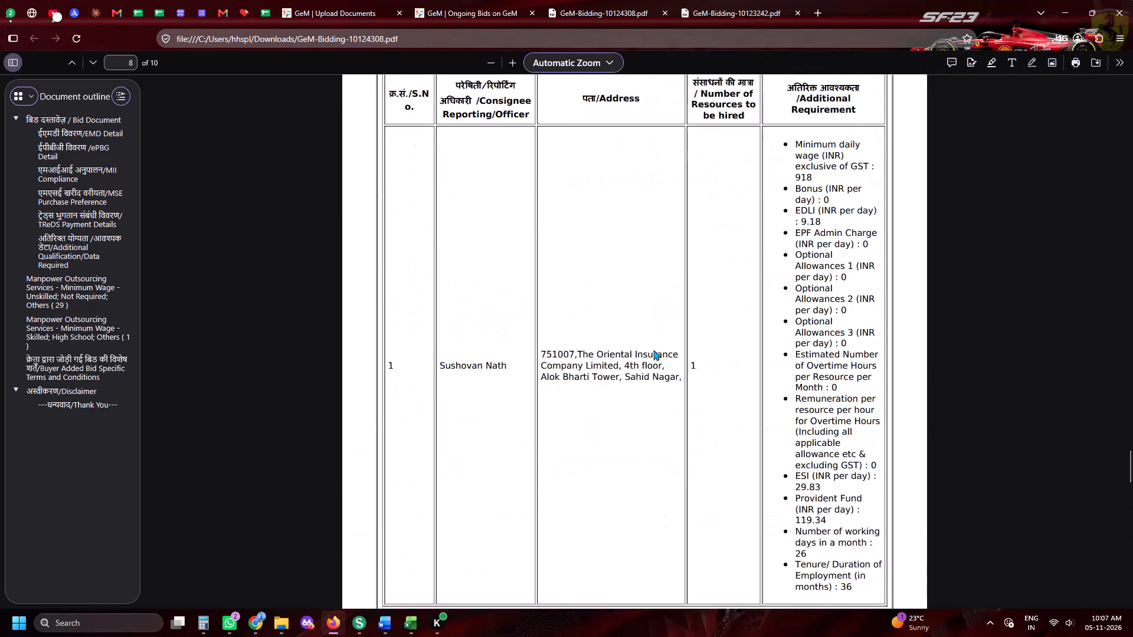
pyautogui.scroll(20, 653, 350)
pyautogui.scroll(12, 653, 350)
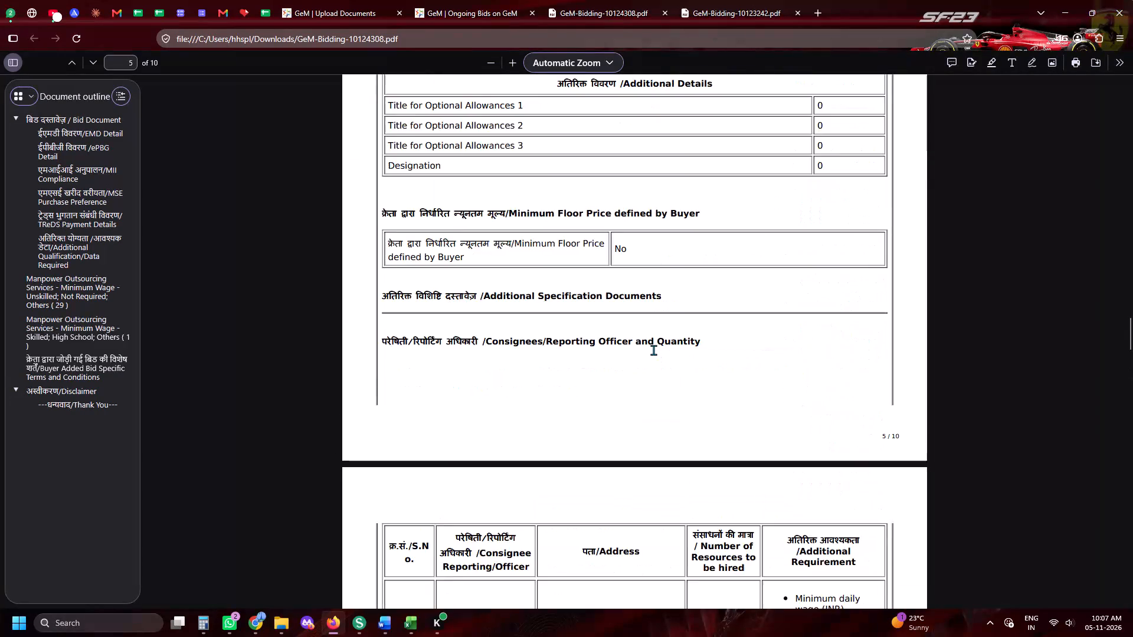
pyautogui.scroll(13, 653, 350)
pyautogui.scroll(-4, 653, 350)
# Open the tender document linked from the Khordha bid and examine its submission note, address, EMD, key dates and general terms.
pyautogui.click(608, 395)
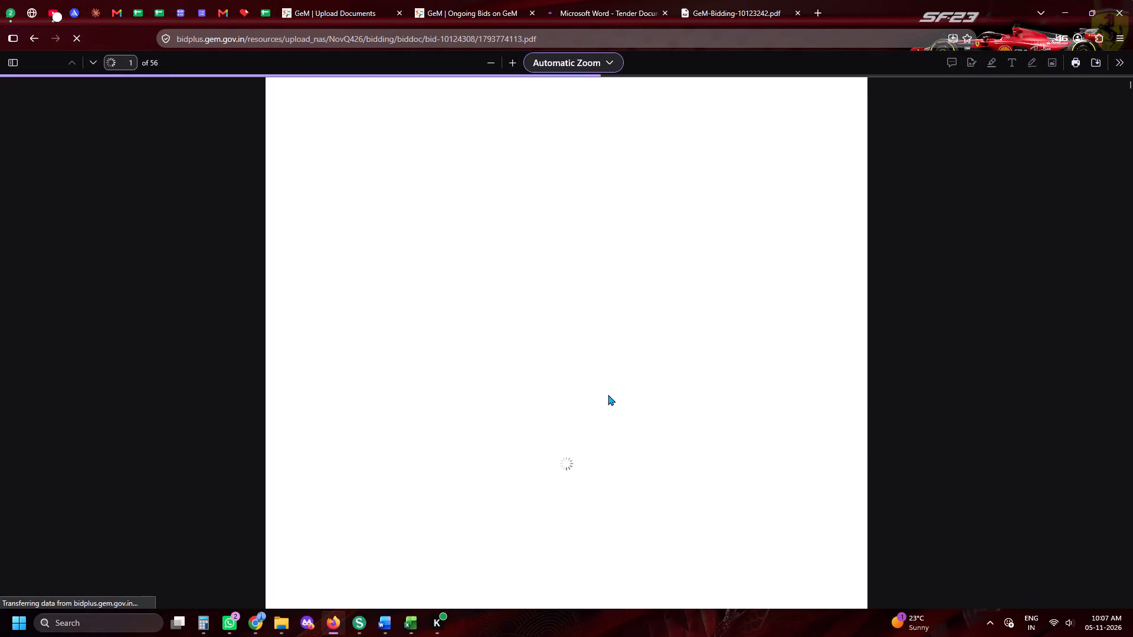
pyautogui.scroll(-14, 608, 395)
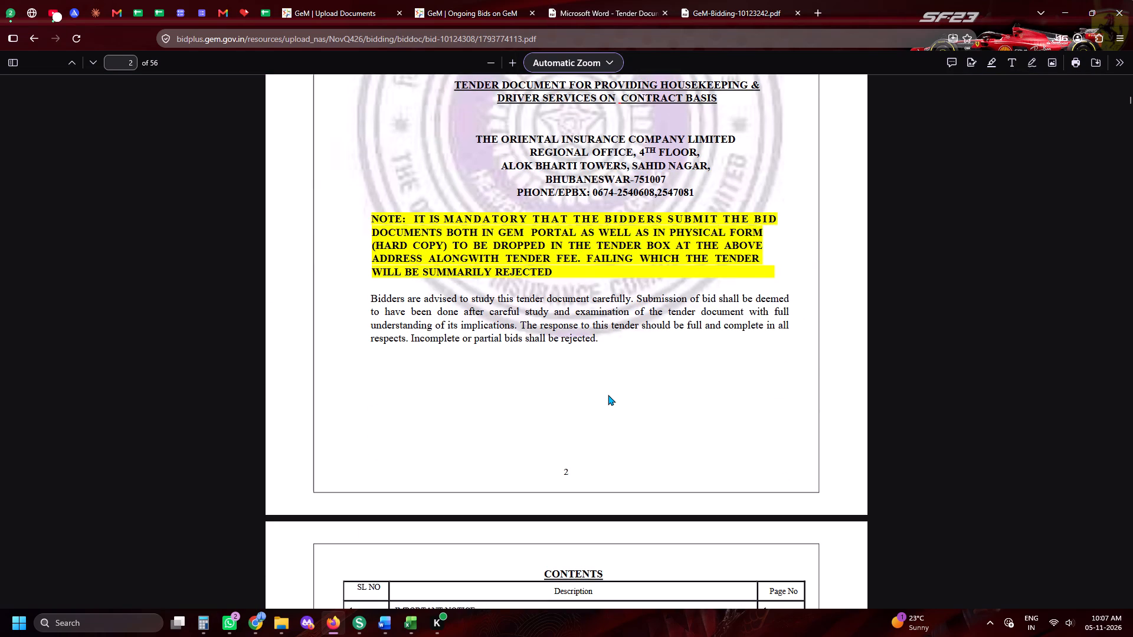
pyautogui.scroll(-3, 608, 395)
pyautogui.scroll(5, 608, 395)
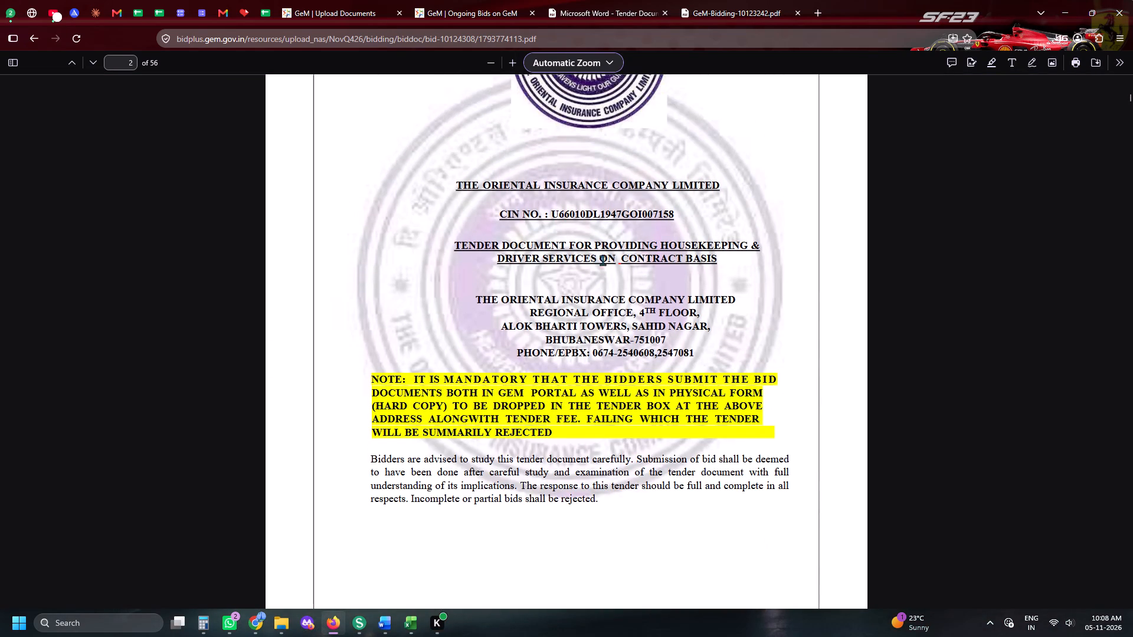
pyautogui.moveTo(549, 298); pyautogui.dragTo(653, 304)
pyautogui.click(512, 326)
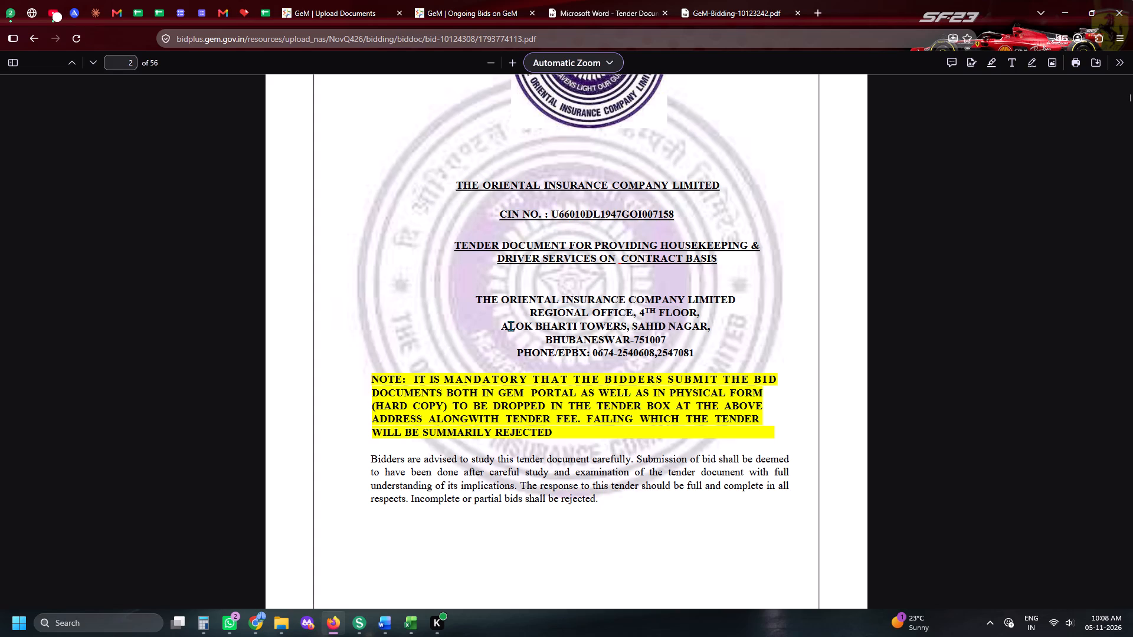
pyautogui.moveTo(510, 326); pyautogui.dragTo(695, 331)
pyautogui.scroll(-15, 606, 355)
pyautogui.scroll(-8, 606, 355)
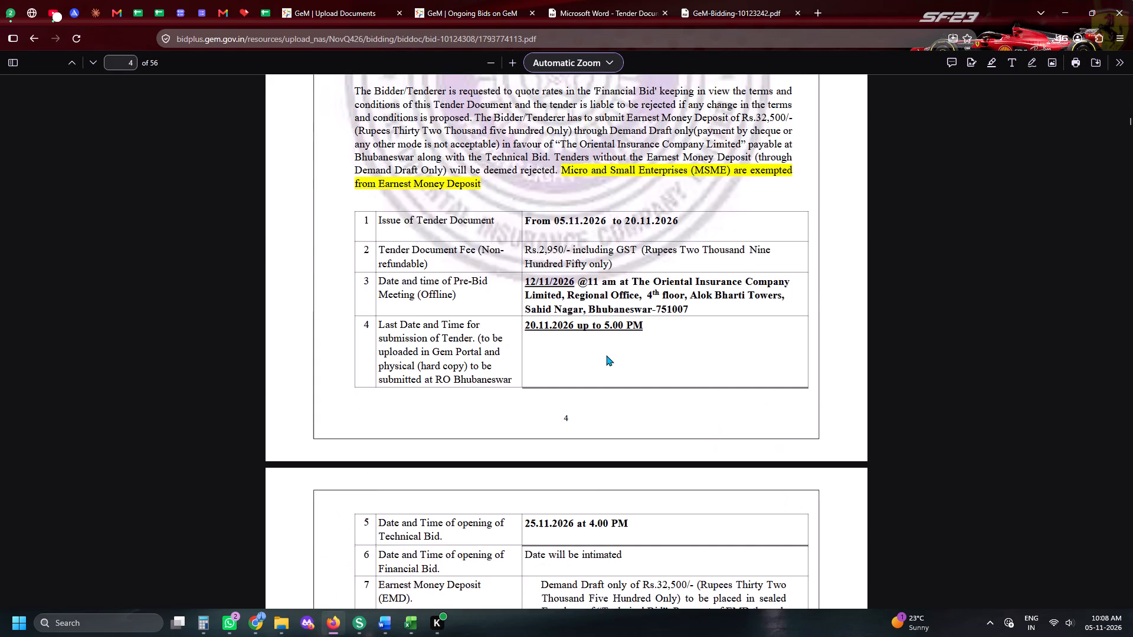
pyautogui.scroll(-16, 606, 355)
pyautogui.scroll(-16, 606, 355)
pyautogui.scroll(-8, 606, 355)
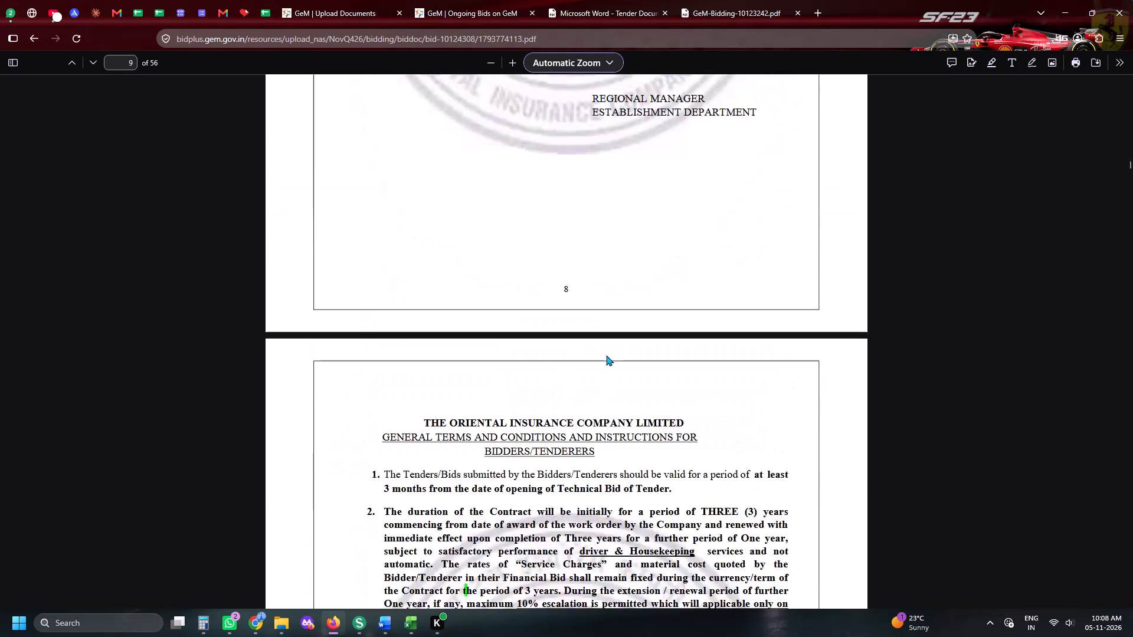
pyautogui.scroll(-9, 606, 355)
# Download SCOPE OF WORK 01.pdf from the Drive folder linked in the sheet's Gurgaon tender row, closing the finished bid document tabs.
pyautogui.click(262, 6)
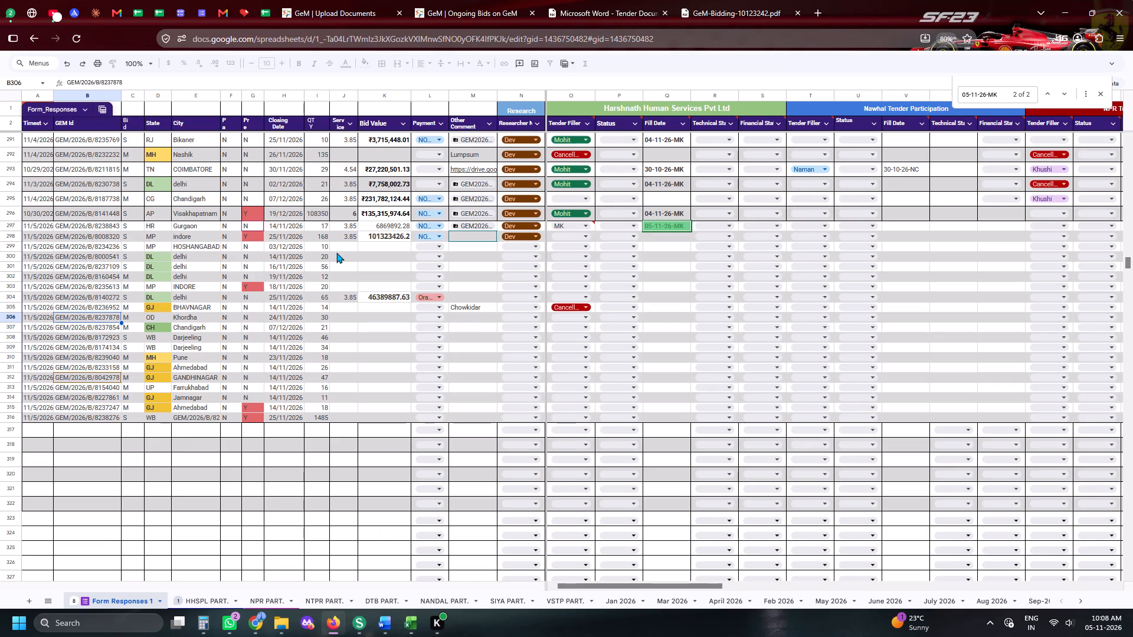
pyautogui.click(114, 334)
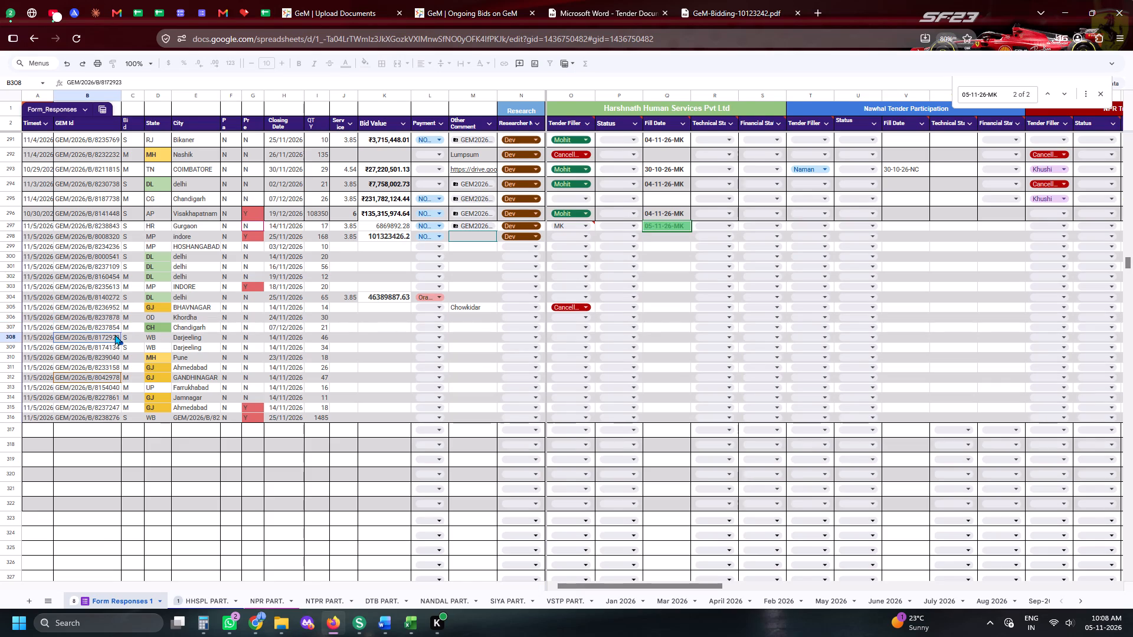
pyautogui.click(491, 226)
pyautogui.click(503, 285)
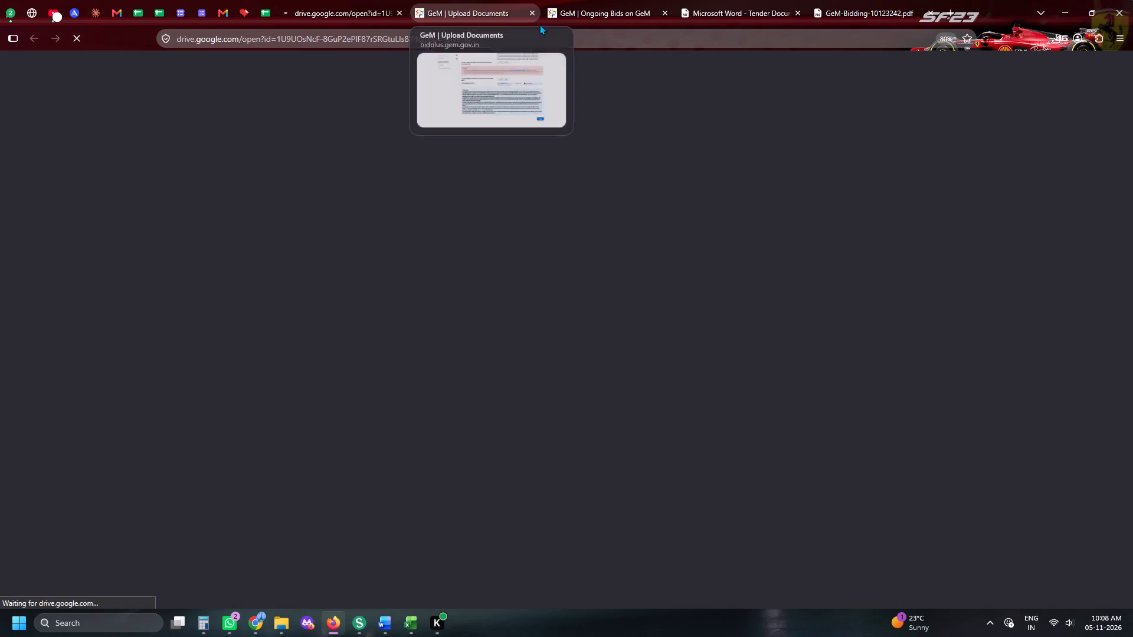
pyautogui.click(667, 17)
pyautogui.doubleClick(667, 17)
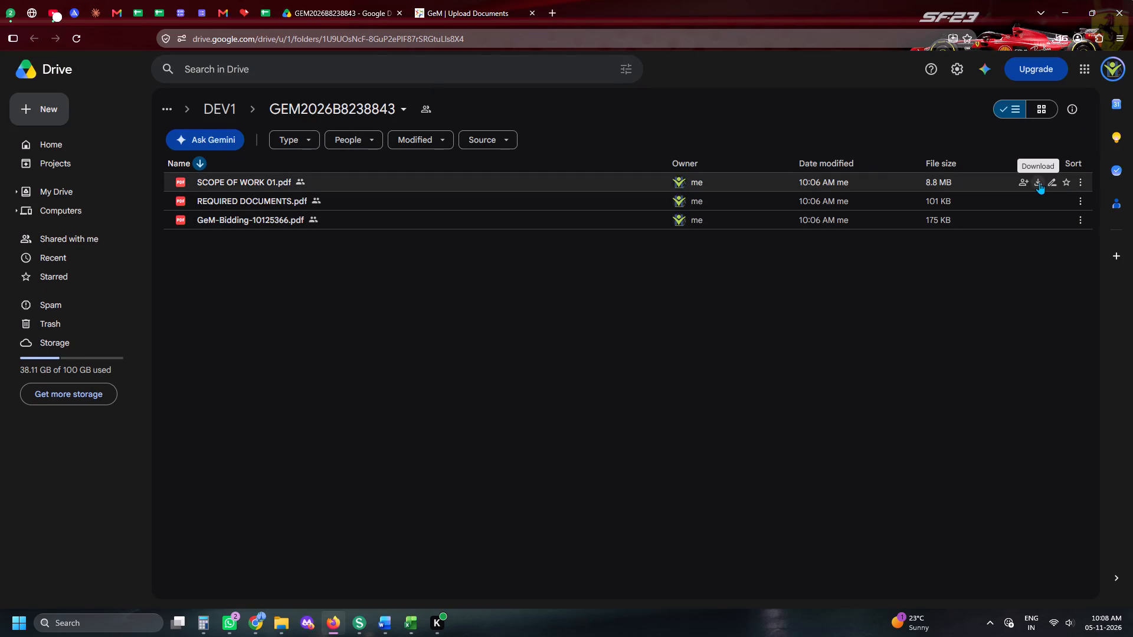
pyautogui.click(1039, 182)
# Open REQUIRED DOCUMENTS.pdf from the same Drive folder and review the list of documents needed for the Gurgaon bid.
pyautogui.click(309, 203)
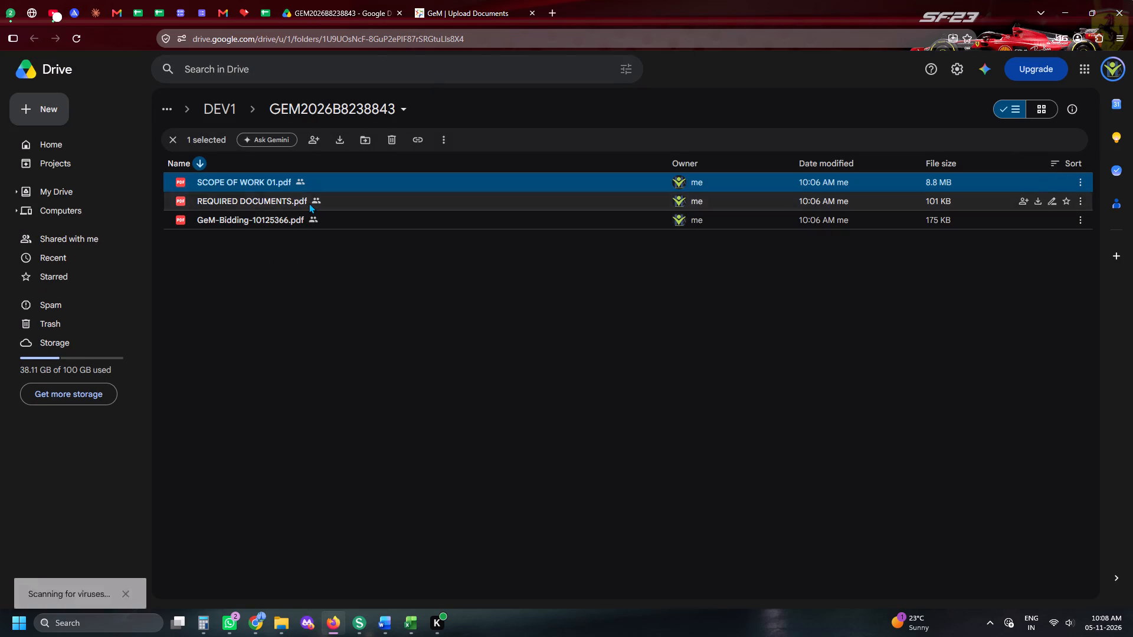
pyautogui.doubleClick(309, 203)
pyautogui.doubleClick(309, 203)
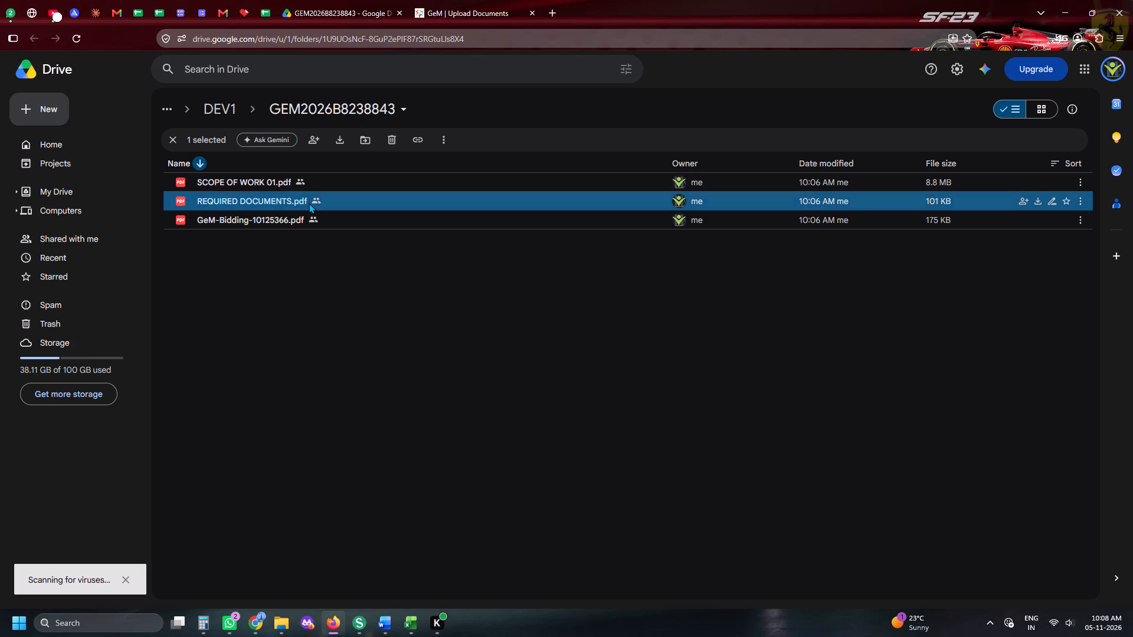
pyautogui.scroll(-5, 468, 283)
pyautogui.scroll(5, 519, 364)
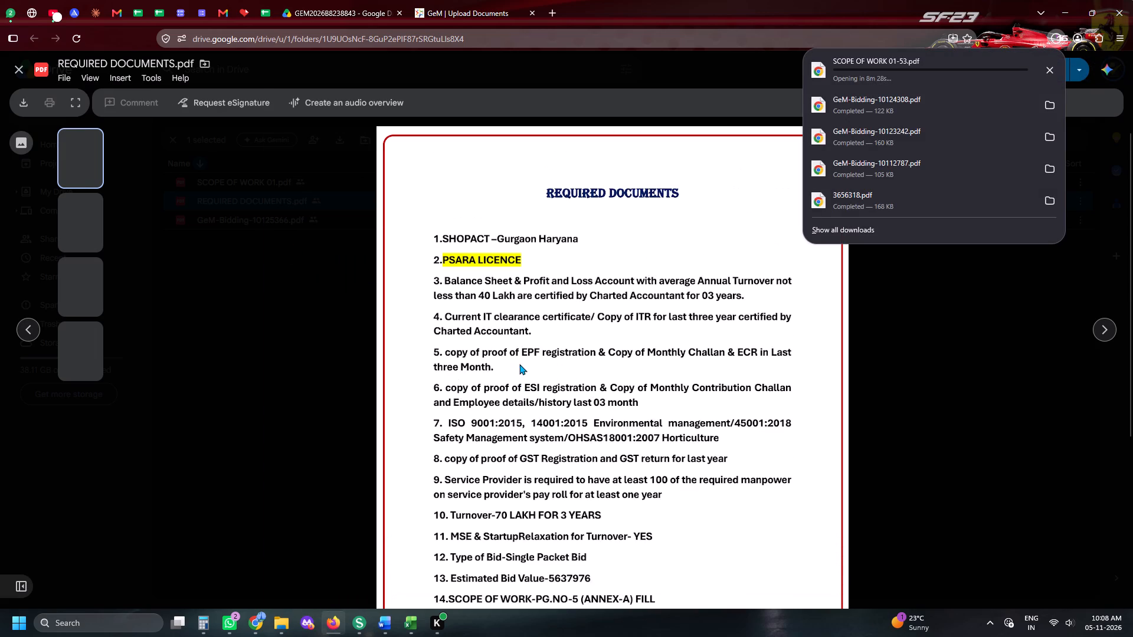
# In Sejda PDF Desktop, start a new editing task and try to load SCOPE OF WORK 01-53 from Downloads.
pyautogui.click(352, 634)
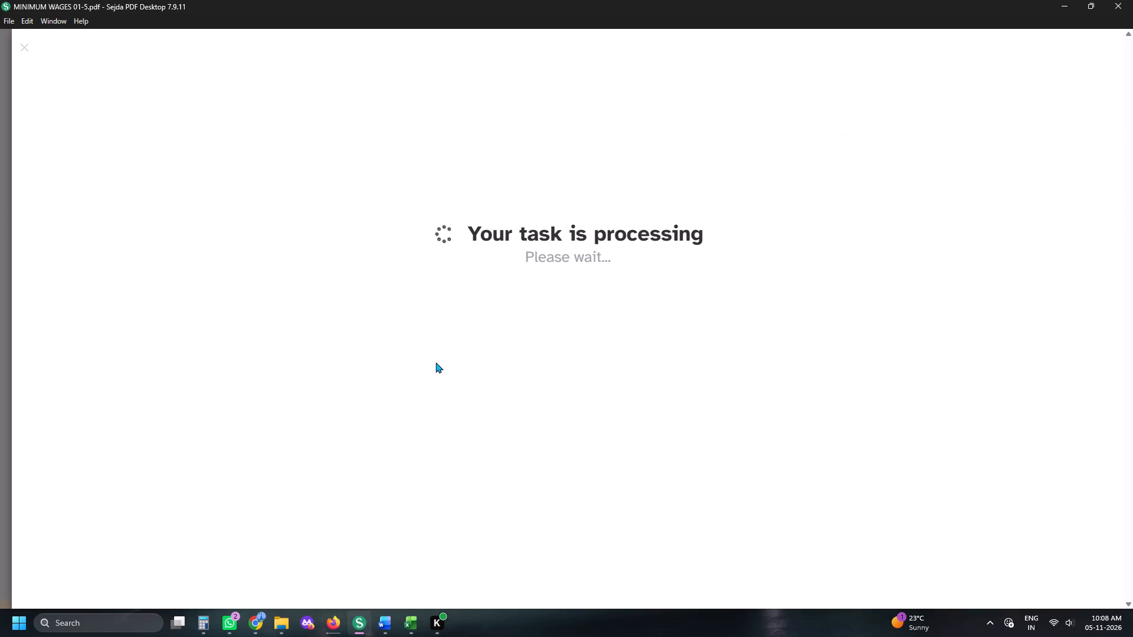
pyautogui.click(818, 417)
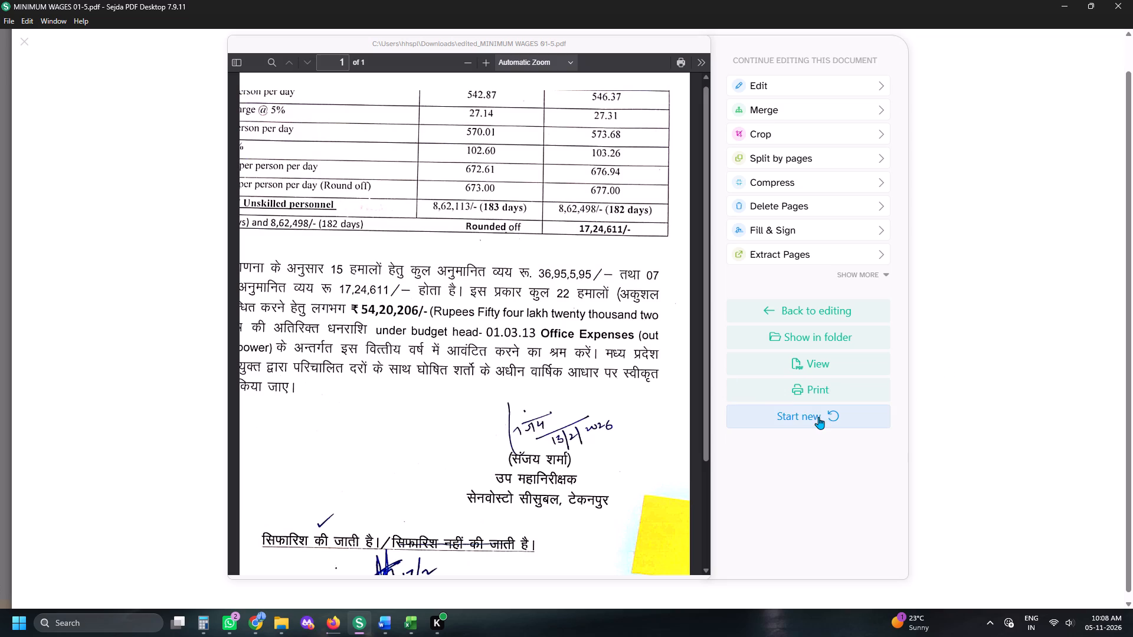
pyautogui.click(172, 50)
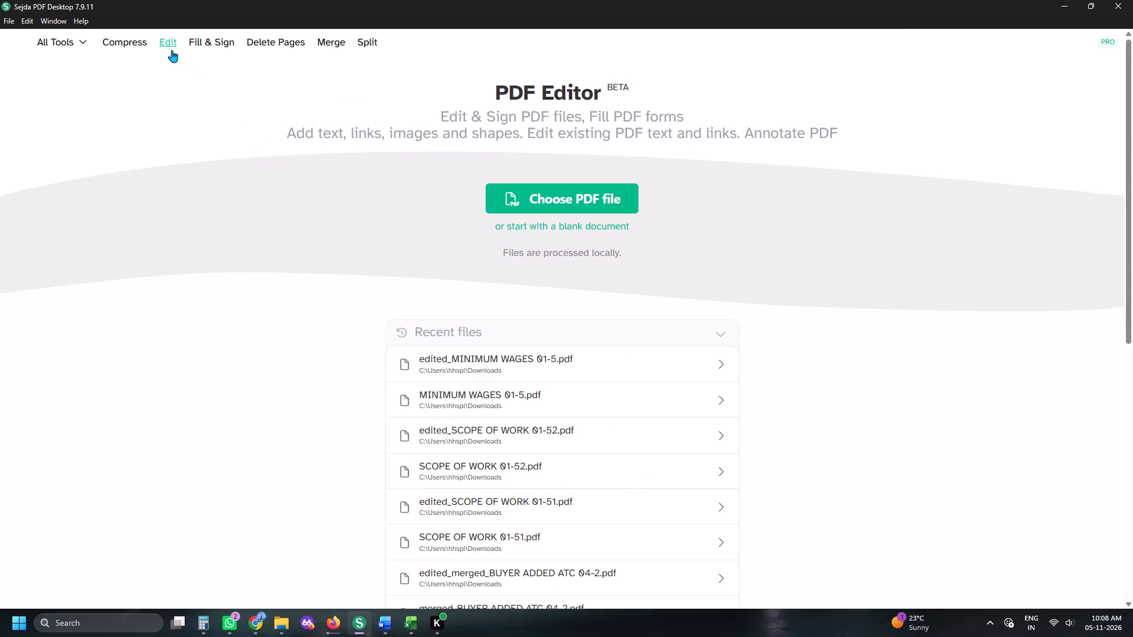
pyautogui.click(533, 198)
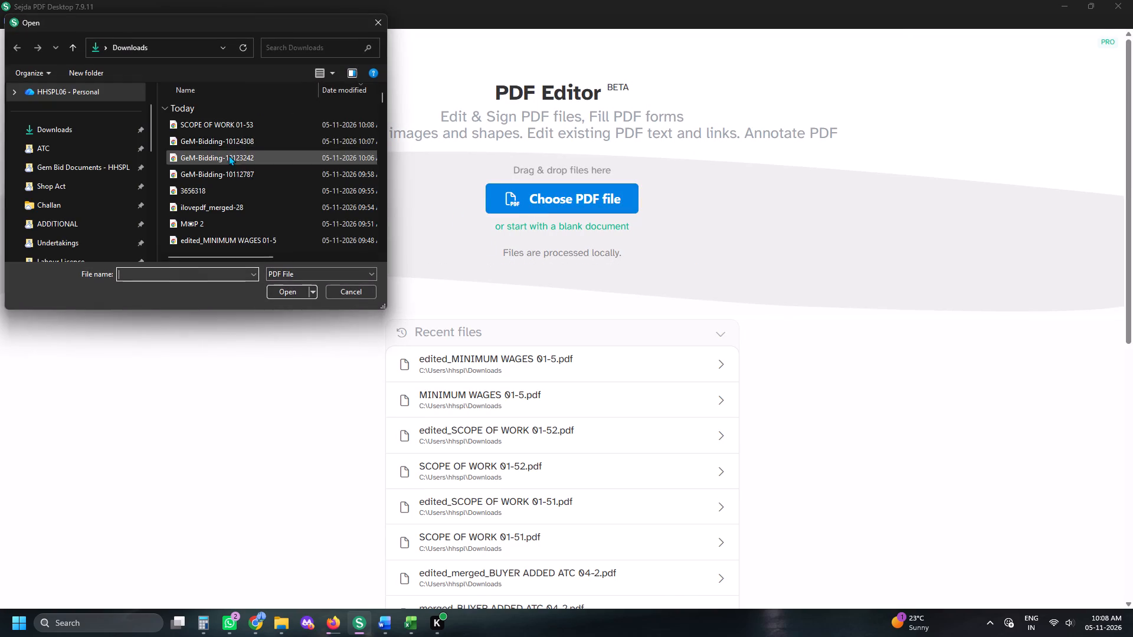
pyautogui.doubleClick(212, 129)
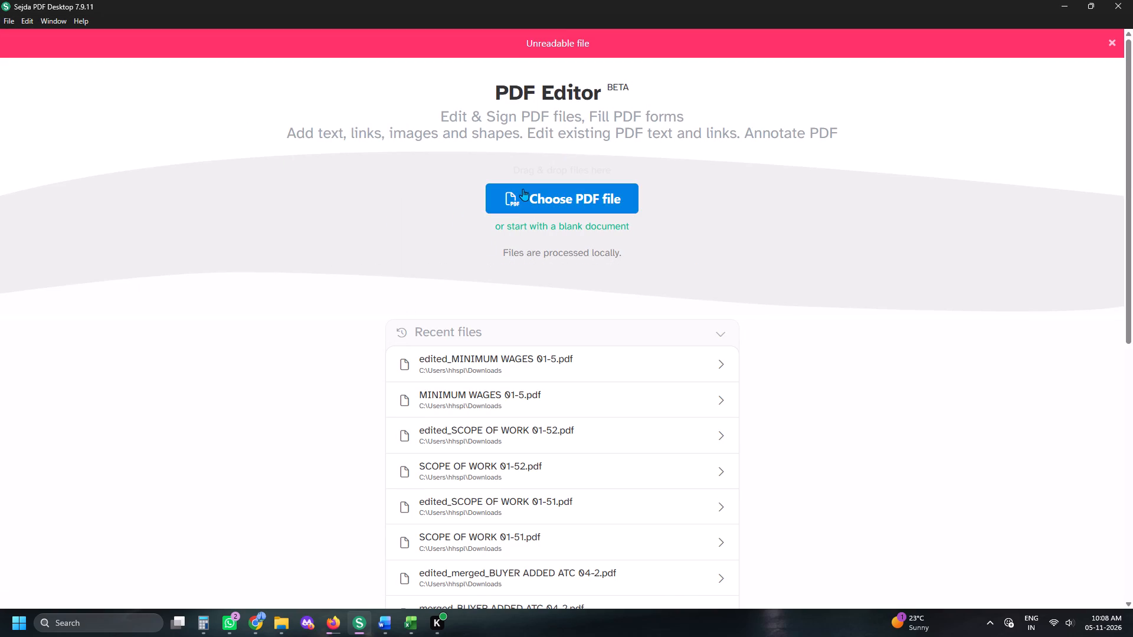
pyautogui.click(523, 189)
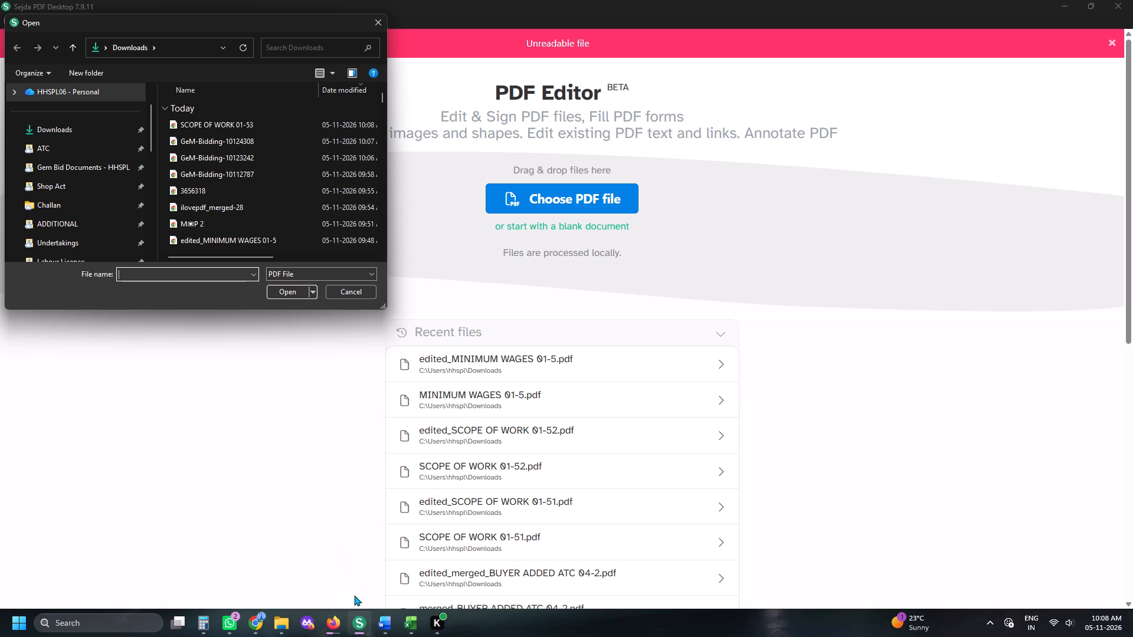
# Switch to Firefox and check the download progress of SCOPE OF WORK 01-53.pdf.
pyautogui.click(340, 623)
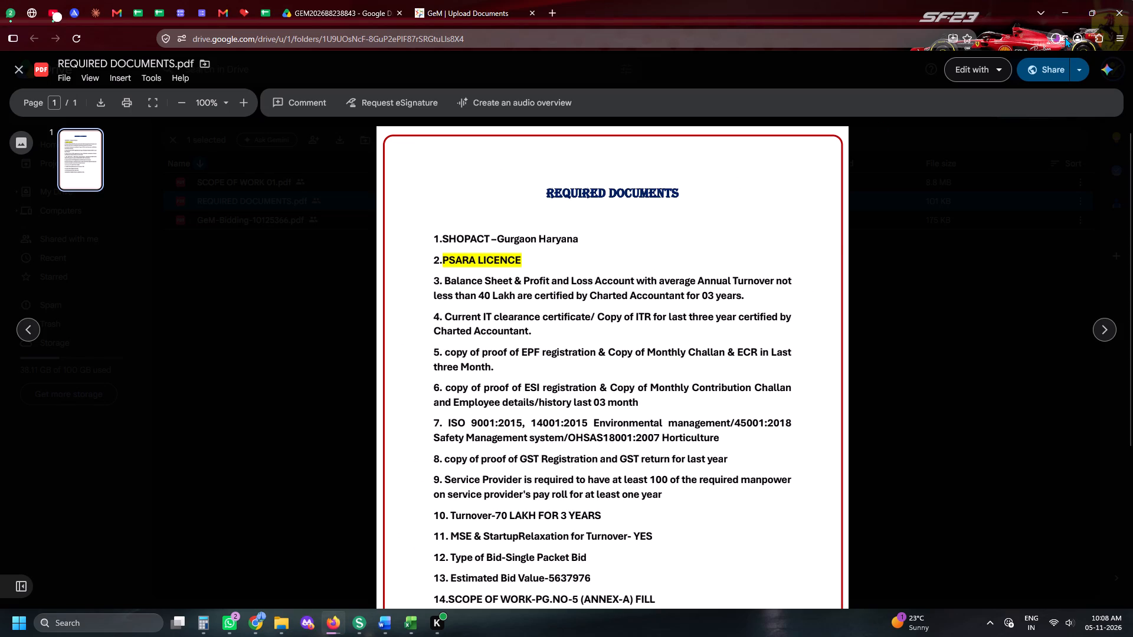
pyautogui.click(1064, 37)
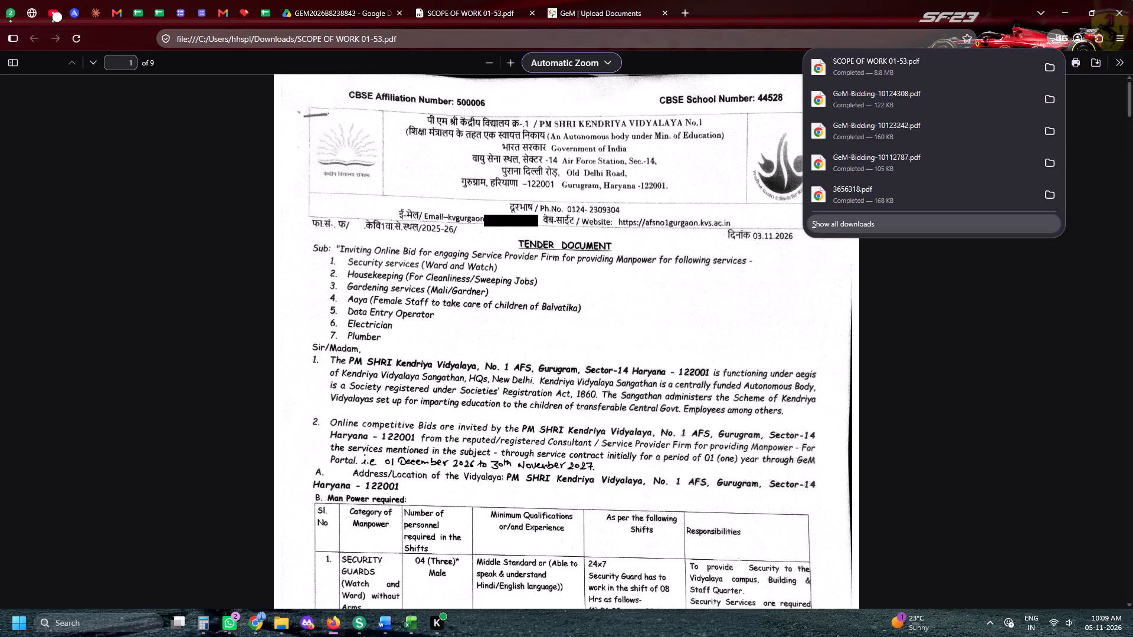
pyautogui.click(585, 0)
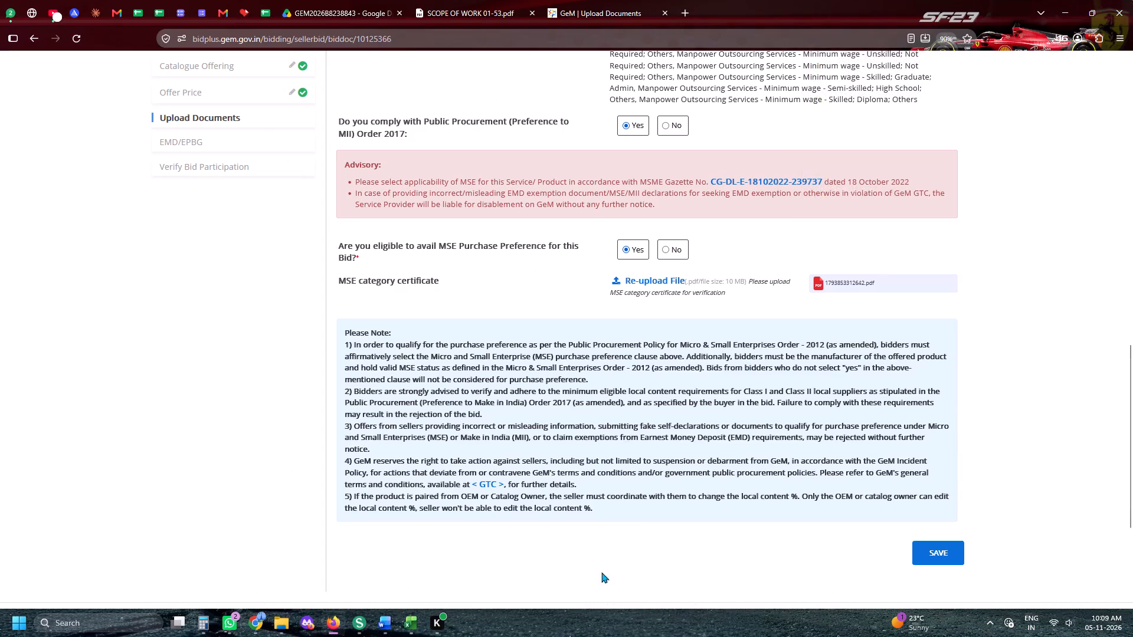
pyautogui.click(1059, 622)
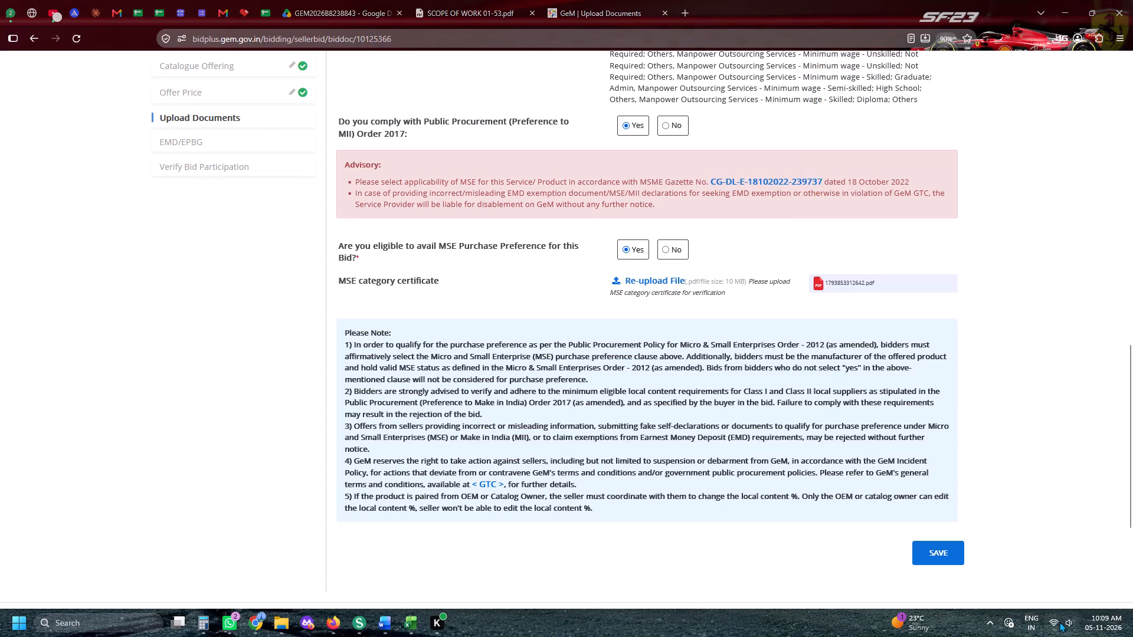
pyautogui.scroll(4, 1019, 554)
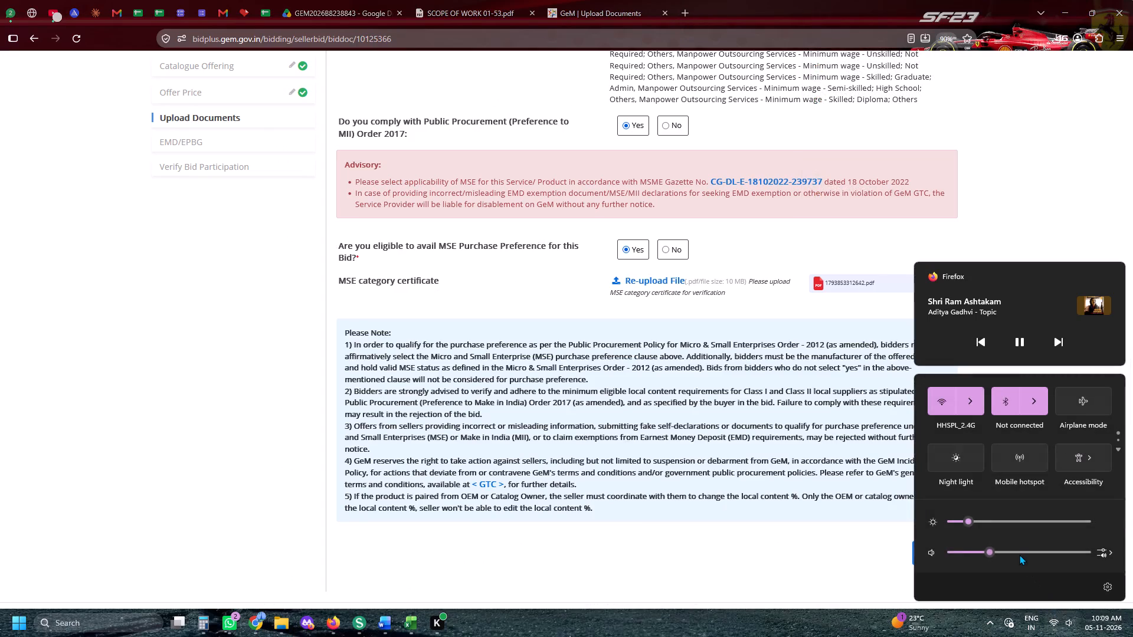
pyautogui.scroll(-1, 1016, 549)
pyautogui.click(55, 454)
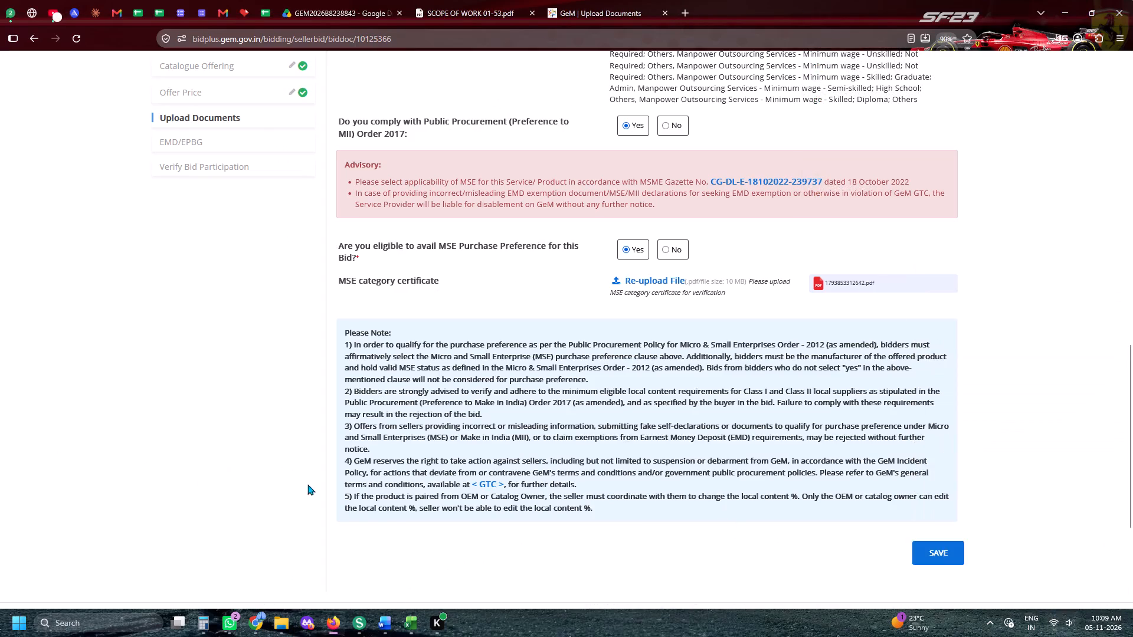
# Switch to Sejda PDF Desktop and open SCOPE OF WORK 01-53 from Downloads in the PDF editor.
pyautogui.click(354, 610)
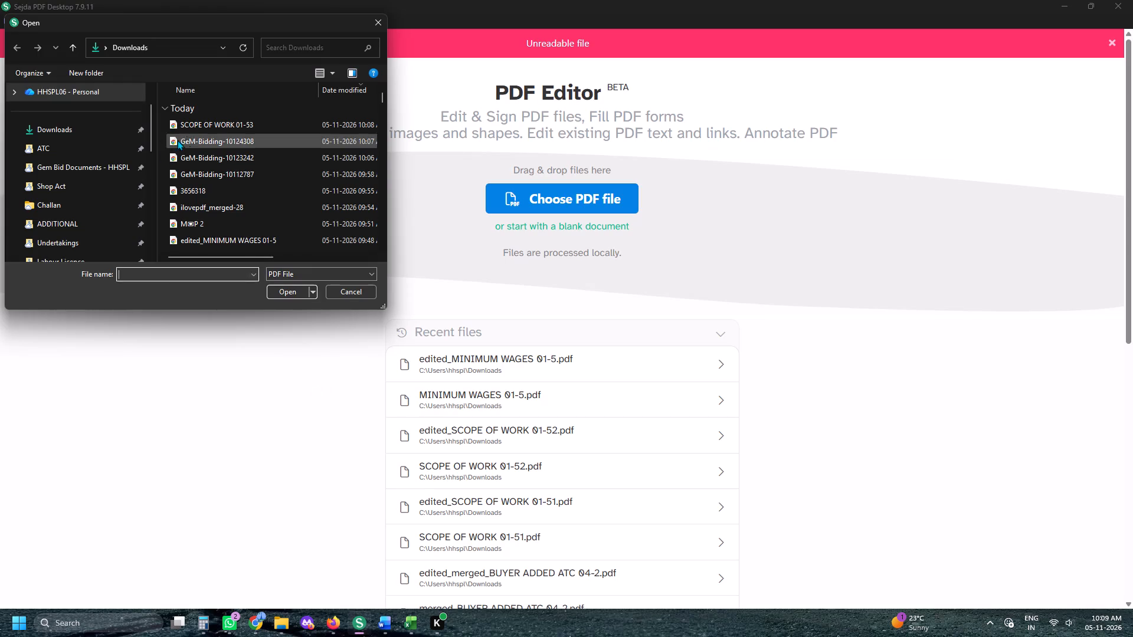
pyautogui.doubleClick(200, 127)
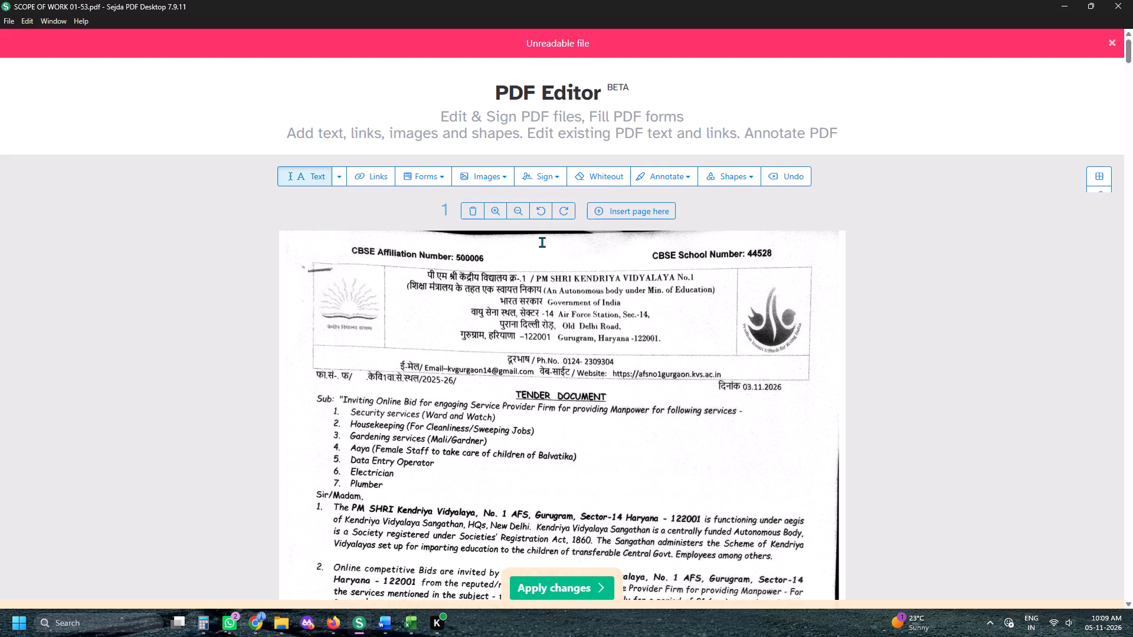
# Place the saved company stamp and director signature near the bottom of page 1 and repeat it on all pages.
pyautogui.click(536, 175)
pyautogui.click(571, 245)
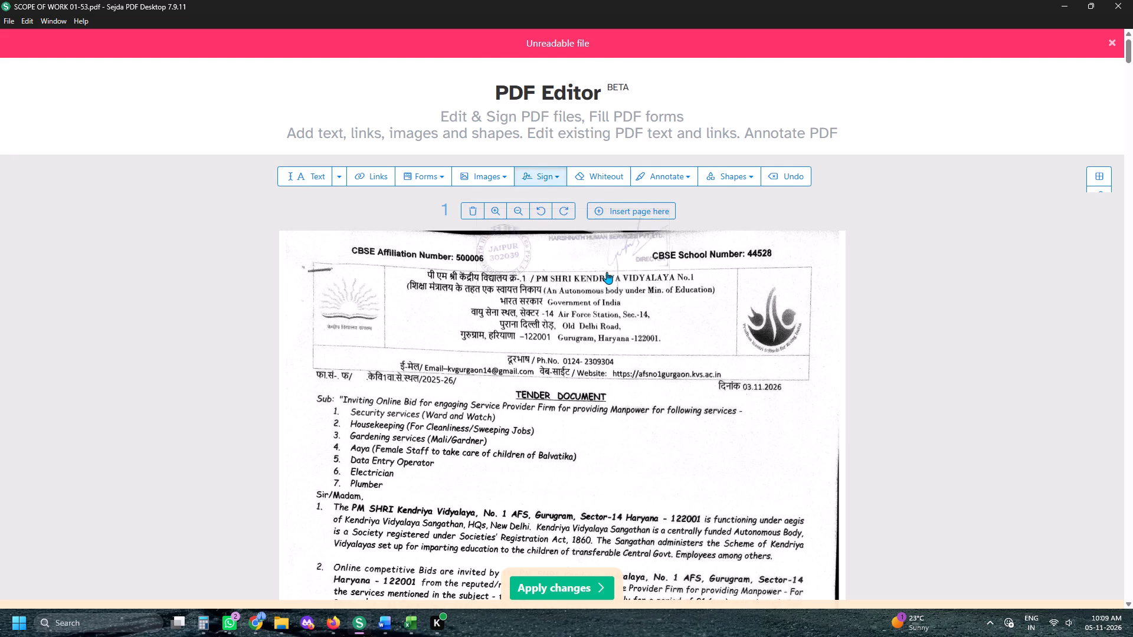
pyautogui.press('space')
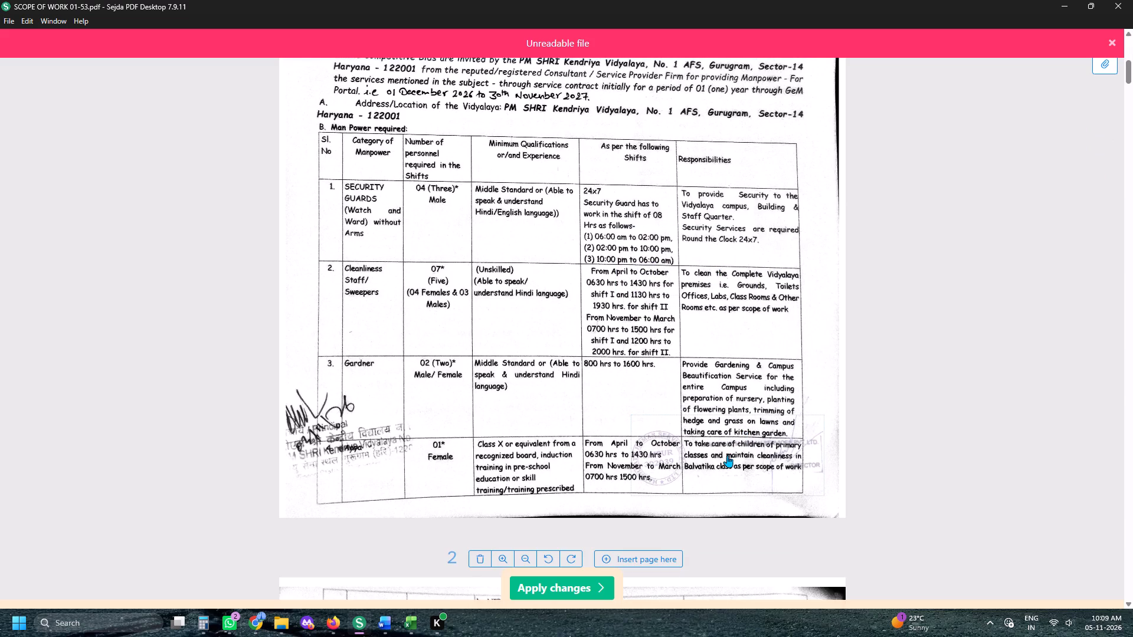
pyautogui.click(727, 455)
pyautogui.click(670, 408)
pyautogui.click(685, 431)
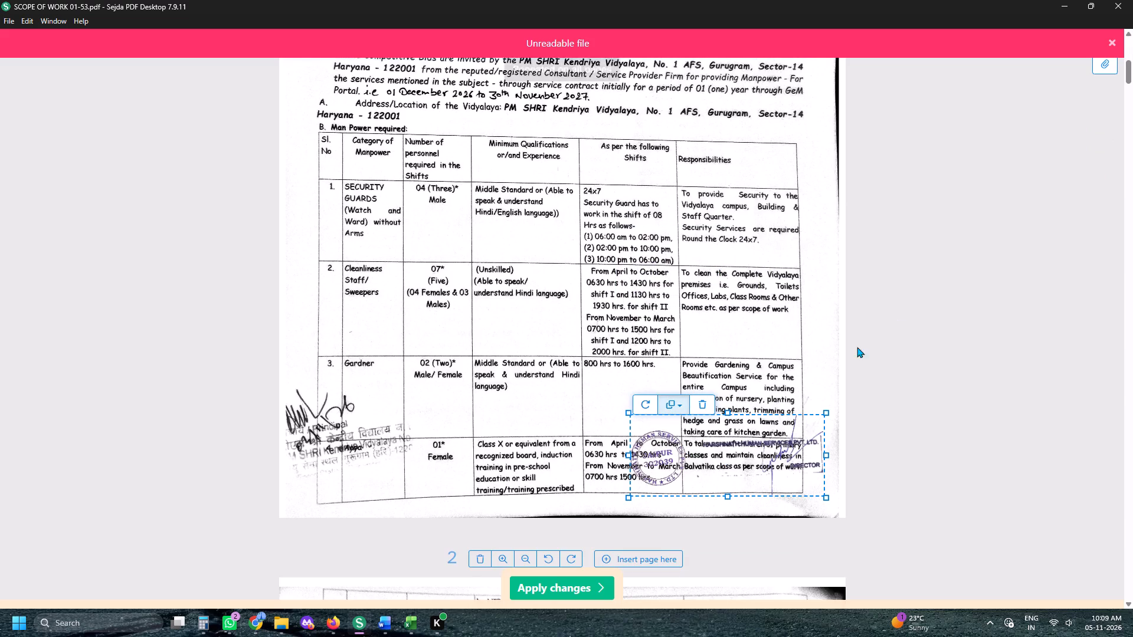
pyautogui.click(1114, 39)
# Look through the signed tender pages for forms the bidder must fill in, stopping at the Annexure-A technical bid.
pyautogui.press('space')
pyautogui.press('space')
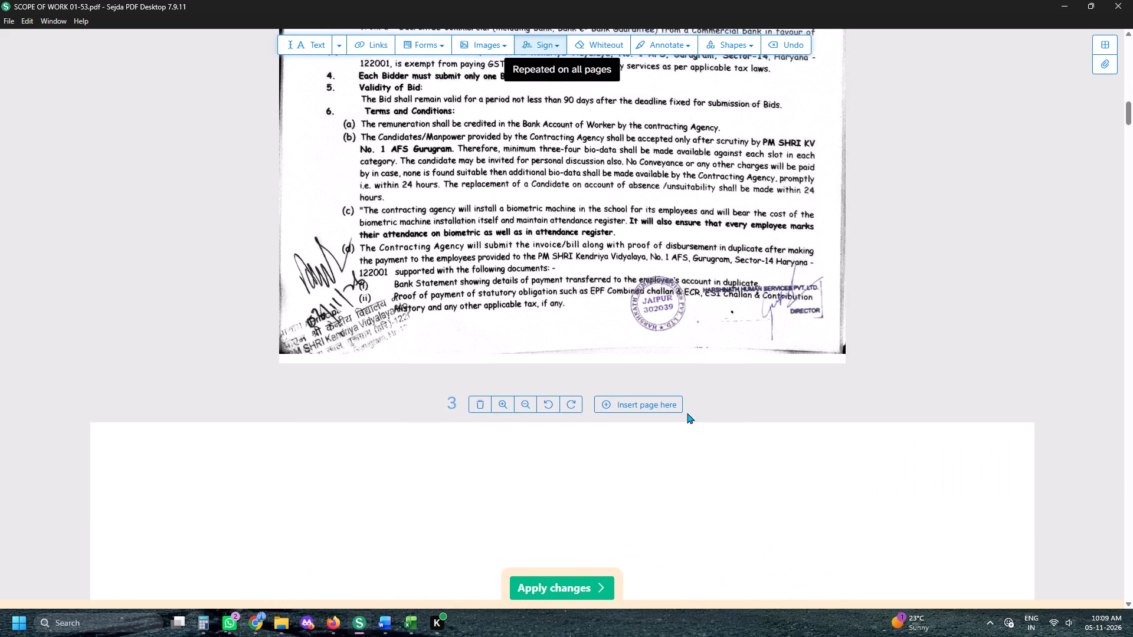
pyautogui.press('space')
pyautogui.press('space')
pyautogui.press('space')
pyautogui.press('space')
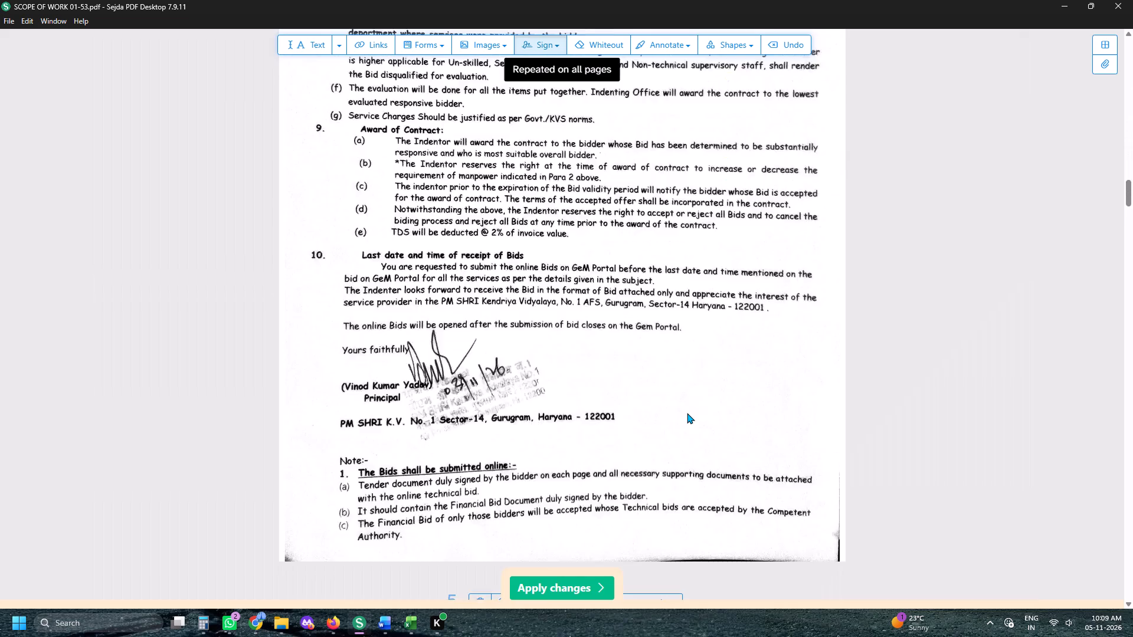
pyautogui.press('space')
pyautogui.press('space')
pyautogui.scroll(5, 687, 413)
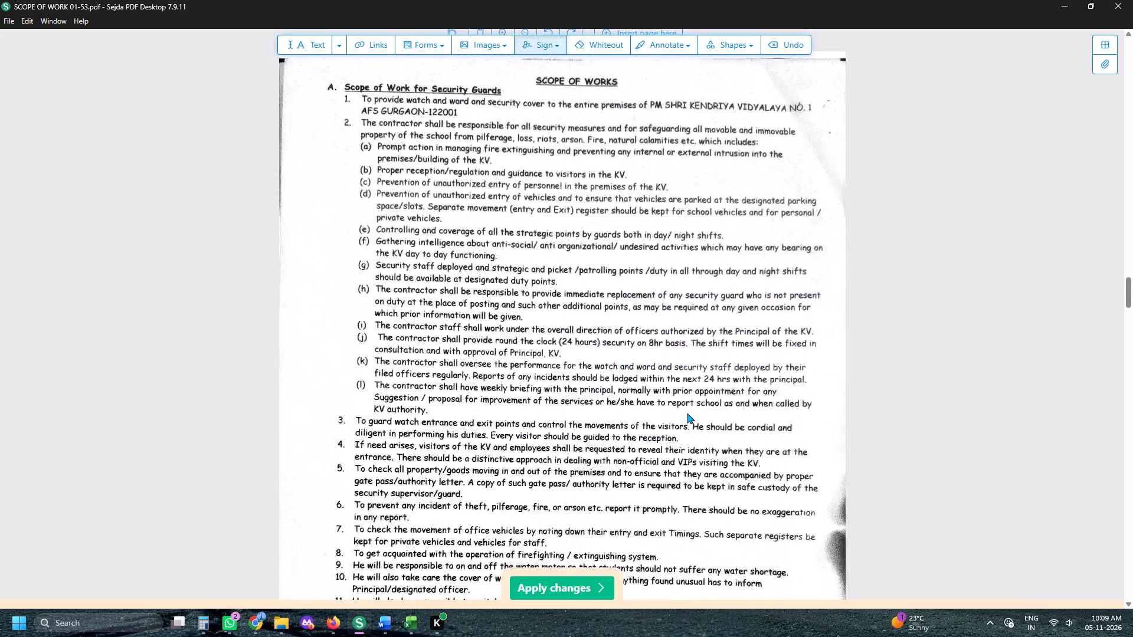
pyautogui.scroll(7, 687, 413)
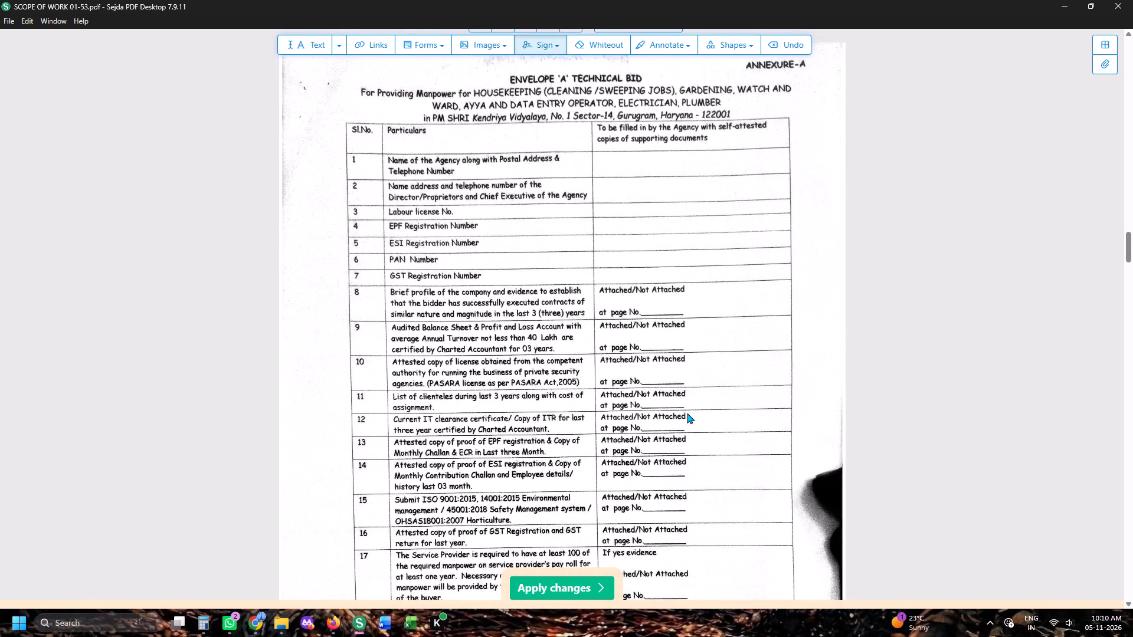
# Add the text Harshnath Human Services Pvt Ltd as the agency name in row 1 of Annexure-A.
pyautogui.click(297, 44)
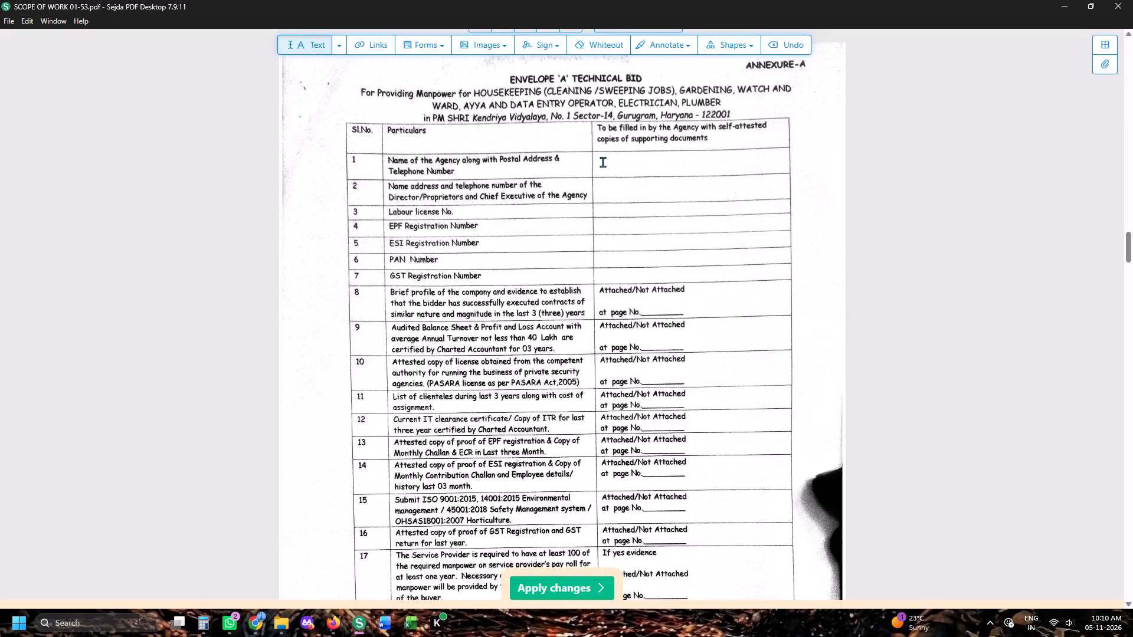
pyautogui.click(602, 162)
pyautogui.press('super+v')
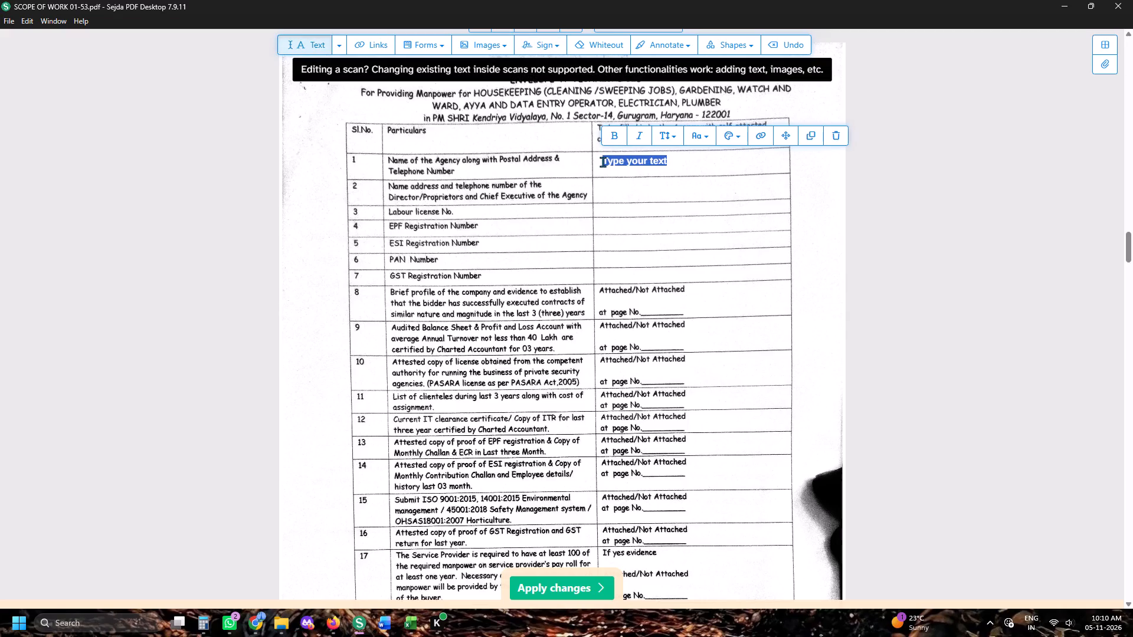
pyautogui.press('End')
pyautogui.press('End')
pyautogui.press('End')
pyautogui.press('Return')
pyautogui.hotkey('ctrl', 'v')
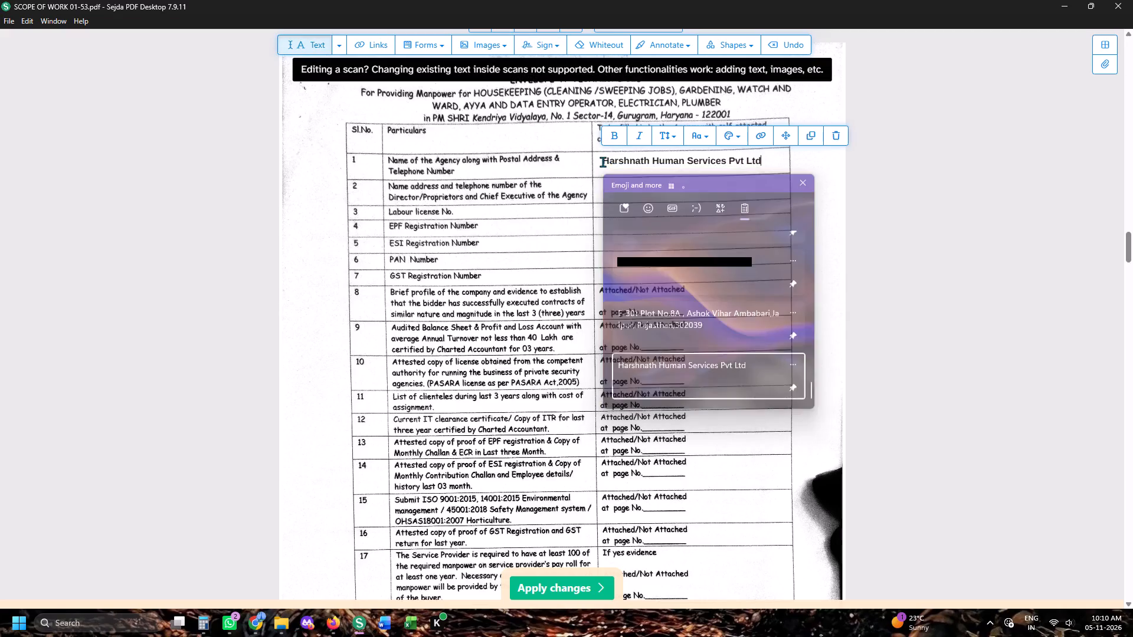
# Enter the saved company office address in row 2 of Annexure-A, split over two lines and fitted inside the cell.
pyautogui.click(601, 189)
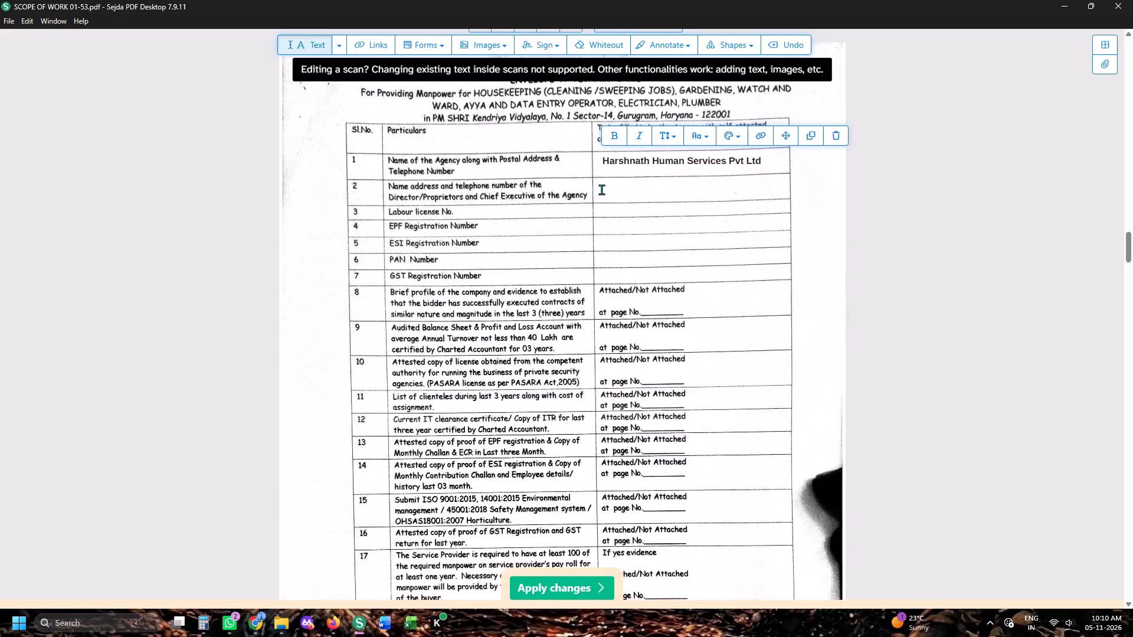
pyautogui.press('super+v')
pyautogui.press('End')
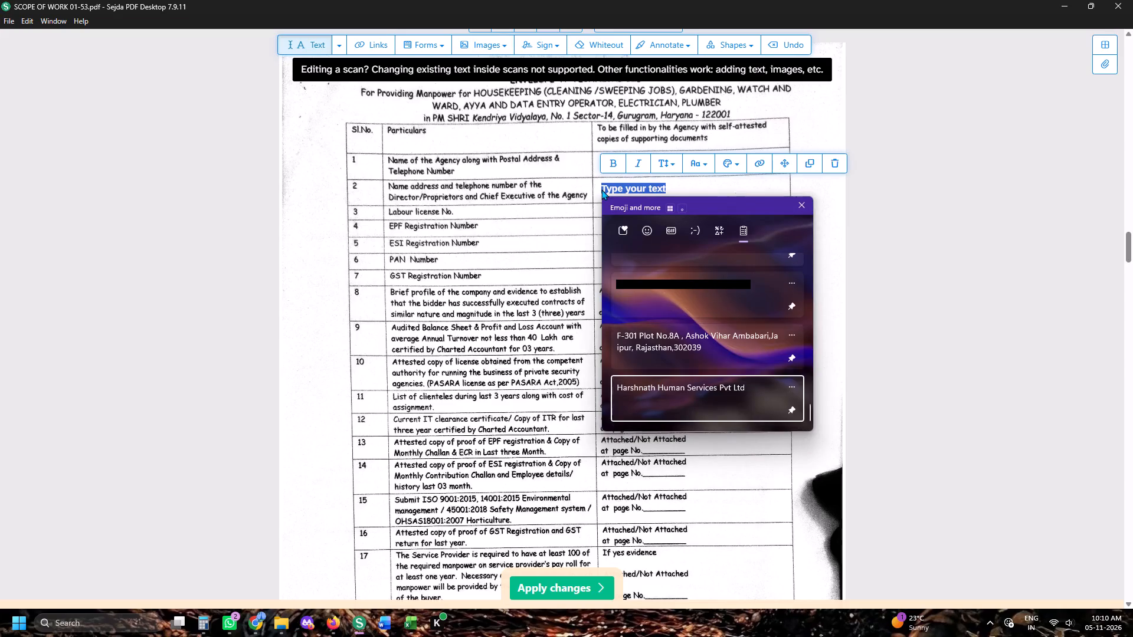
pyautogui.press('Up')
pyautogui.press('Return')
pyautogui.hotkey('ctrl', 'v')
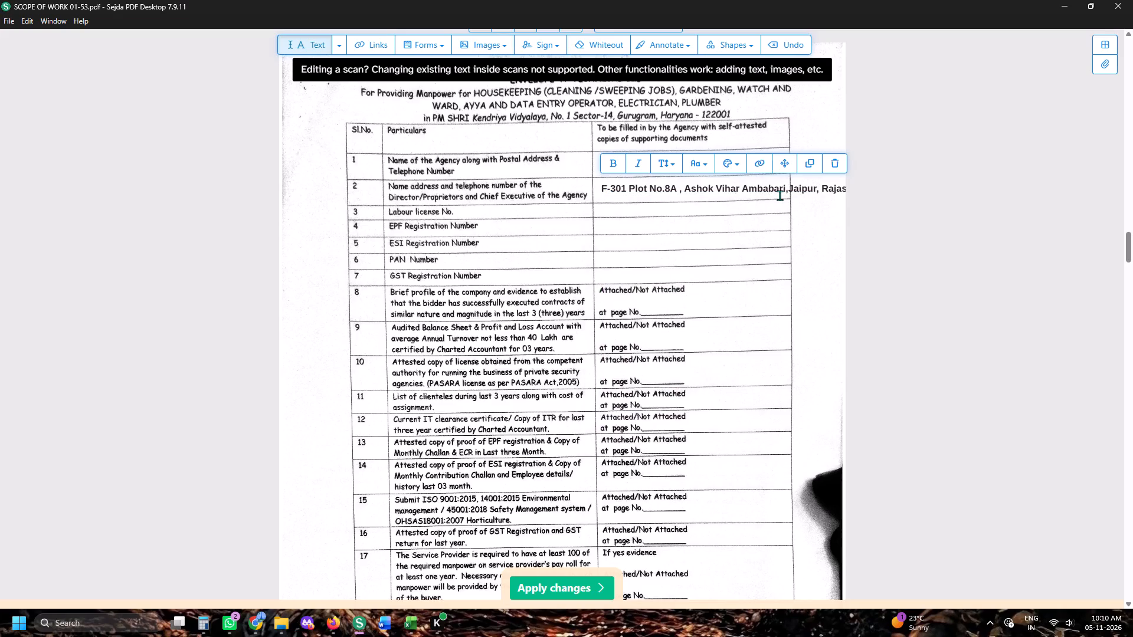
pyautogui.click(791, 190)
pyautogui.press('Return')
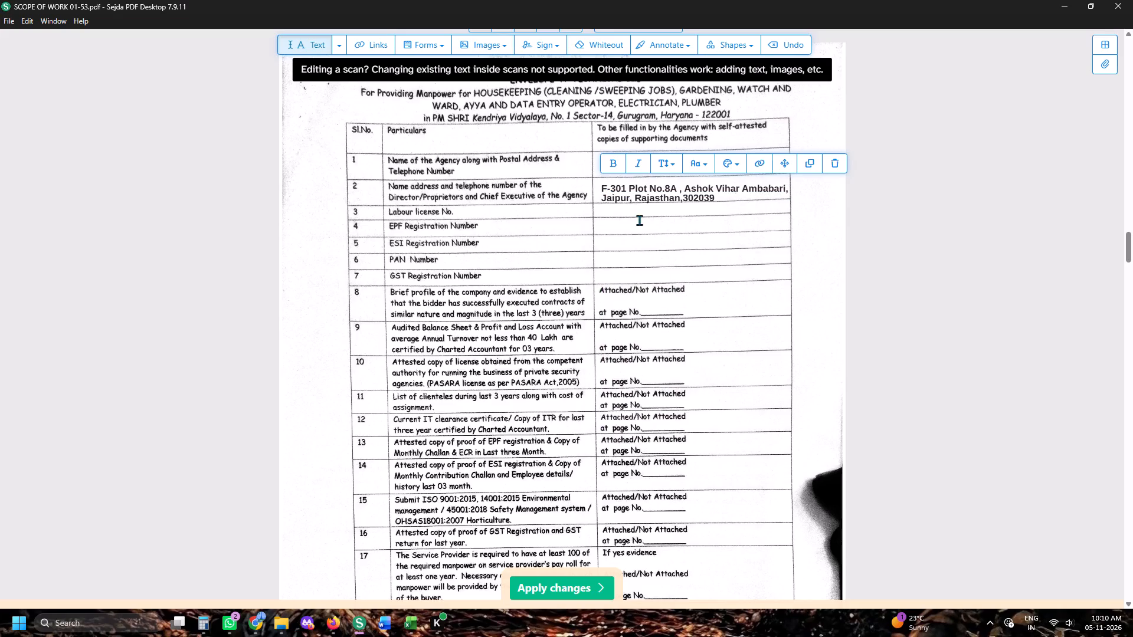
pyautogui.click(626, 224)
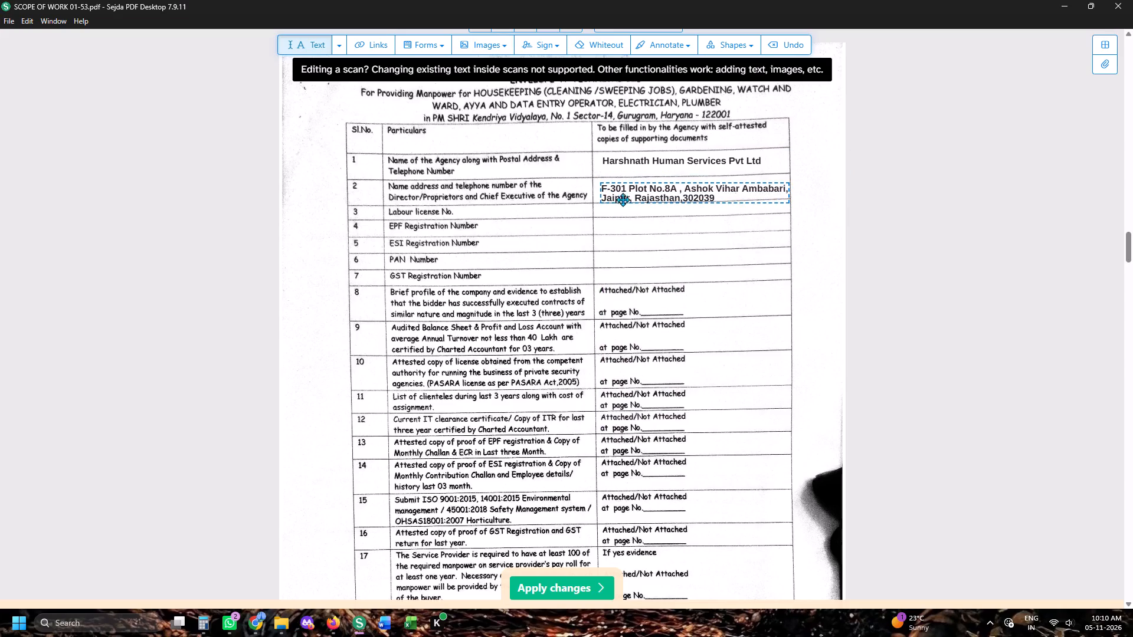
pyautogui.moveTo(623, 196); pyautogui.dragTo(617, 195)
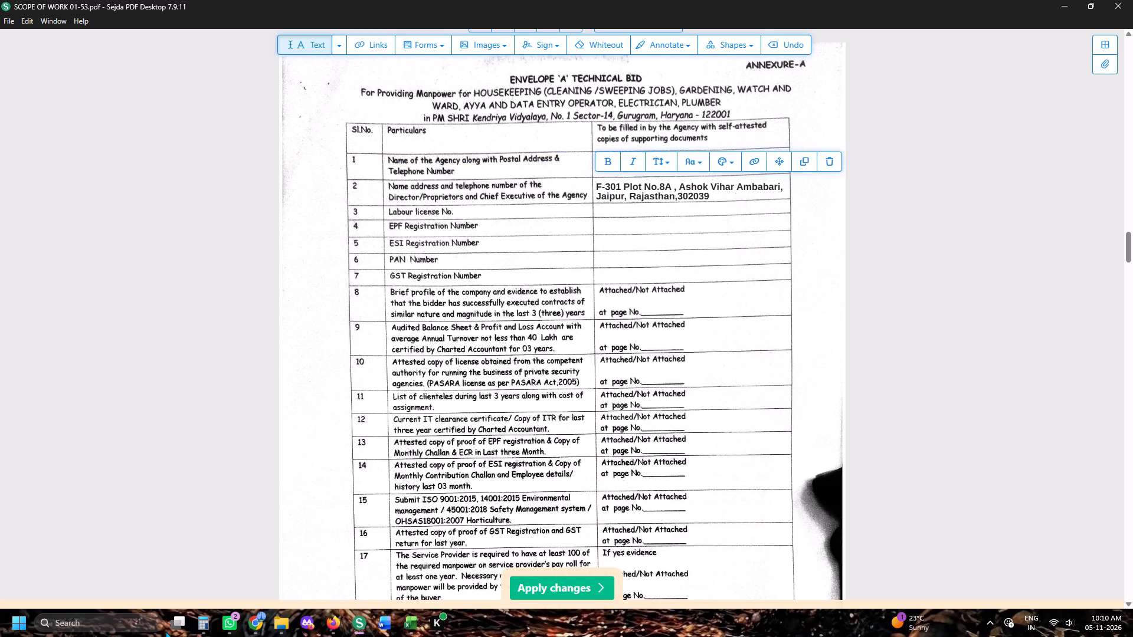
# Open delhi-labour-licence-hhspl from the Labour Licence folder and copy its acknowledgement number.
pyautogui.click(272, 633)
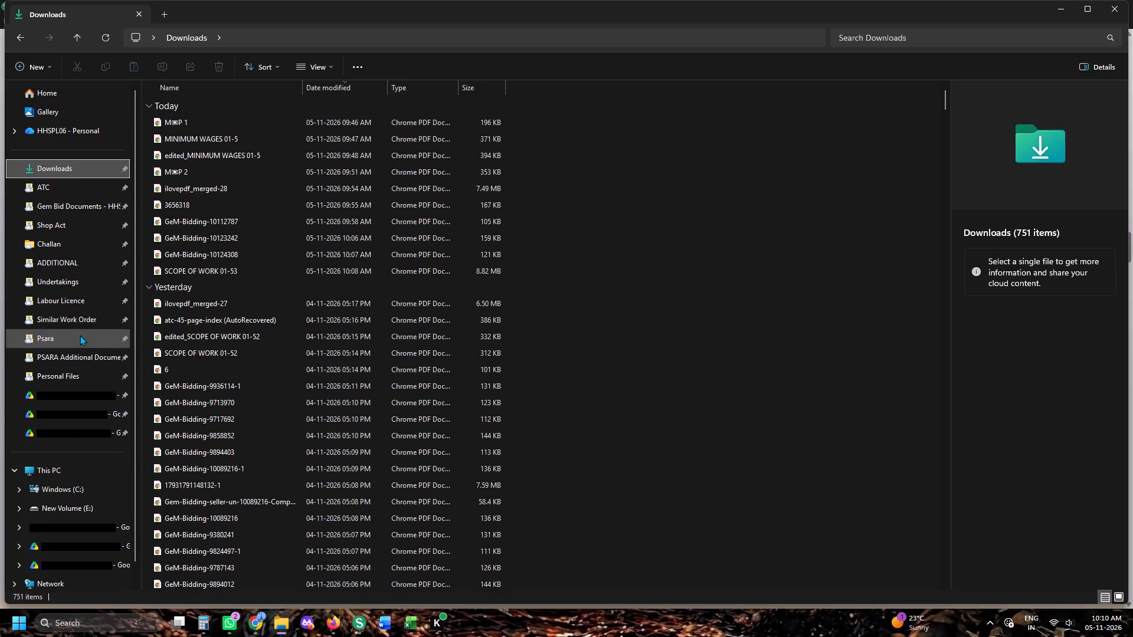
pyautogui.click(80, 305)
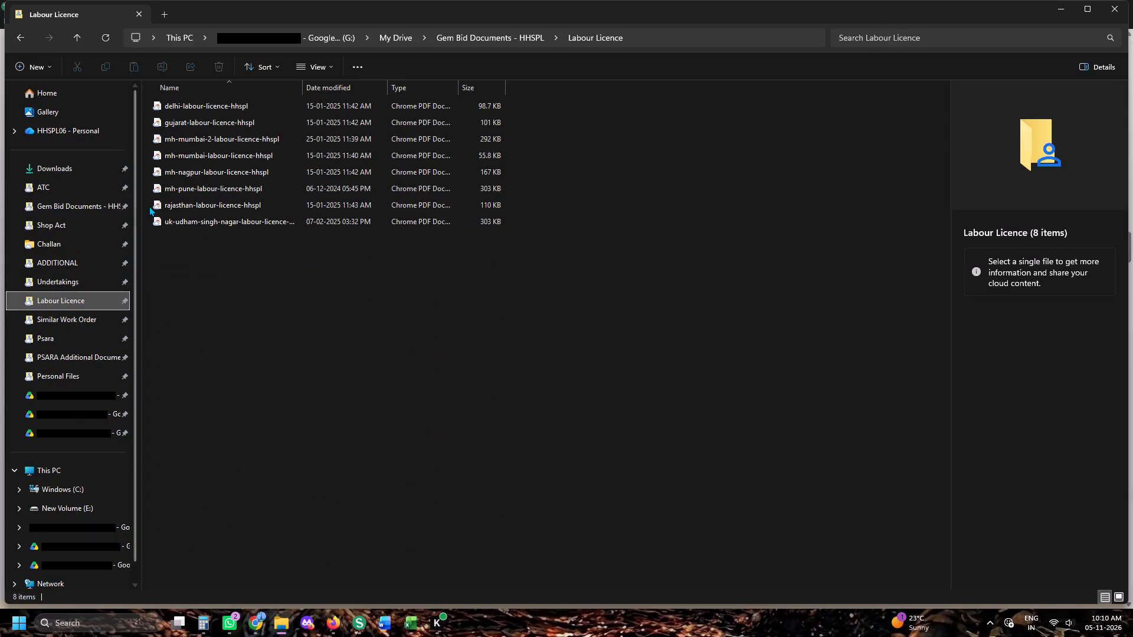
pyautogui.doubleClick(204, 109)
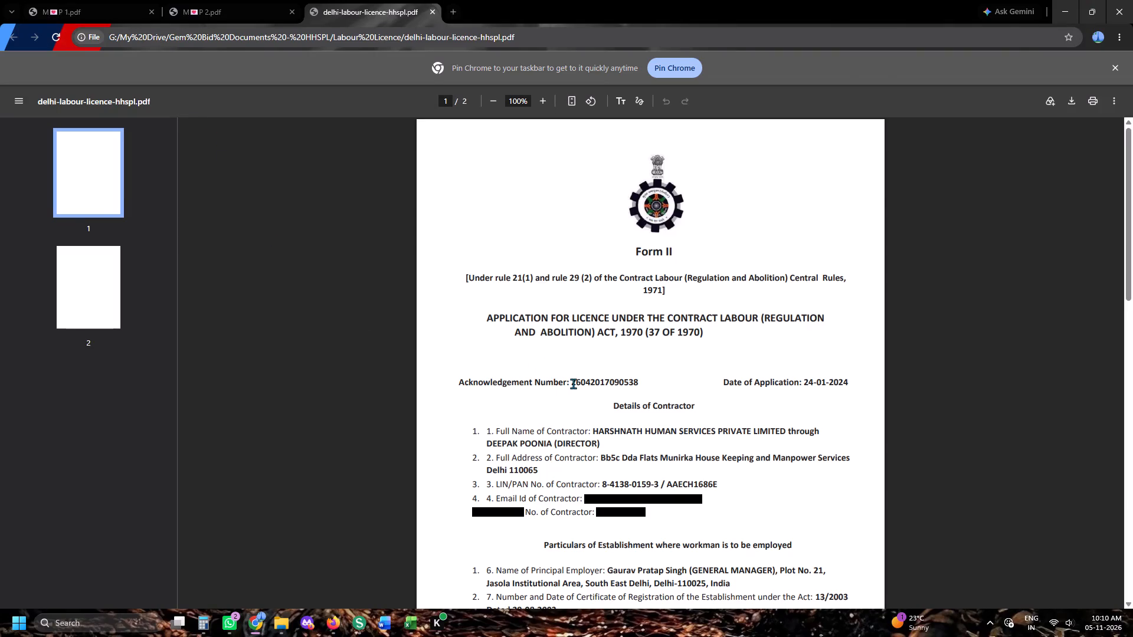
pyautogui.moveTo(573, 380); pyautogui.dragTo(653, 374)
pyautogui.hotkey('ctrl', 'c')
pyautogui.hotkey('ctrl', 'c')
pyautogui.hotkey('ctrl', 'c')
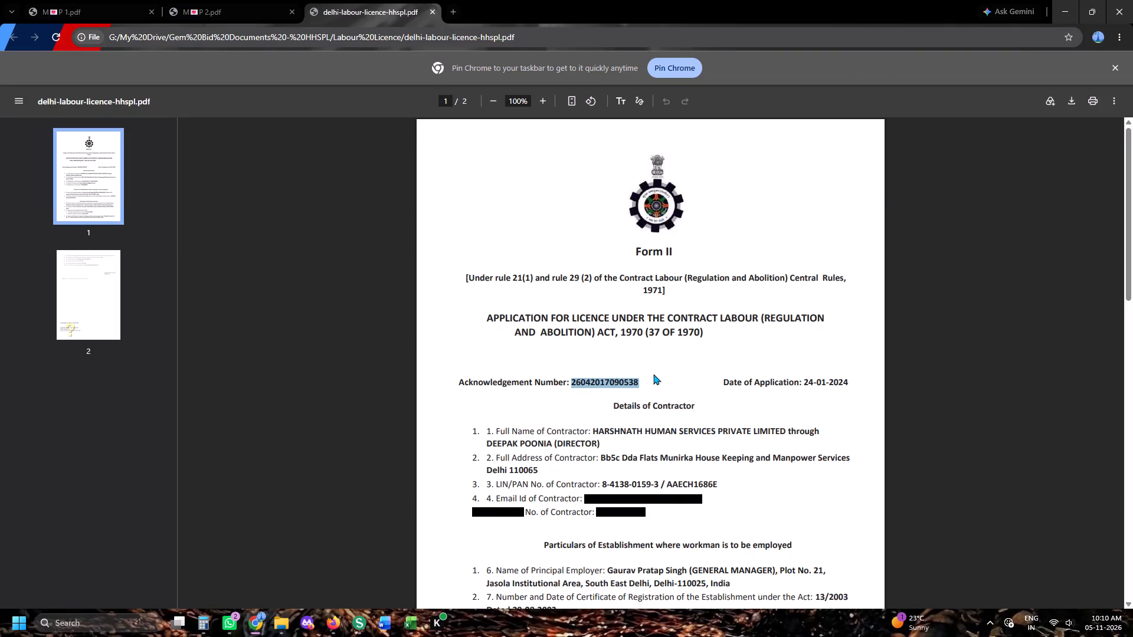
pyautogui.hotkey('ctrl', 'c')
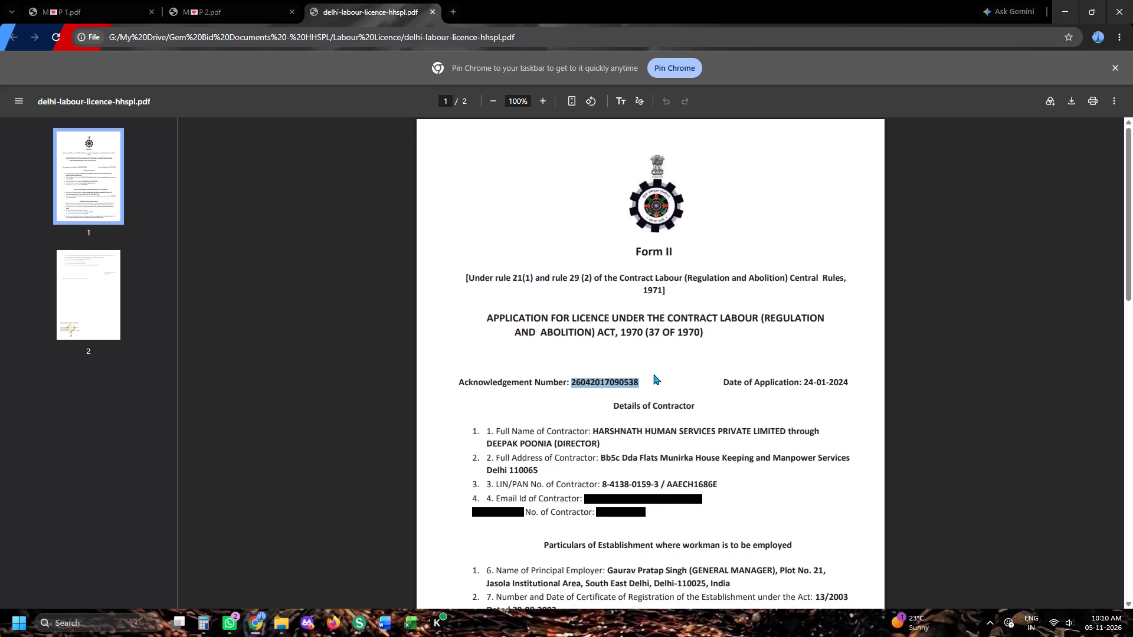
pyautogui.hotkey('ctrl', 'c')
pyautogui.hotkey('ctrl', 'c')
pyautogui.hotkey('ctrl', 'c')
pyautogui.press('Tab')
# Switch back to Sejda PDF Desktop and enter the copied number as the labour licence number in row 3 of Annexure-A.
pyautogui.hotkey('alt', 'Tab')
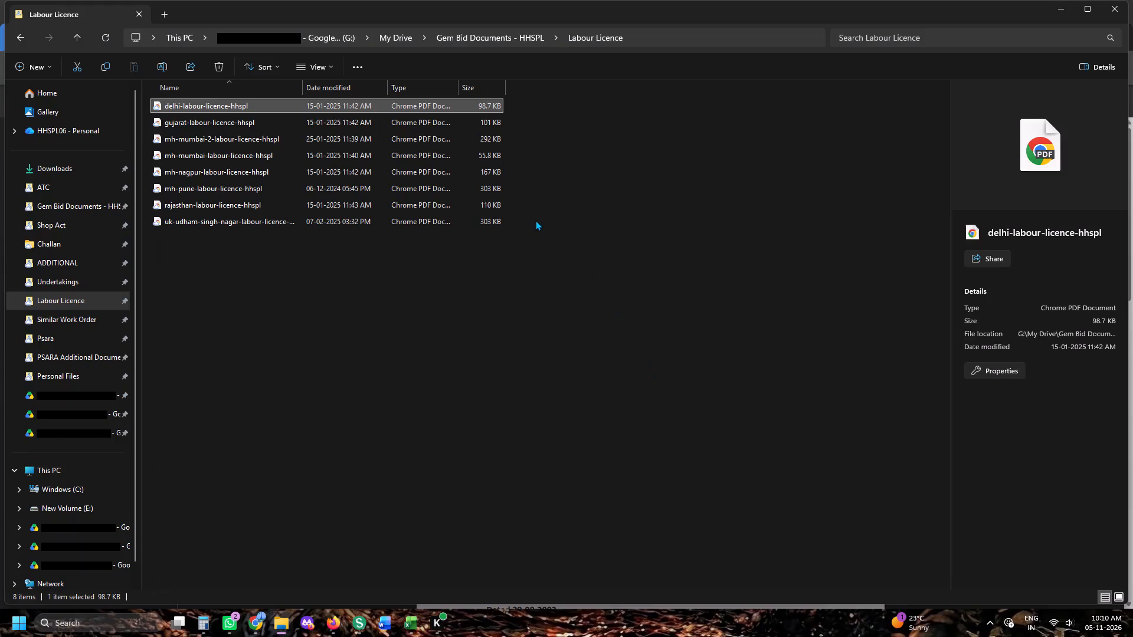
pyautogui.hotkey('alt', 'Tab')
pyautogui.hotkey('alt', 'Tab')
pyautogui.hotkey('alt', 'Tab')
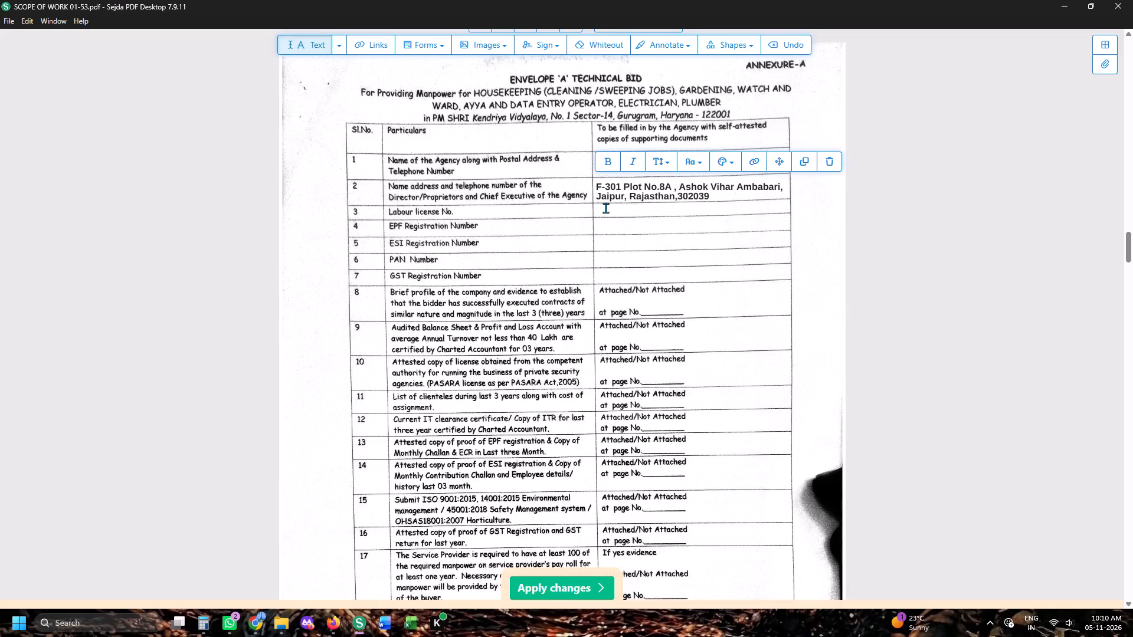
pyautogui.click(598, 210)
pyautogui.hotkey('ctrl', 'v')
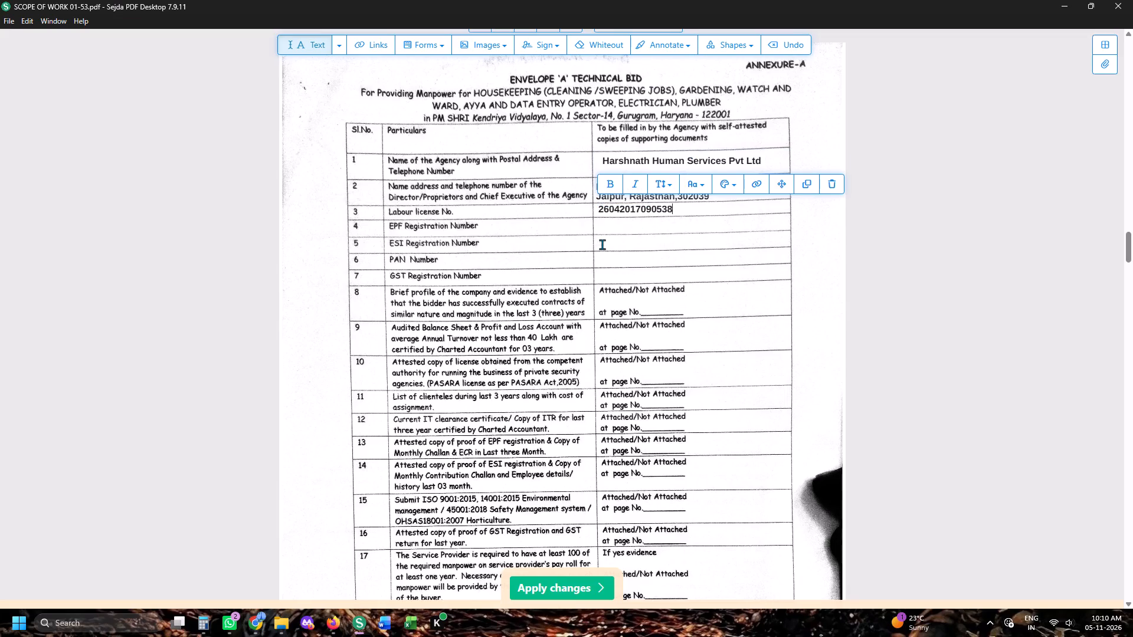
# Enter the saved EPF registration number in row 4 of Annexure-A, without its EPF prefix.
pyautogui.click(601, 224)
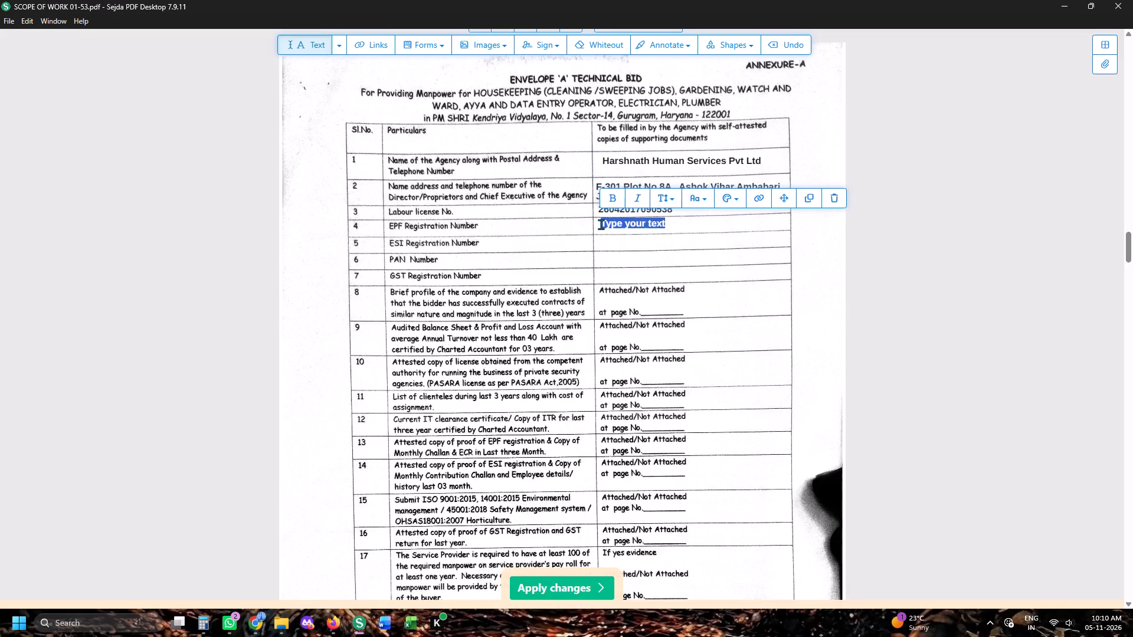
pyautogui.press('super+v')
pyautogui.press('End')
pyautogui.press('Up')
pyautogui.press('End')
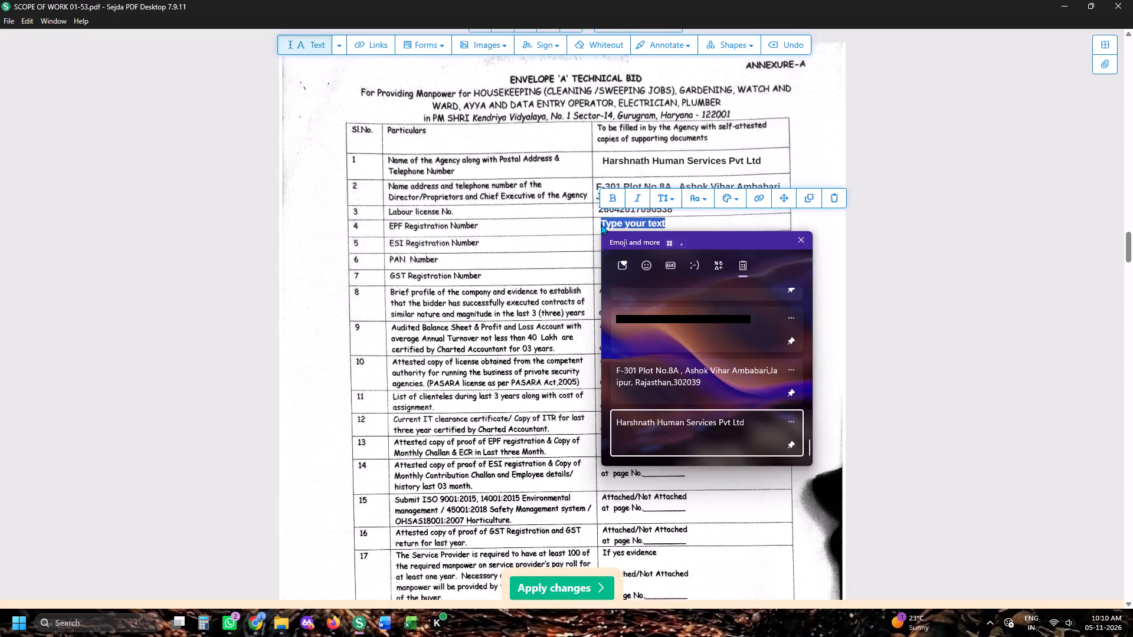
pyautogui.press('Up')
pyautogui.press('Up')
pyautogui.press('Up')
pyautogui.press('Up')
pyautogui.press('Up')
pyautogui.press('Up')
pyautogui.press('Up')
pyautogui.press('Down')
pyautogui.press('Return')
pyautogui.hotkey('ctrl', 'v')
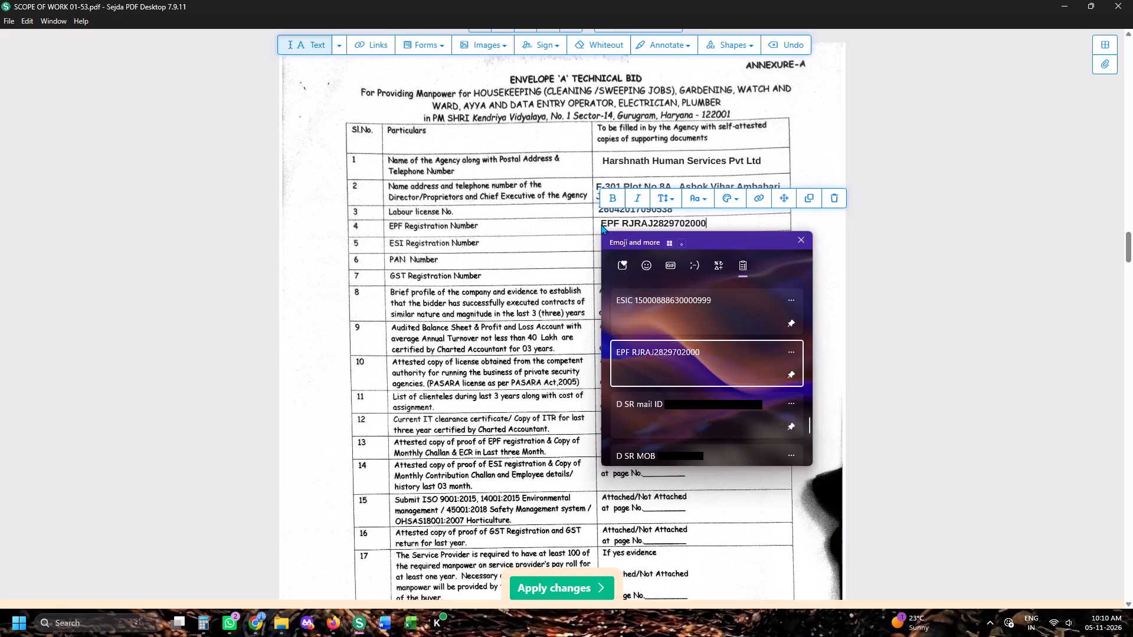
pyautogui.hotkey('ctrl', 'Left')
pyautogui.hotkey('ctrl', 'BackSpace')
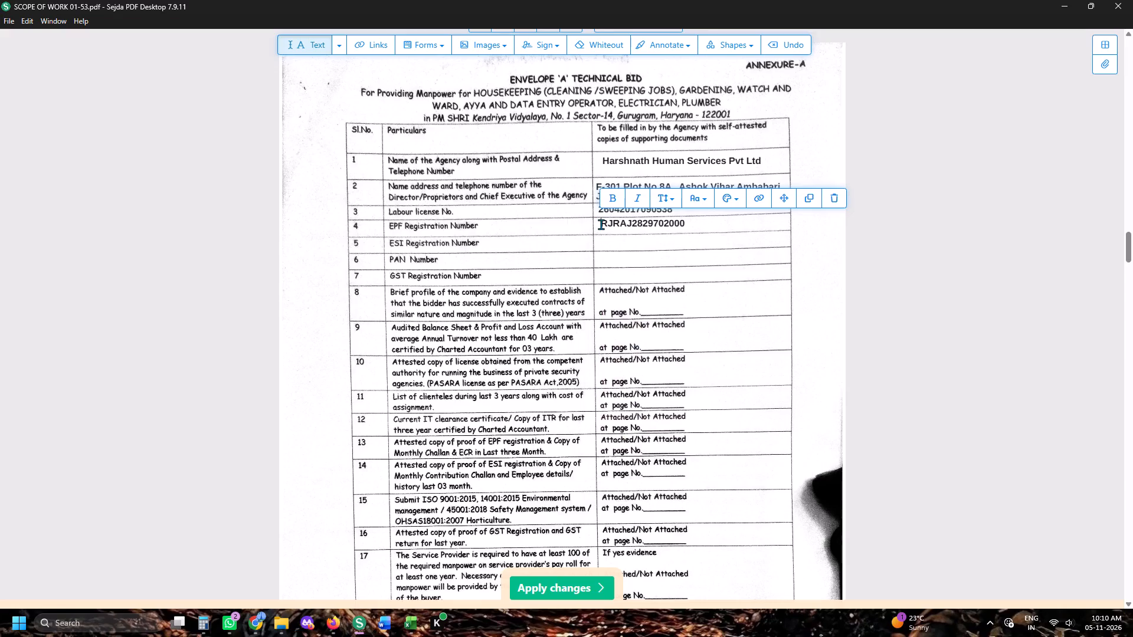
# Enter the saved ESIC number as the ESI registration number in row 5 of Annexure-A, without its ESIC prefix.
pyautogui.click(601, 244)
pyautogui.press('super+v')
pyautogui.press('End')
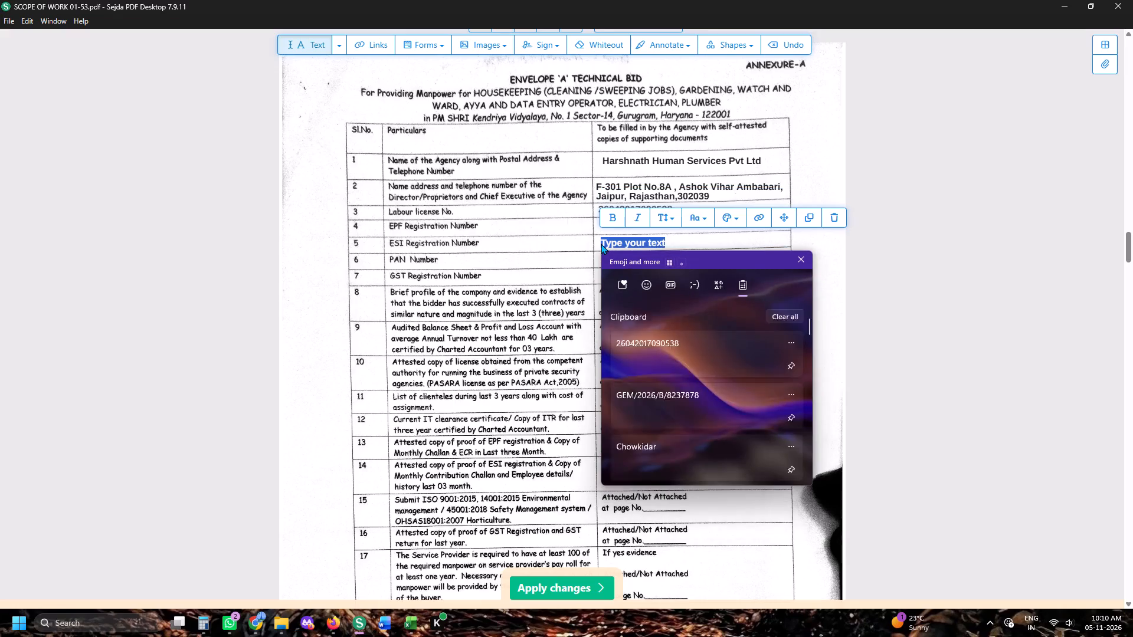
pyautogui.press('Up')
pyautogui.press('Up')
pyautogui.press('Up')
pyautogui.press('Up')
pyautogui.press('Up')
pyautogui.press('Up')
pyautogui.press('Up')
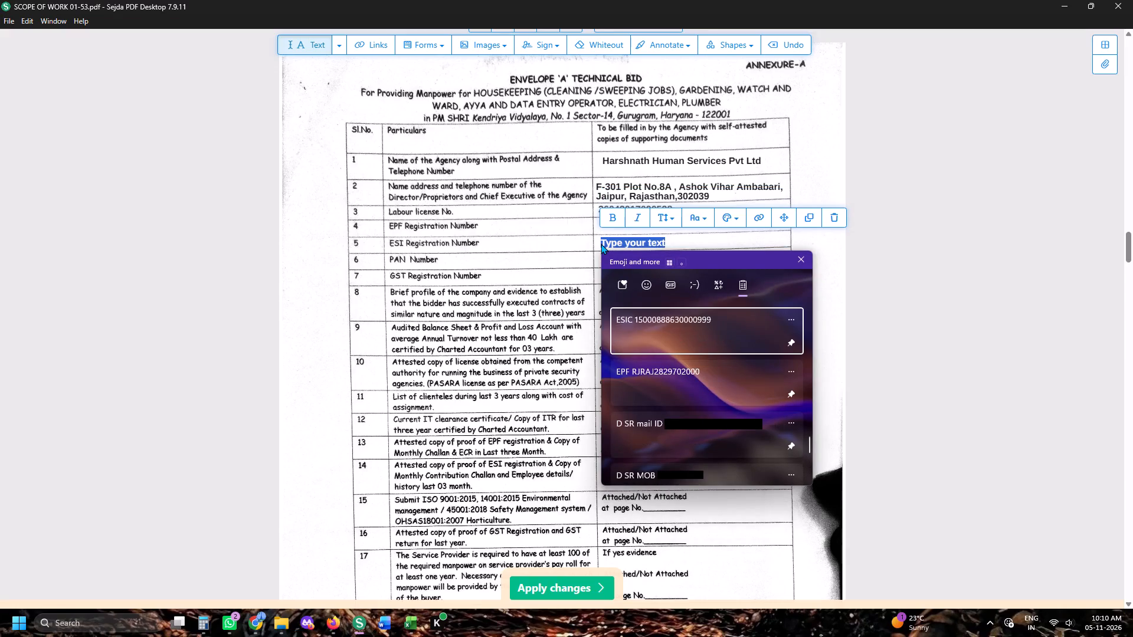
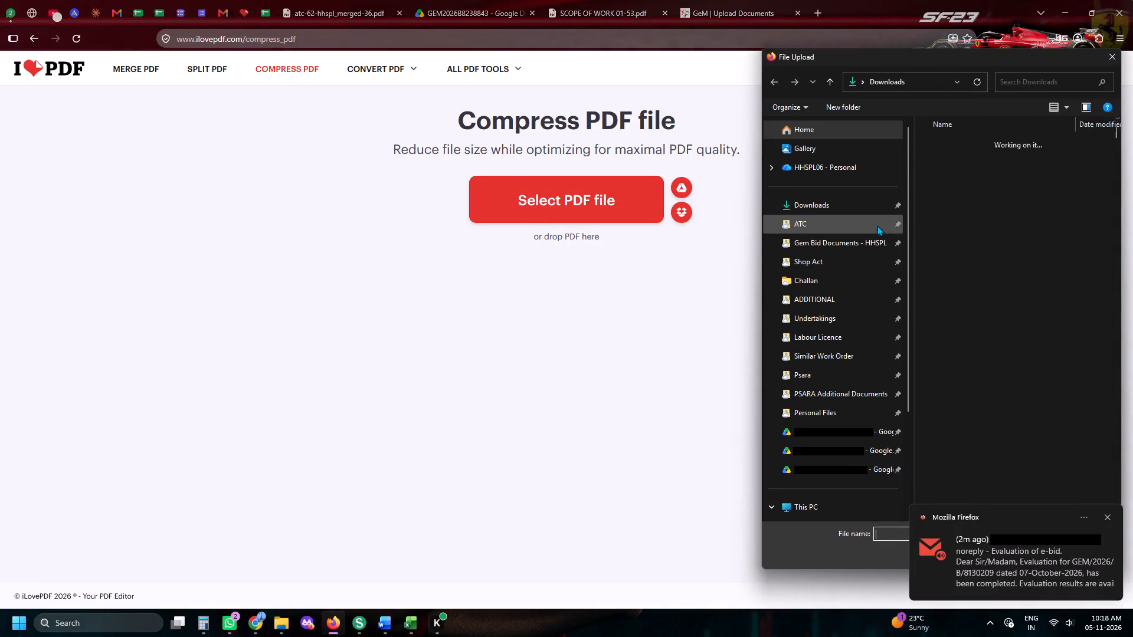
pyautogui.scroll(1, 877, 225)
pyautogui.tripleClick(938, 155)
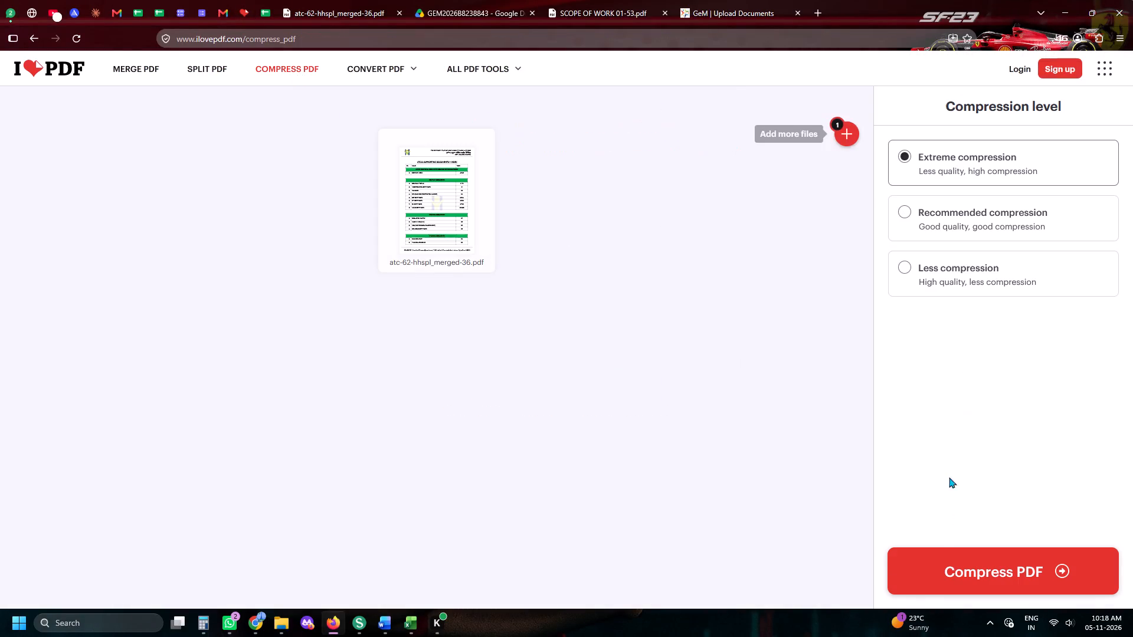
pyautogui.click(954, 557)
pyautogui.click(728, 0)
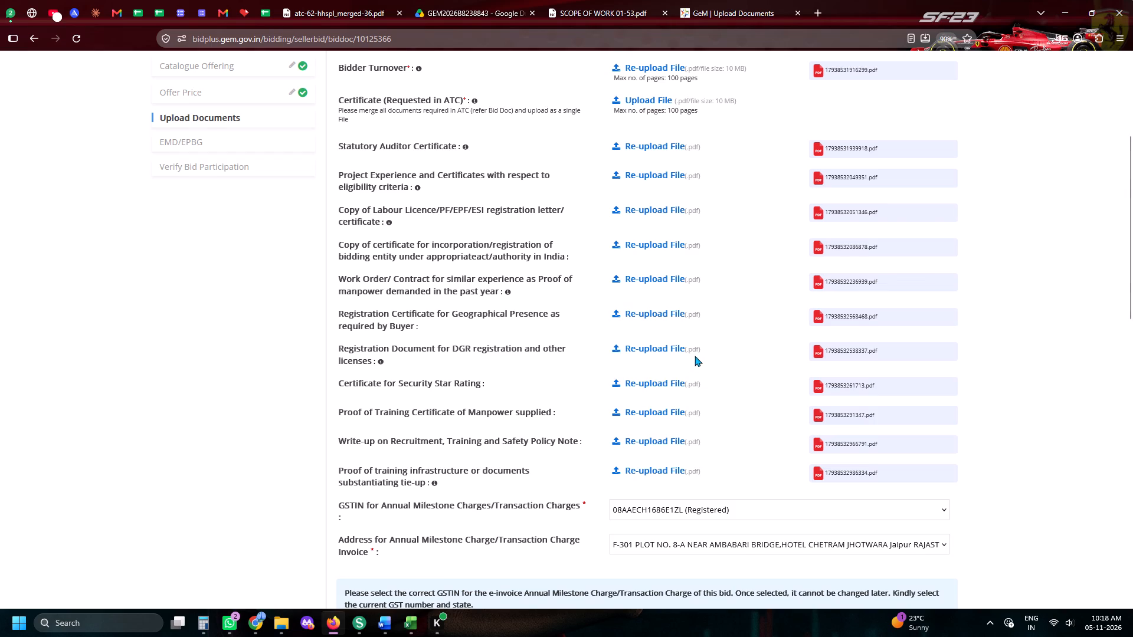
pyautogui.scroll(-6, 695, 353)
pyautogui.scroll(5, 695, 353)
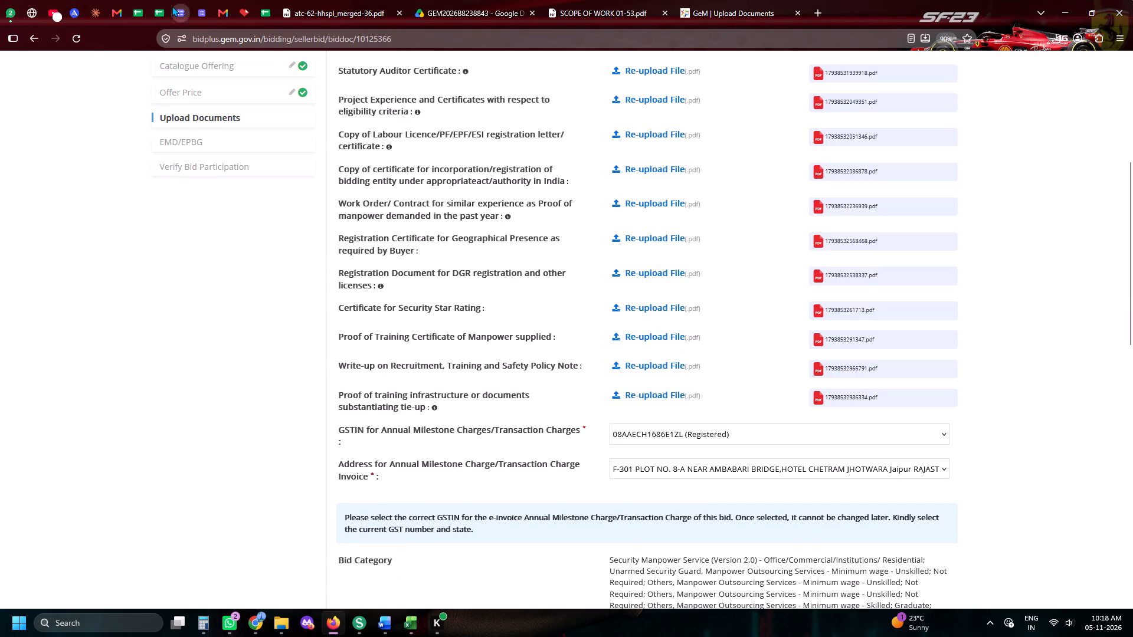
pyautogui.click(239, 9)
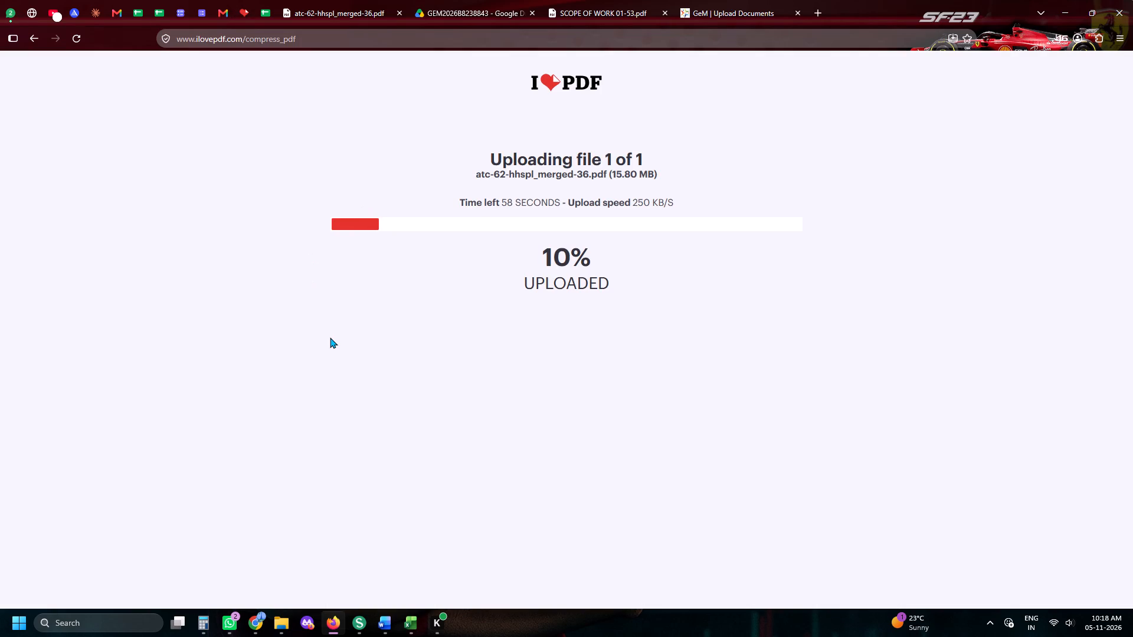
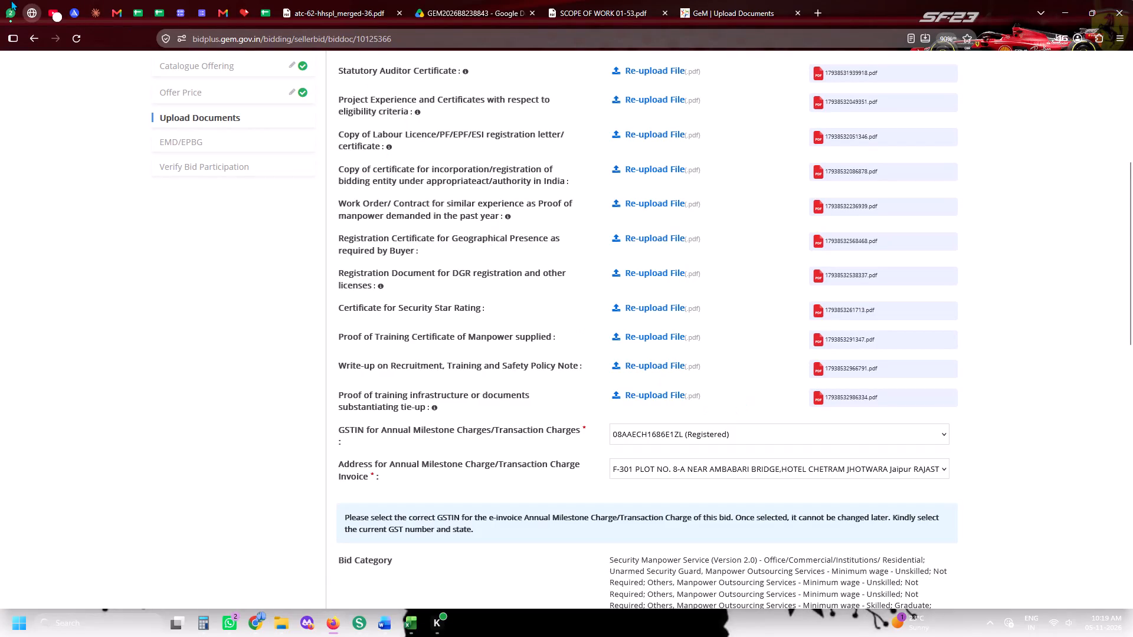
# Check on the open tender document and the progress of the ATC file's compression in iLovePDF.
pyautogui.click(78, 4)
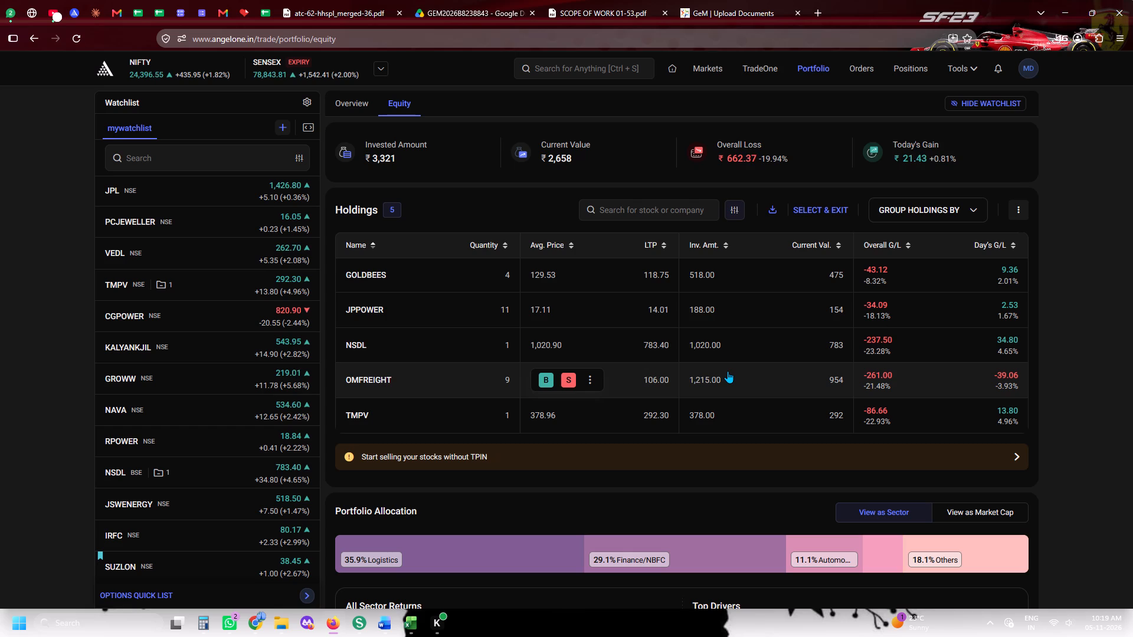
pyautogui.click(651, 0)
pyautogui.click(673, 8)
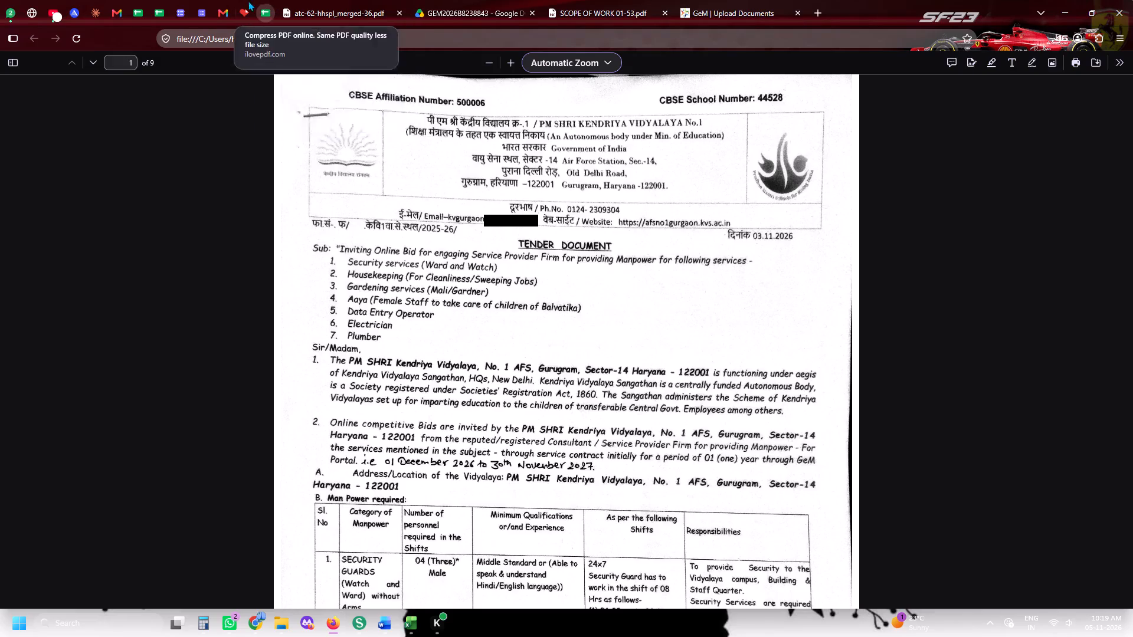
pyautogui.click(240, 1)
pyautogui.click(264, 26)
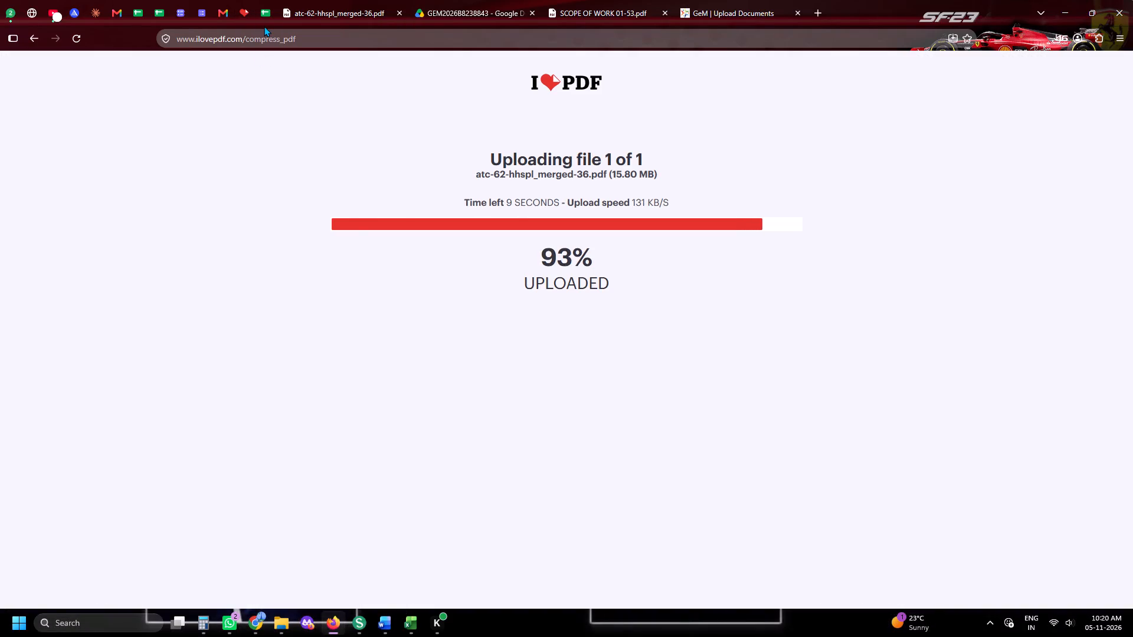
# Examine the newest tender rows in the shared sheet and the participation columns of the different companies.
pyautogui.click(263, 12)
pyautogui.scroll(-3, 330, 253)
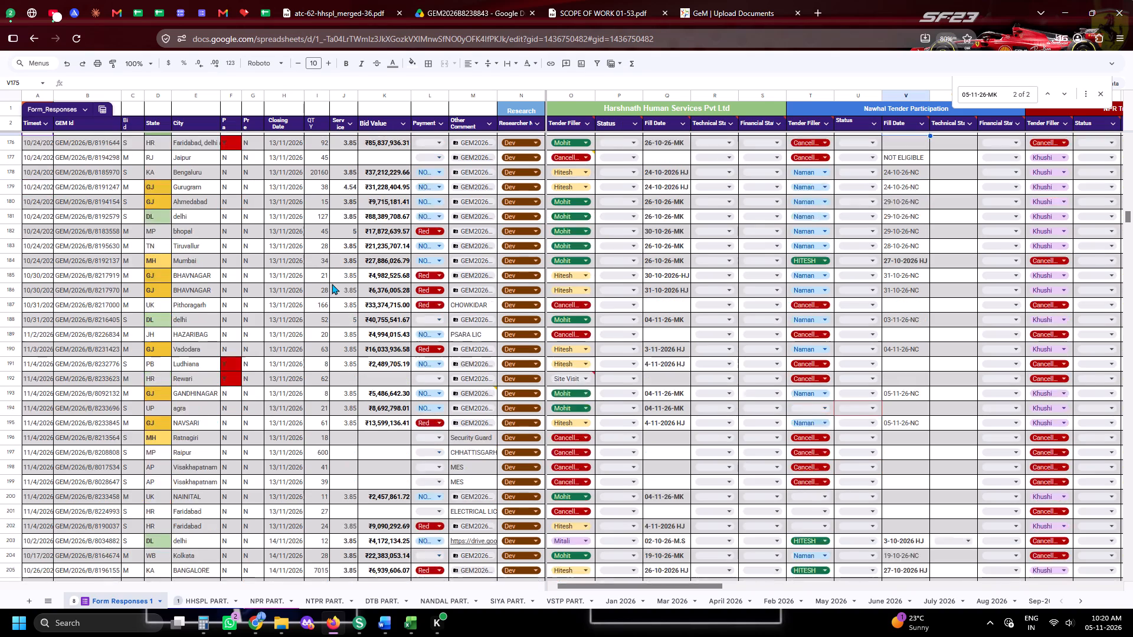
pyautogui.scroll(-15, 332, 284)
pyautogui.scroll(-12, 535, 382)
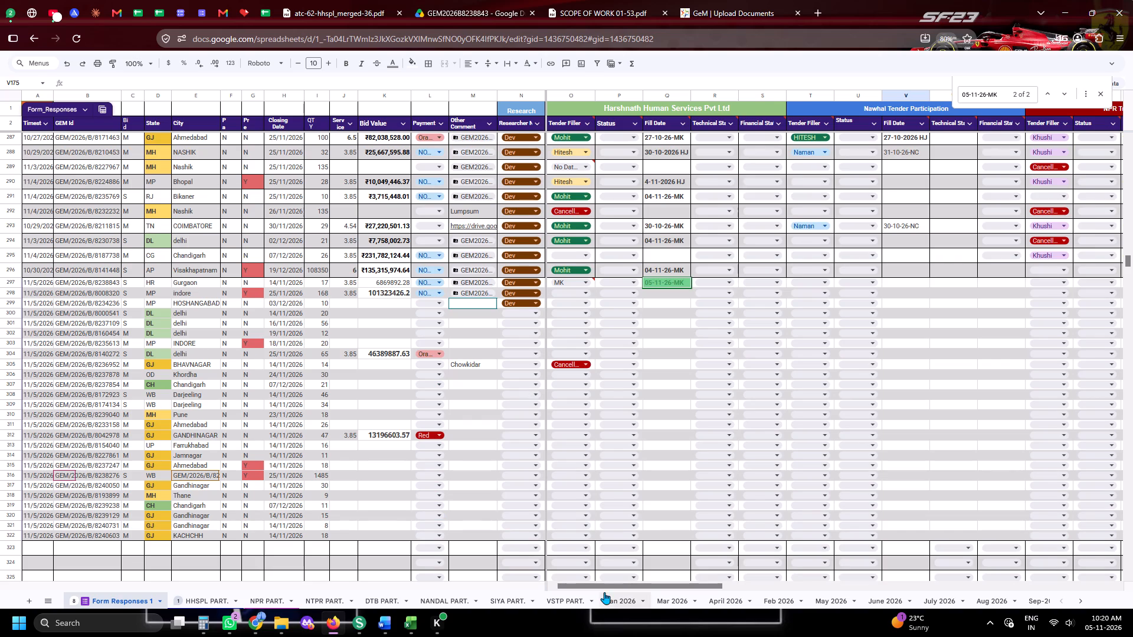
pyautogui.moveTo(607, 588); pyautogui.dragTo(770, 594)
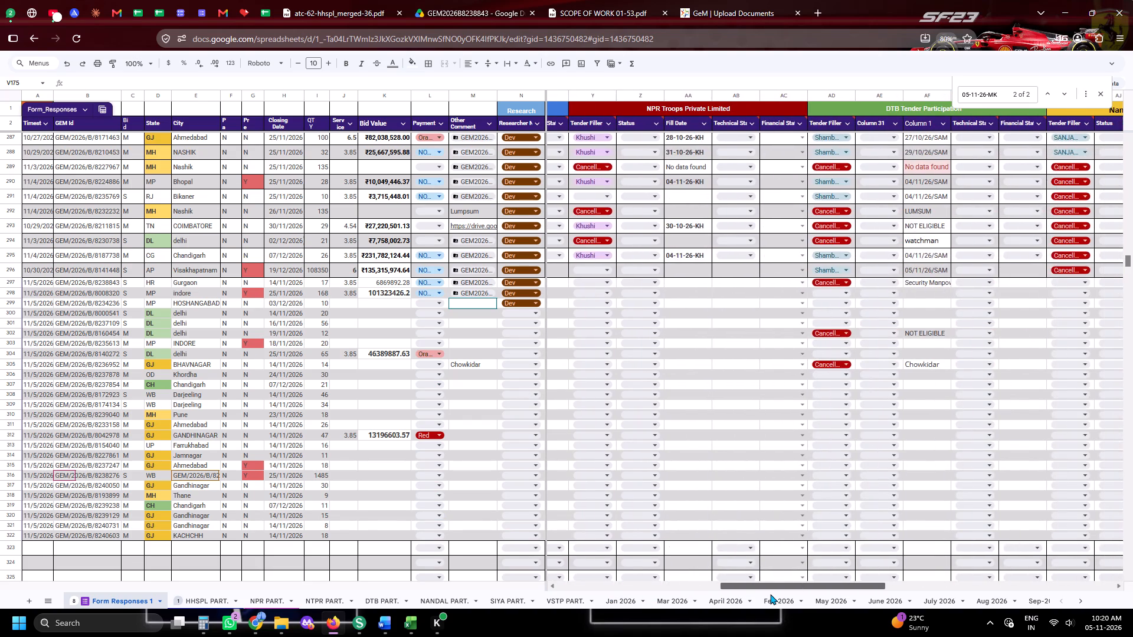
pyautogui.moveTo(770, 594); pyautogui.dragTo(428, 576)
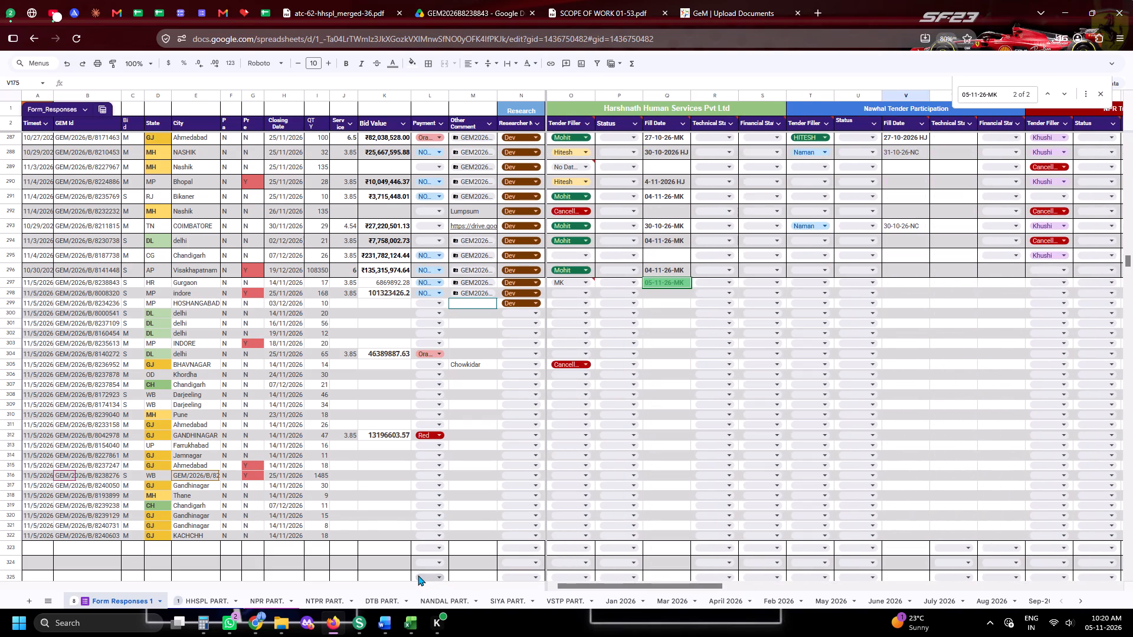
pyautogui.click(191, 480)
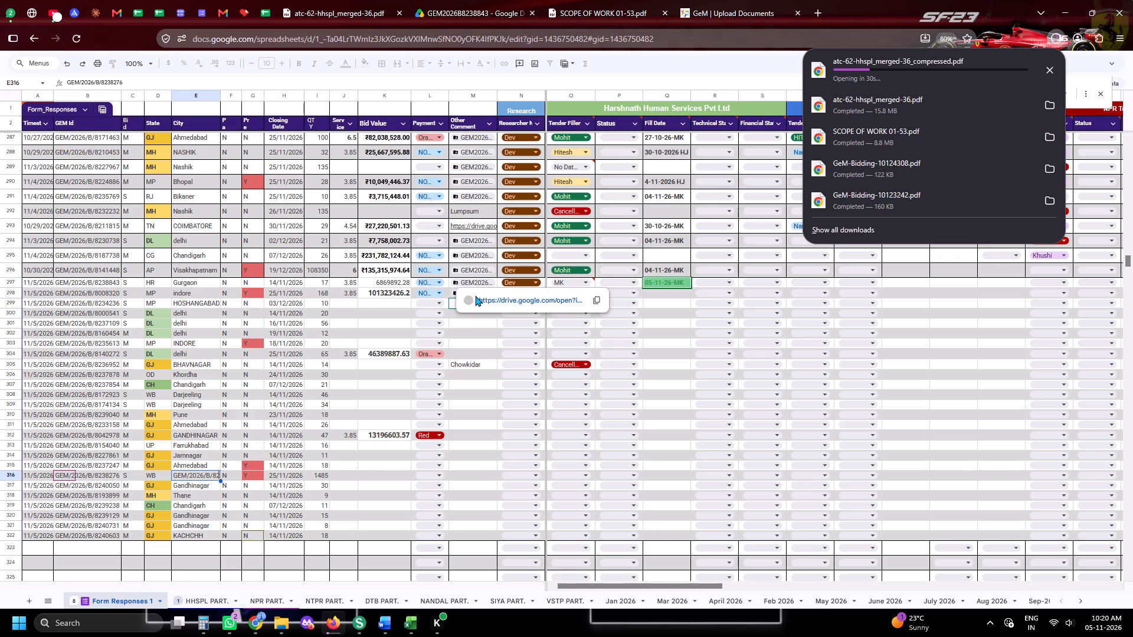
pyautogui.click(378, 326)
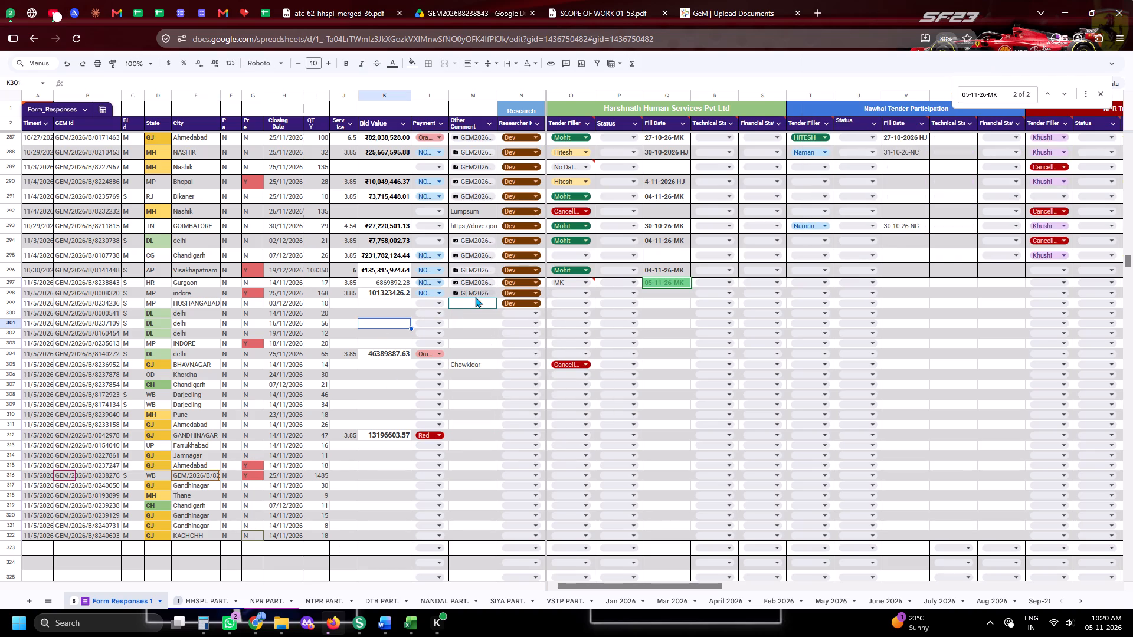
# Open the Drive folder GEM2026B8008320 linked in the Indore tender's row, and close the uncompressed ATC, GEM2026B8238843 folder and scope-of-work tabs.
pyautogui.click(475, 295)
pyautogui.click(493, 337)
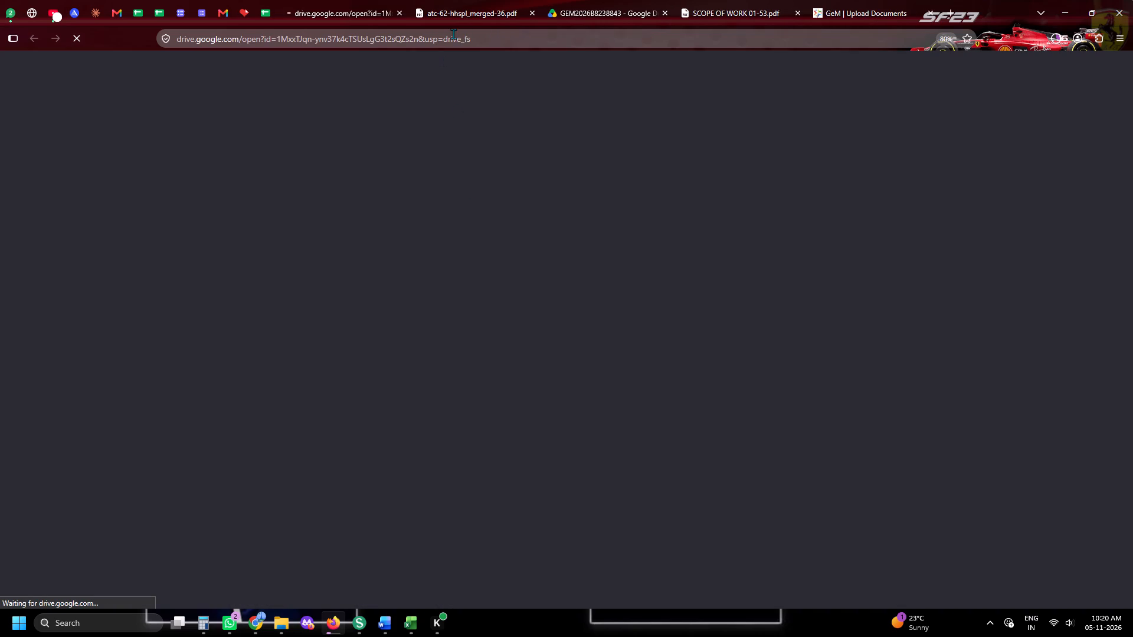
pyautogui.click(528, 14)
pyautogui.click(528, 14)
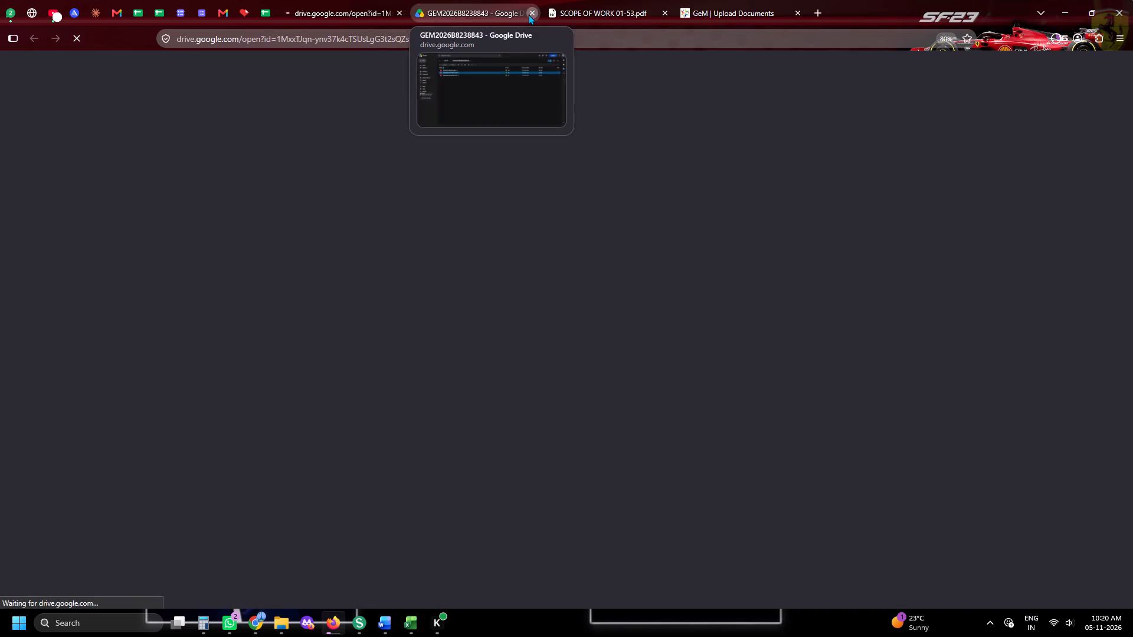
pyautogui.click(528, 14)
pyautogui.click(310, 1)
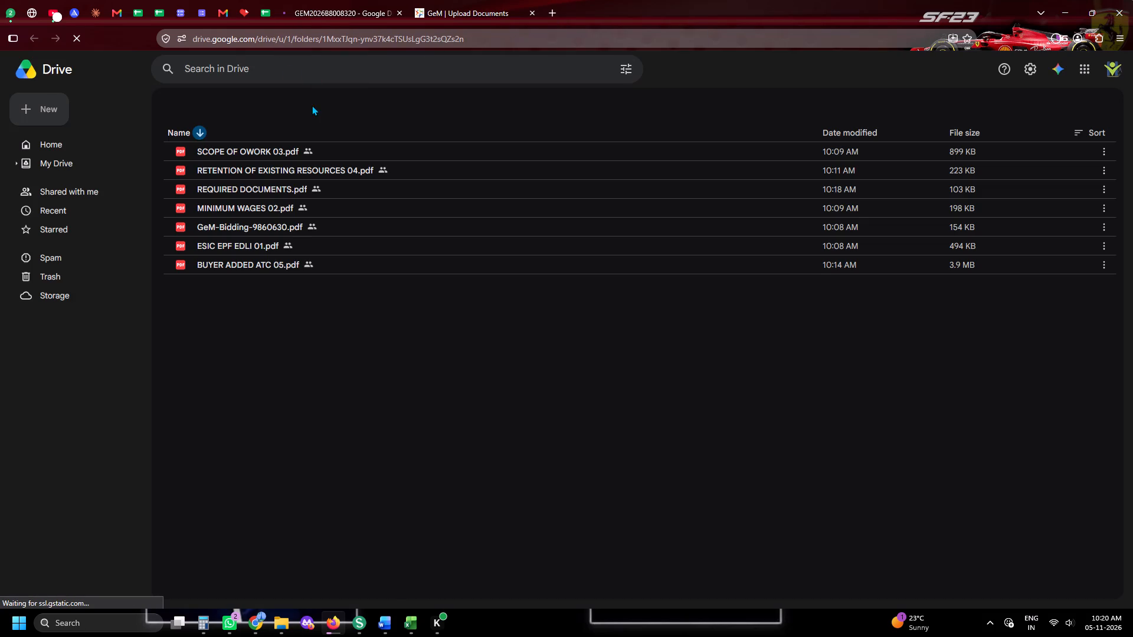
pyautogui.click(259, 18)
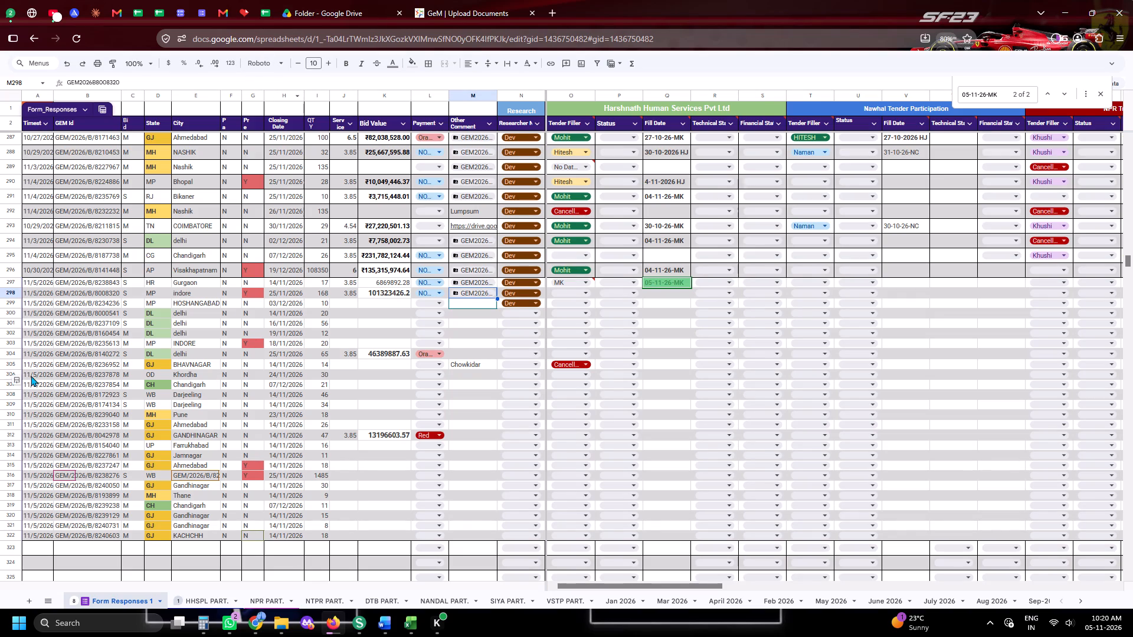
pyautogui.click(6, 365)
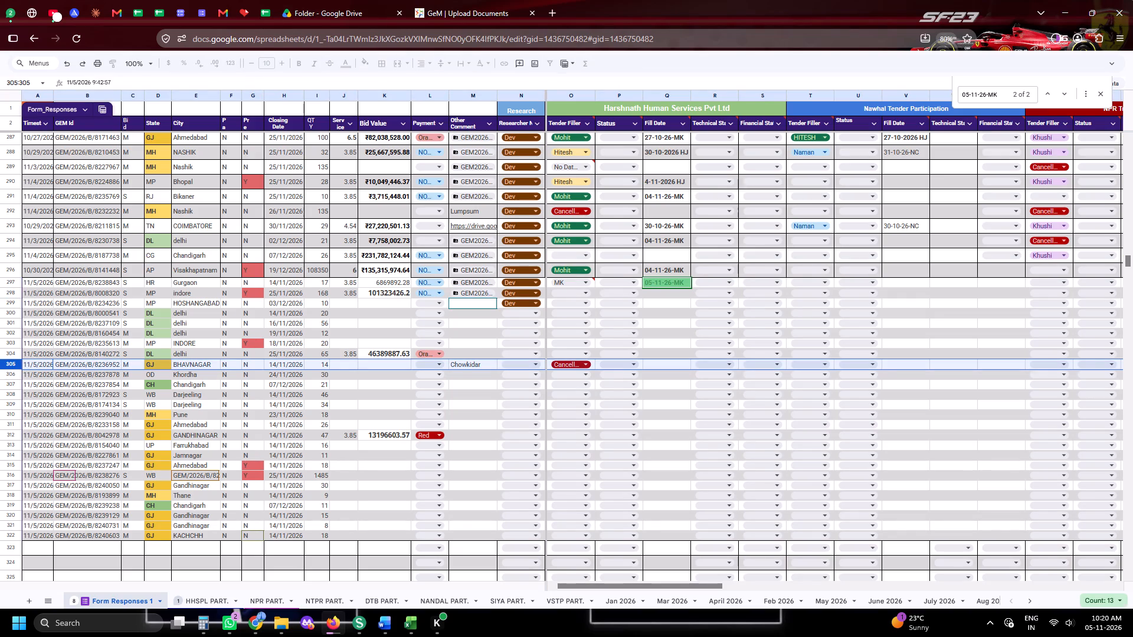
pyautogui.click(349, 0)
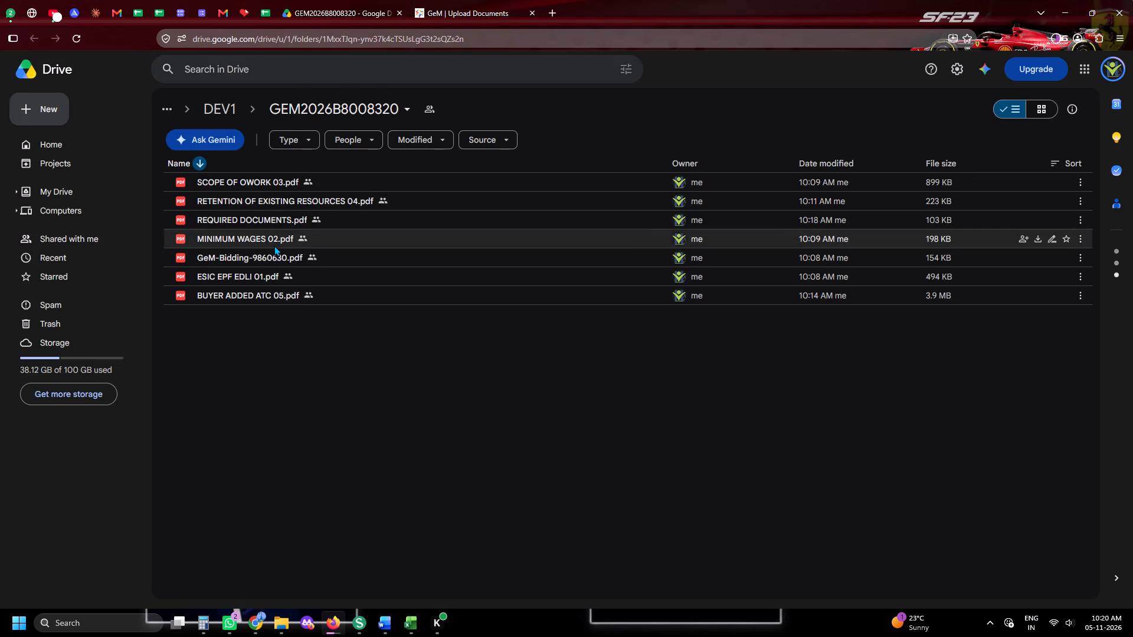
# Preview GeM-Bidding-9860630.pdf and read through REQUIRED DOCUMENTS.pdf in the Indore tender's Drive folder.
pyautogui.click(269, 253)
pyautogui.doubleClick(269, 253)
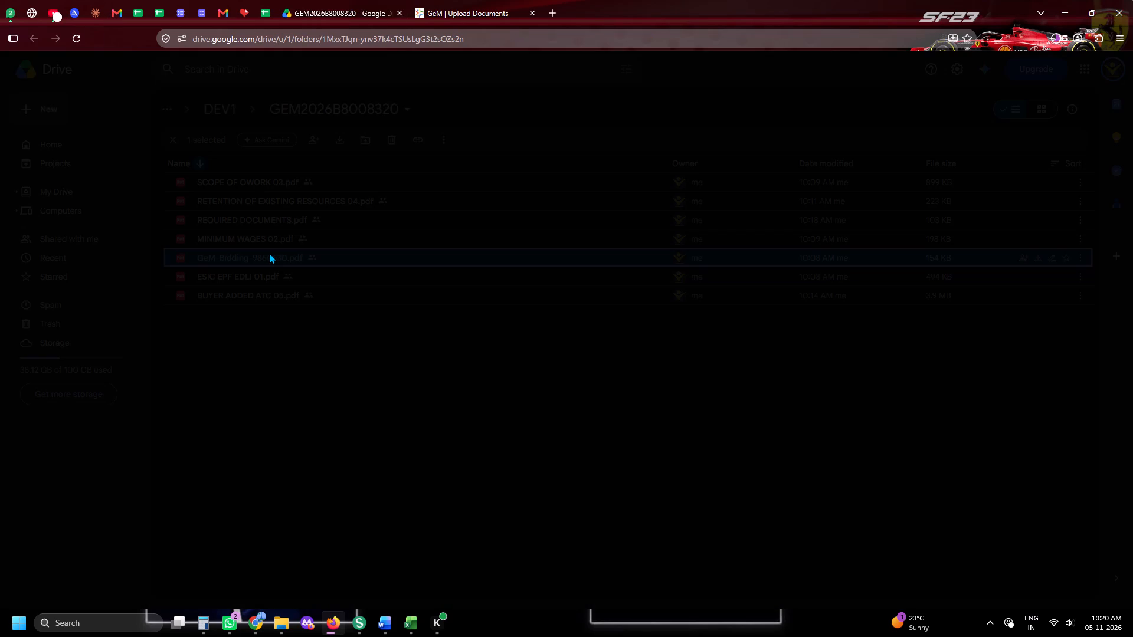
pyautogui.click(25, 70)
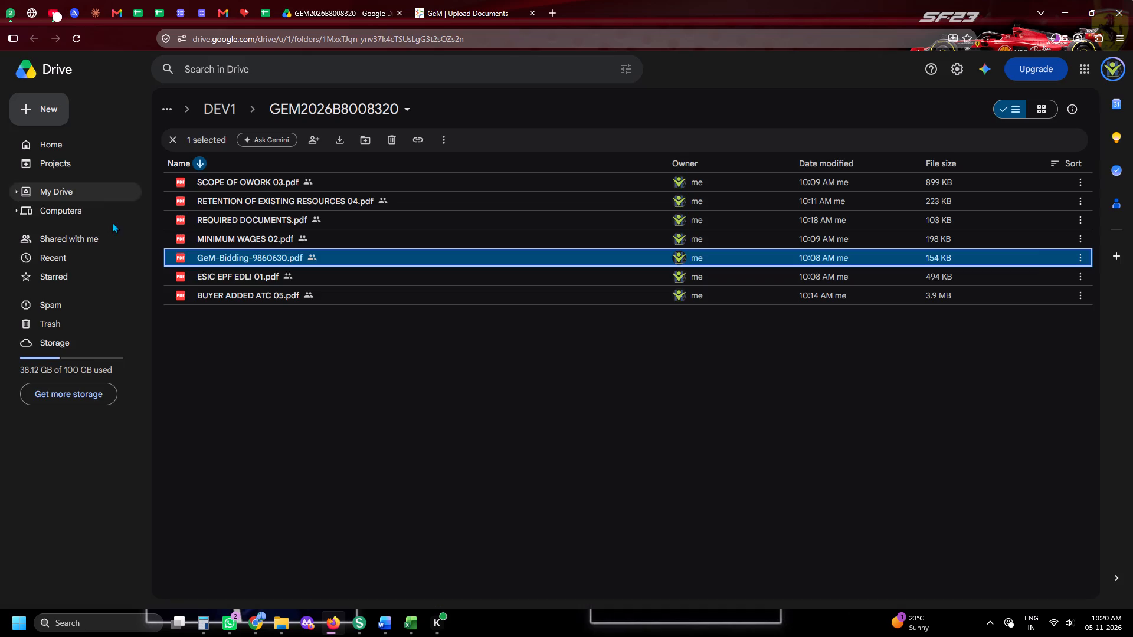
pyautogui.tripleClick(233, 221)
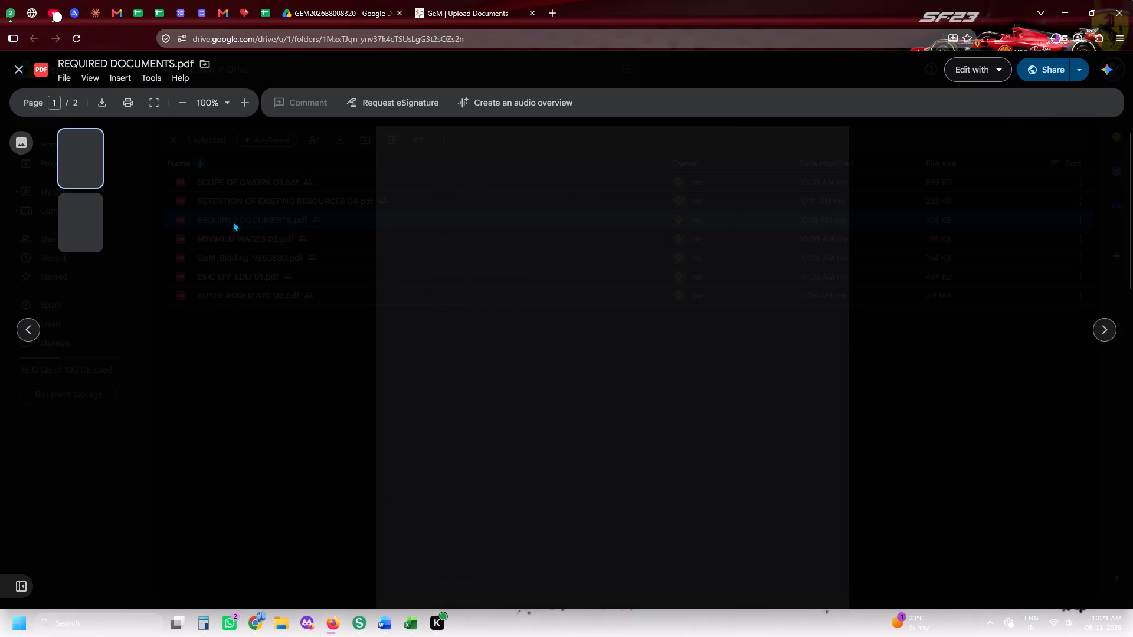
pyautogui.scroll(-4, 412, 391)
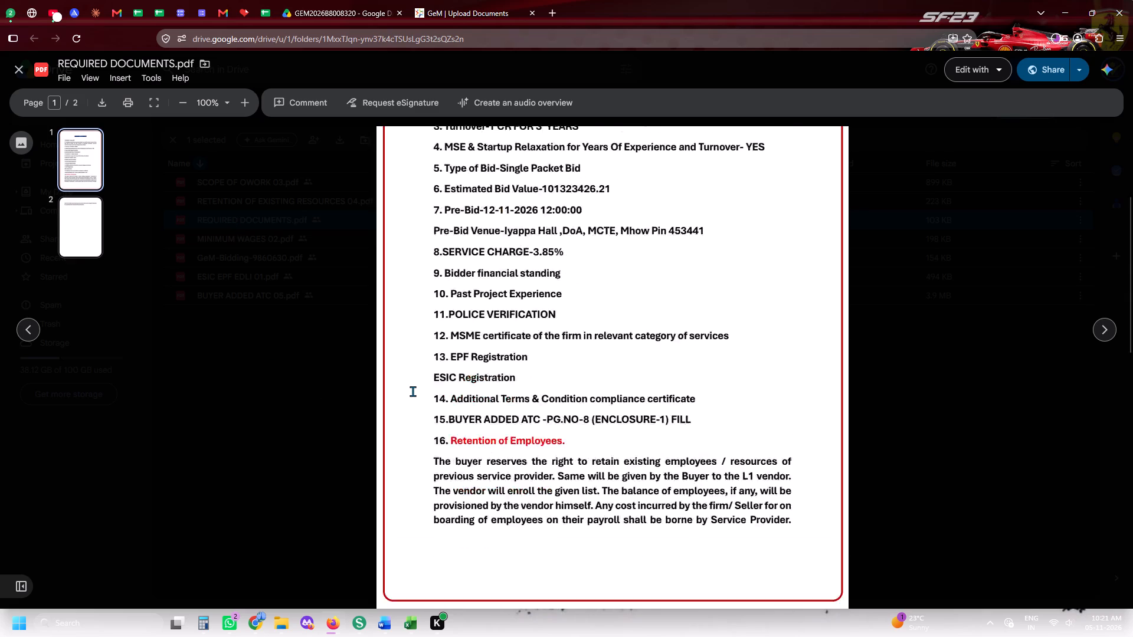
pyautogui.scroll(5, 412, 391)
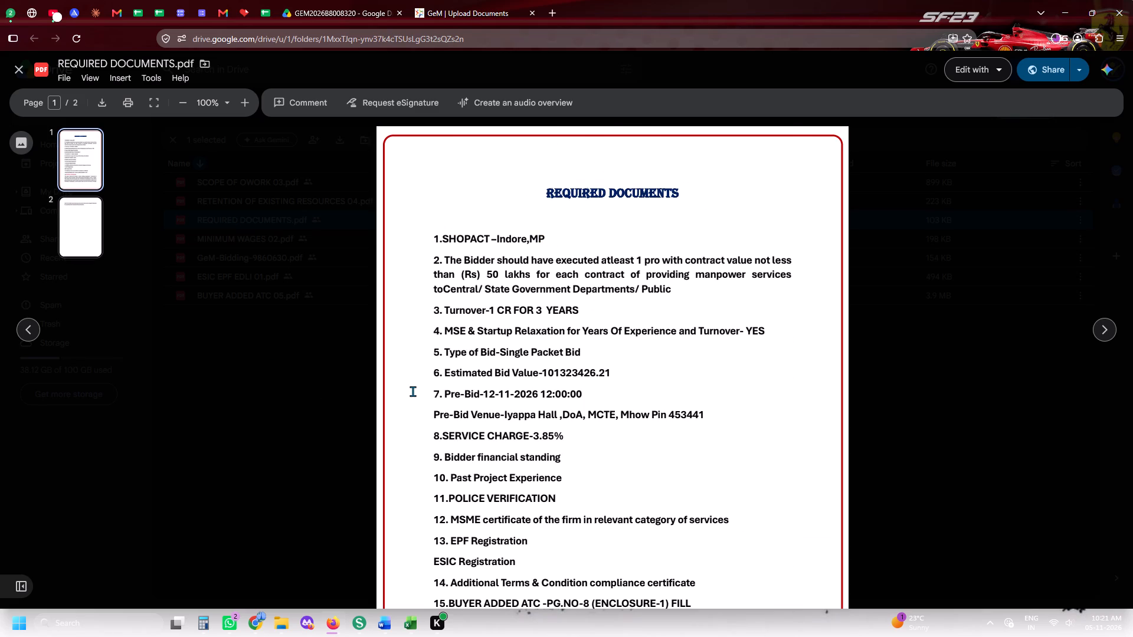
# In the shared sheet, enter PreBid as Harshnath Human Services' Tender Filler for the Indore tender in row 298.
pyautogui.click(265, 11)
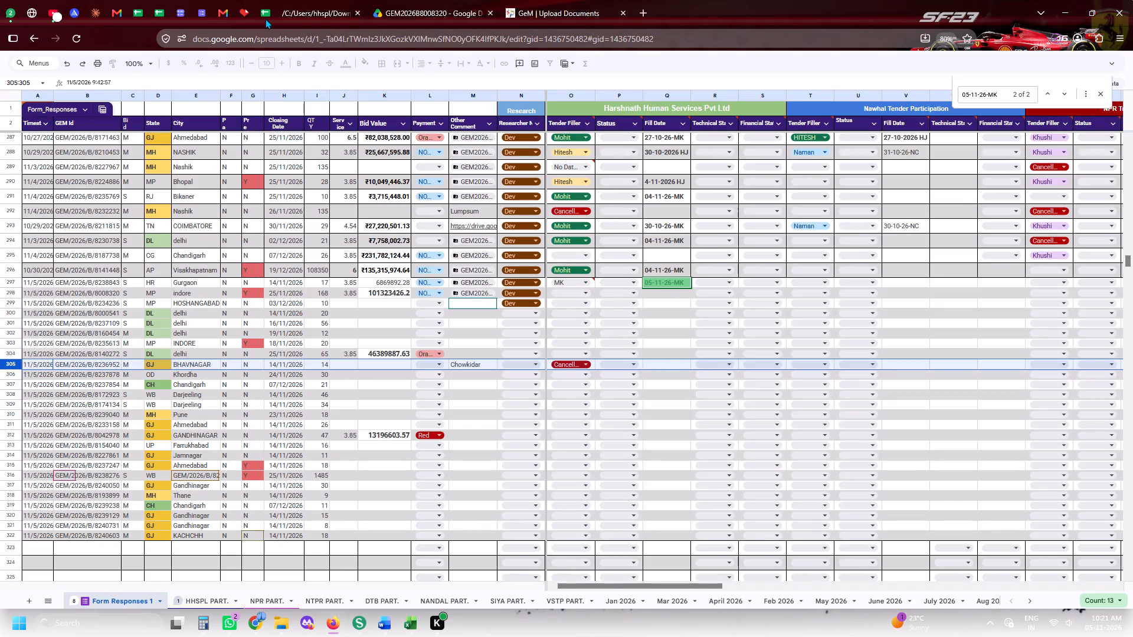
pyautogui.click(260, 6)
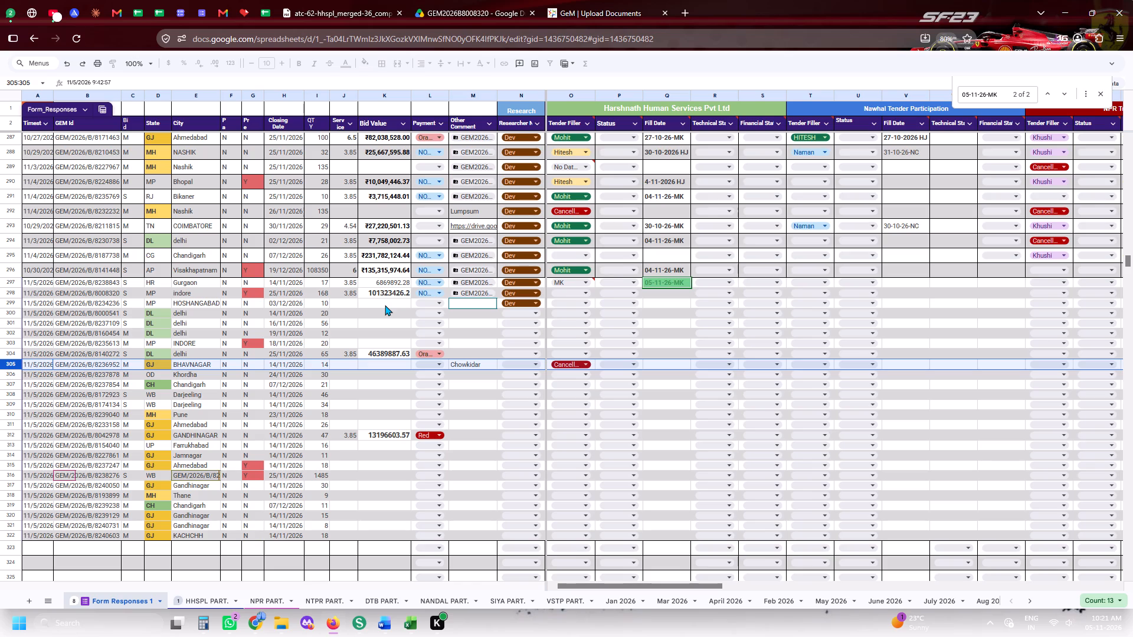
pyautogui.click(554, 298)
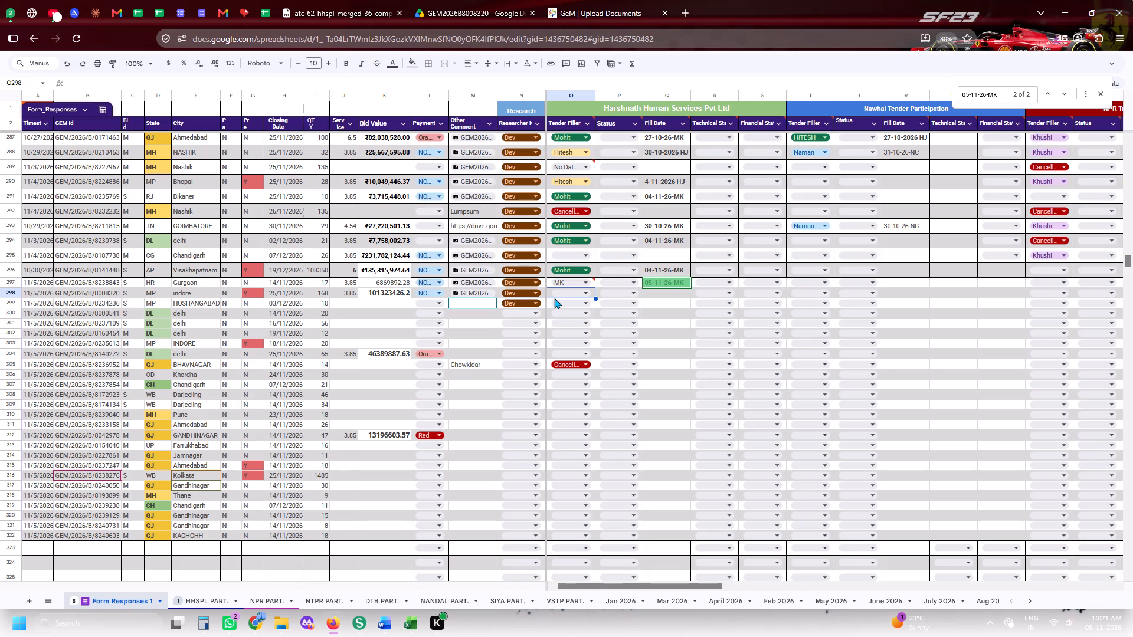
pyautogui.write('pRE')
pyautogui.press('space')
pyautogui.press('BackSpace')
pyautogui.press('BackSpace')
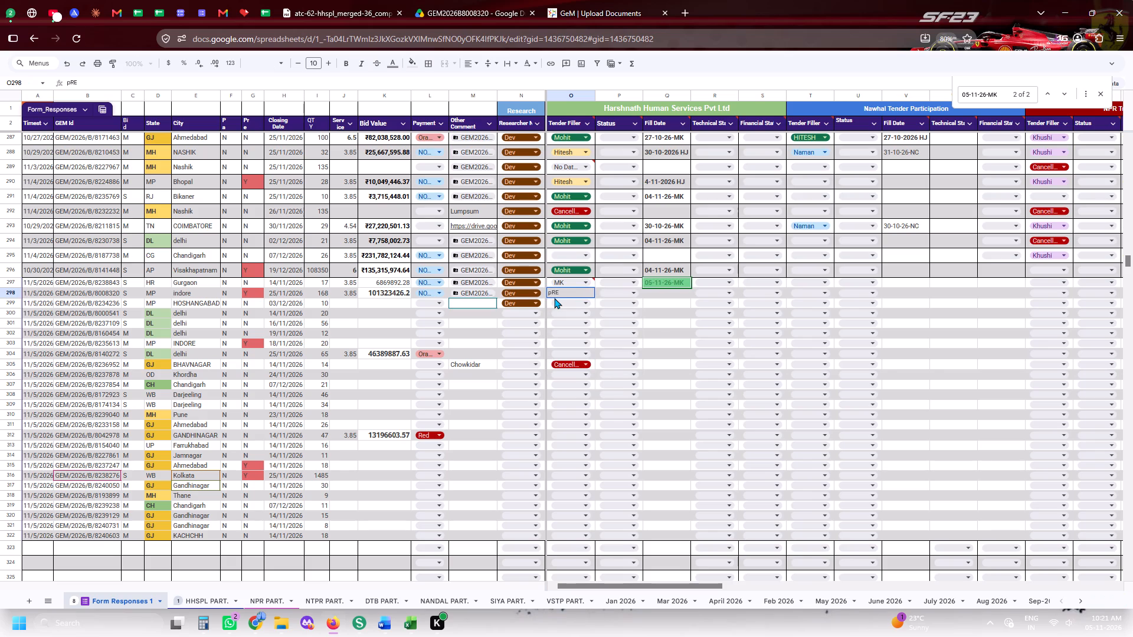
pyautogui.press('BackSpace')
pyautogui.press('BackSpace')
pyautogui.write('PreBid')
pyautogui.press('Tab')
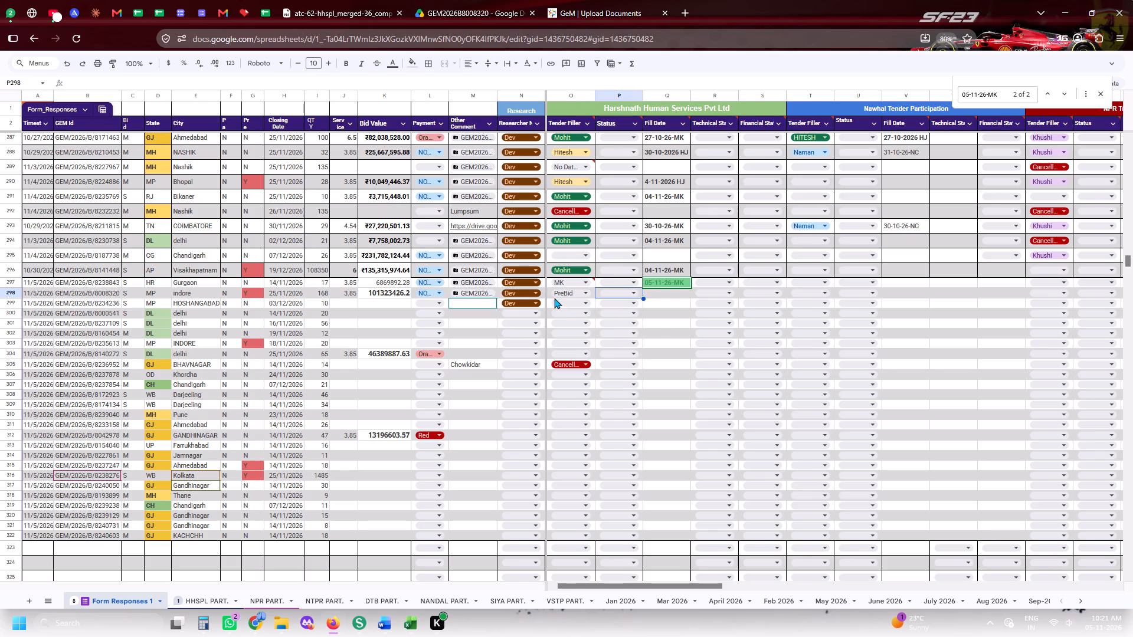
# In the GeM bid, upload atc-62-hhspl_merged-36_compressed from Downloads as the Certificate (Requested in ATC).
pyautogui.click(579, 0)
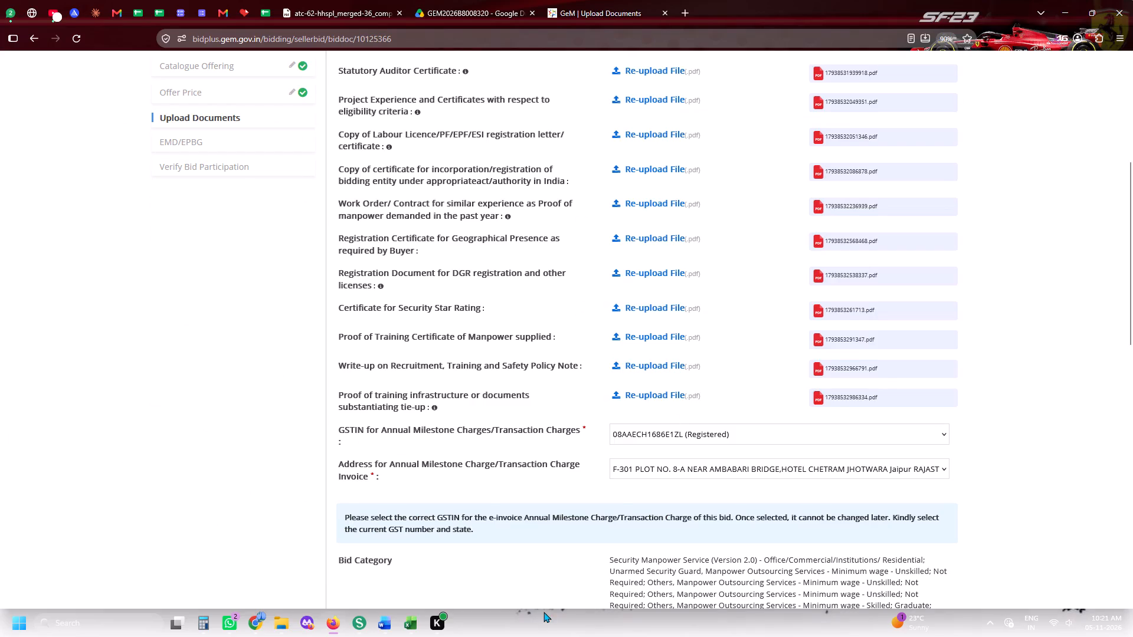
pyautogui.scroll(5, 633, 534)
pyautogui.doubleClick(660, 358)
pyautogui.click(660, 344)
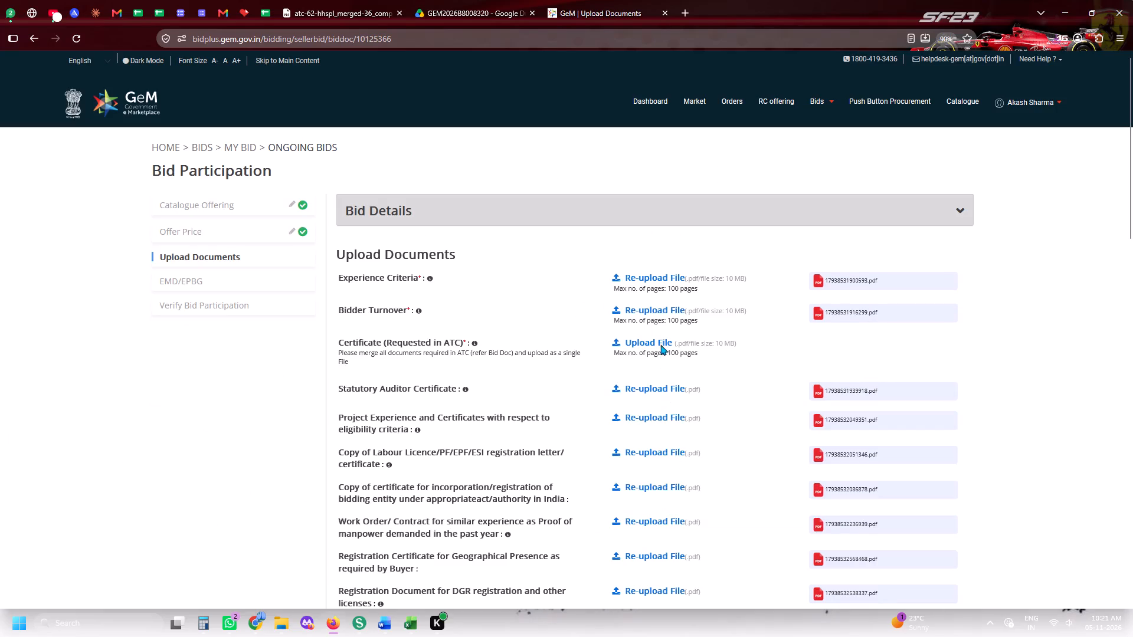
pyautogui.scroll(7, 834, 311)
pyautogui.click(846, 204)
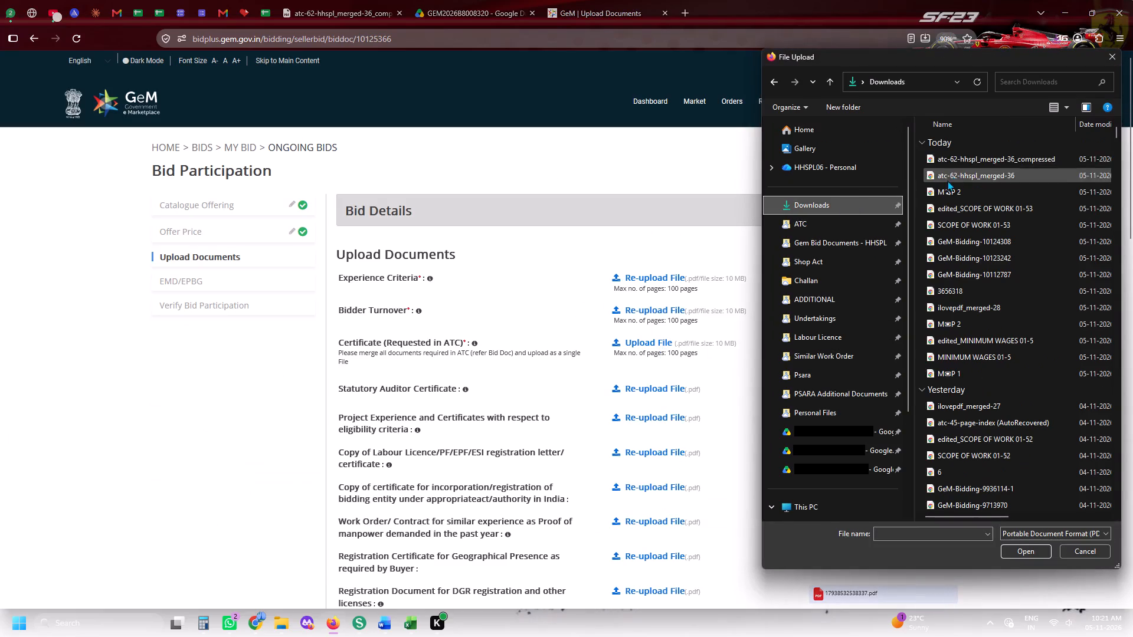
pyautogui.doubleClick(958, 159)
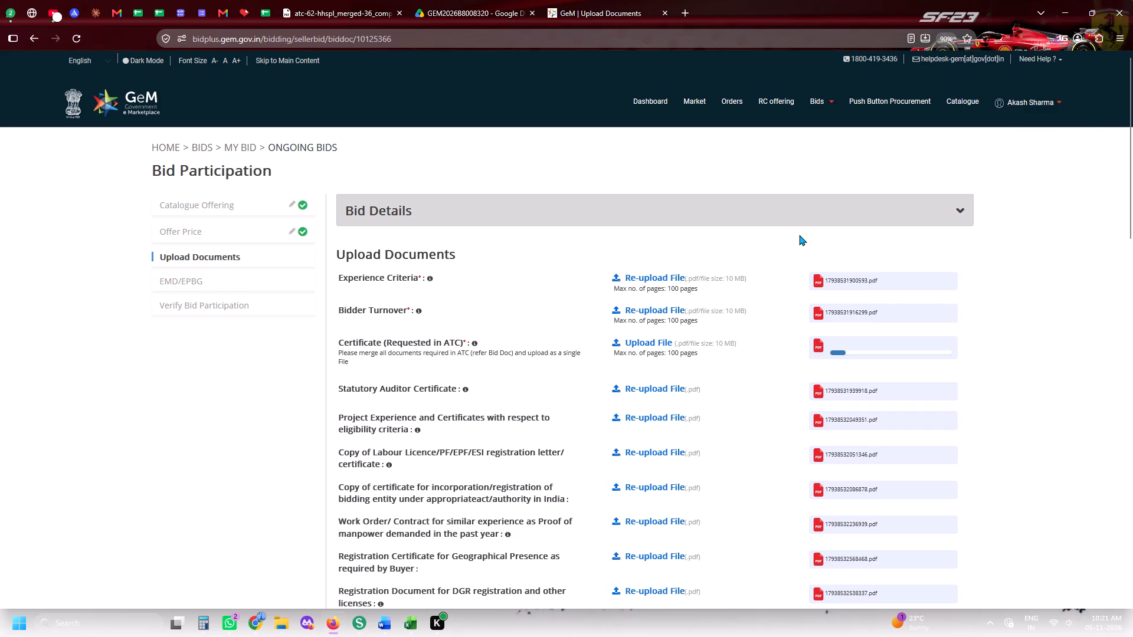
pyautogui.scroll(-3, 712, 307)
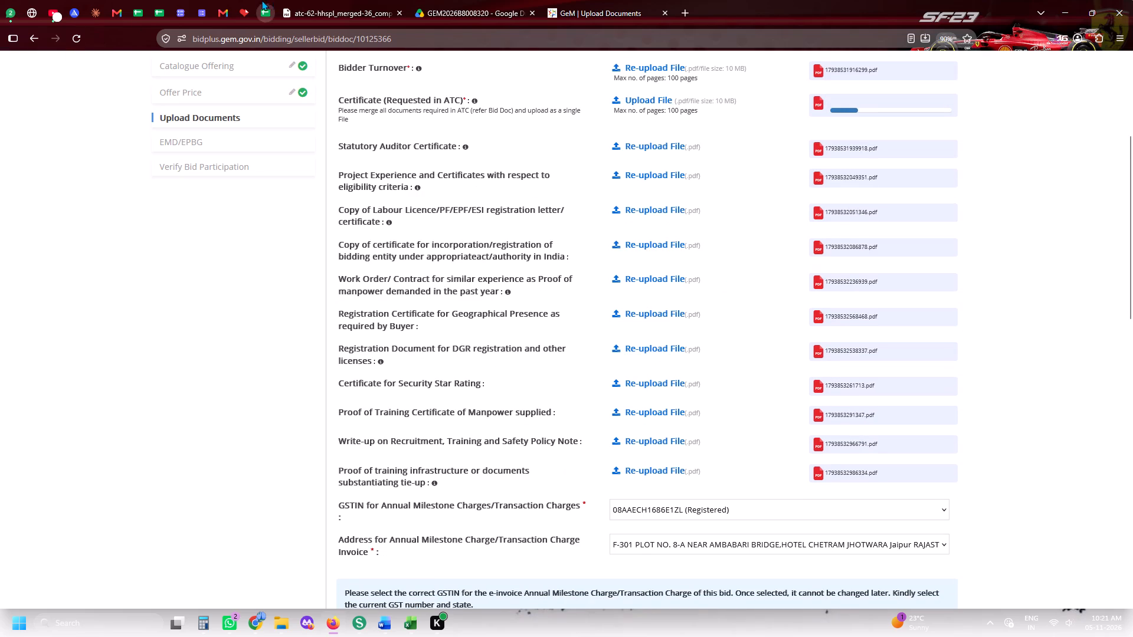
# Return to the shared tender sheet.
pyautogui.click(271, 4)
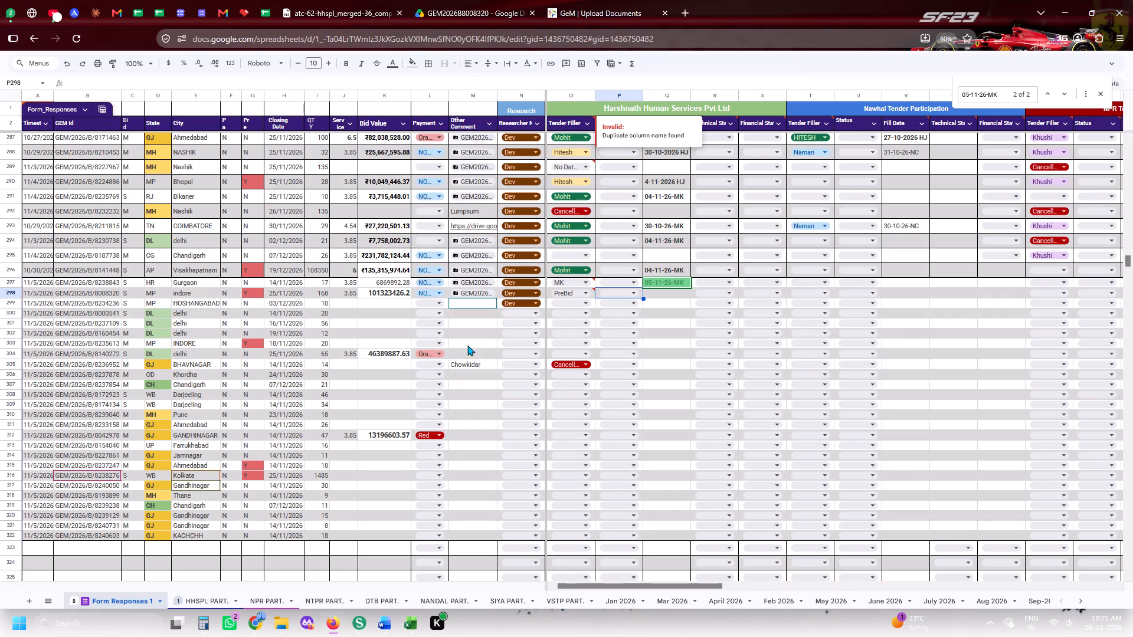
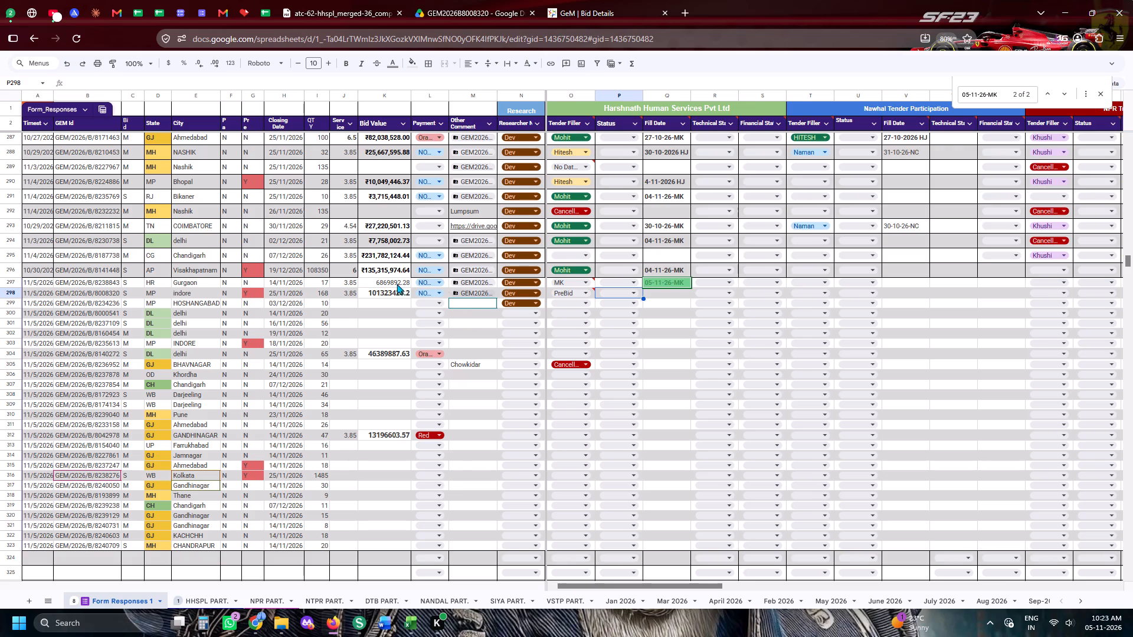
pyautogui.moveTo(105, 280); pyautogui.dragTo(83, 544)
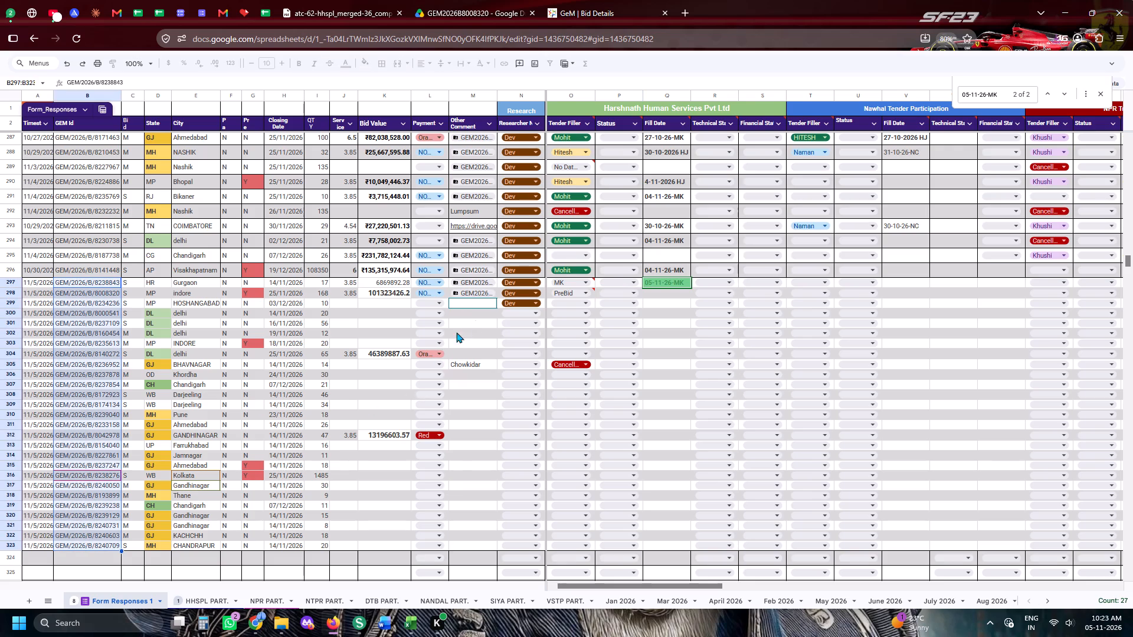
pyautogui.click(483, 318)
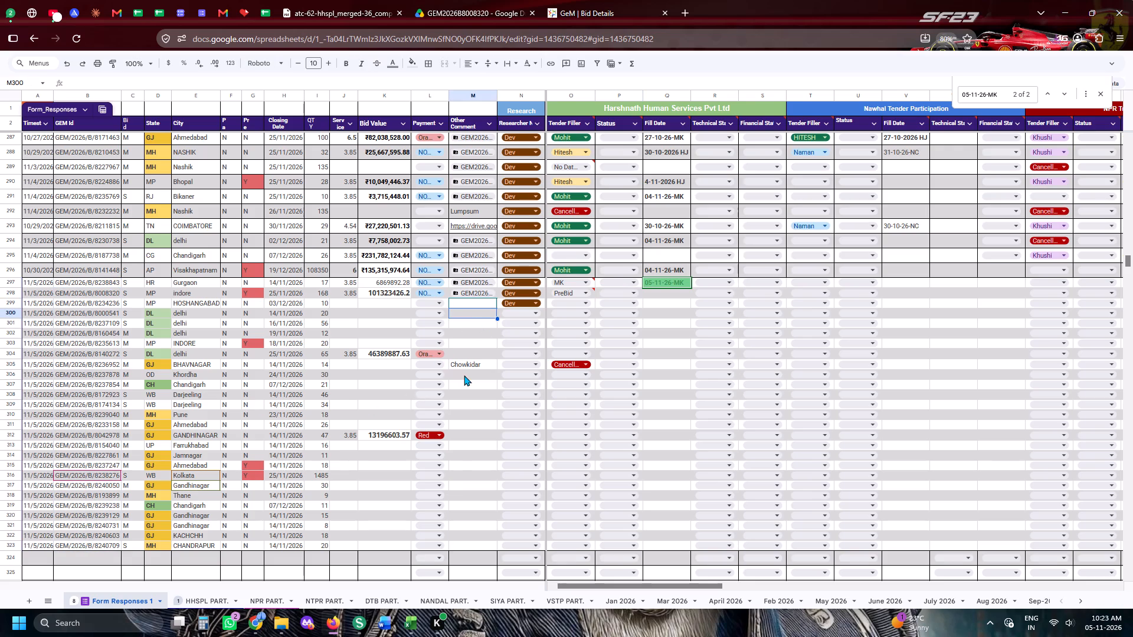
# Copy the Chandigarh tender's GeM ID from row 319 and run an exact bid search for GEM/2026/B/8239238 in the GeM bid listing.
pyautogui.click(81, 508)
pyautogui.hotkey('ctrl', 'c')
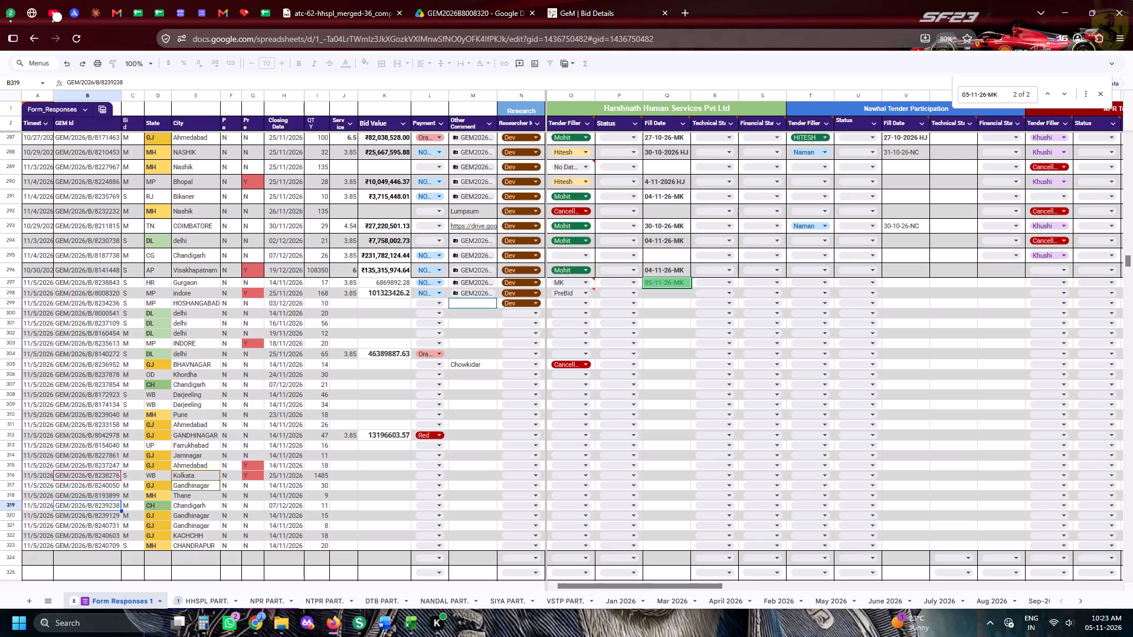
pyautogui.hotkey('ctrl', 'c')
pyautogui.hotkey('ctrl', 'c')
pyautogui.click(590, 0)
pyautogui.click(821, 110)
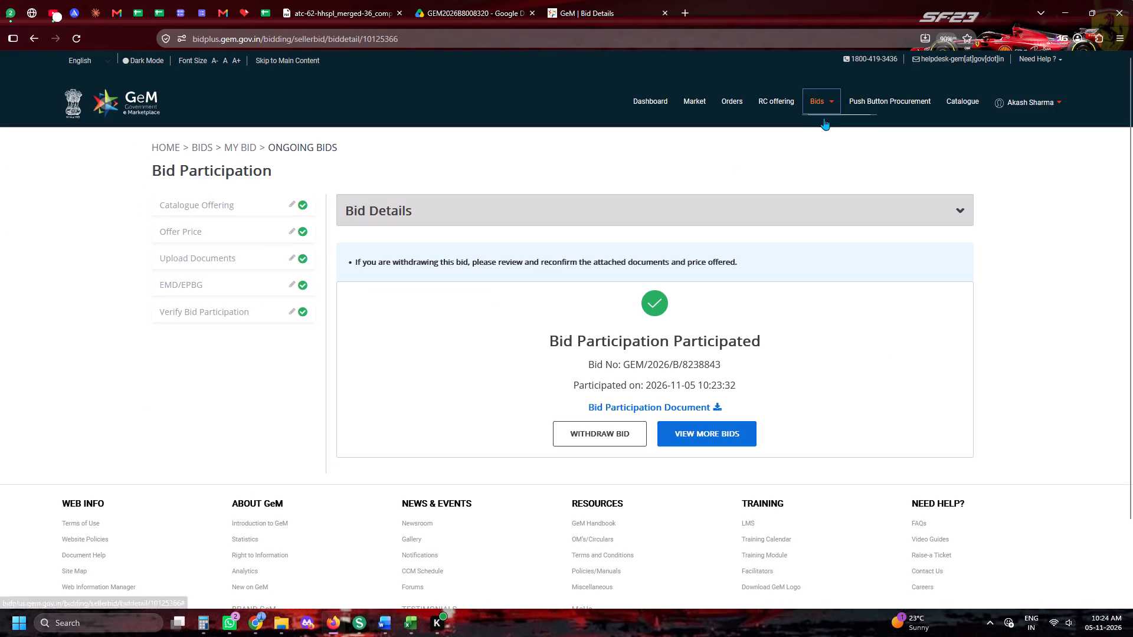
pyautogui.click(826, 123)
pyautogui.click(817, 144)
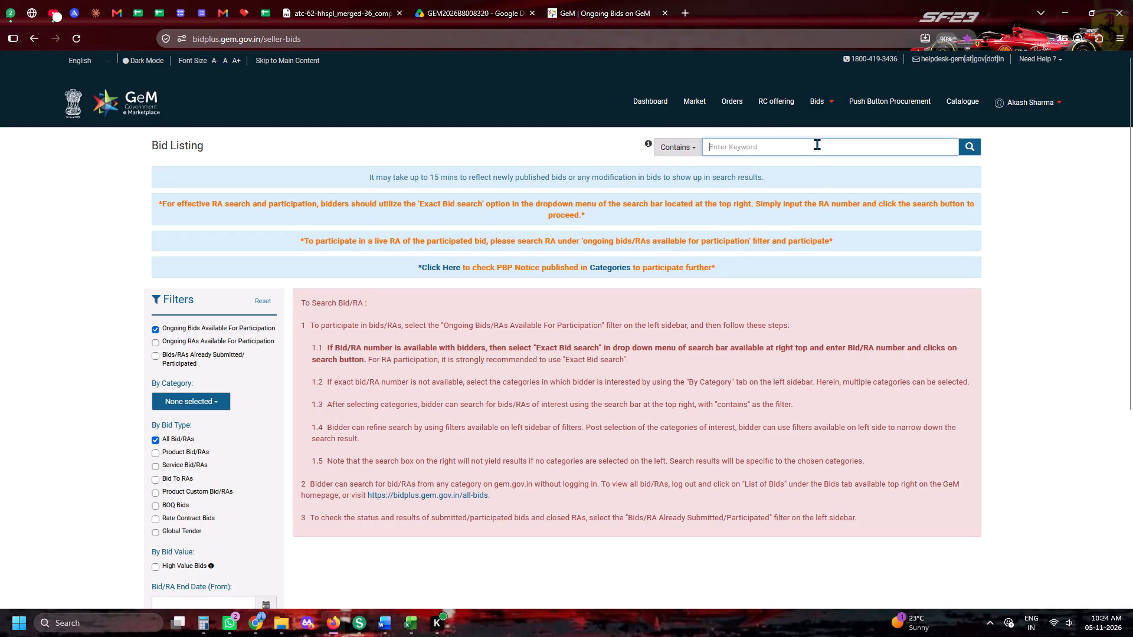
pyautogui.hotkey('ctrl', 'v')
pyautogui.click(685, 139)
pyautogui.click(707, 208)
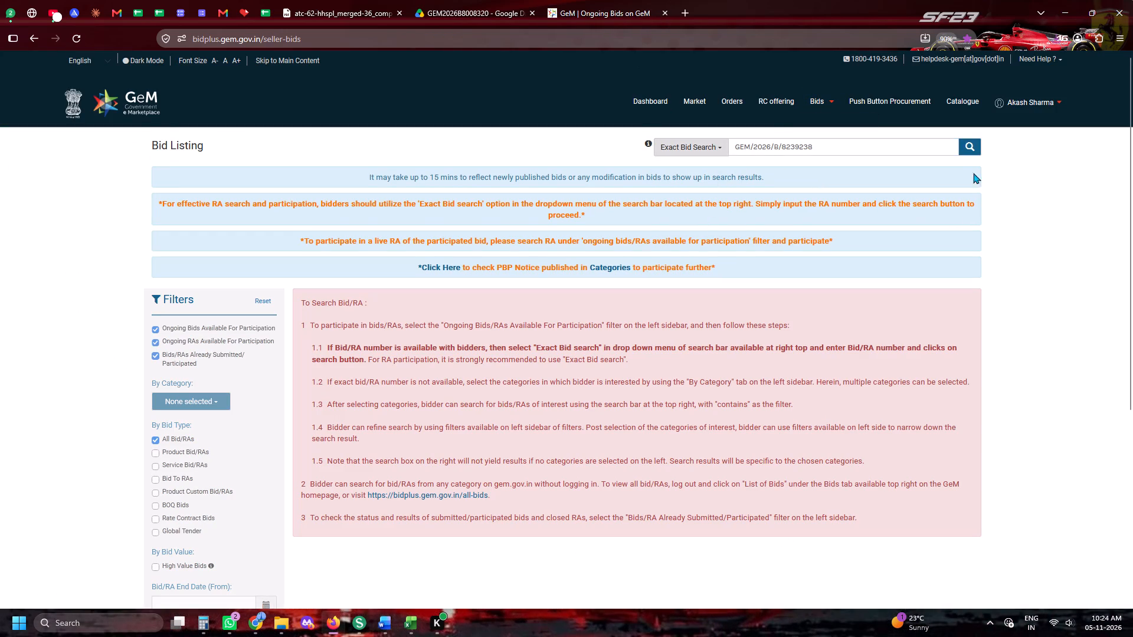
pyautogui.click(977, 143)
# Start participating in bid GEM/2026/B/8239238 and save the compliance declaration with No, No and Yes for items 1 to 3.
pyautogui.click(923, 408)
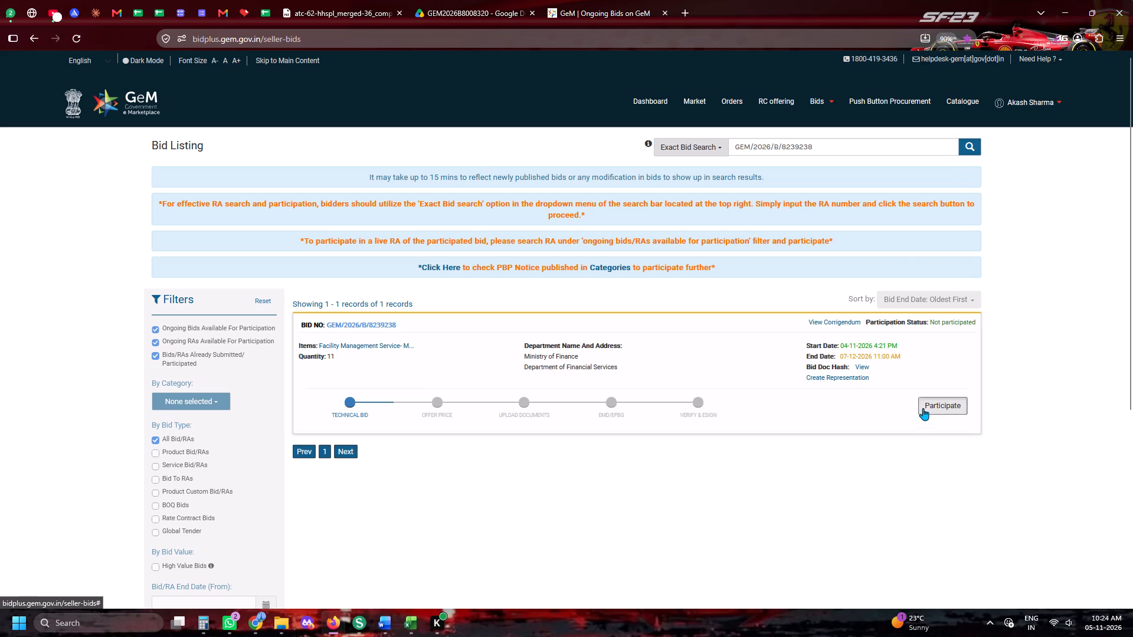
pyautogui.click(602, 191)
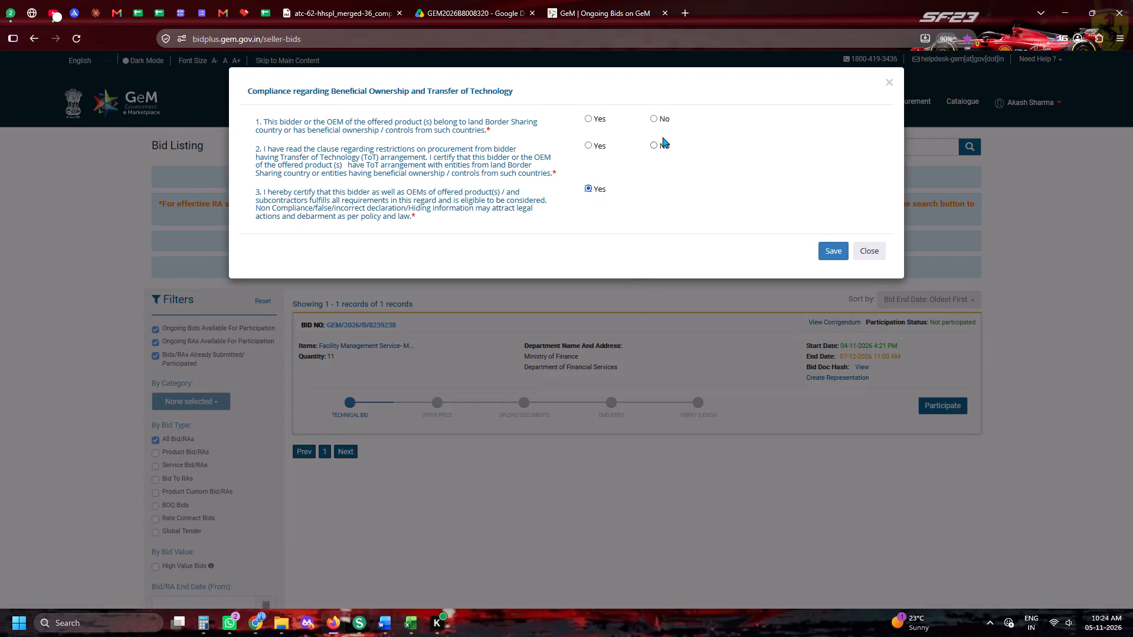
pyautogui.click(662, 137)
pyautogui.click(668, 122)
pyautogui.click(667, 145)
pyautogui.click(818, 245)
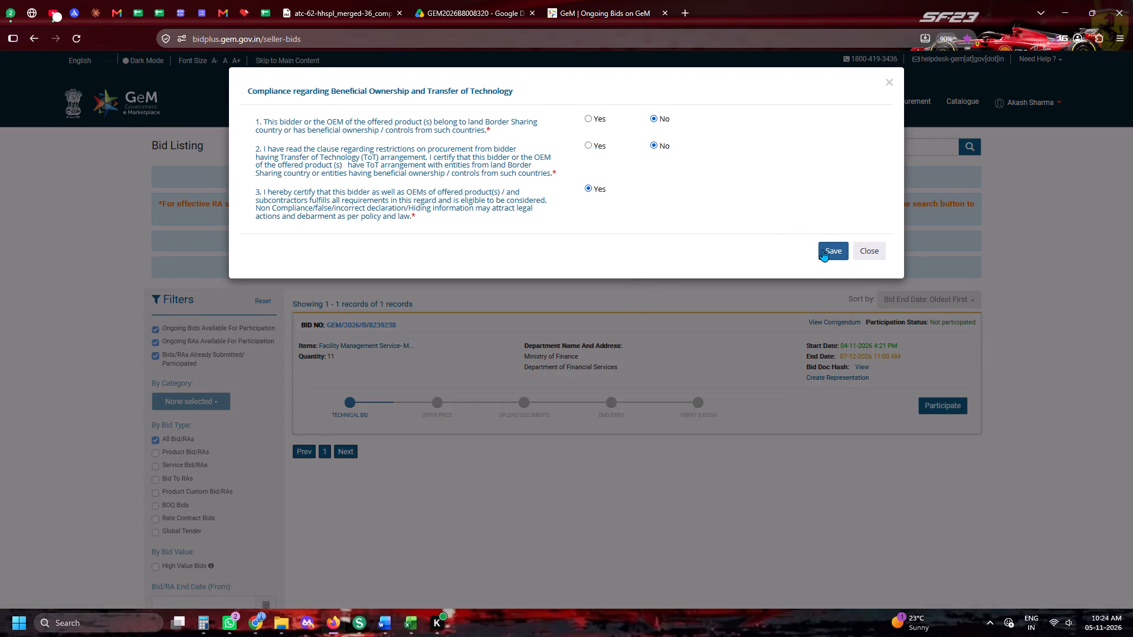
pyautogui.click(823, 249)
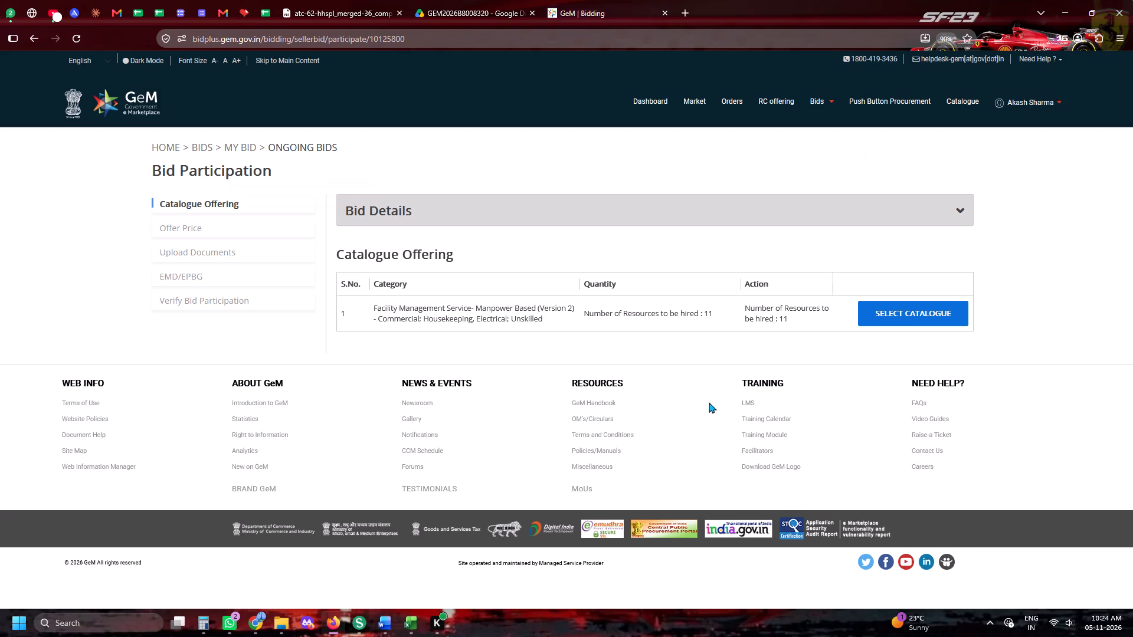
# Go back to the GeM bid listing, repeat the exact search for GEM/2026/B/8239238 and open its bid document.
pyautogui.click(472, 0)
pyautogui.click(610, 0)
pyautogui.click(25, 41)
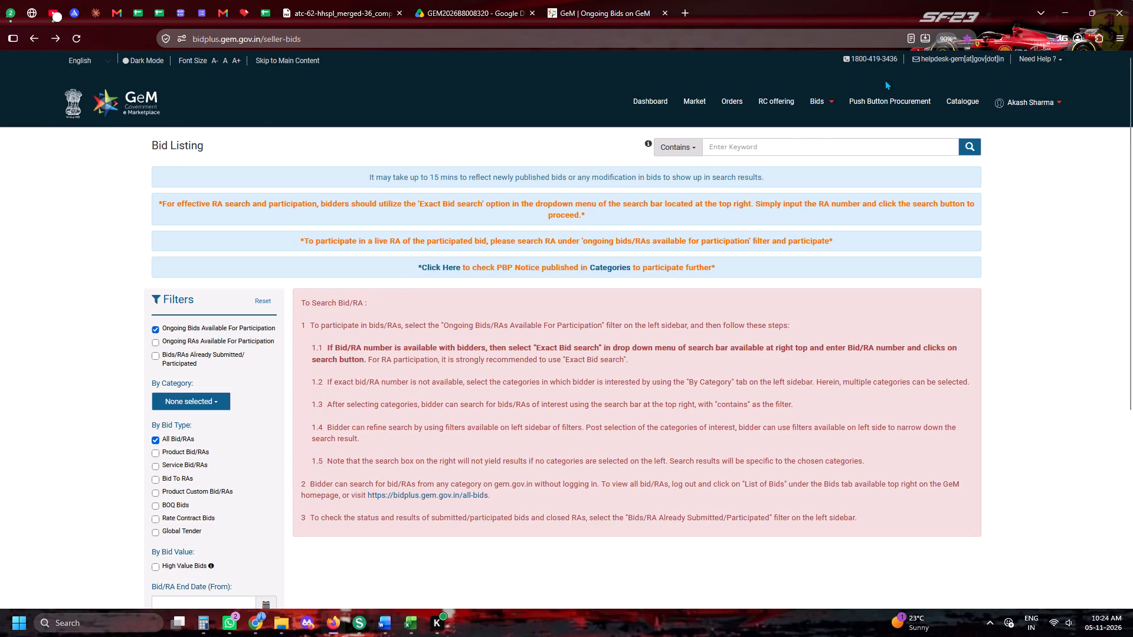
pyautogui.click(798, 146)
pyautogui.hotkey('ctrl', 'v')
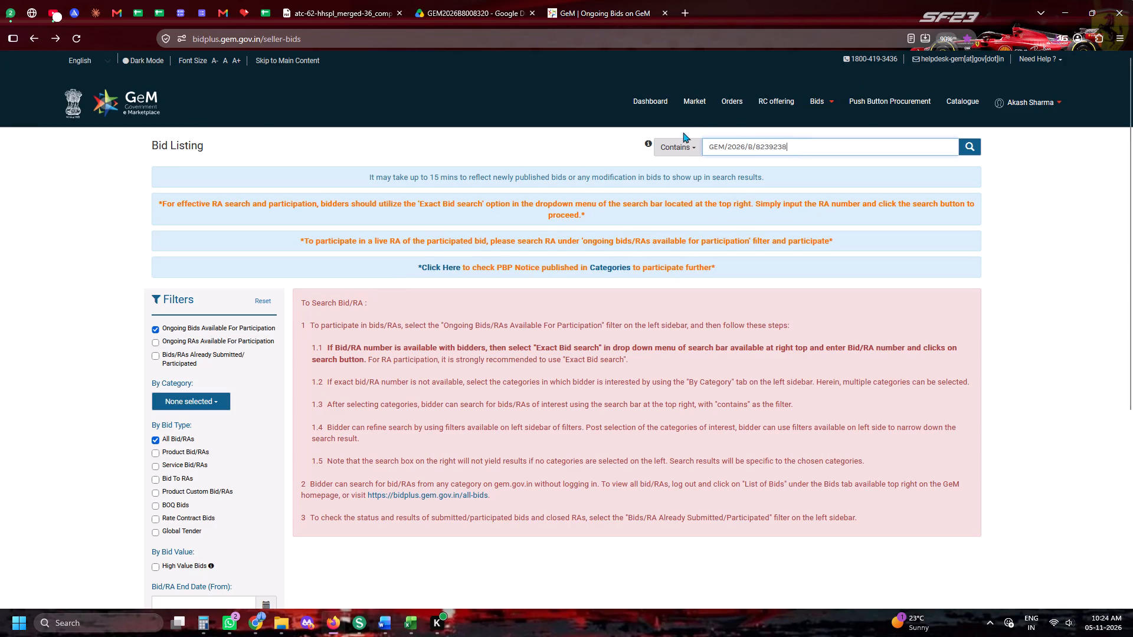
pyautogui.click(682, 143)
pyautogui.click(680, 210)
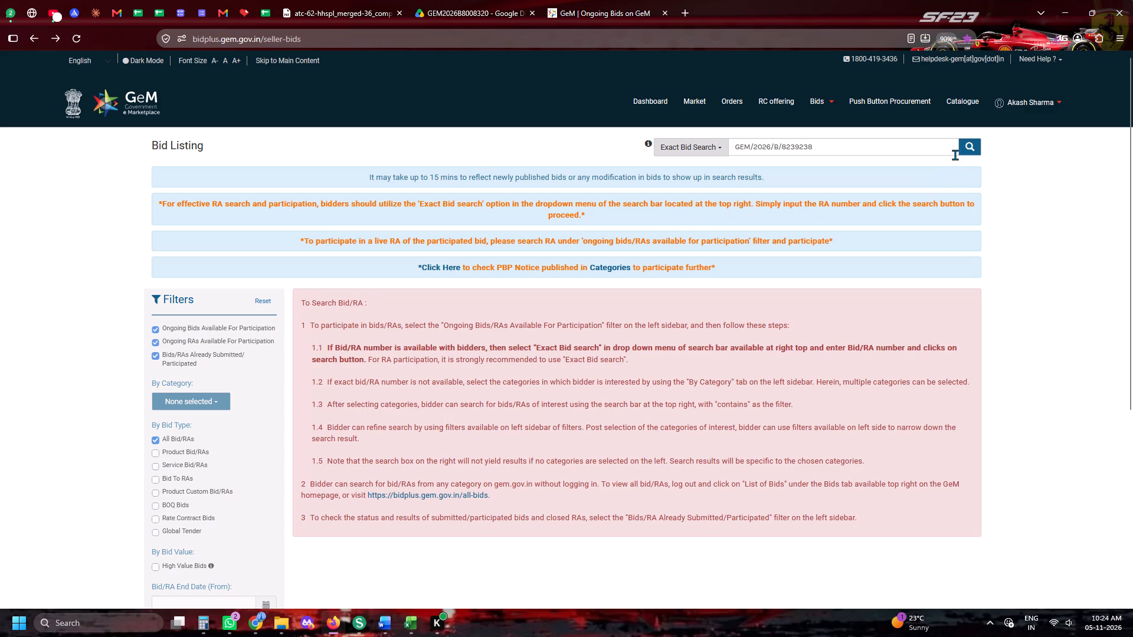
pyautogui.click(975, 145)
pyautogui.click(381, 320)
pyautogui.click(381, 320)
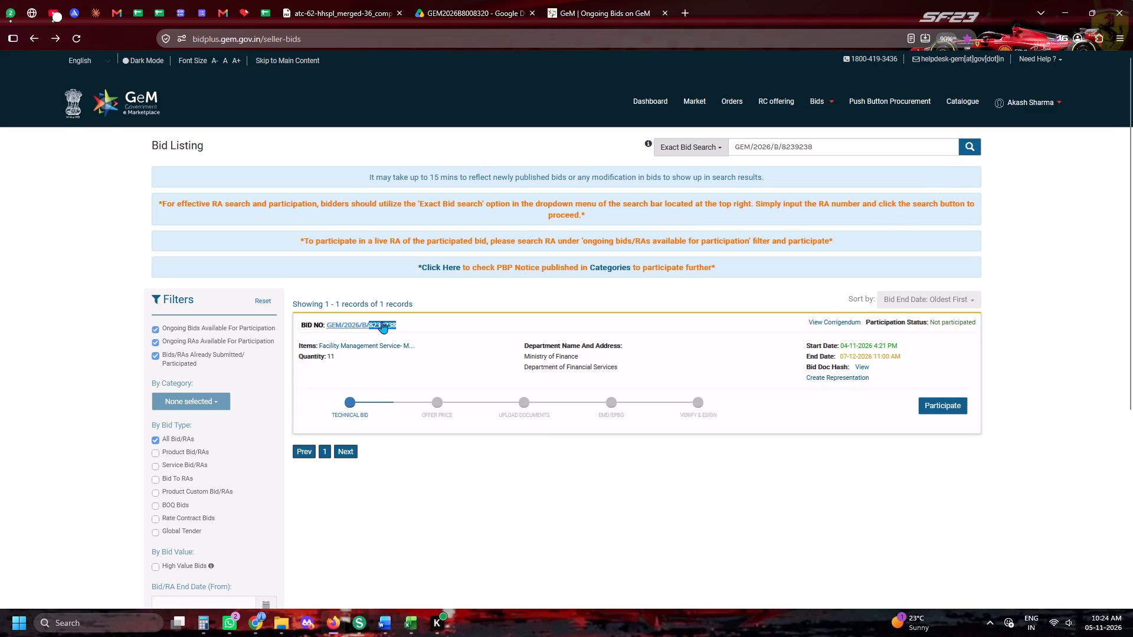
pyautogui.click(382, 321)
# Examine the EMD, experience, technical specifications and buyer-added terms in GeM-Bidding-10125800.pdf, and follow its Scope of work & Job description link.
pyautogui.scroll(-4, 667, 344)
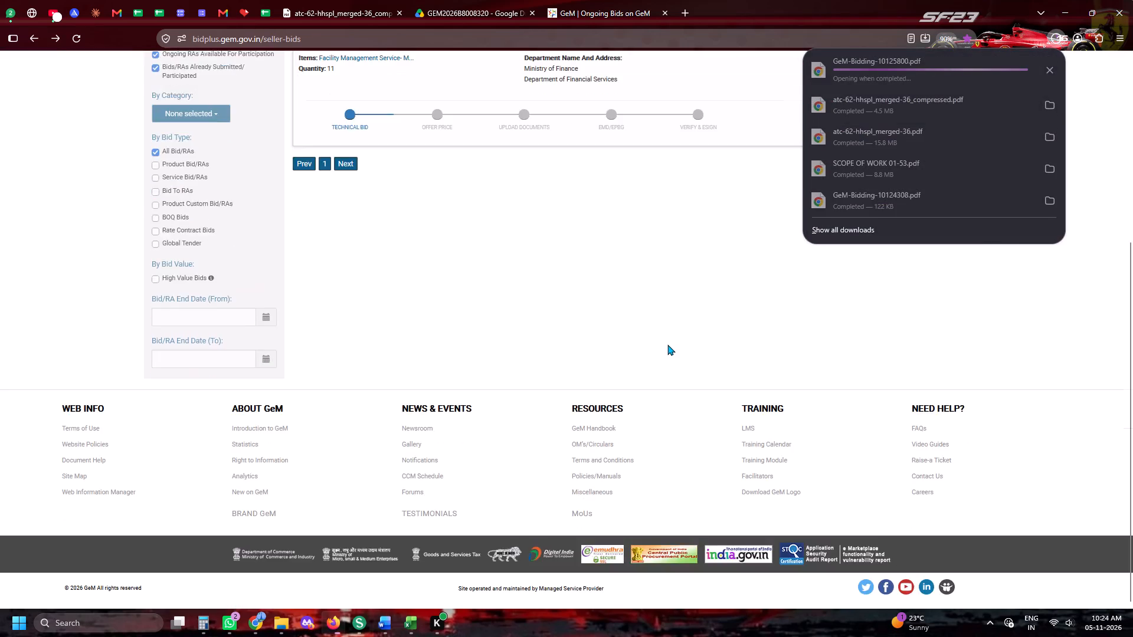
pyautogui.scroll(-15, 482, 347)
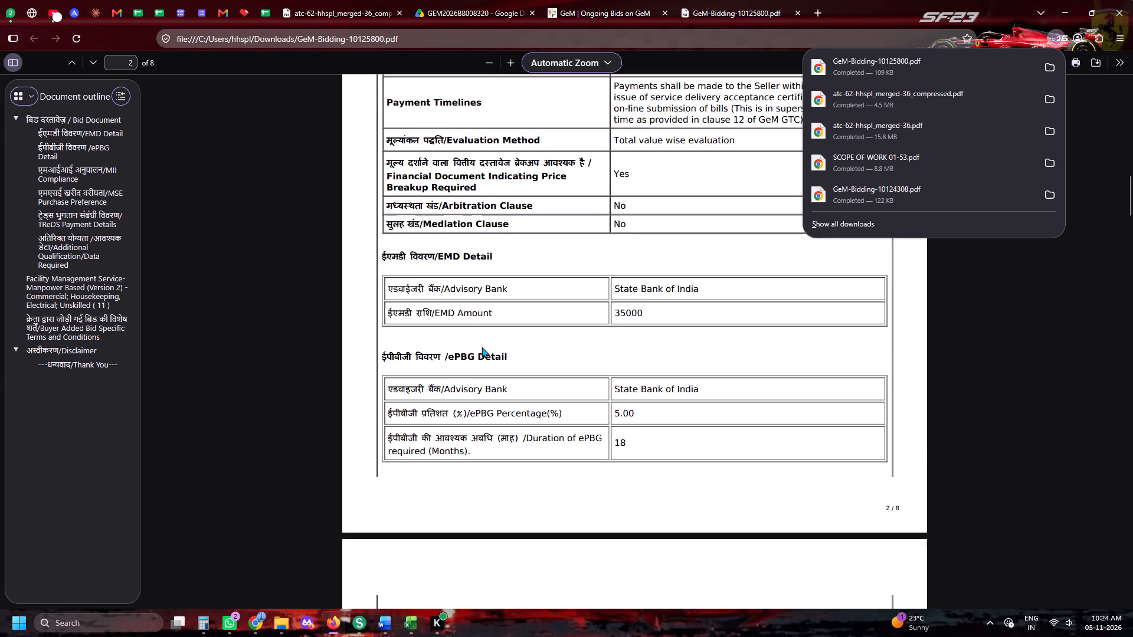
pyautogui.scroll(-20, 482, 347)
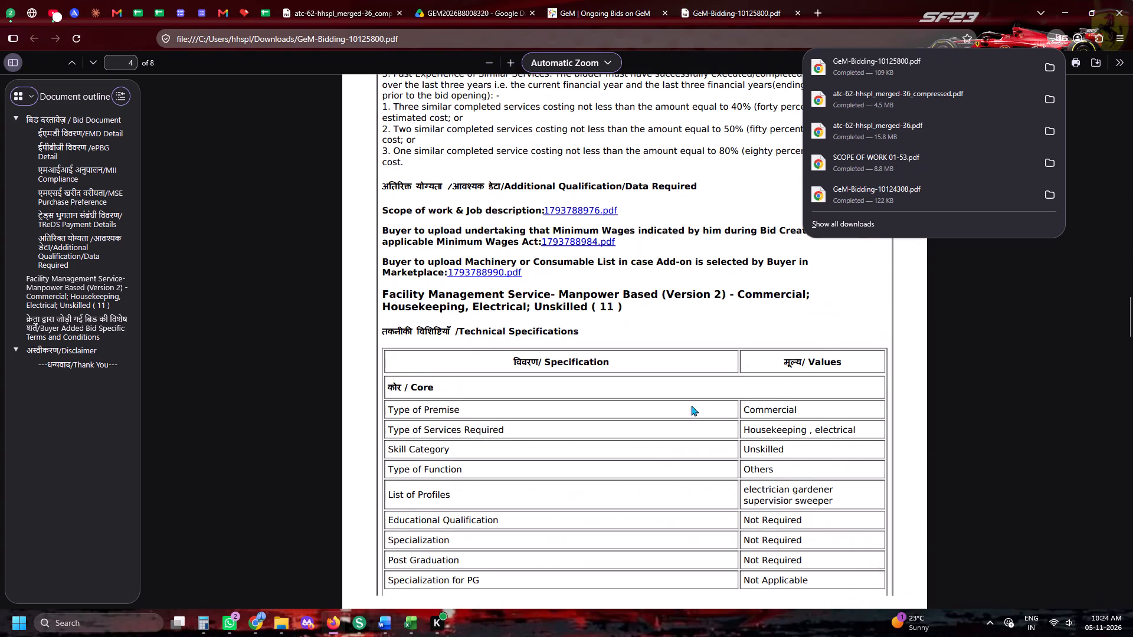
pyautogui.click(704, 405)
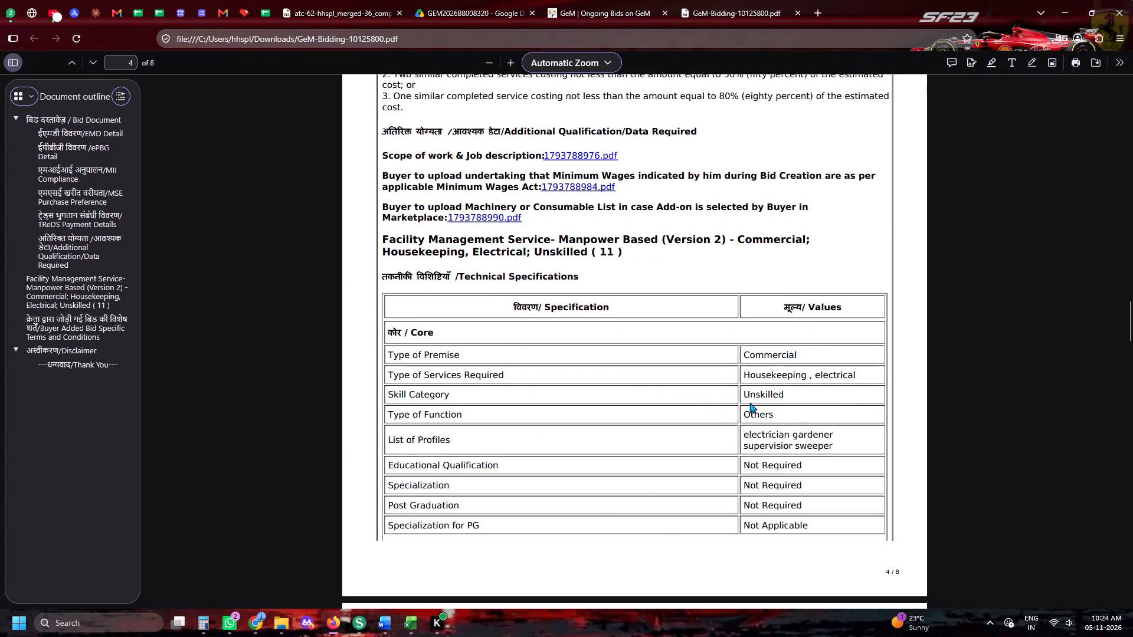
pyautogui.scroll(-14, 749, 402)
pyautogui.scroll(6, 749, 402)
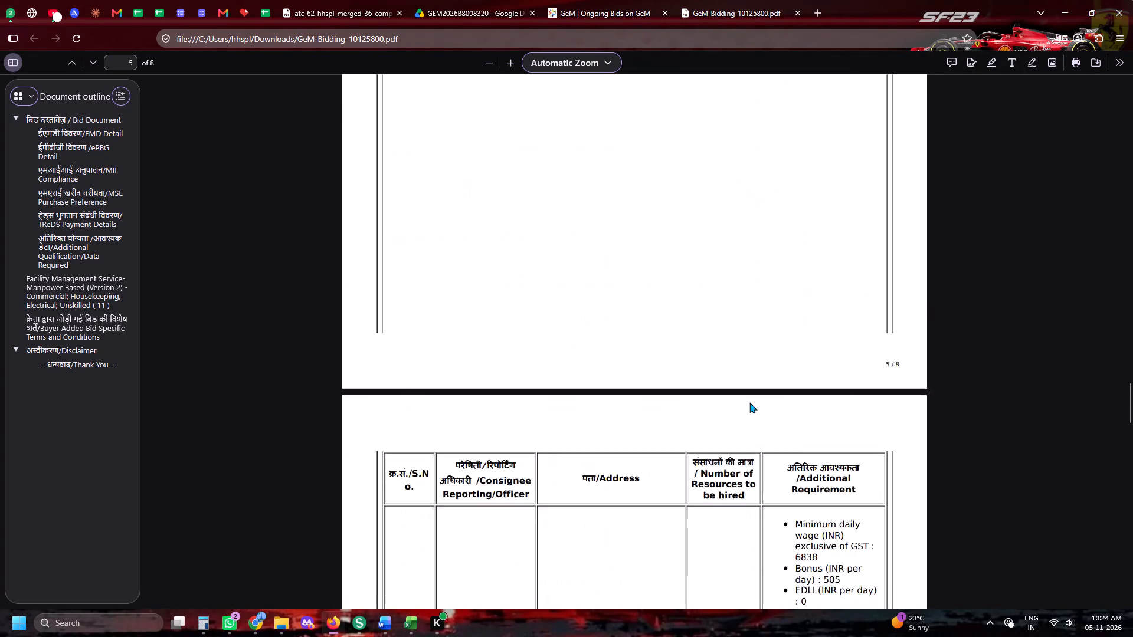
pyautogui.scroll(-14, 749, 402)
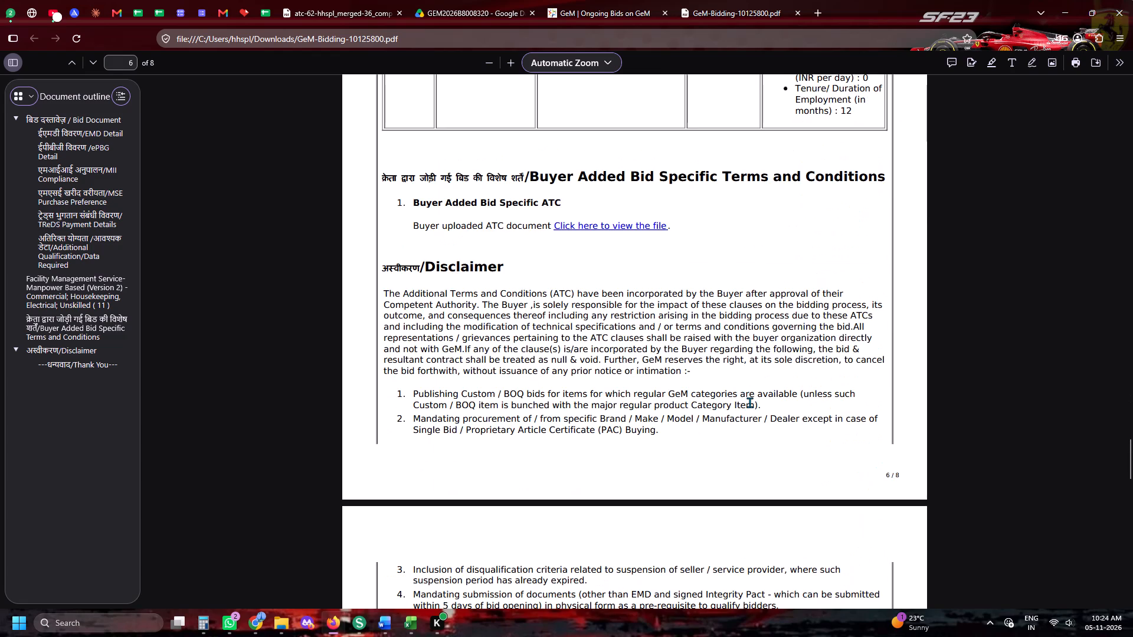
pyautogui.scroll(20, 749, 402)
pyautogui.scroll(6, 749, 402)
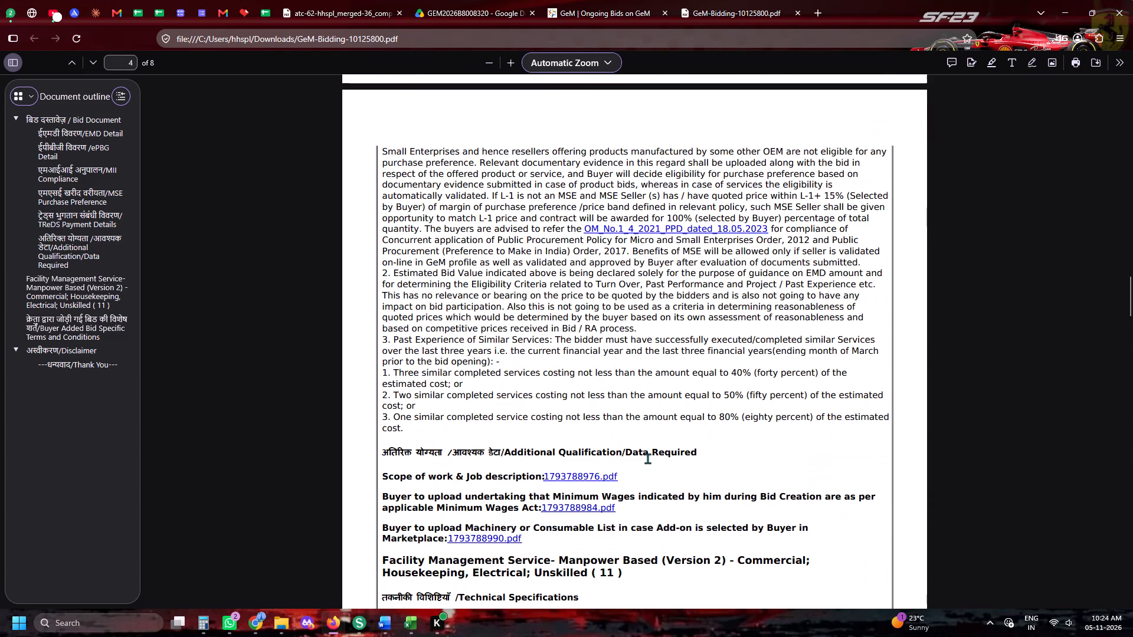
pyautogui.click(584, 469)
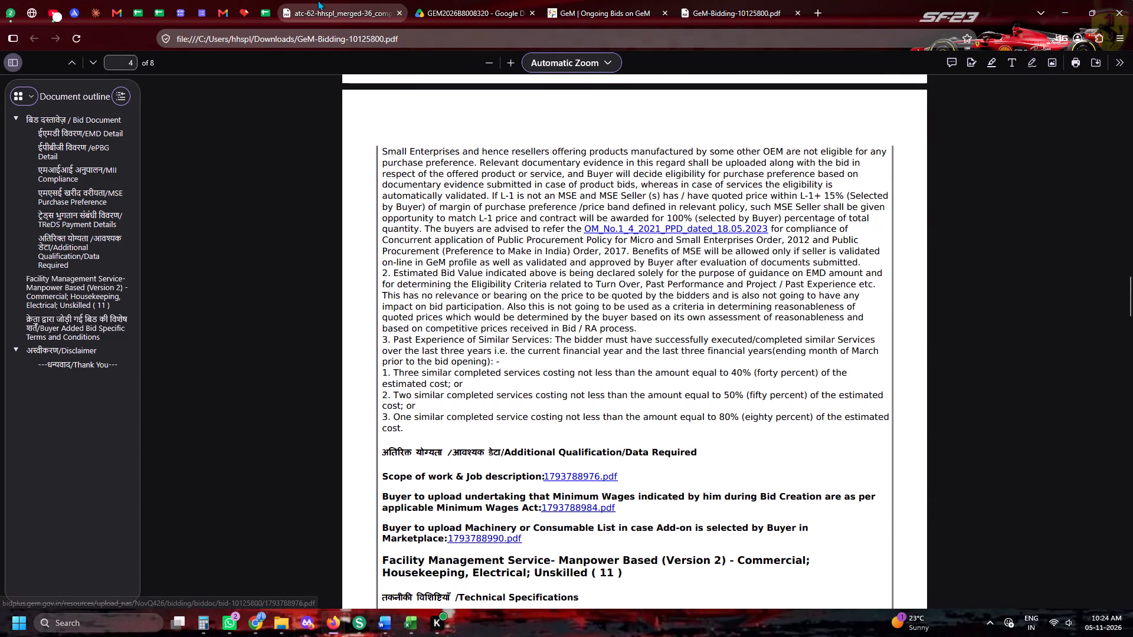
# Copy the Gandhinagar tender's GeM ID from row 320, run an exact GeM search for GEM/2026/B/8239129 and open its bid document.
pyautogui.click(266, 1)
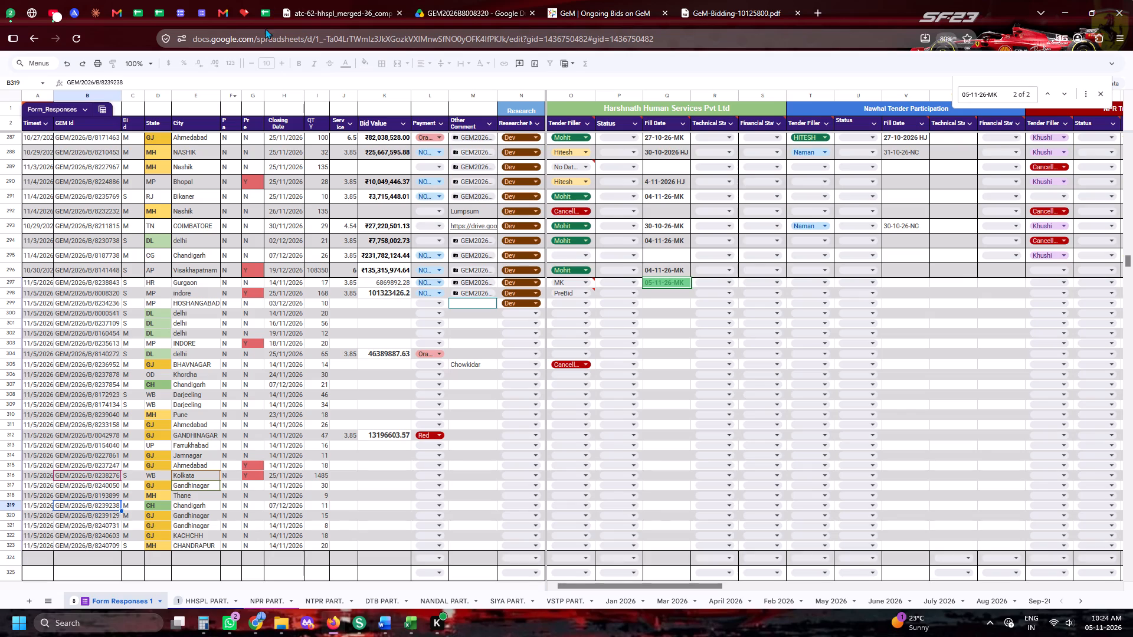
pyautogui.click(93, 518)
pyautogui.rightClick(93, 518)
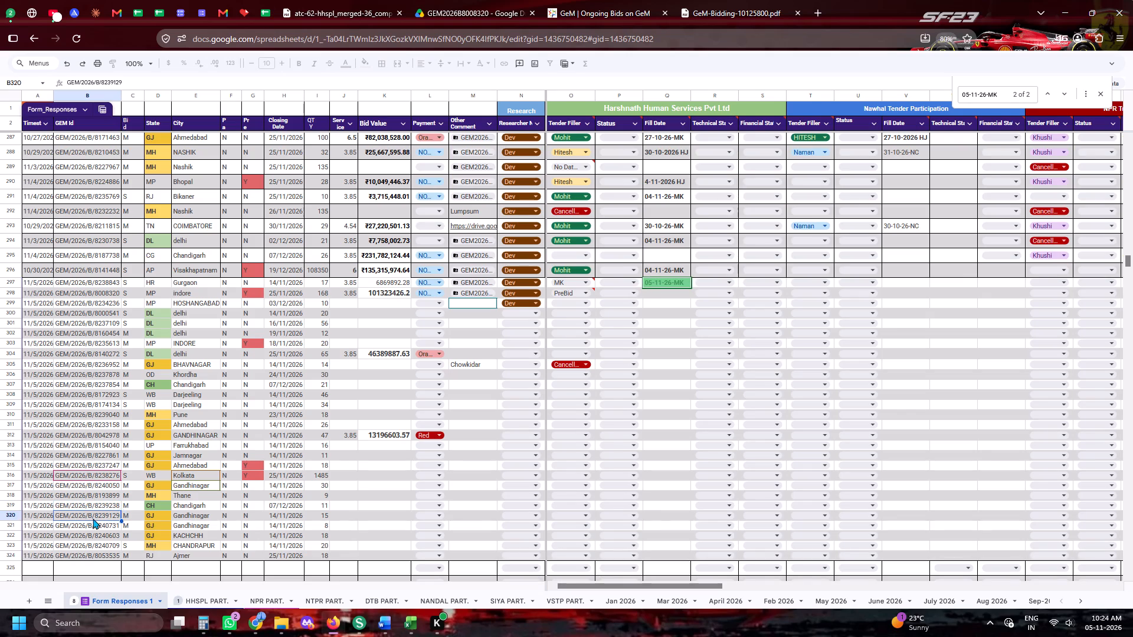
pyautogui.click(122, 214)
pyautogui.click(662, 0)
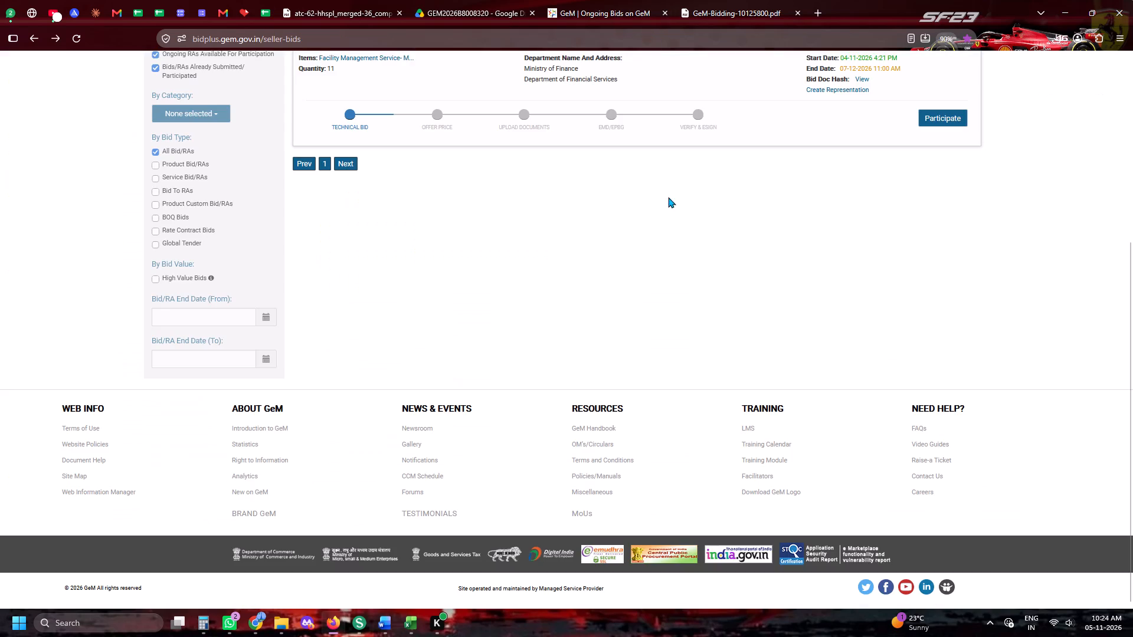
pyautogui.scroll(6, 853, 283)
pyautogui.click(850, 147)
pyautogui.hotkey('ctrl', 'a')
pyautogui.hotkey('ctrl', 'v')
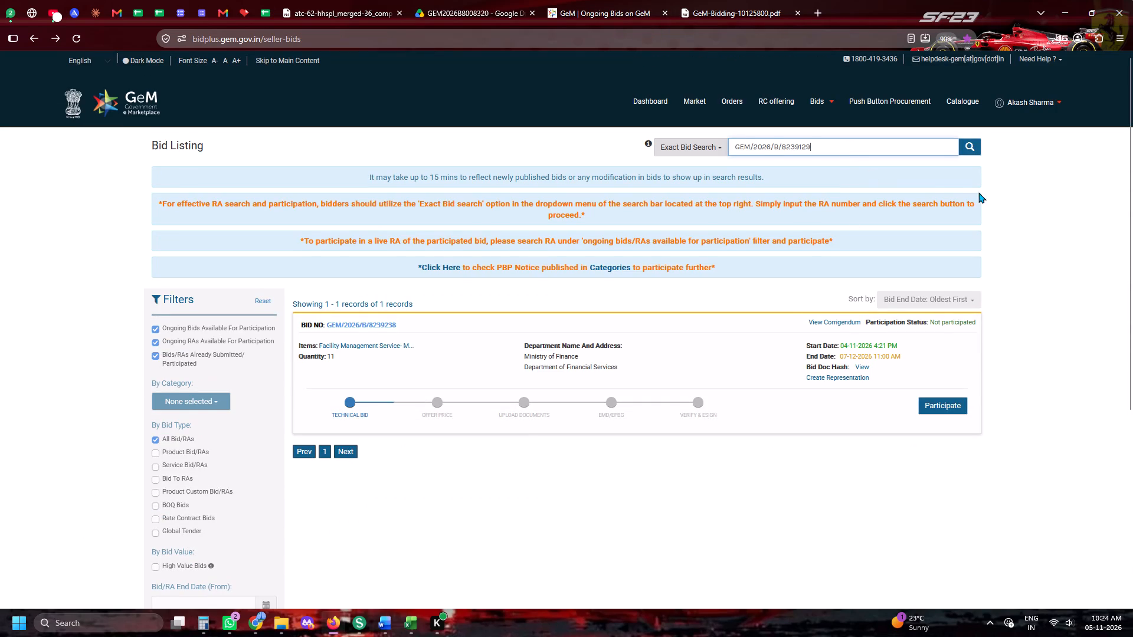
pyautogui.click(972, 144)
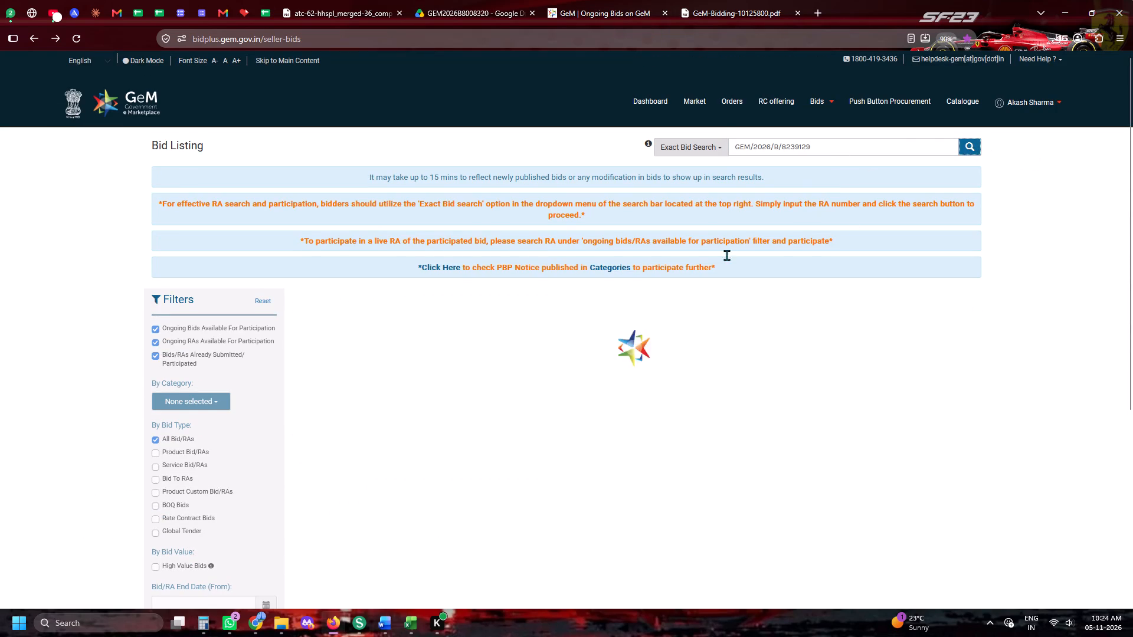
pyautogui.click(380, 327)
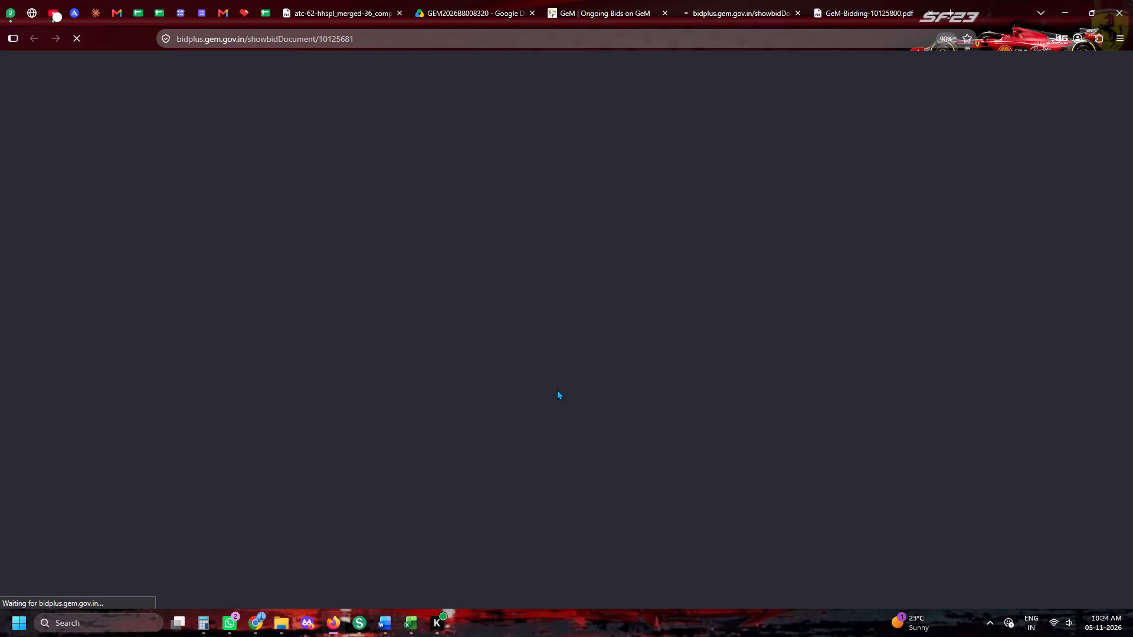
# Examine the technical specifications, consignee and wage details for each manpower category, and the buyer-added terms, in GeM-Bidding-10125681.pdf.
pyautogui.scroll(-14, 698, 415)
pyautogui.scroll(-15, 698, 415)
pyautogui.scroll(-15, 698, 415)
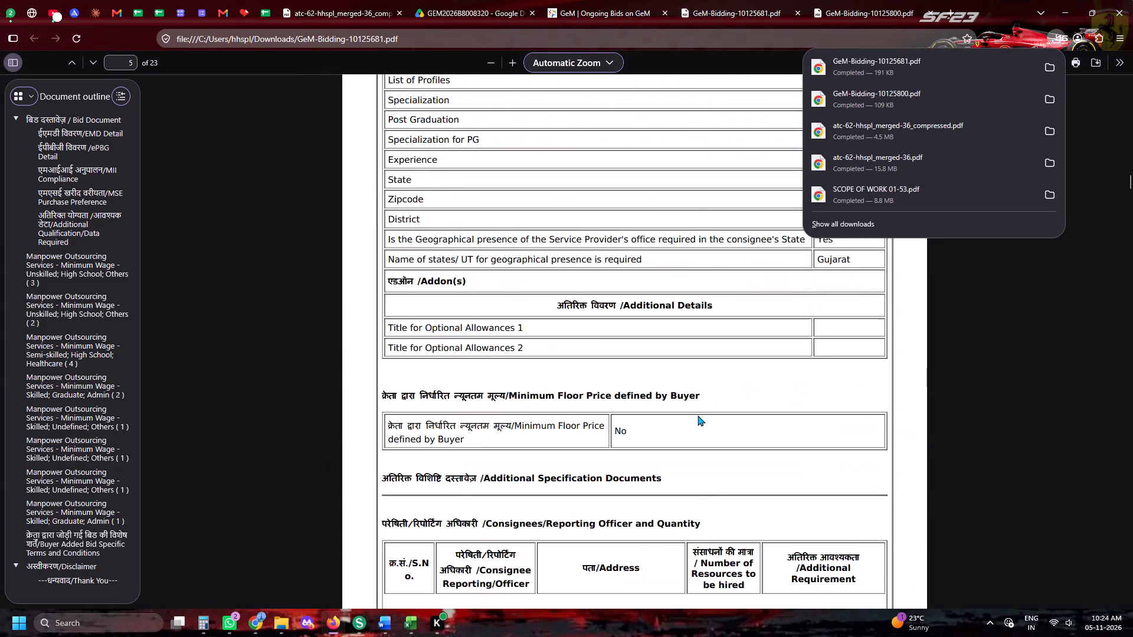
pyautogui.scroll(4, 698, 415)
pyautogui.click(698, 415)
pyautogui.scroll(-14, 698, 415)
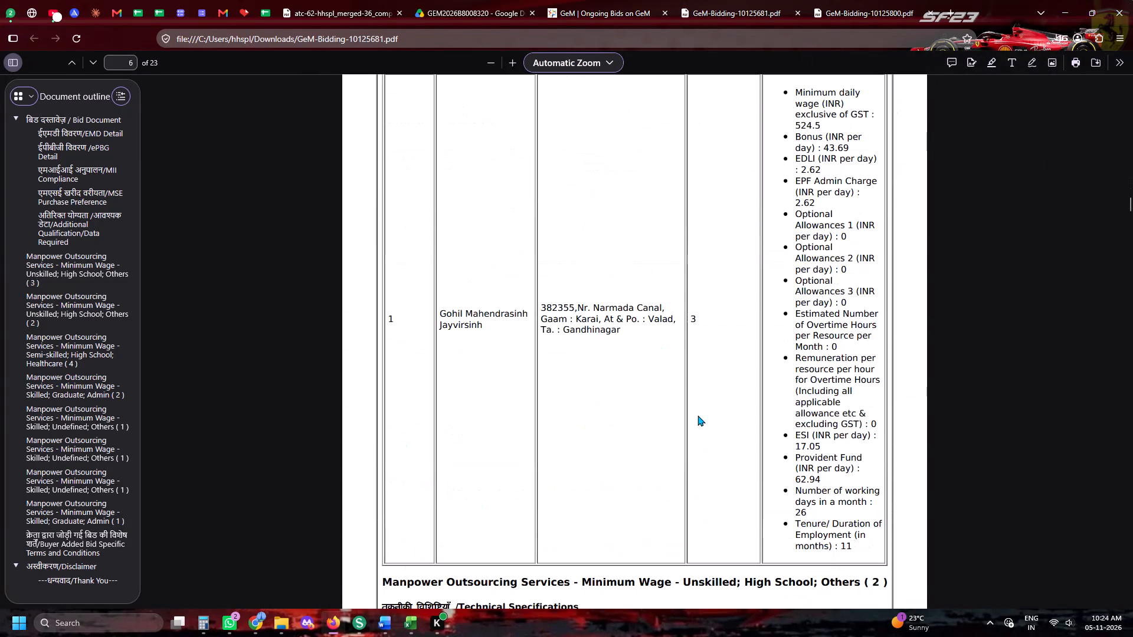
pyautogui.scroll(-11, 698, 415)
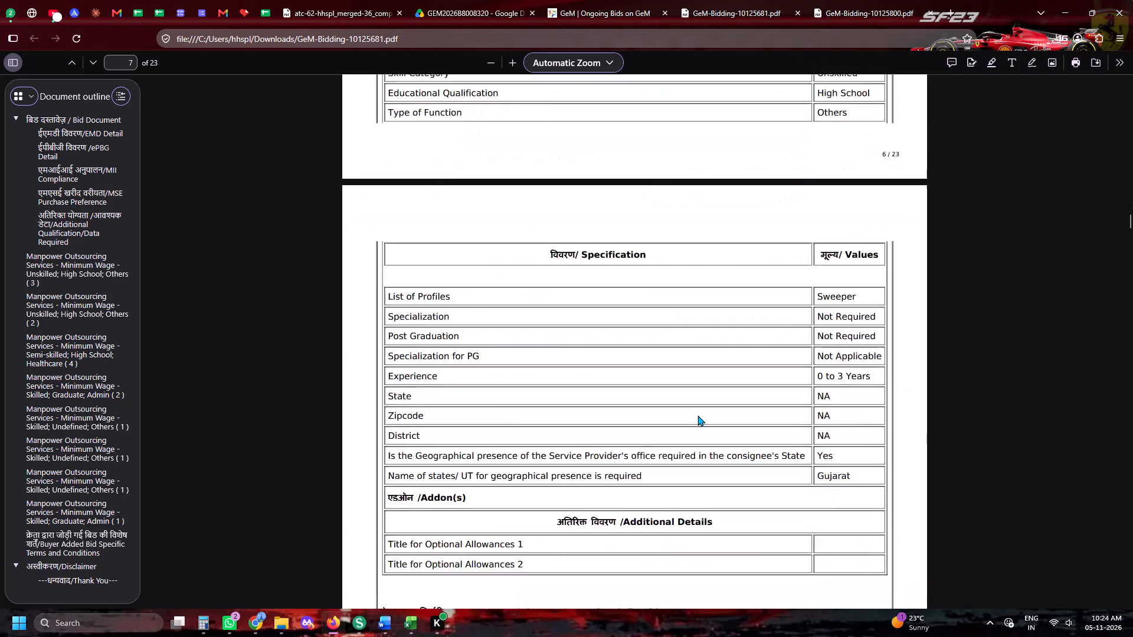
pyautogui.scroll(-14, 698, 415)
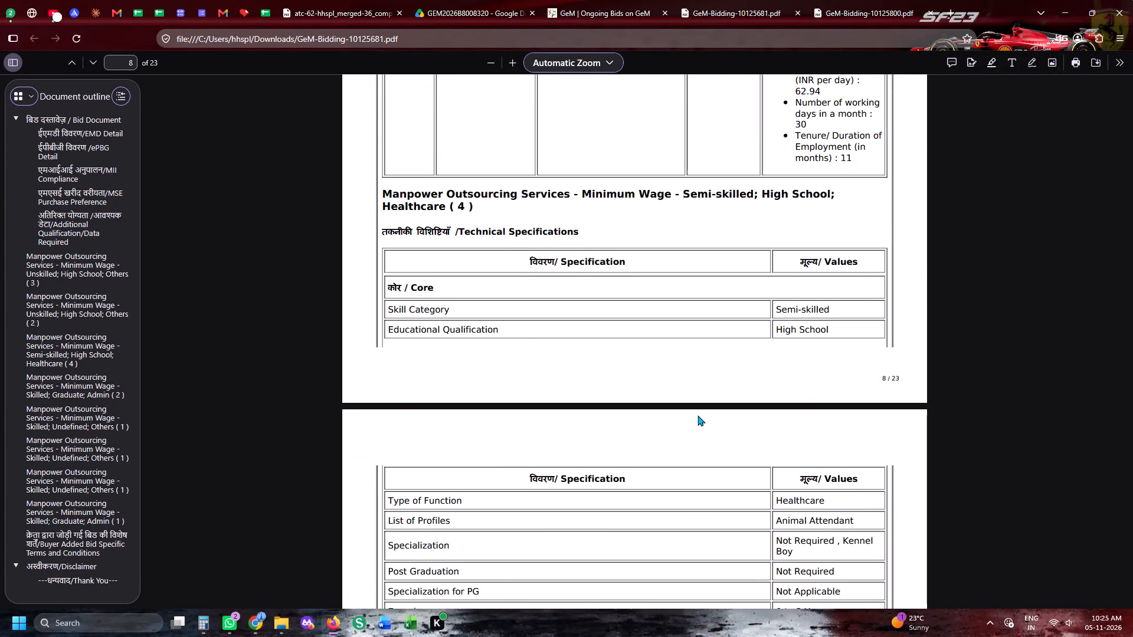
pyautogui.scroll(-14, 698, 415)
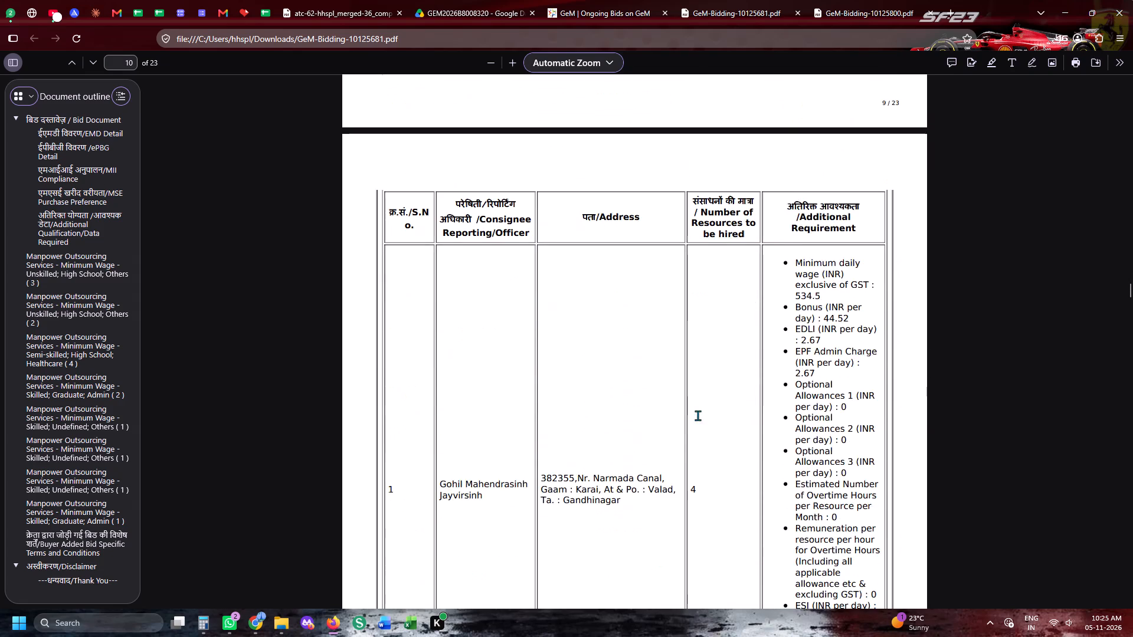
pyautogui.scroll(-11, 698, 415)
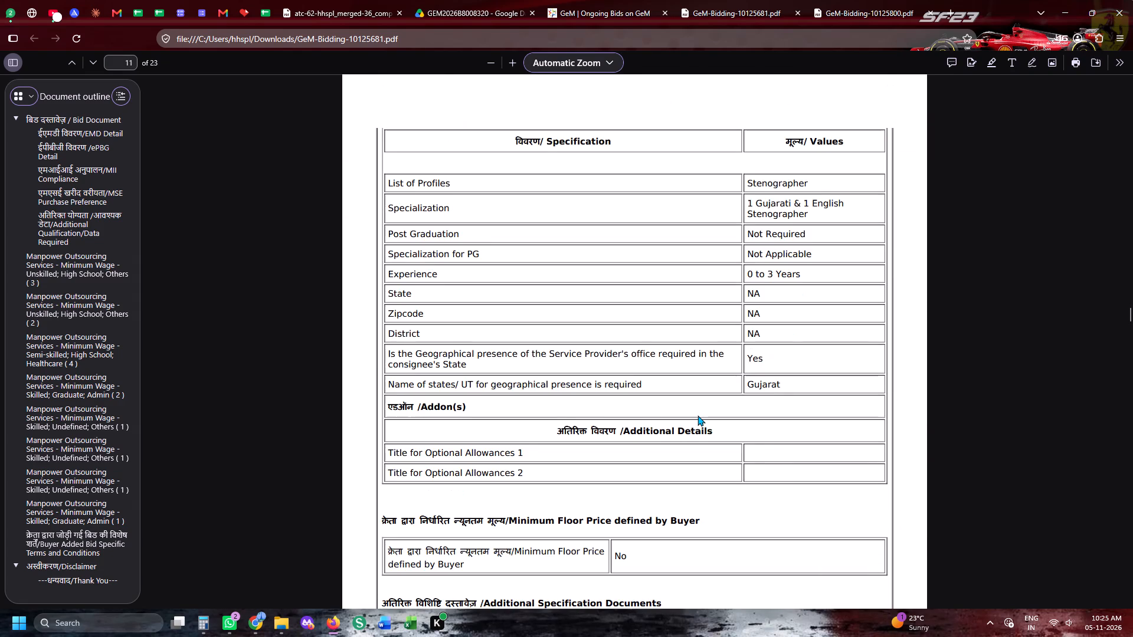
pyautogui.scroll(-19, 698, 415)
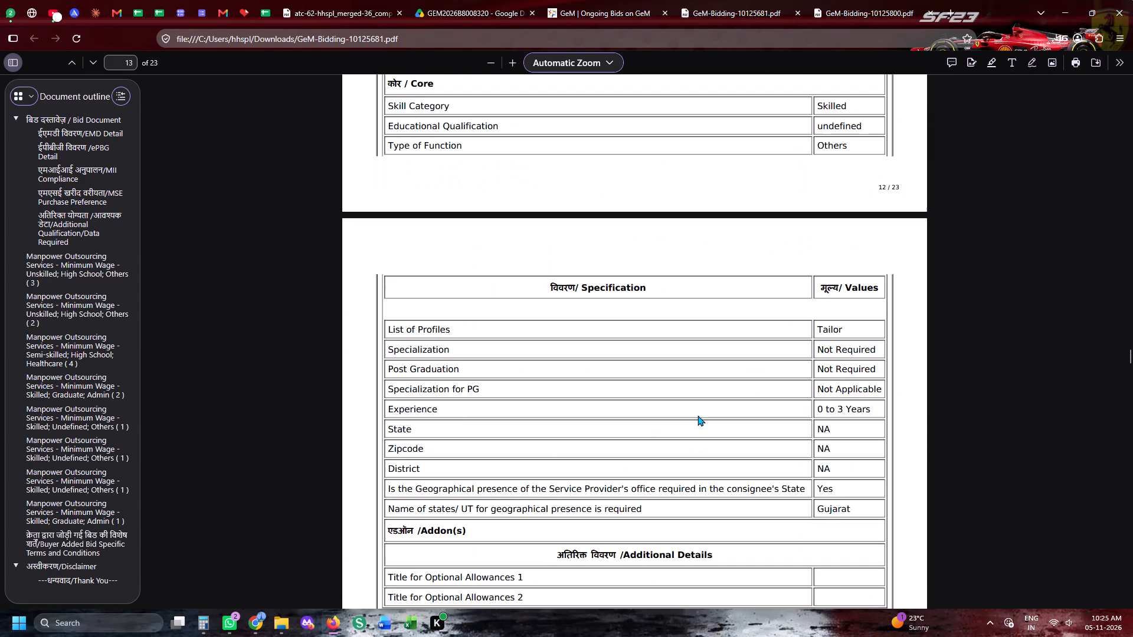
pyautogui.scroll(-7, 698, 415)
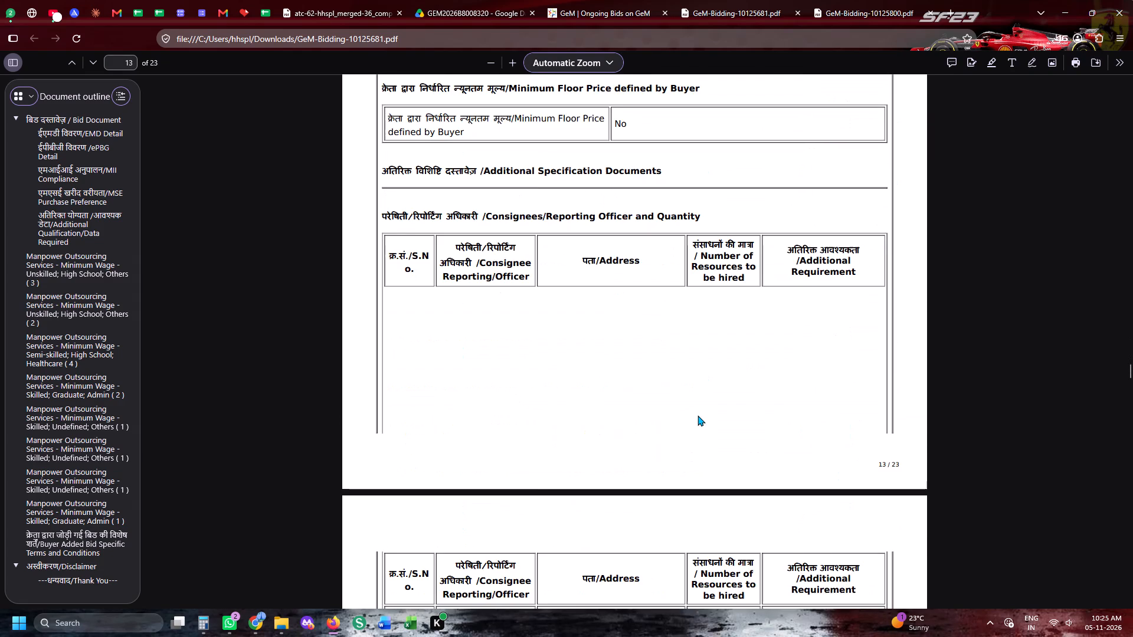
pyautogui.scroll(-4, 698, 415)
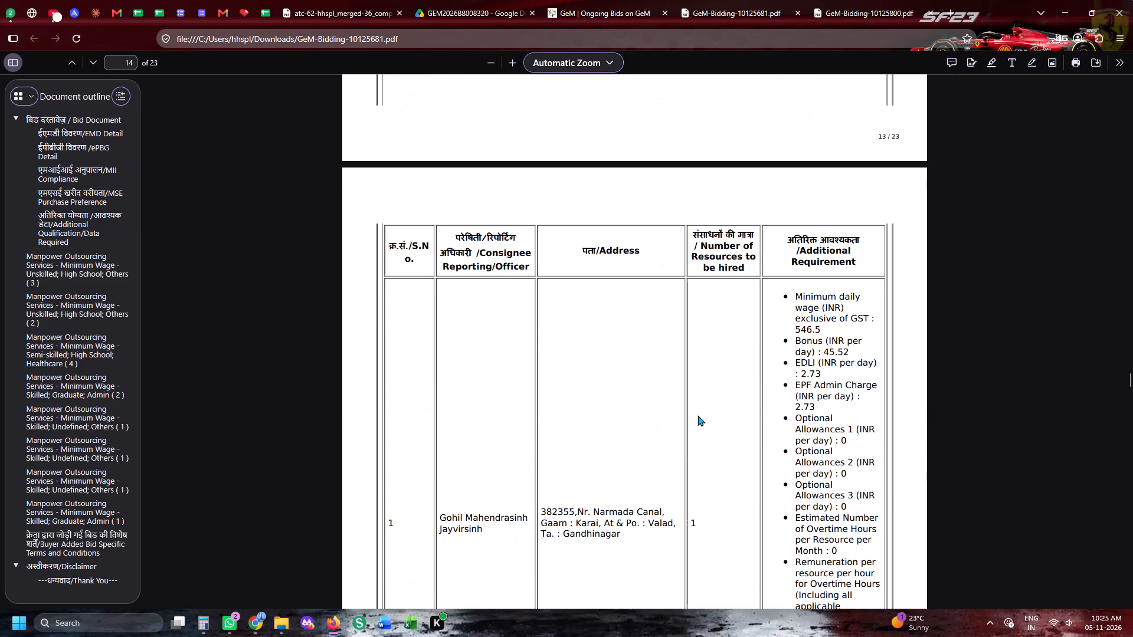
pyautogui.scroll(-12, 698, 415)
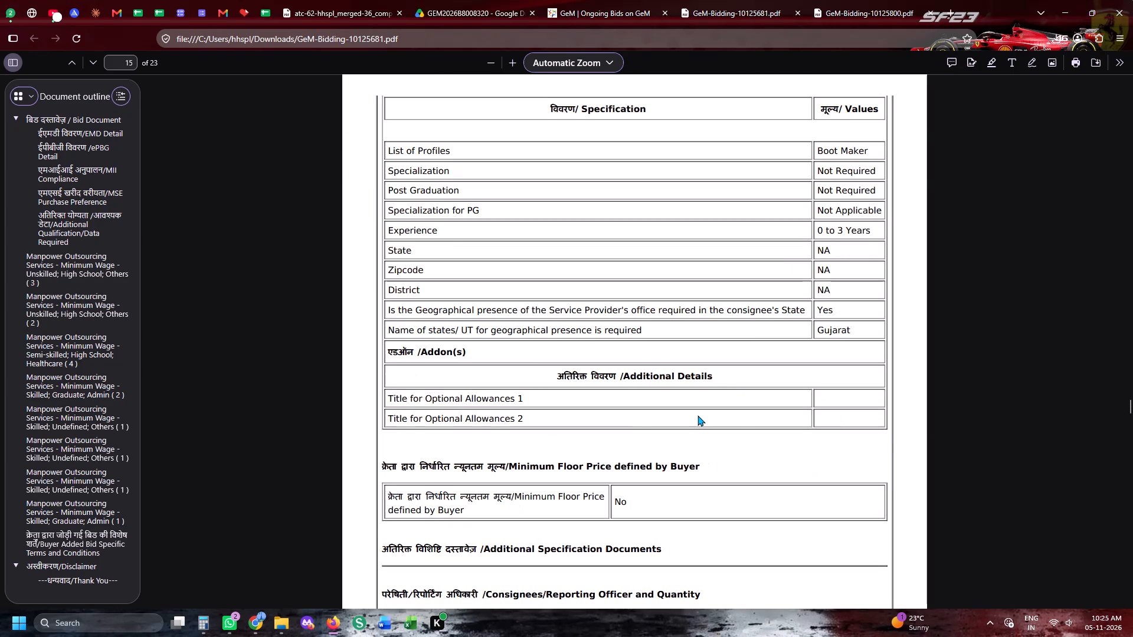
pyautogui.scroll(-19, 698, 415)
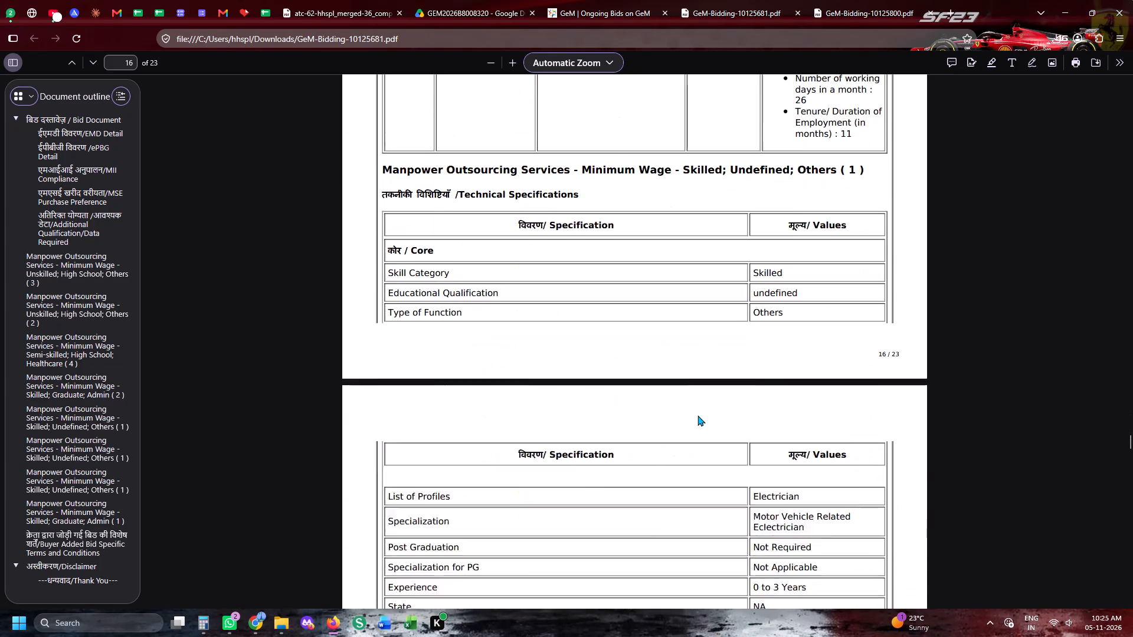
pyautogui.scroll(-4, 698, 415)
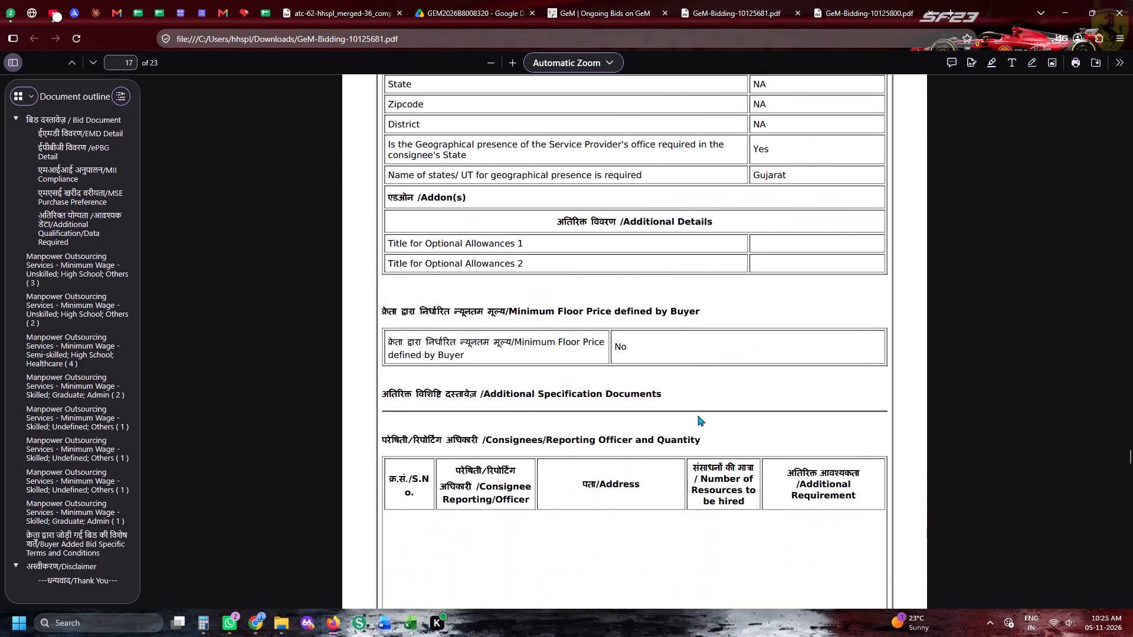
pyautogui.scroll(-7, 598, 426)
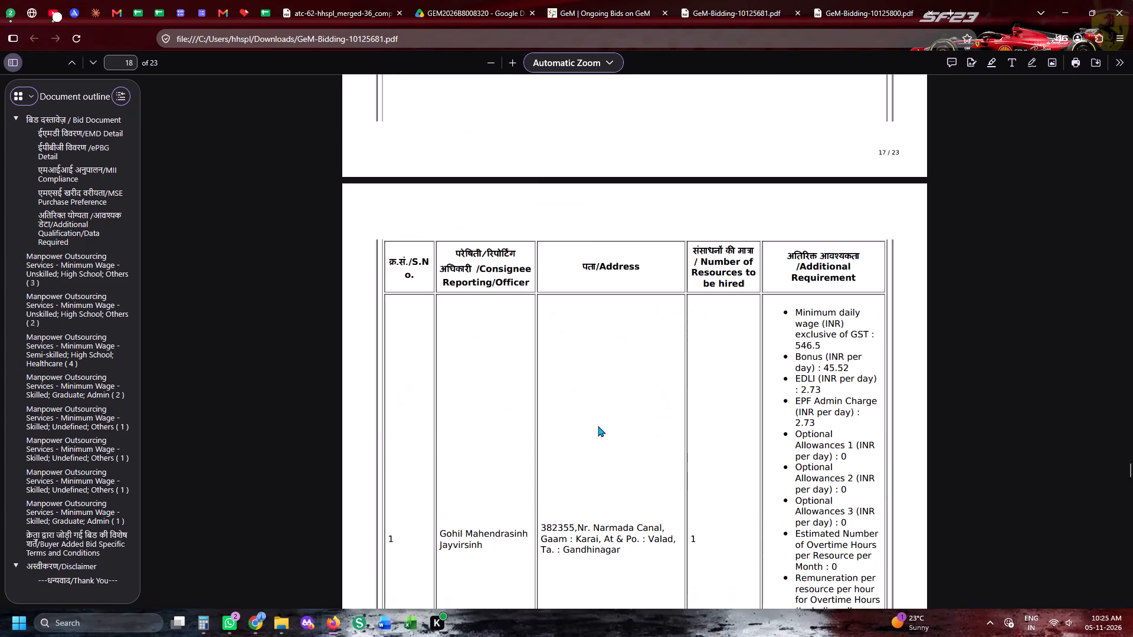
pyautogui.scroll(-7, 598, 426)
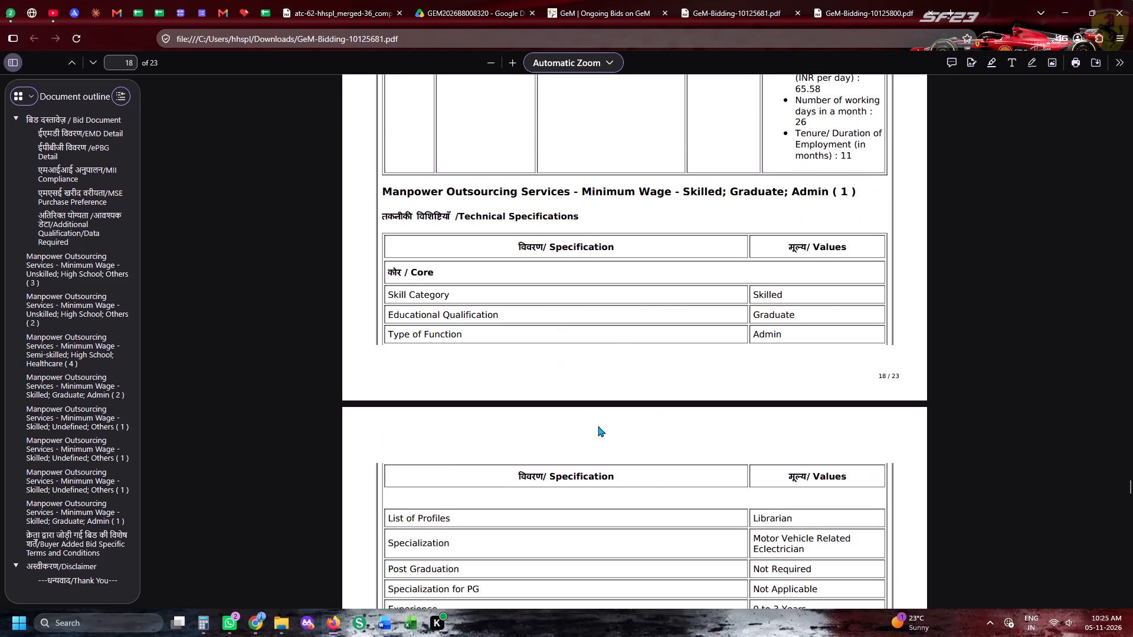
pyautogui.scroll(-14, 598, 426)
pyautogui.scroll(-8, 598, 426)
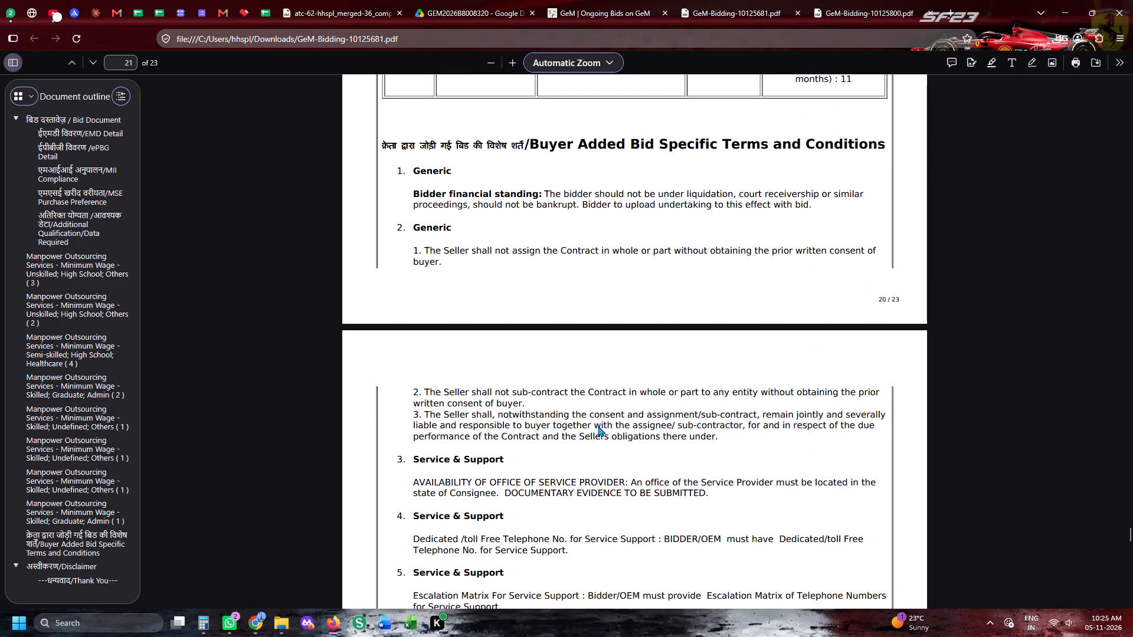
pyautogui.scroll(-7, 598, 426)
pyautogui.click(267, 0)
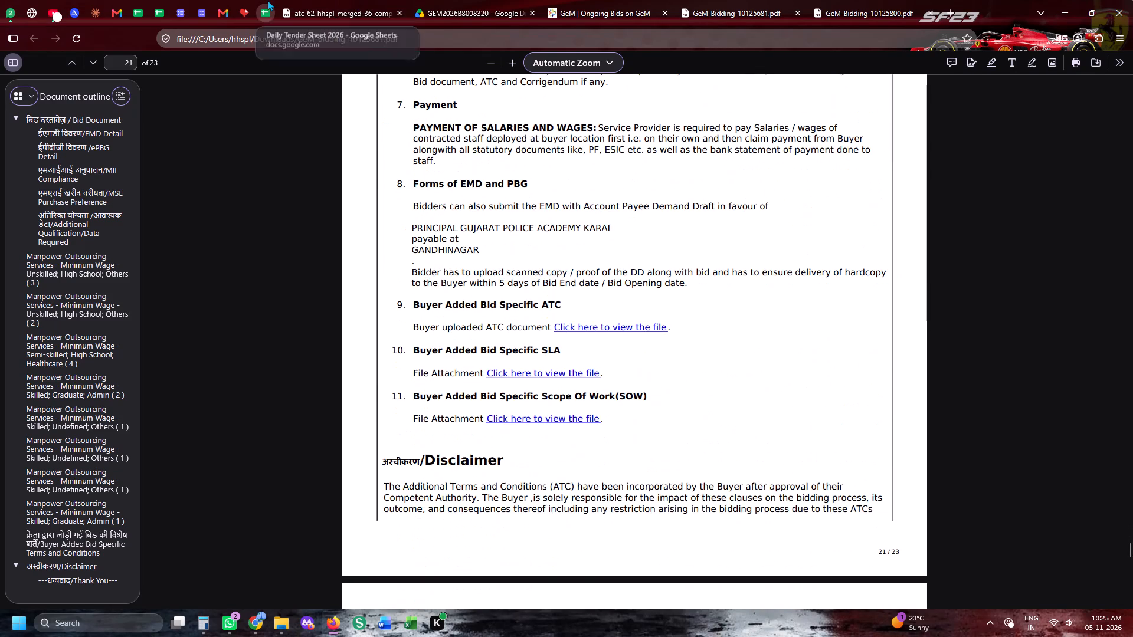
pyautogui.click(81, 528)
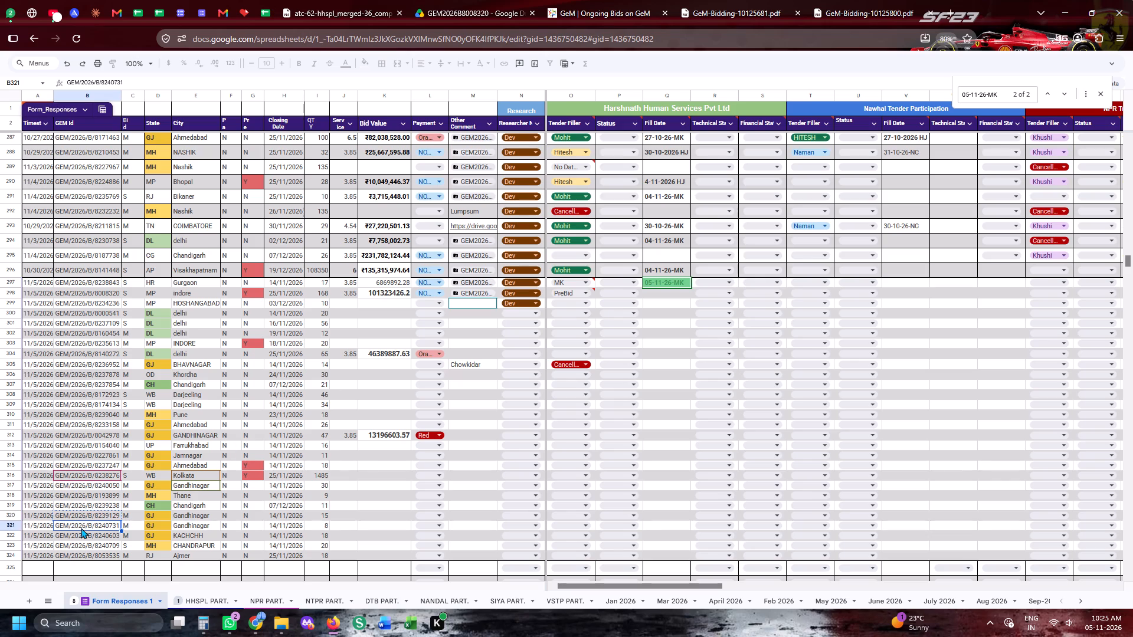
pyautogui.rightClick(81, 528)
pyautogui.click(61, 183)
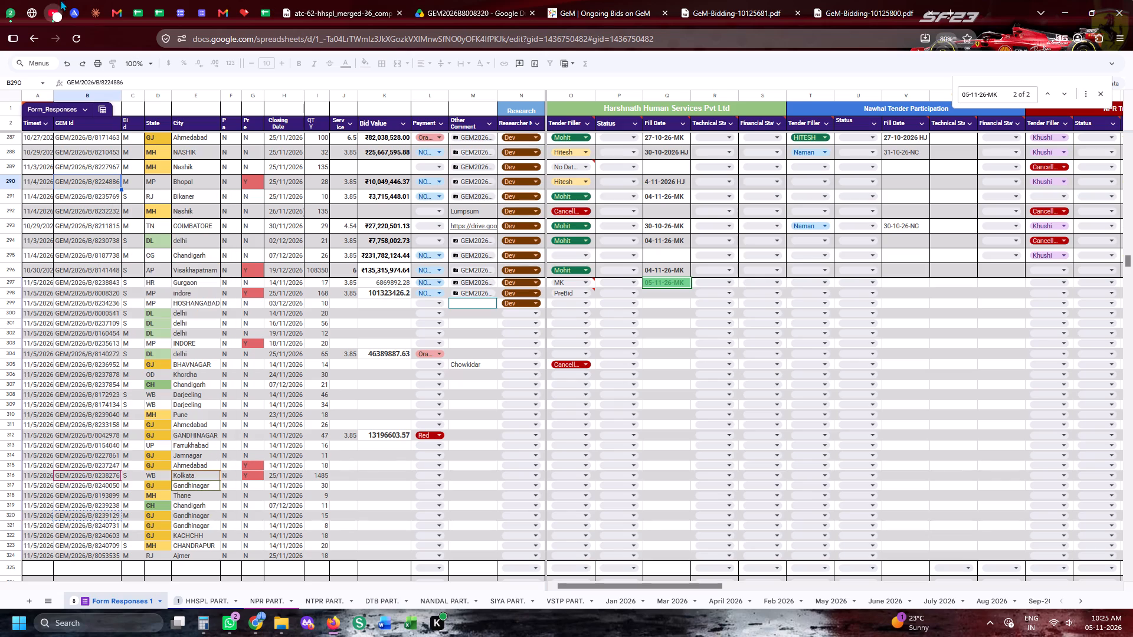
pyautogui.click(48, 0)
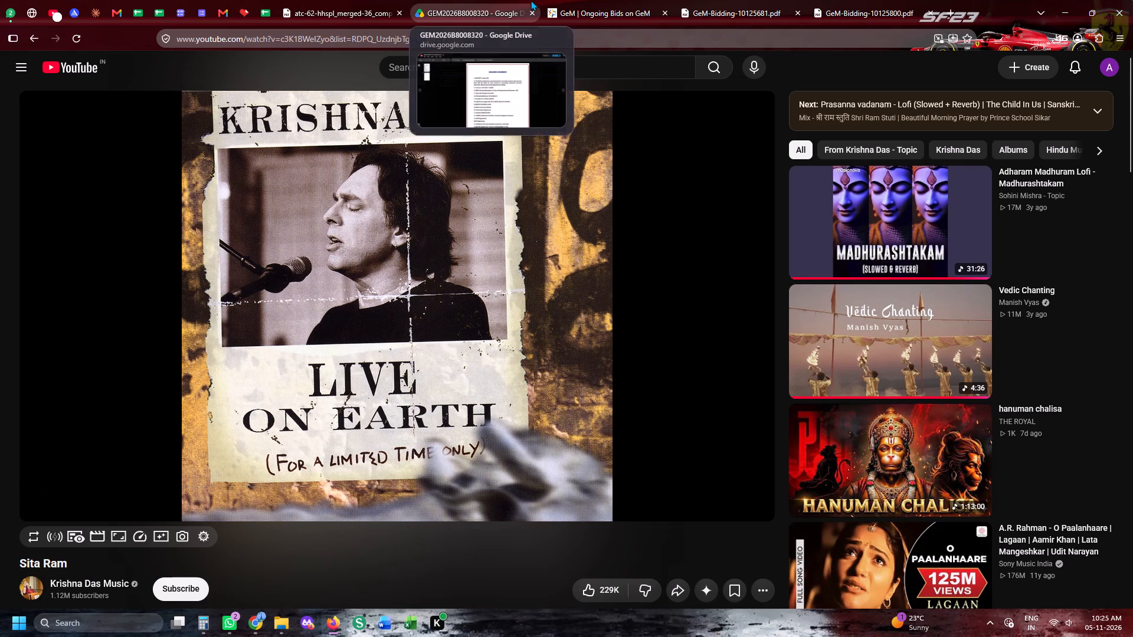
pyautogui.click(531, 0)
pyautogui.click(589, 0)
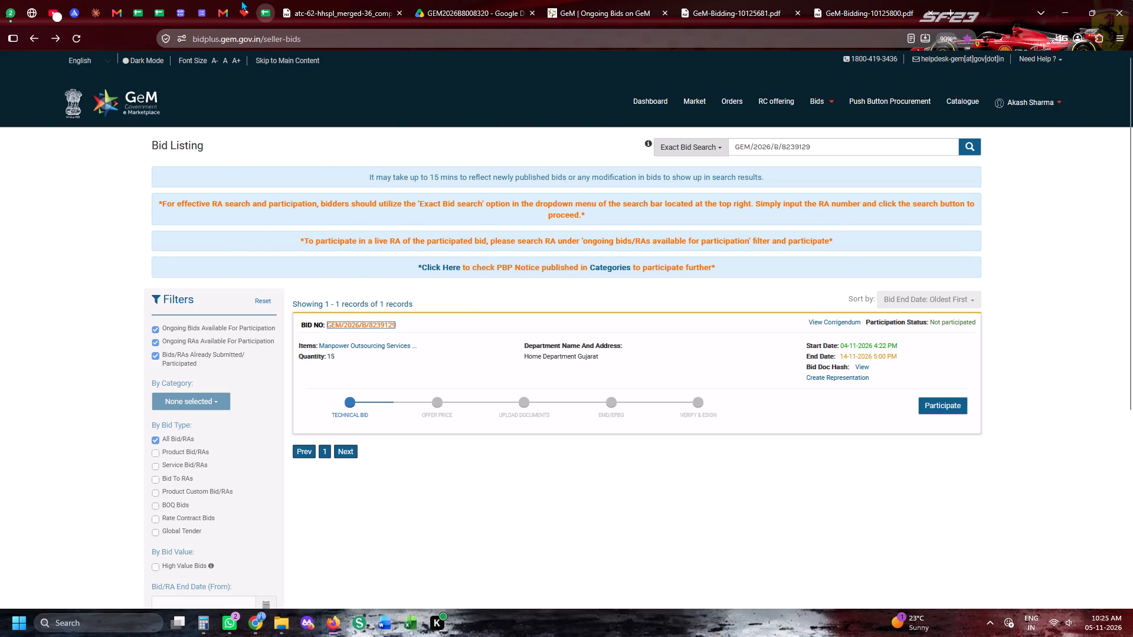
# Copy the Hoshangabad tender's GeM ID from row 299 of the tender sheet and run an exact GeM search for GEM/2026/B/8234236.
pyautogui.click(261, 8)
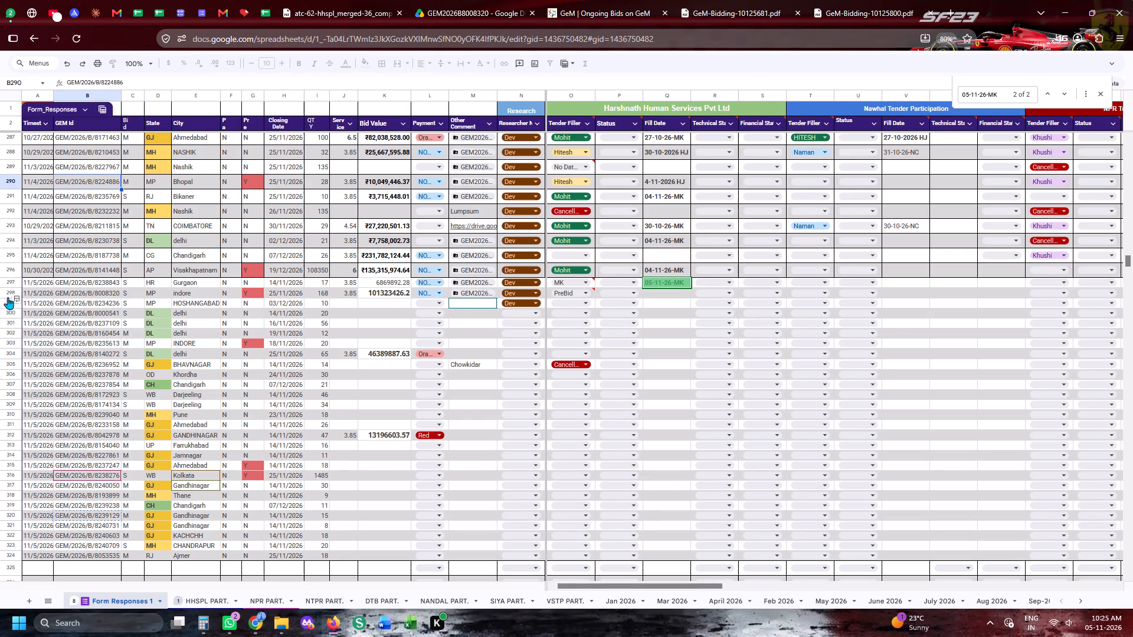
pyautogui.click(0, 304)
pyautogui.click(69, 304)
pyautogui.rightClick(69, 304)
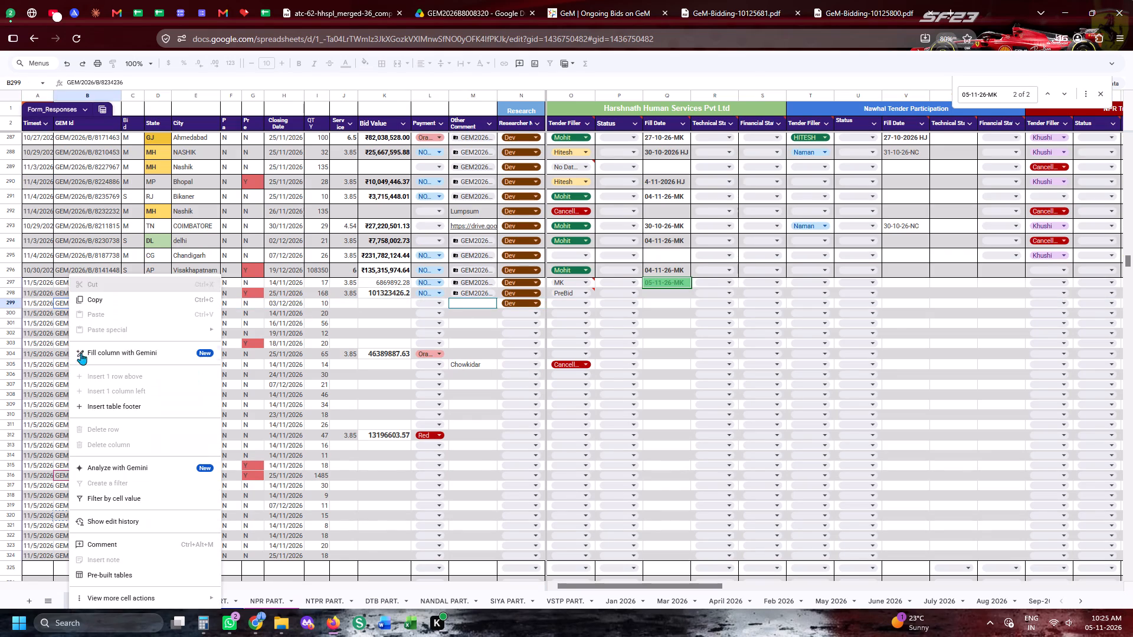
pyautogui.click(92, 307)
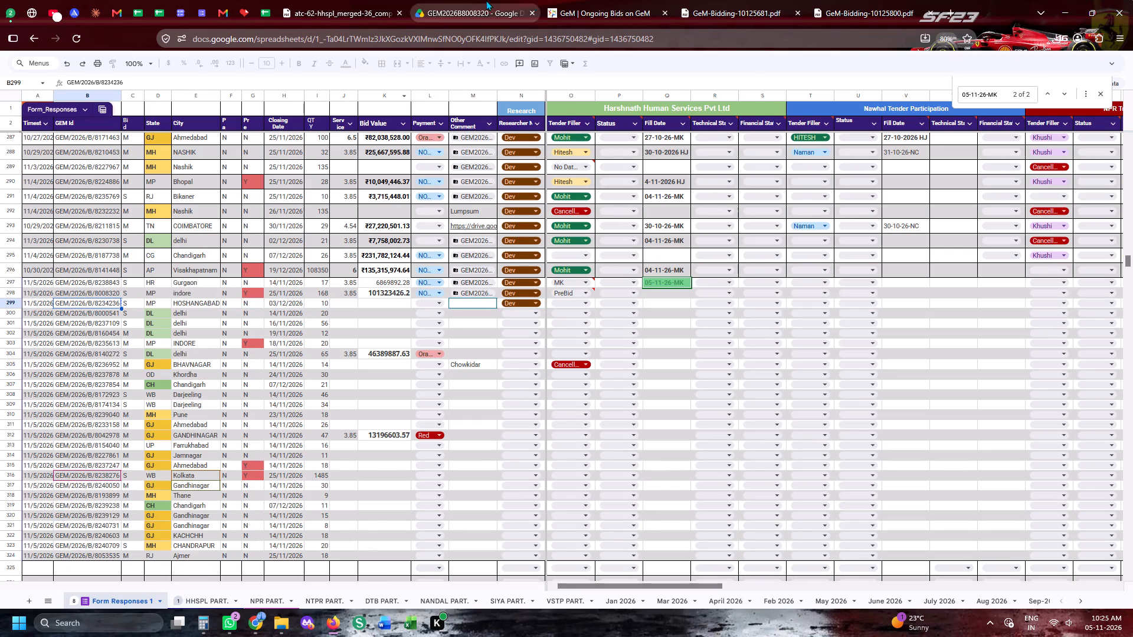
pyautogui.click(582, 0)
pyautogui.click(797, 146)
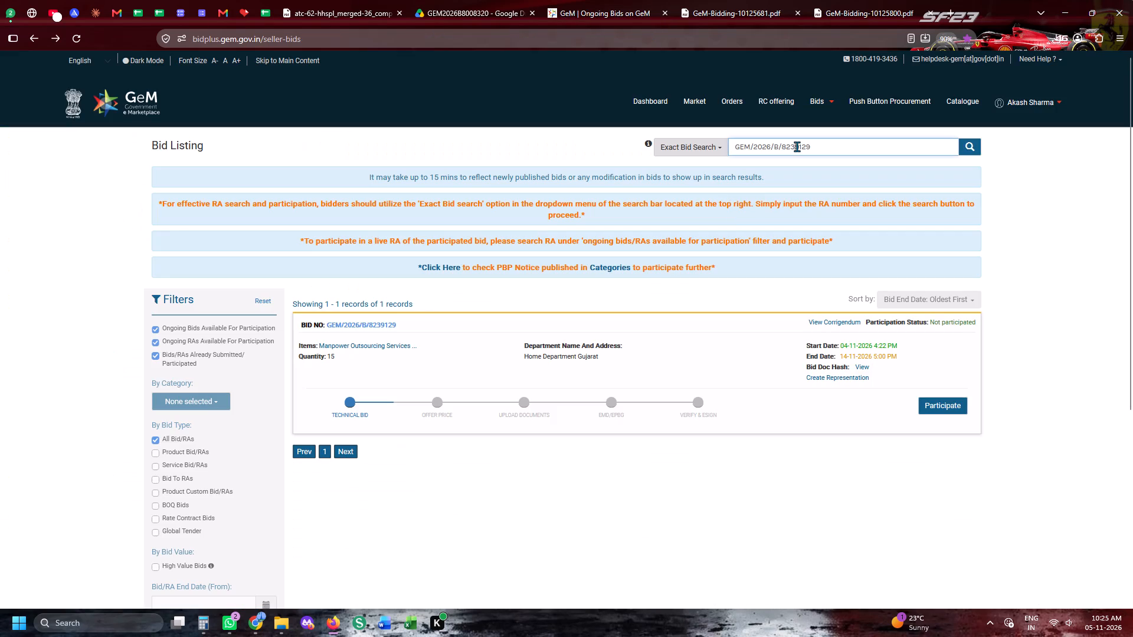
pyautogui.hotkey('ctrl', 'a')
pyautogui.hotkey('ctrl', 'v')
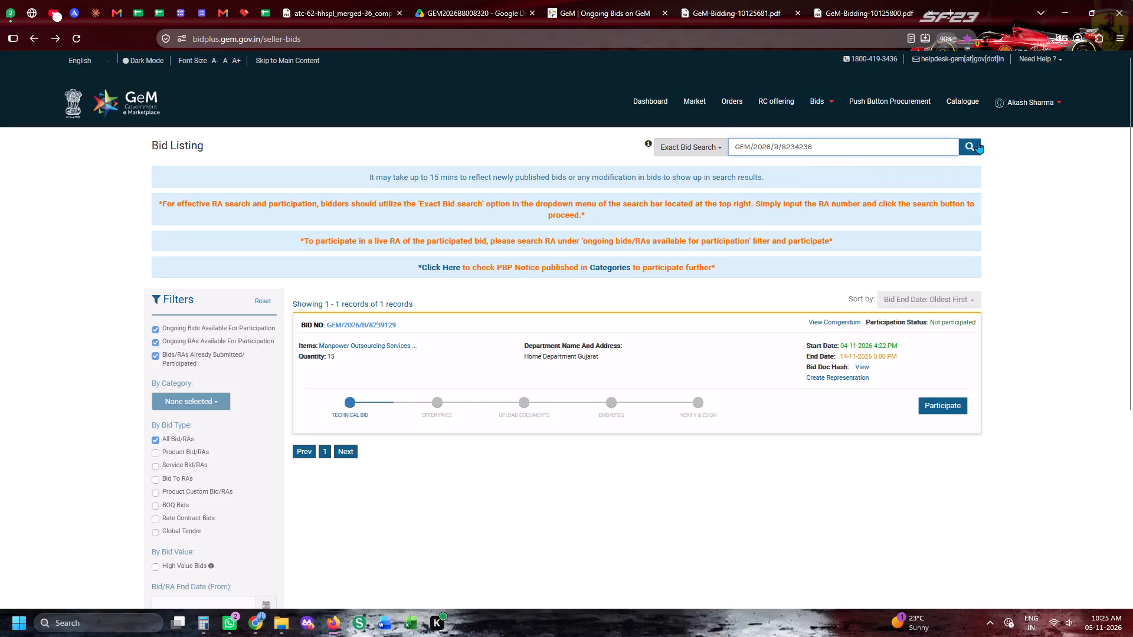
pyautogui.click(978, 142)
# Start participating in bid GEM/2026/B/8234236 and save the compliance declaration with No, No and Yes for items 1 to 3.
pyautogui.click(948, 413)
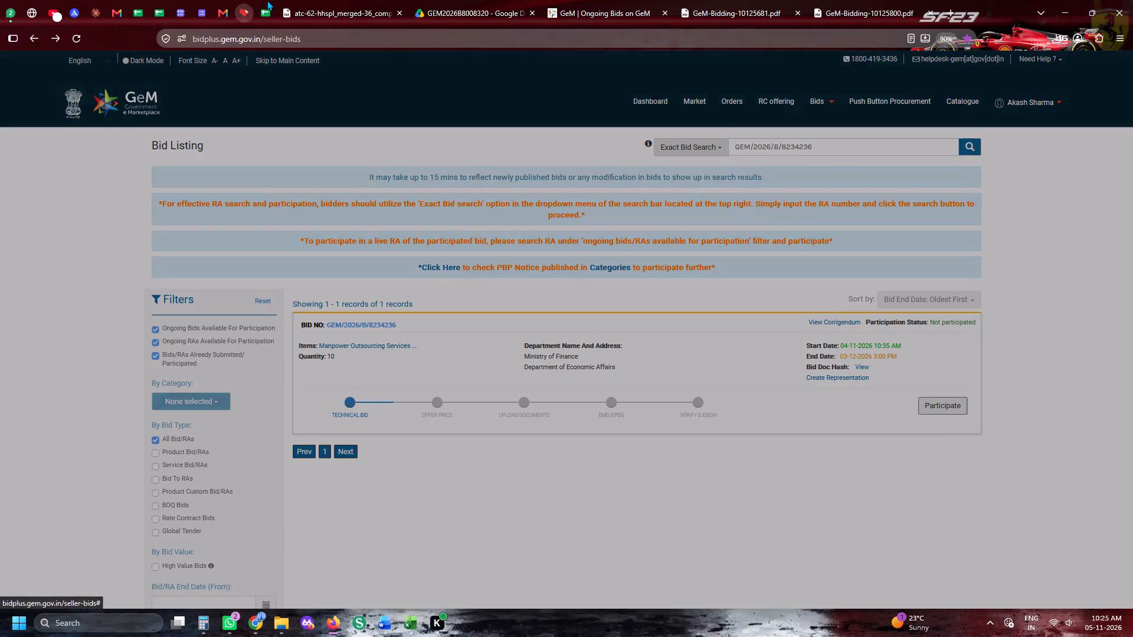
pyautogui.click(279, 0)
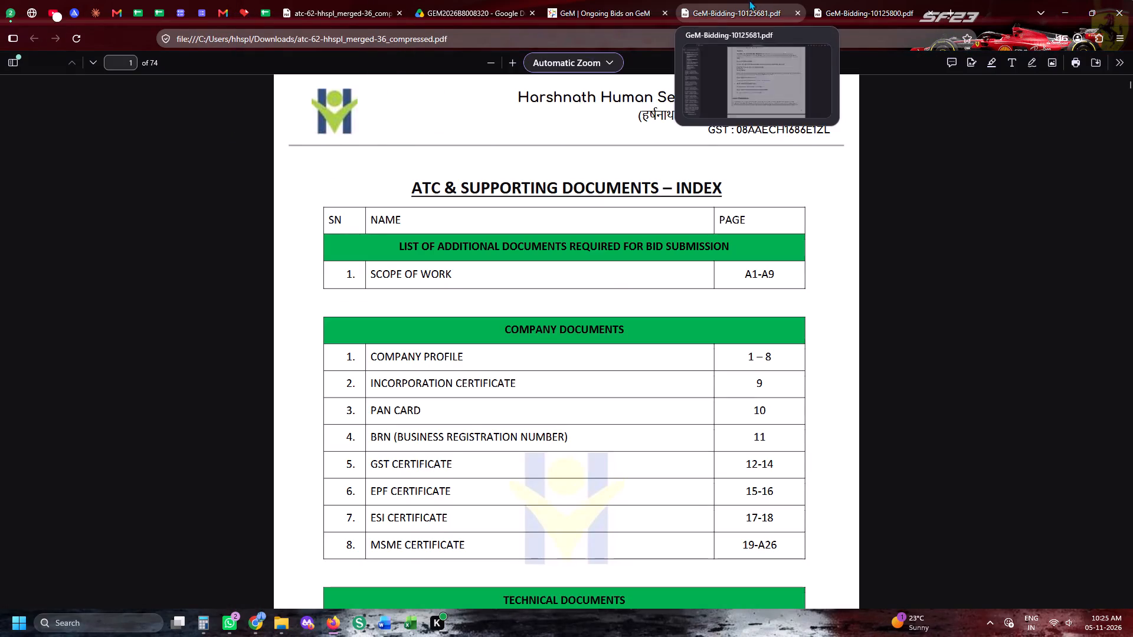
pyautogui.click(605, 0)
pyautogui.click(660, 146)
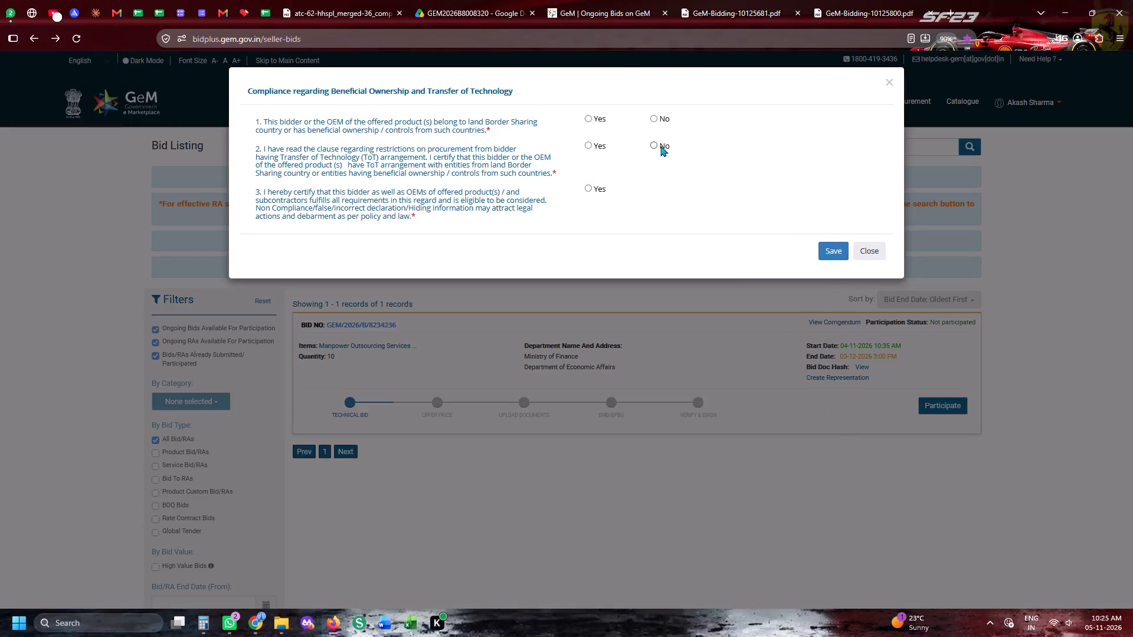
pyautogui.click(664, 119)
pyautogui.click(608, 182)
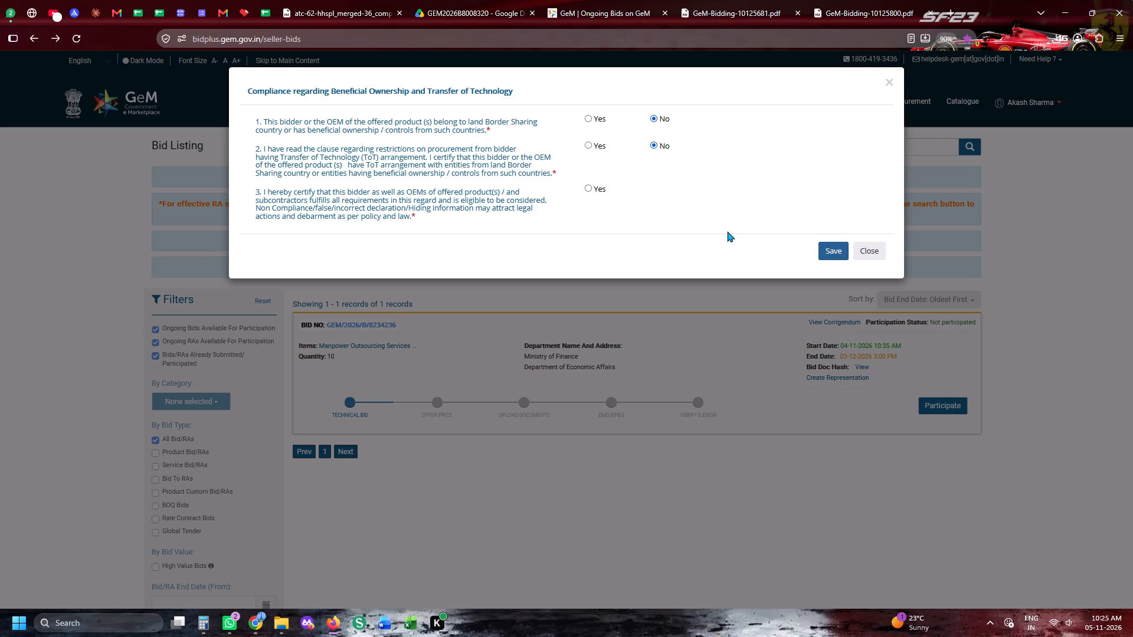
pyautogui.click(602, 196)
pyautogui.click(602, 190)
pyautogui.click(823, 248)
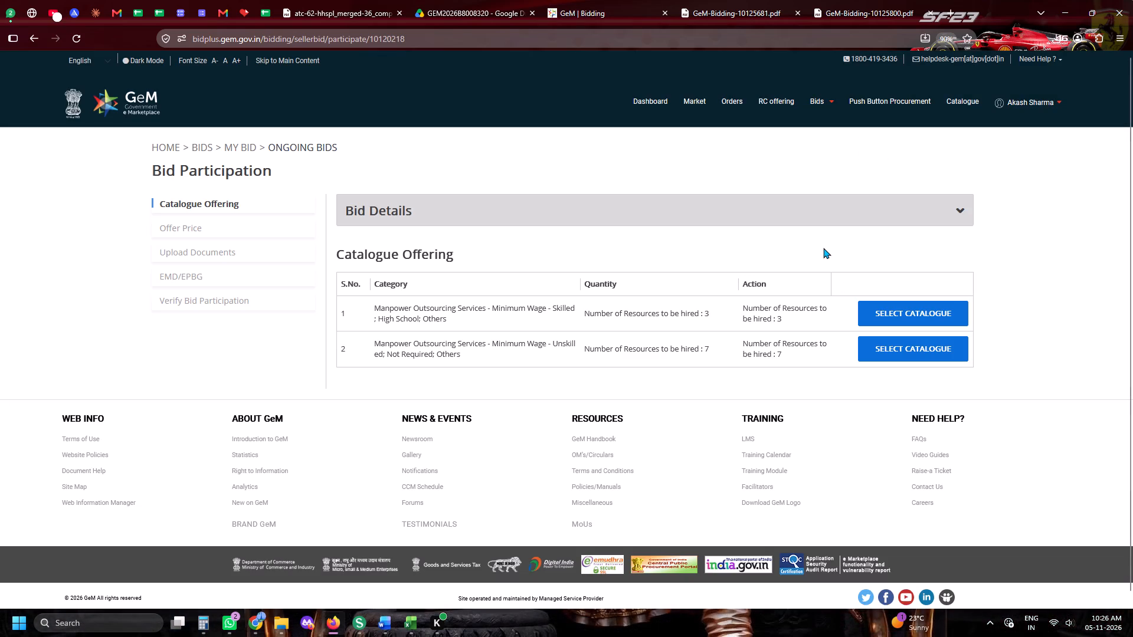
# Encrypt and save the Skilled manpower catalogue offering with skill category Skilled, function Others, geographical presence No and state Not Applicable.
pyautogui.click(867, 316)
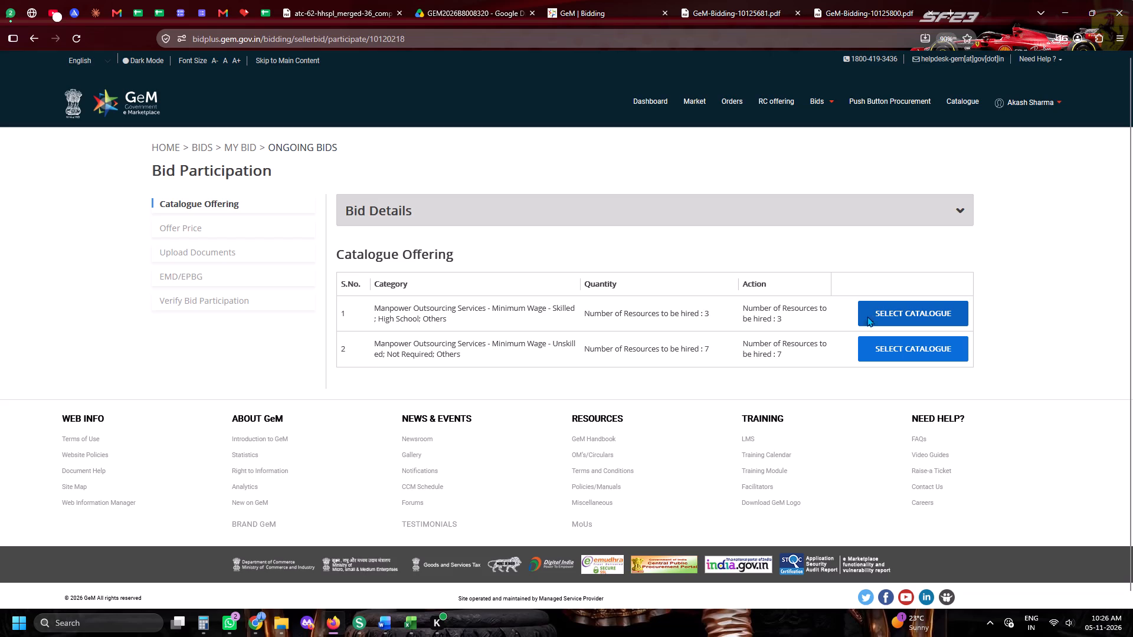
pyautogui.scroll(-3, 876, 360)
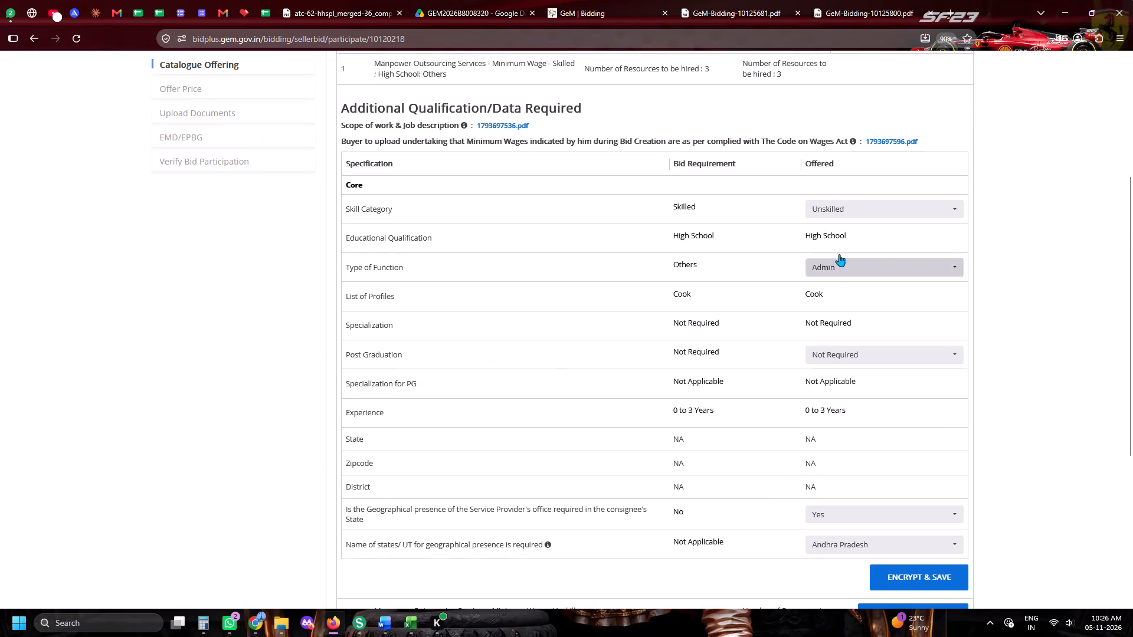
pyautogui.click(834, 213)
pyautogui.click(830, 267)
pyautogui.click(830, 267)
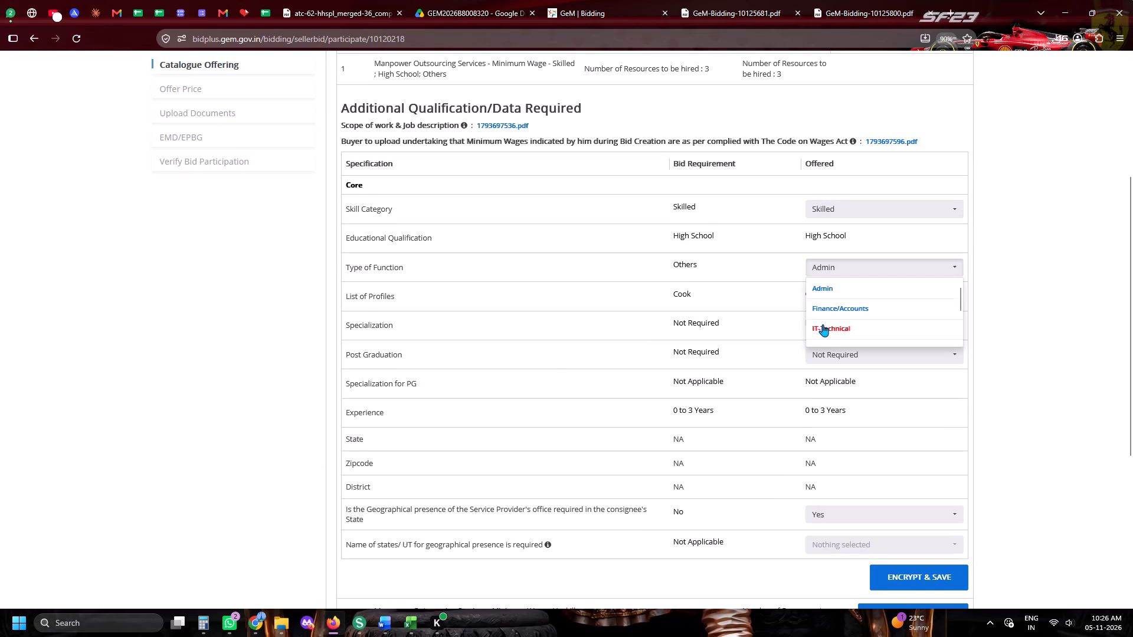
pyautogui.scroll(-4, 823, 324)
pyautogui.click(821, 327)
pyautogui.scroll(-5, 821, 327)
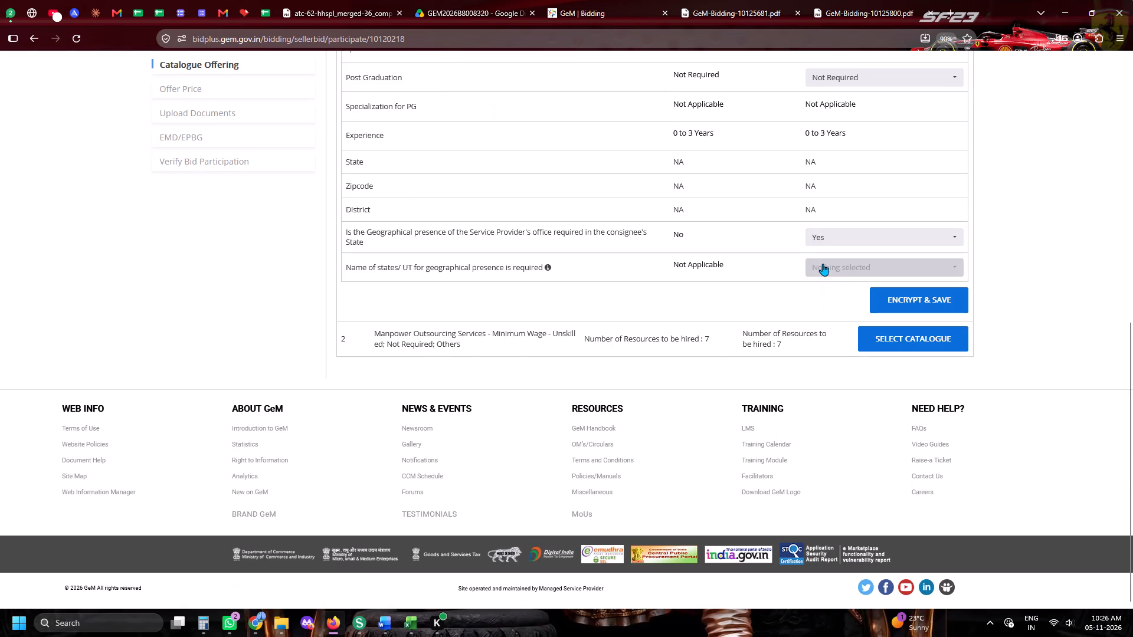
pyautogui.click(818, 237)
pyautogui.doubleClick(818, 274)
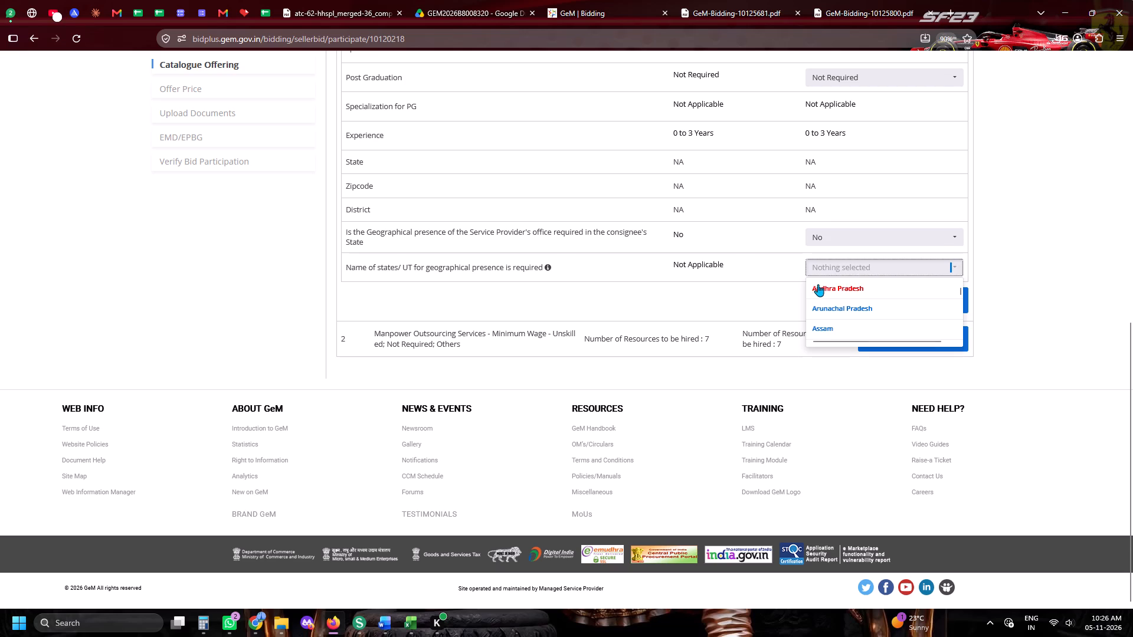
pyautogui.write('nn')
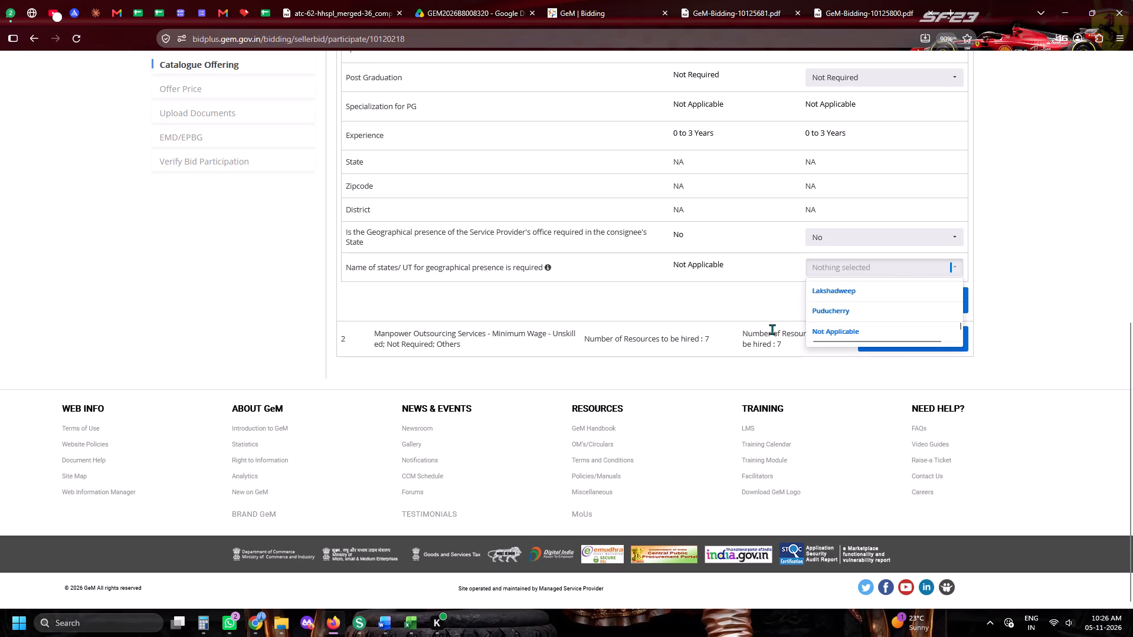
pyautogui.click(821, 333)
pyautogui.click(659, 274)
pyautogui.click(929, 295)
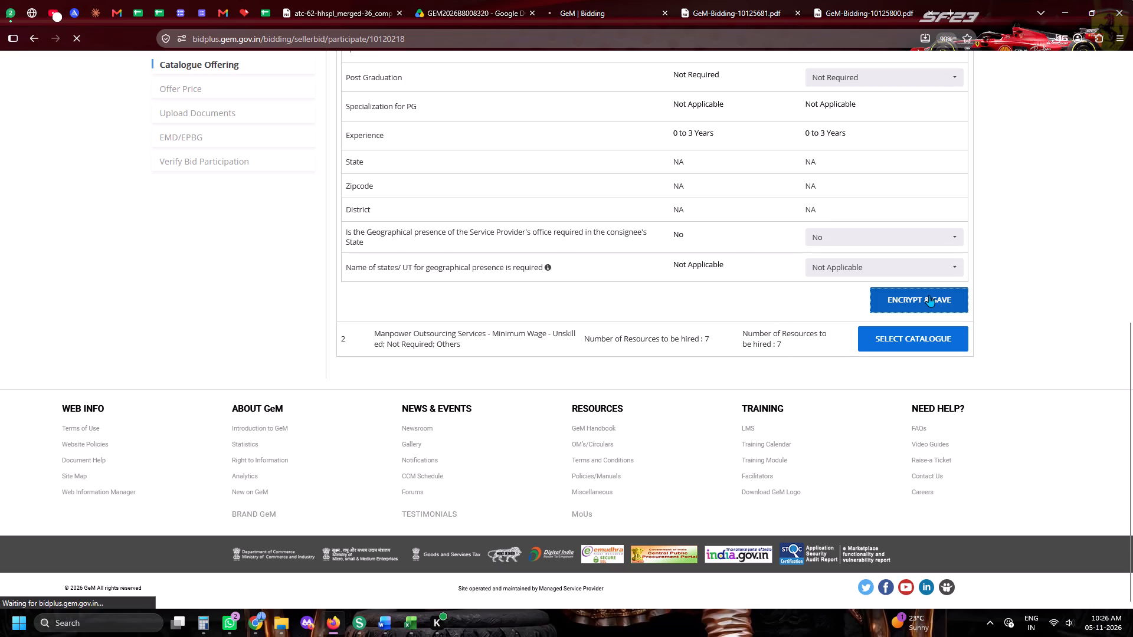
# Encrypt and save the Unskilled manpower catalogue offering with function Others, geographical presence No and state Not Applicable.
pyautogui.scroll(-4, 913, 287)
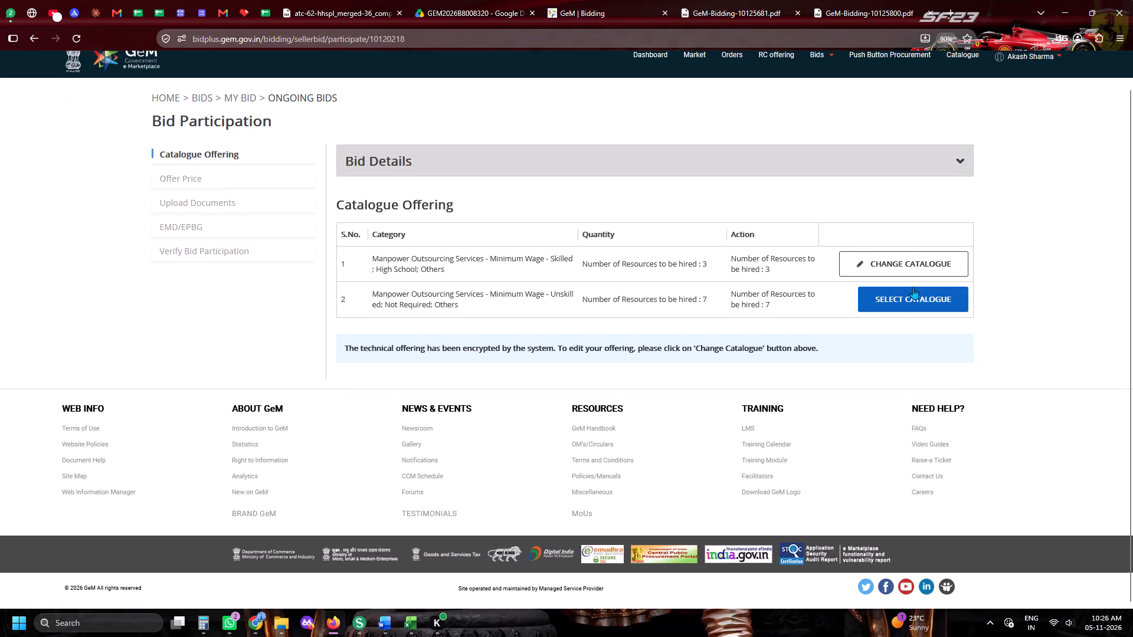
pyautogui.click(914, 310)
pyautogui.scroll(-2, 914, 313)
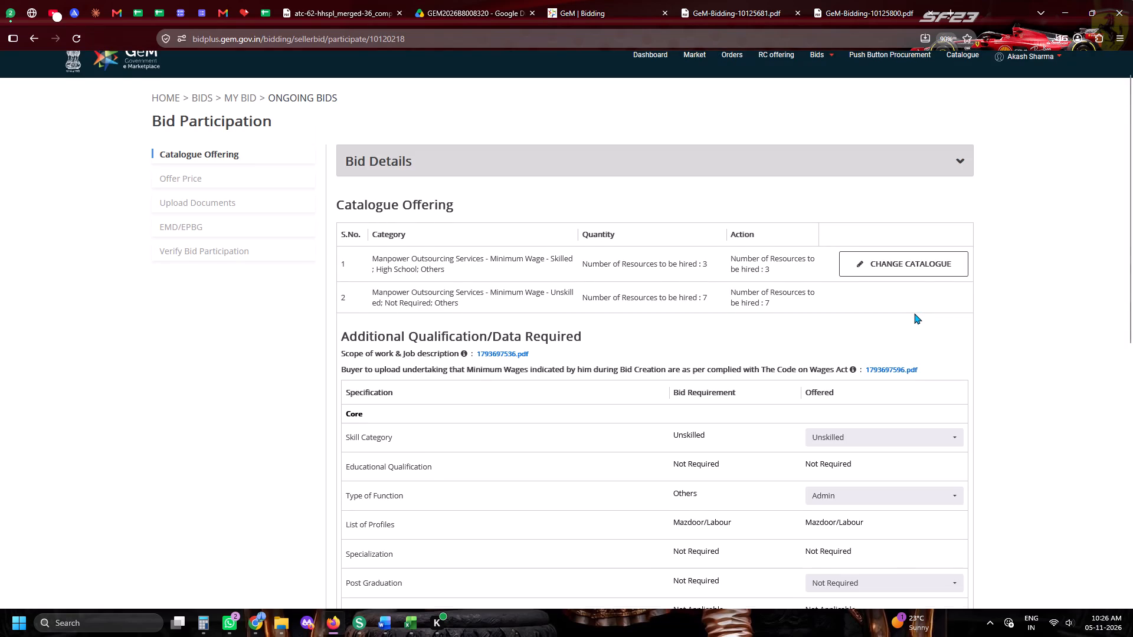
pyautogui.scroll(-5, 914, 313)
pyautogui.scroll(3, 878, 251)
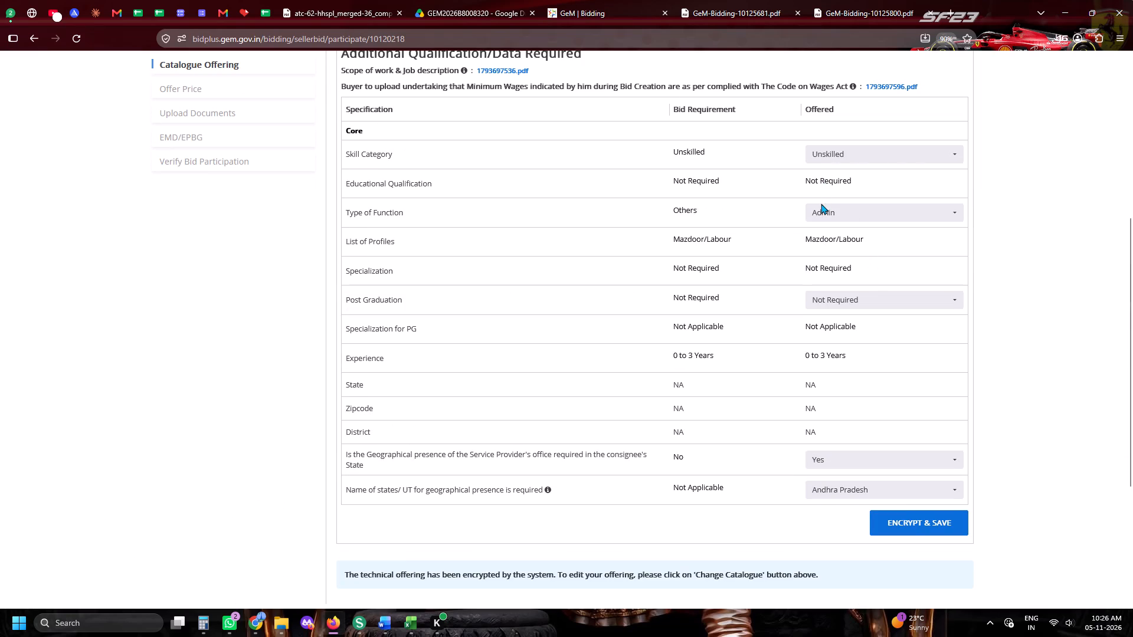
pyautogui.doubleClick(821, 203)
pyautogui.scroll(-6, 824, 224)
pyautogui.scroll(3, 820, 230)
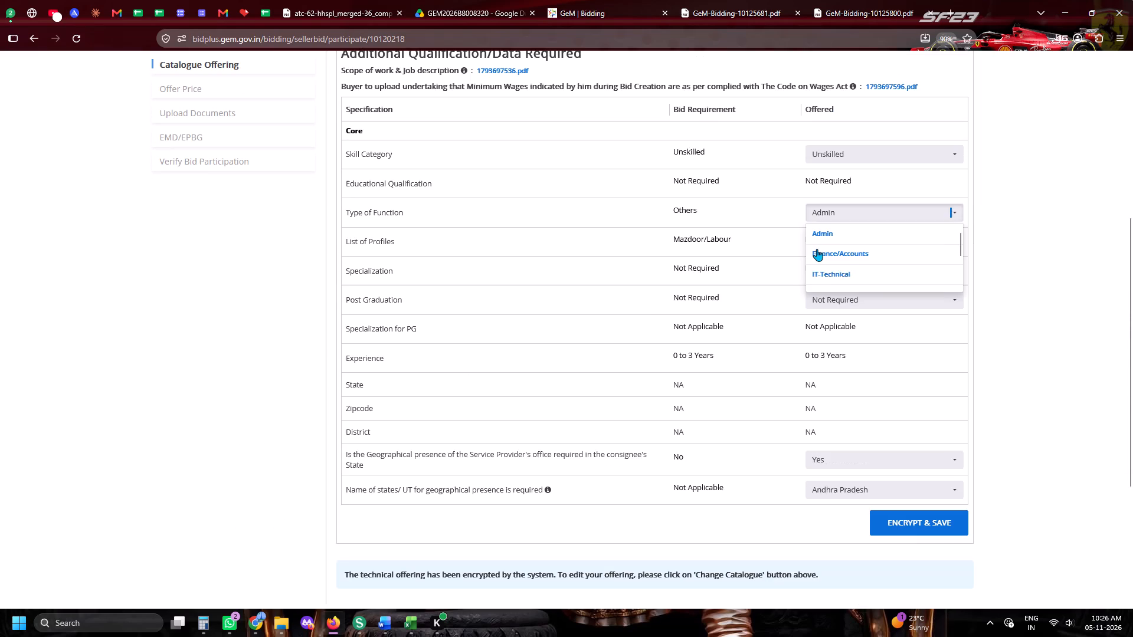
pyautogui.scroll(-3, 823, 278)
pyautogui.click(820, 277)
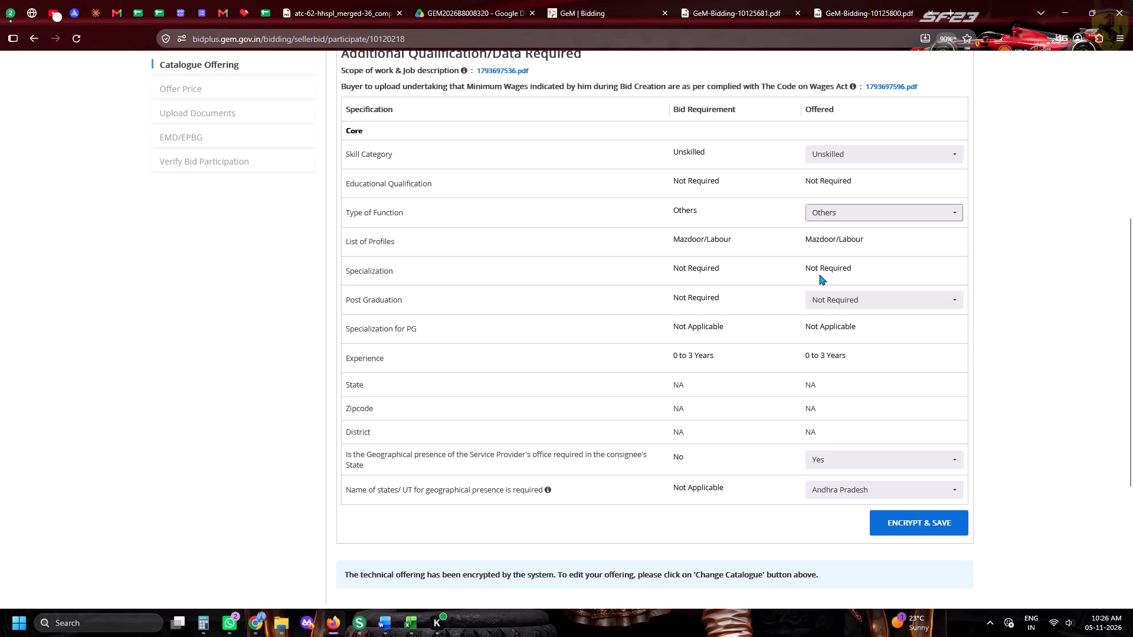
pyautogui.scroll(-5, 819, 274)
pyautogui.click(821, 240)
pyautogui.click(821, 272)
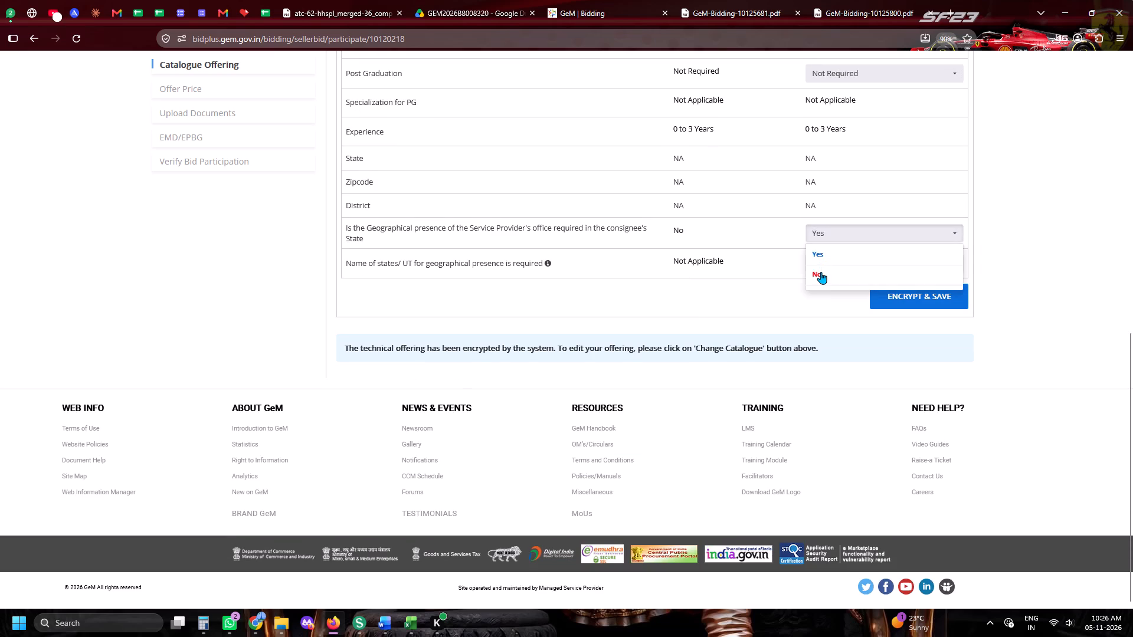
pyautogui.click(823, 265)
pyautogui.click(822, 278)
pyautogui.click(586, 290)
pyautogui.click(896, 287)
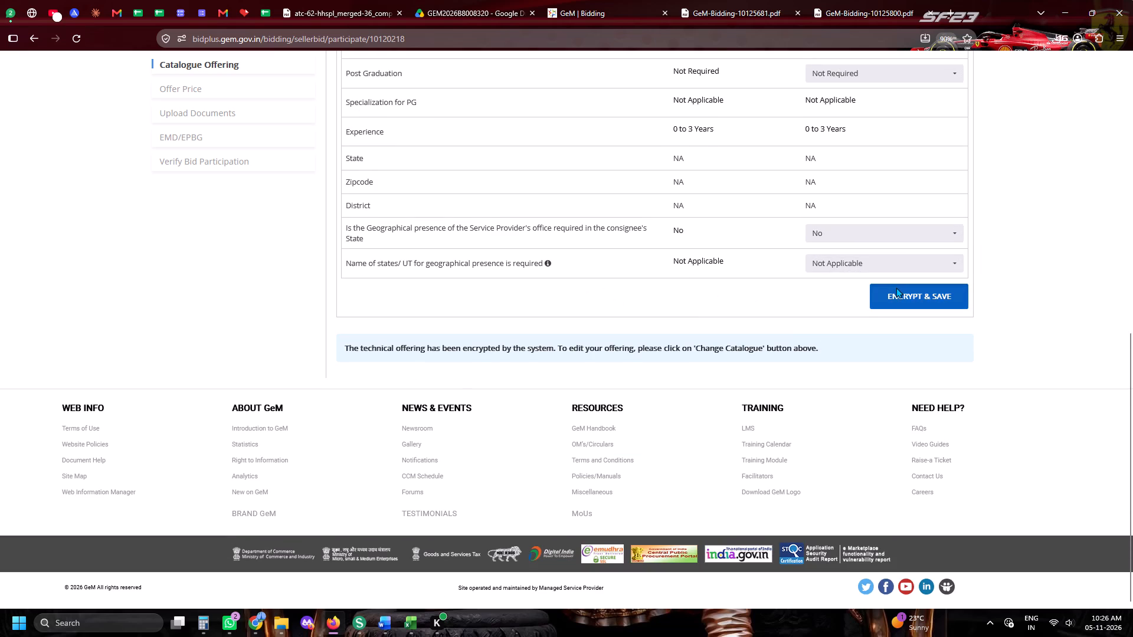
# Continue to the offer price stage and enter a 3.85 service charge percentage for both the Skilled and Unskilled items.
pyautogui.scroll(-2, 852, 283)
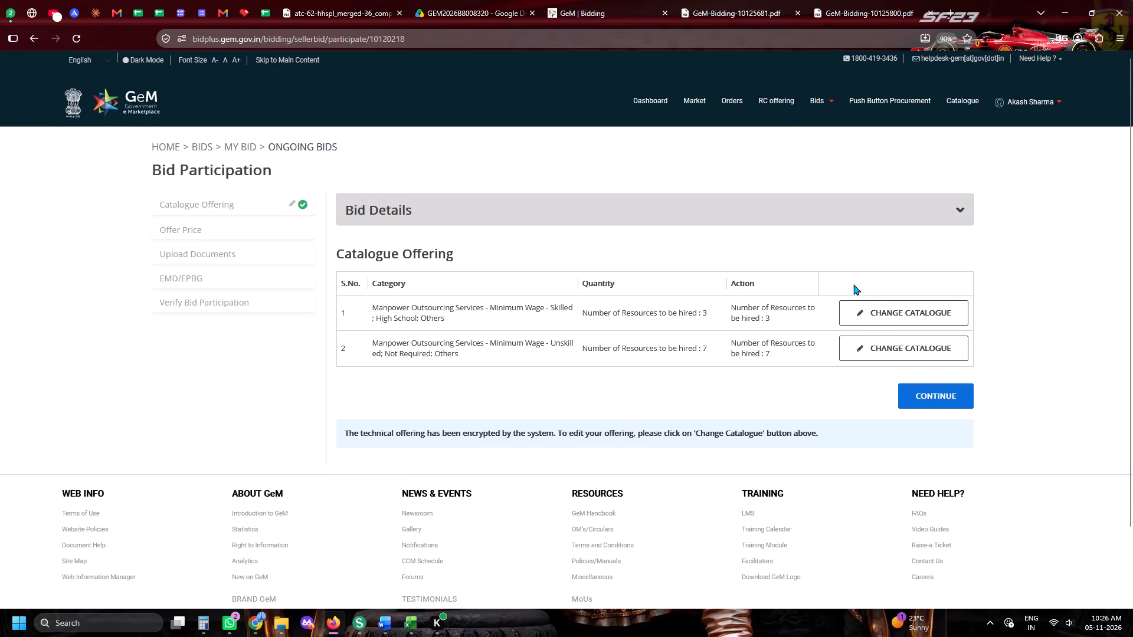
pyautogui.scroll(-2, 853, 284)
pyautogui.click(955, 320)
pyautogui.scroll(-5, 589, 389)
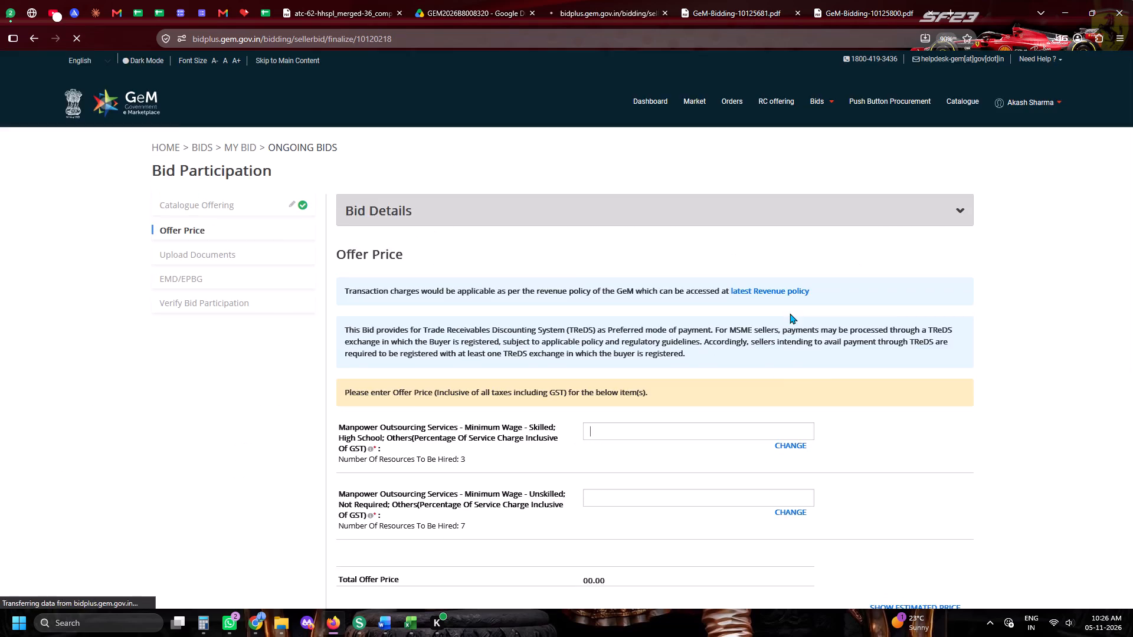
pyautogui.scroll(-7, 793, 311)
pyautogui.write('3.85')
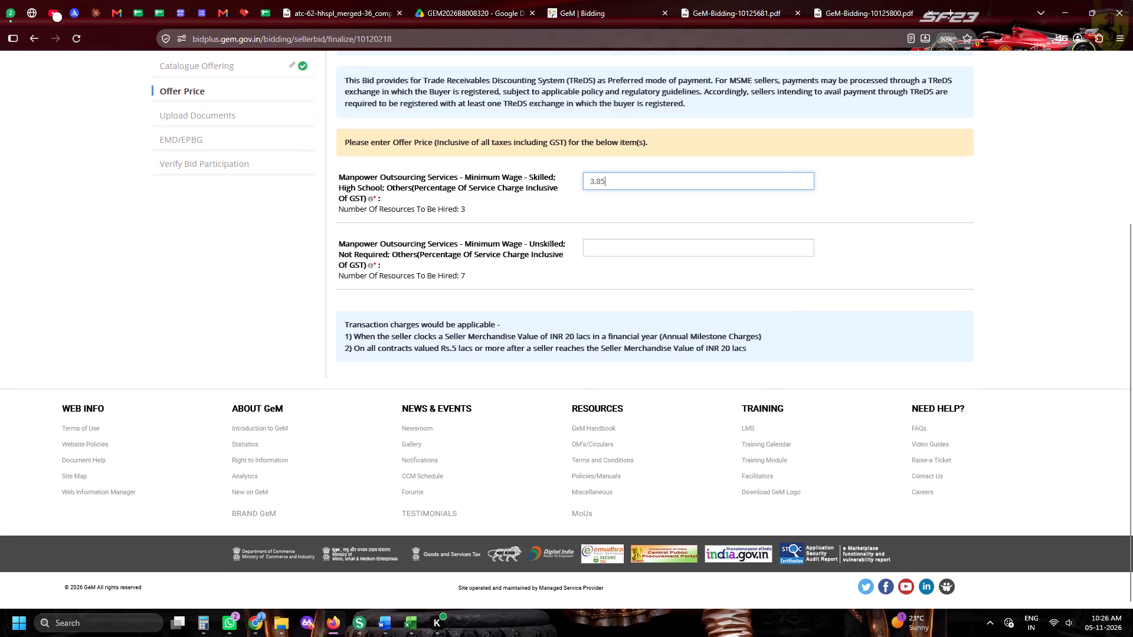
pyautogui.press('Tab')
pyautogui.write('3.85')
pyautogui.press('Tab')
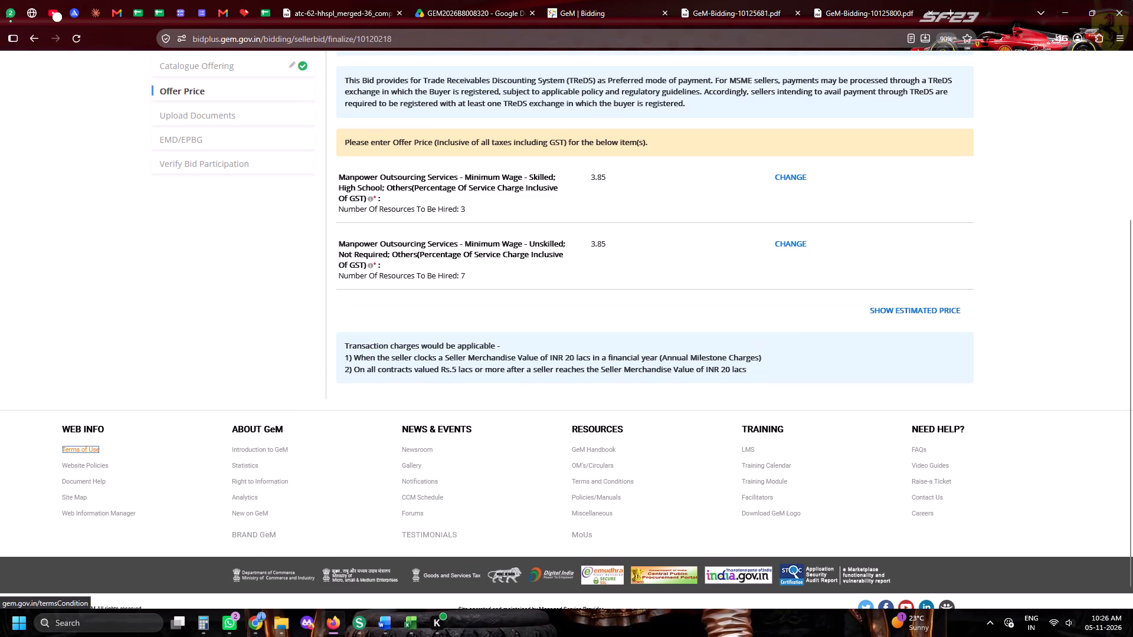
# Copy the estimated total offer price into row 299 of the tender sheet as bold bid value 6926151.88, with service charge 3.85.
pyautogui.click(883, 309)
pyautogui.scroll(-5, 777, 320)
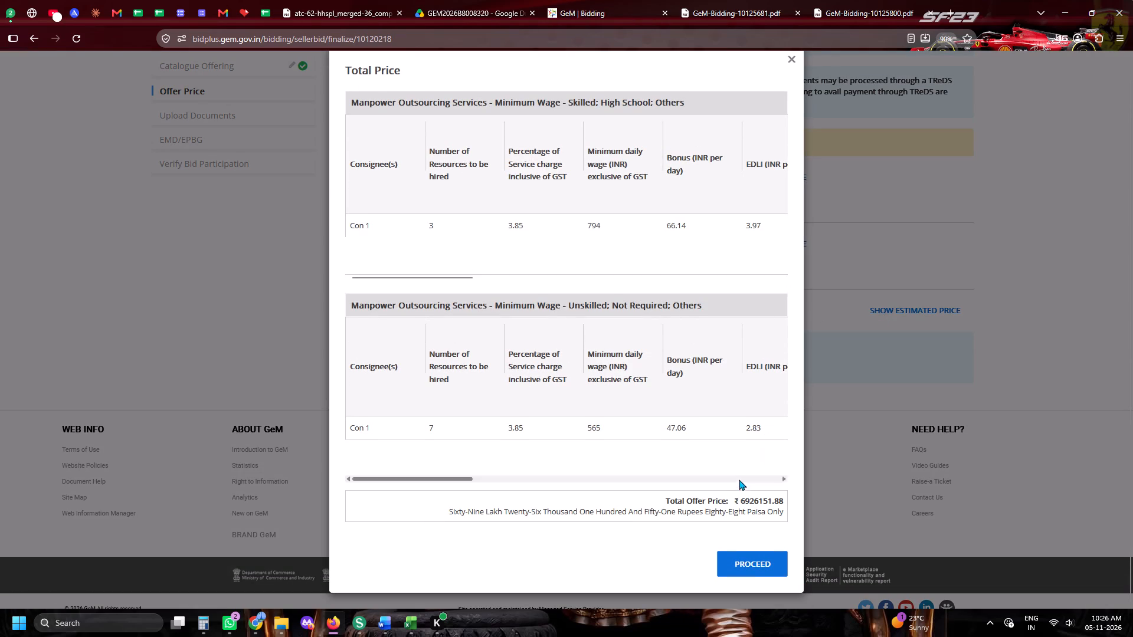
pyautogui.moveTo(740, 501); pyautogui.dragTo(785, 499)
pyautogui.hotkey('ctrl', 'c')
pyautogui.hotkey('ctrl', 'c')
pyautogui.hotkey('ctrl', 'c')
pyautogui.click(273, 0)
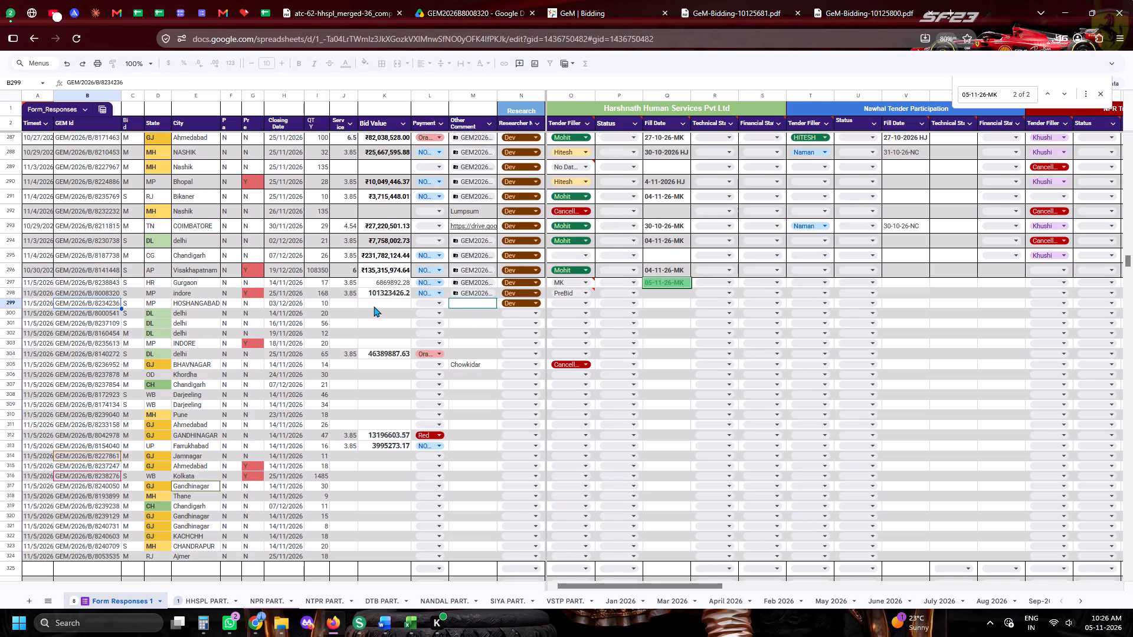
pyautogui.click(338, 298)
pyautogui.click(345, 304)
pyautogui.hotkey('ctrl', 'd')
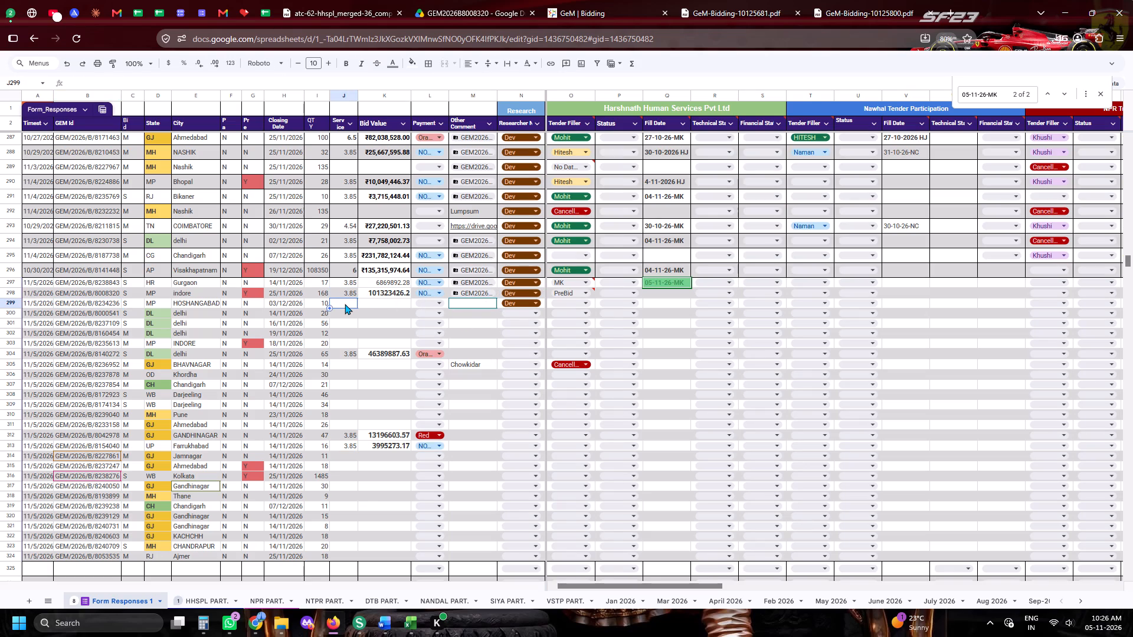
pyautogui.press('Tab')
pyautogui.hotkey('ctrl', 'v')
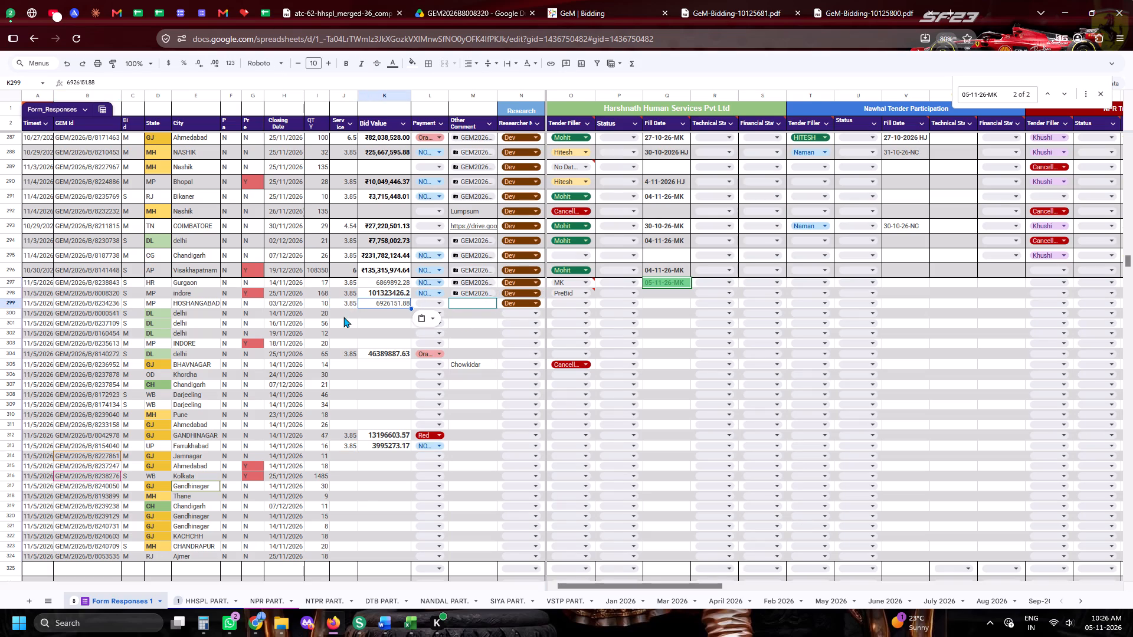
pyautogui.hotkey('ctrl', 'b')
# Proceed from the total price breakdown in the GeM bid and encrypt and save the financial quote.
pyautogui.click(543, 0)
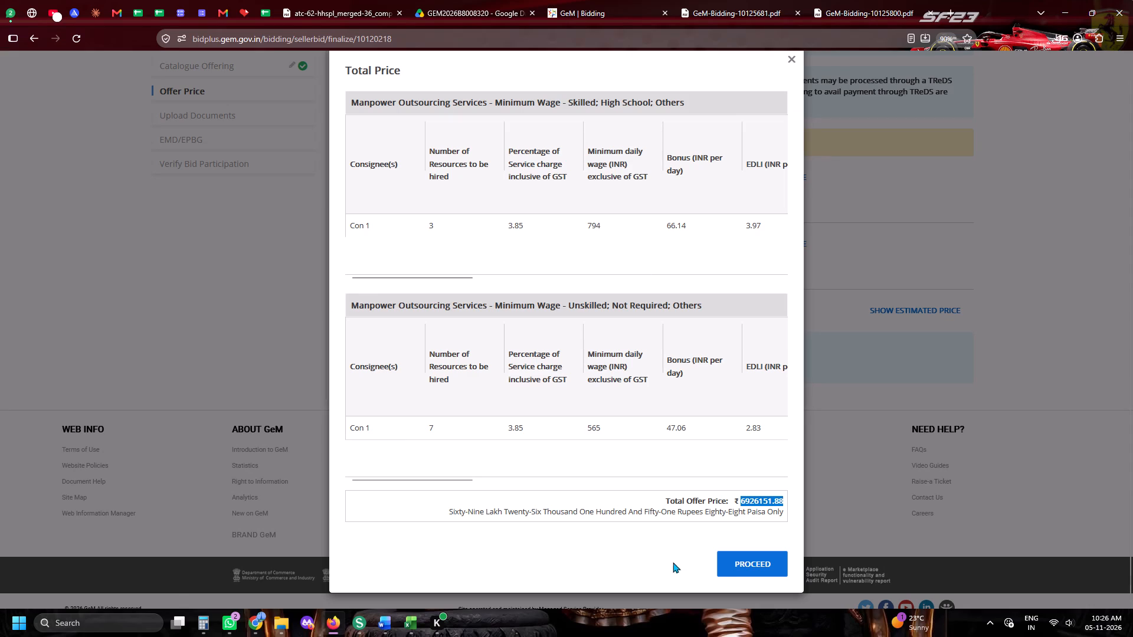
pyautogui.click(715, 566)
pyautogui.click(719, 565)
pyautogui.scroll(5, 905, 382)
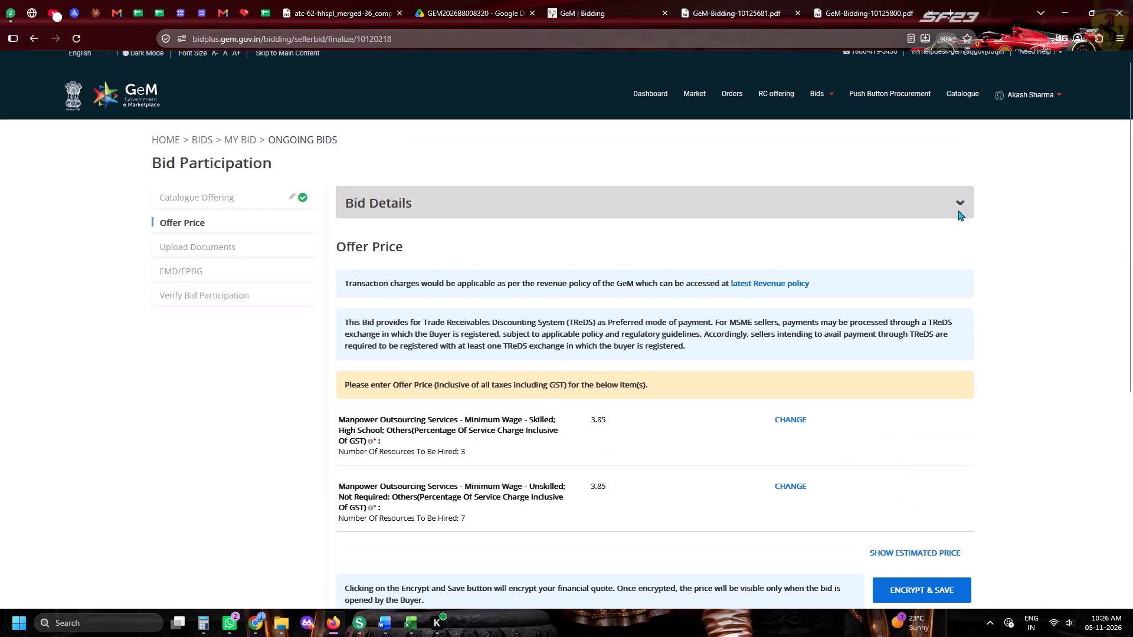
pyautogui.click(958, 203)
pyautogui.click(958, 203)
pyautogui.scroll(-7, 958, 203)
pyautogui.click(936, 245)
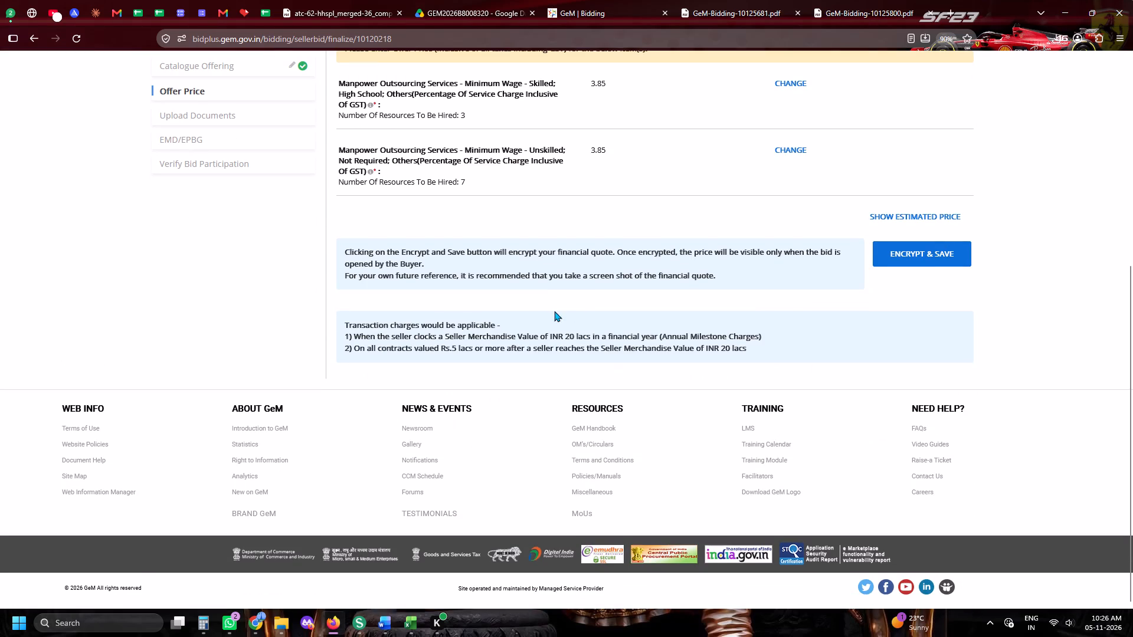
pyautogui.click(610, 363)
# Set the payment status of the Hoshangabad tender in row 299 of the tender sheet to NONE.
pyautogui.click(268, 0)
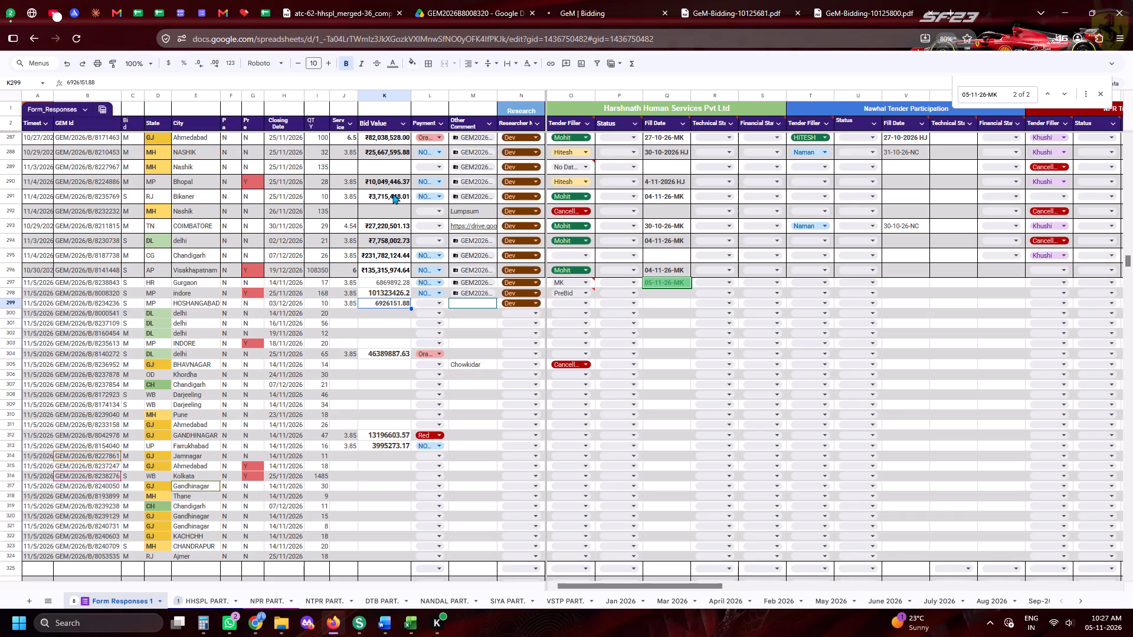
pyautogui.click(427, 303)
pyautogui.click(433, 358)
# Check the bid's required upload documents and close the ATC PDF, Drive folder and both GeM-Bidding PDF tabs.
pyautogui.click(477, 0)
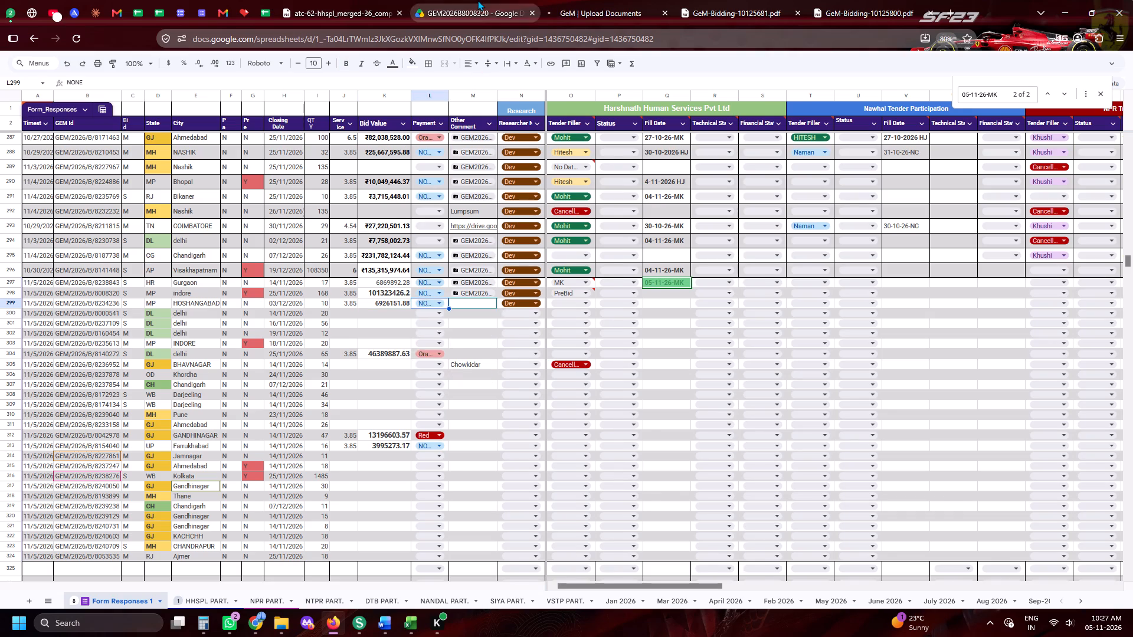
pyautogui.click(591, 0)
pyautogui.scroll(-5, 696, 139)
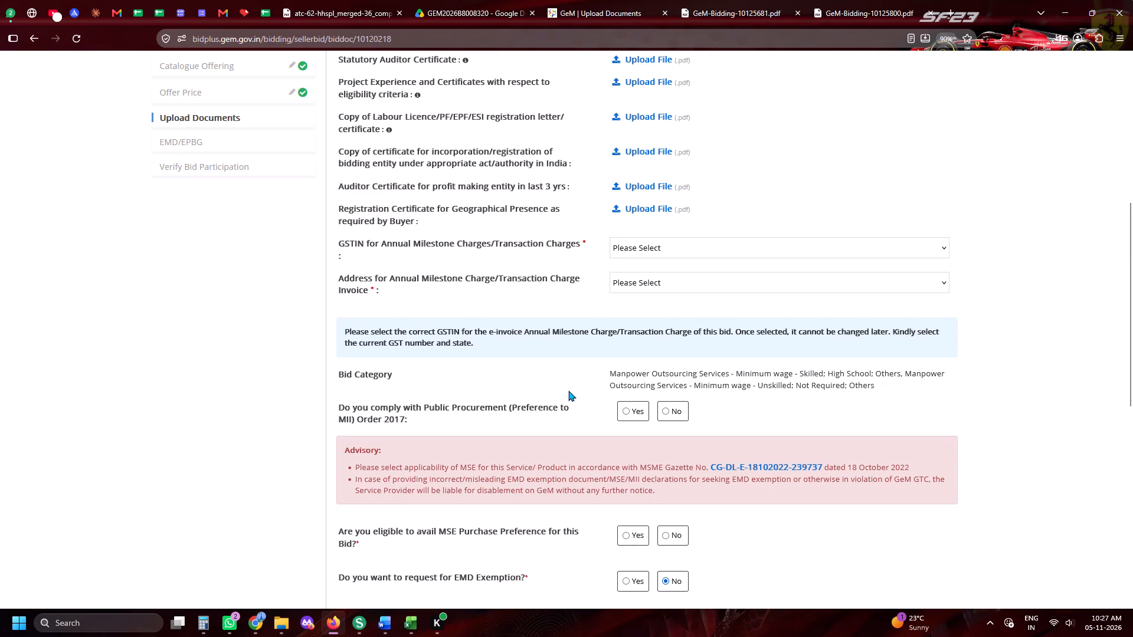
pyautogui.scroll(3, 574, 265)
pyautogui.doubleClick(399, 15)
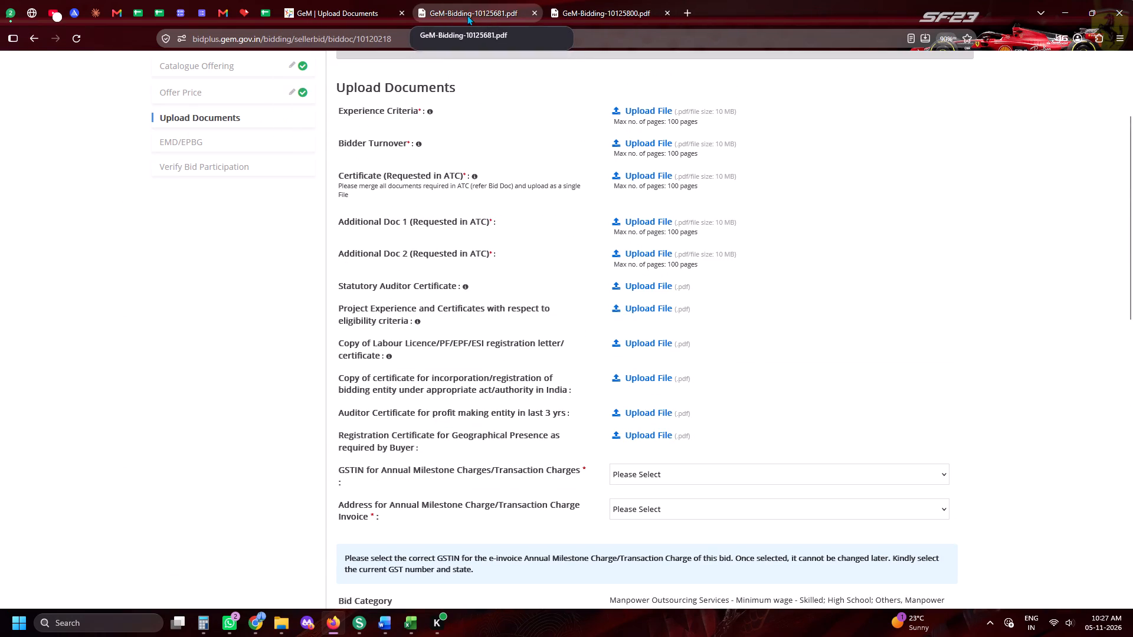
pyautogui.doubleClick(531, 15)
# Copy the Delhi tender's GeM ID from row 300 of the tender sheet and run an exact bid search for GEM/2026/B/8000541.
pyautogui.click(264, 10)
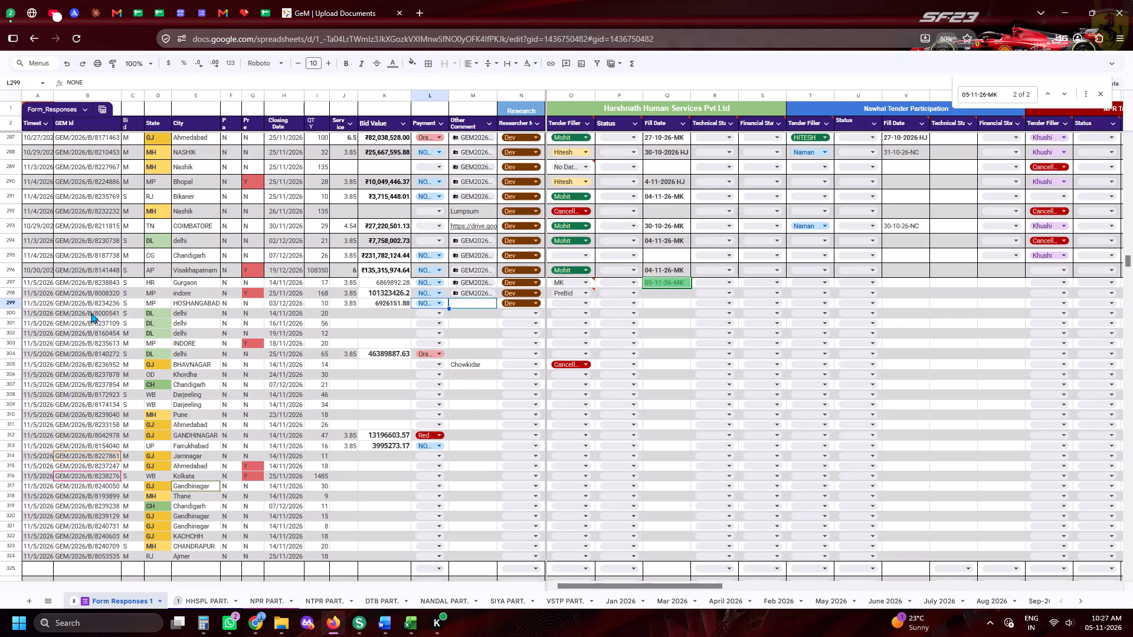
pyautogui.click(91, 313)
pyautogui.hotkey('ctrl', 'c')
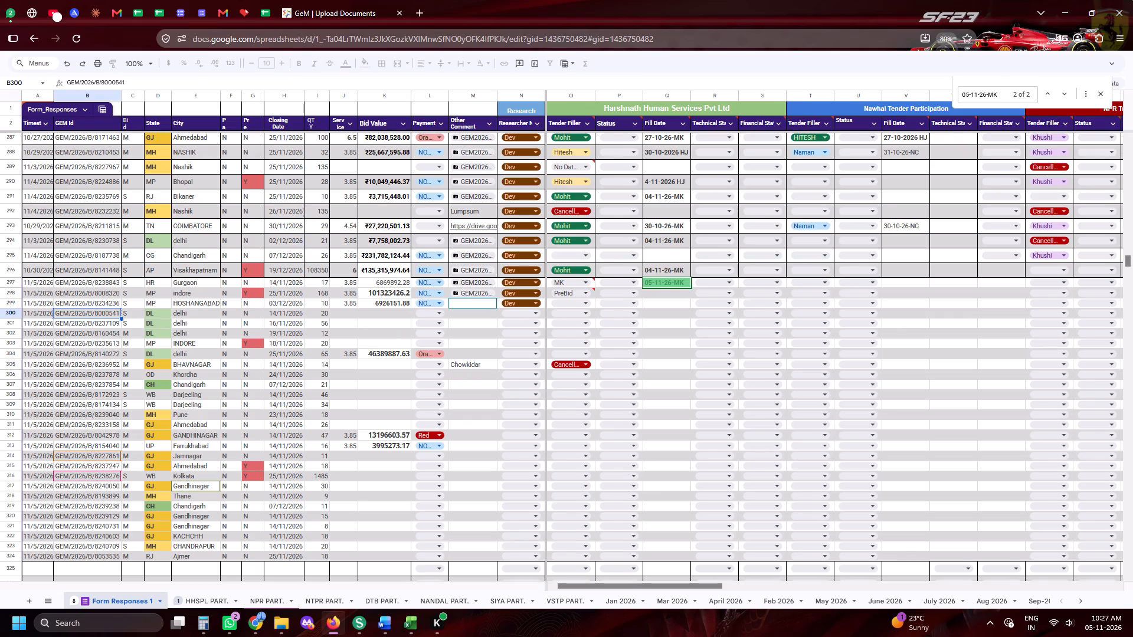
pyautogui.hotkey('ctrl', 'c')
pyautogui.hotkey('ctrl', 'c')
pyautogui.click(303, 0)
pyautogui.scroll(5, 745, 224)
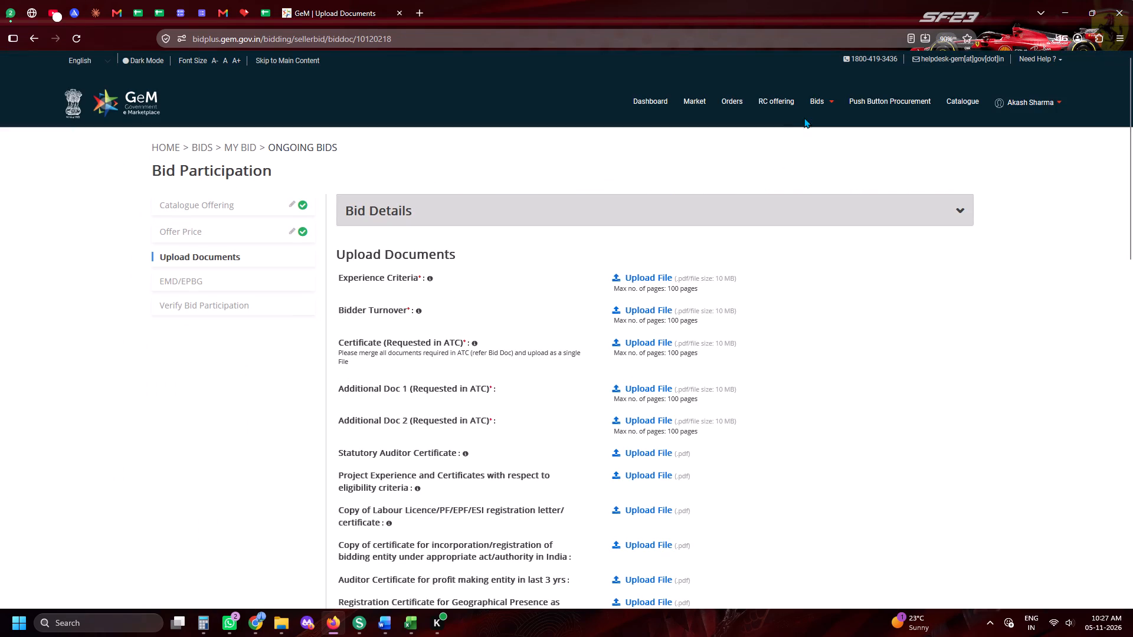
pyautogui.click(822, 122)
pyautogui.click(773, 150)
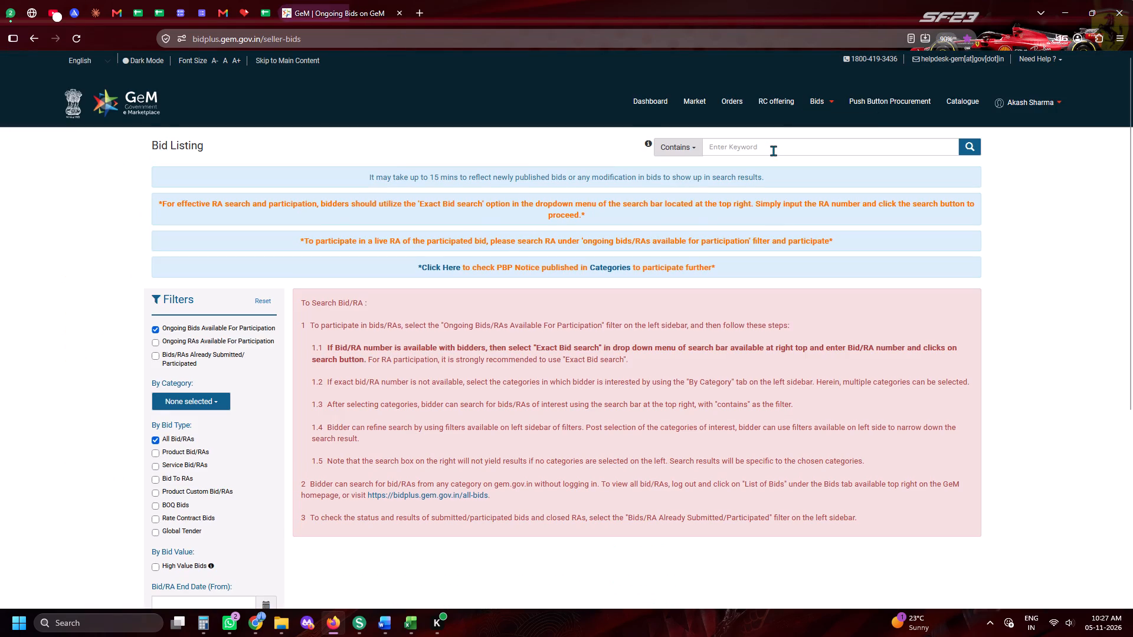
pyautogui.keyDown('ctrl'); pyautogui.click(773, 150); pyautogui.keyUp('ctrl')
pyautogui.hotkey('ctrl', 'v')
pyautogui.click(680, 146)
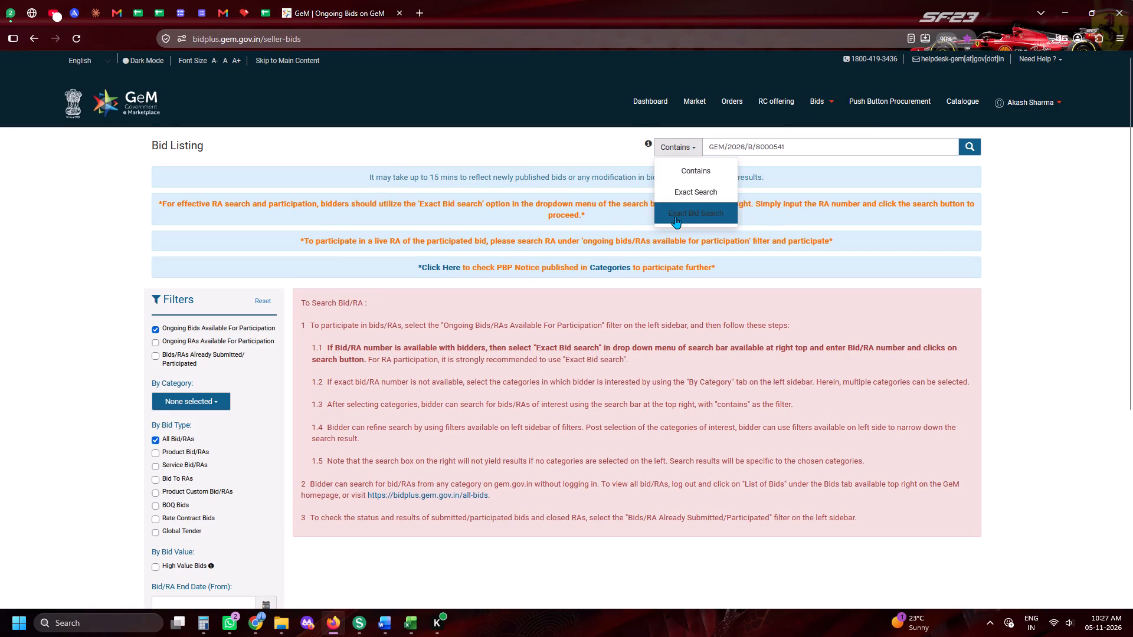
pyautogui.click(675, 216)
pyautogui.click(963, 145)
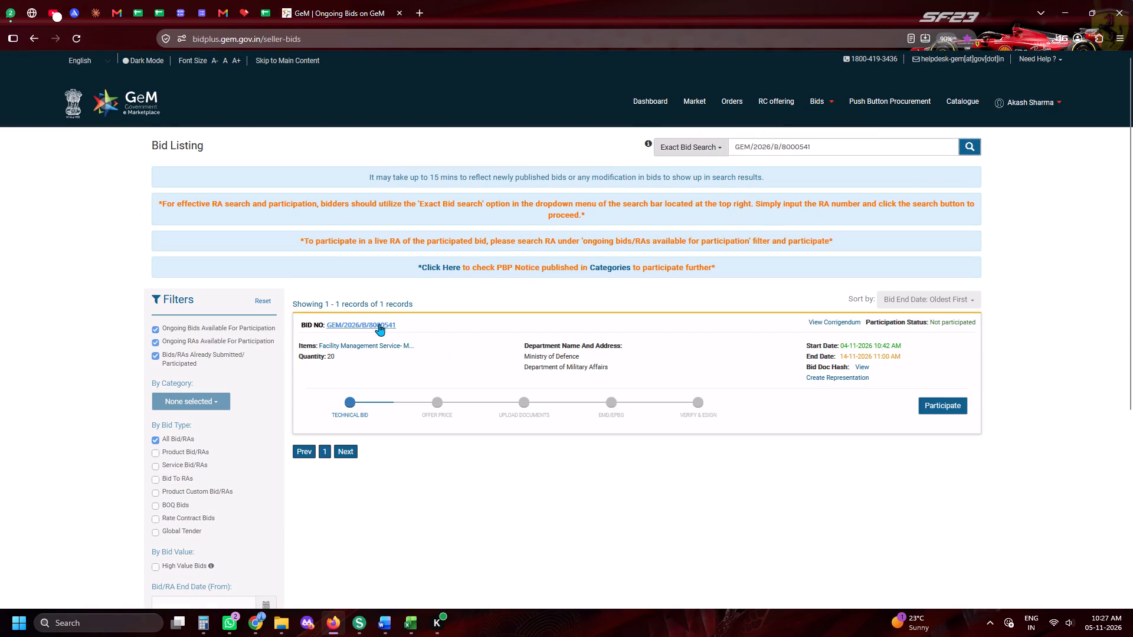
# Open the bid document of GEM/2026/B/8000541 and review it through to the buyer-added bid specific terms and conditions.
pyautogui.click(376, 321)
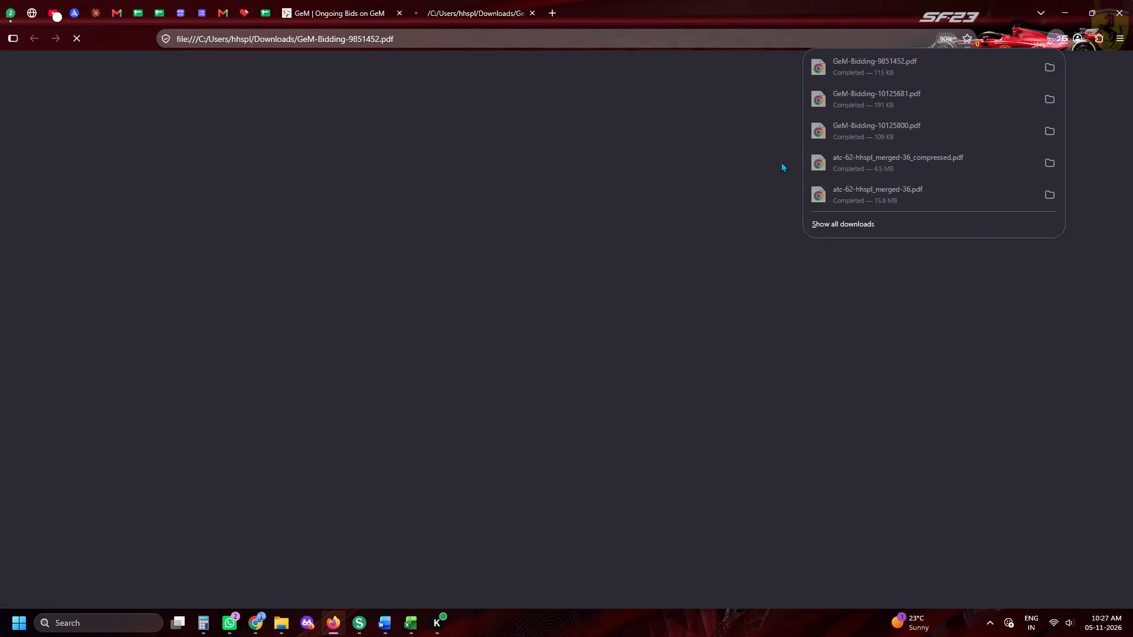
pyautogui.click(671, 380)
pyautogui.press('space')
pyautogui.press('space')
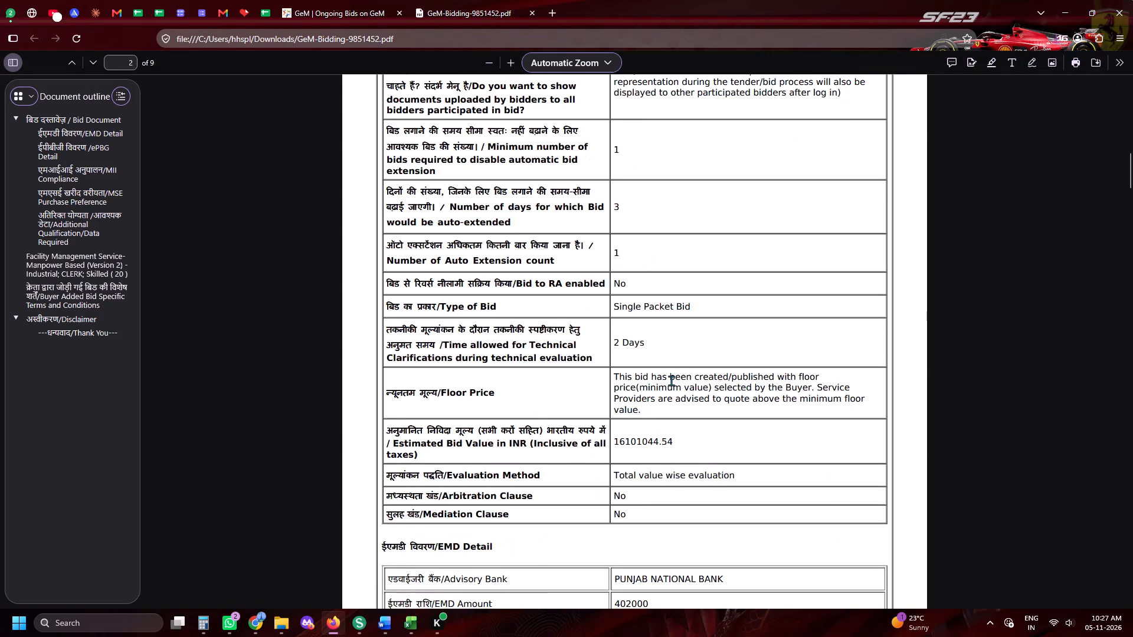
pyautogui.press('space')
pyautogui.press('space')
pyautogui.press('space')
pyautogui.press('space')
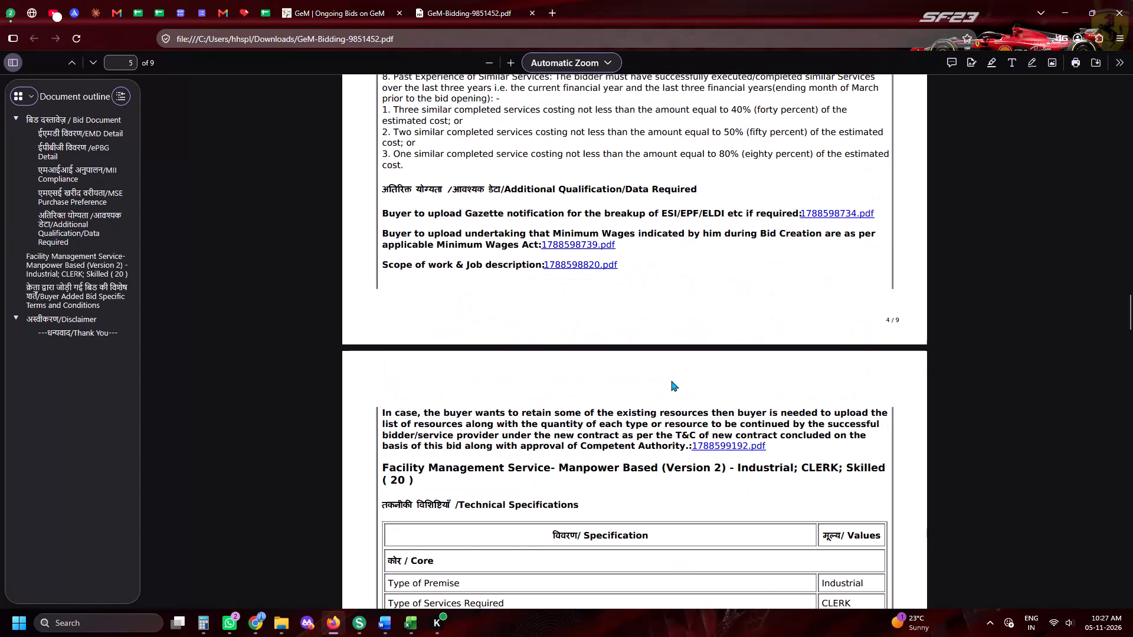
pyautogui.press('space')
pyautogui.press('space')
pyautogui.press('space')
pyautogui.press('space')
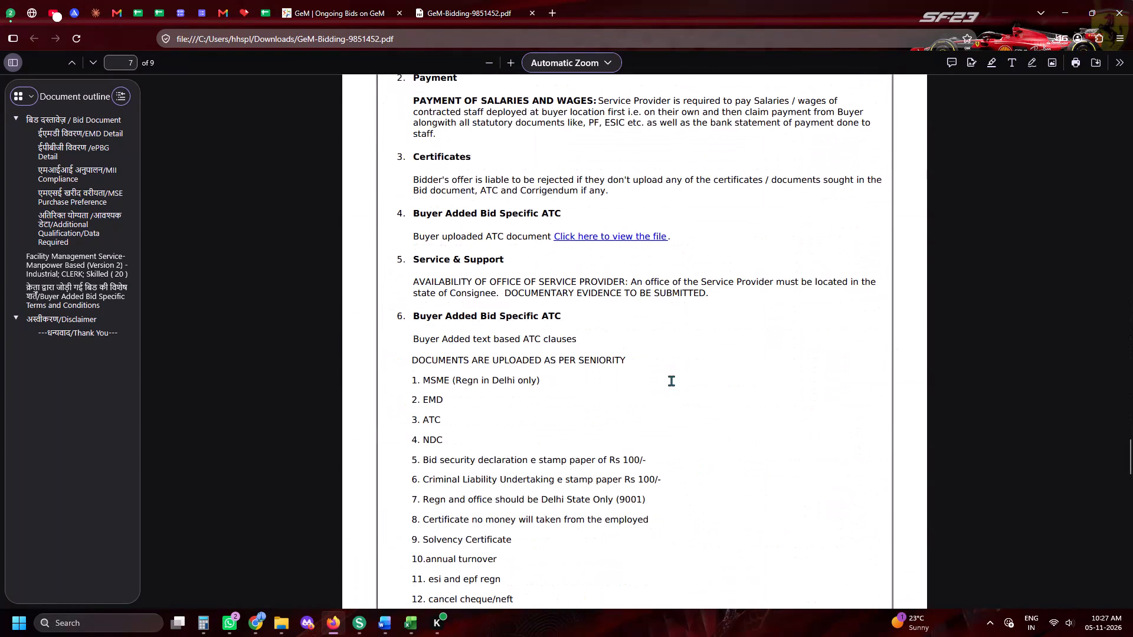
# Open the buyer-uploaded ATC document of GEM/2026/B/8000541 and read its required documents, eligibility conditions, scope of work and annexure formats.
pyautogui.click(569, 236)
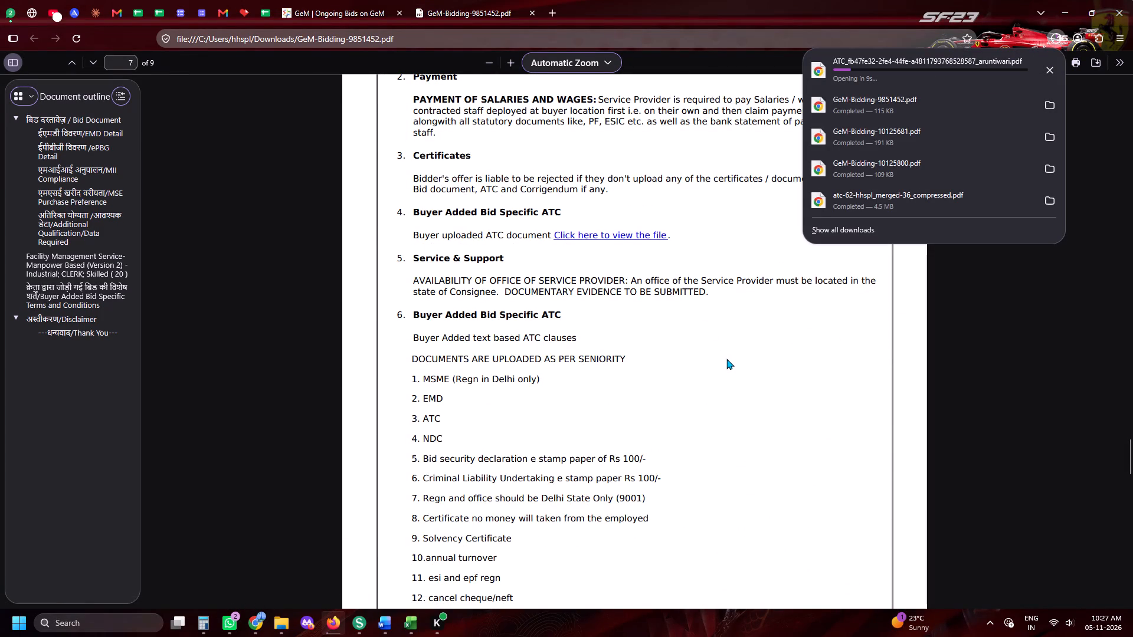
pyautogui.scroll(20, 724, 428)
pyautogui.scroll(5, 724, 428)
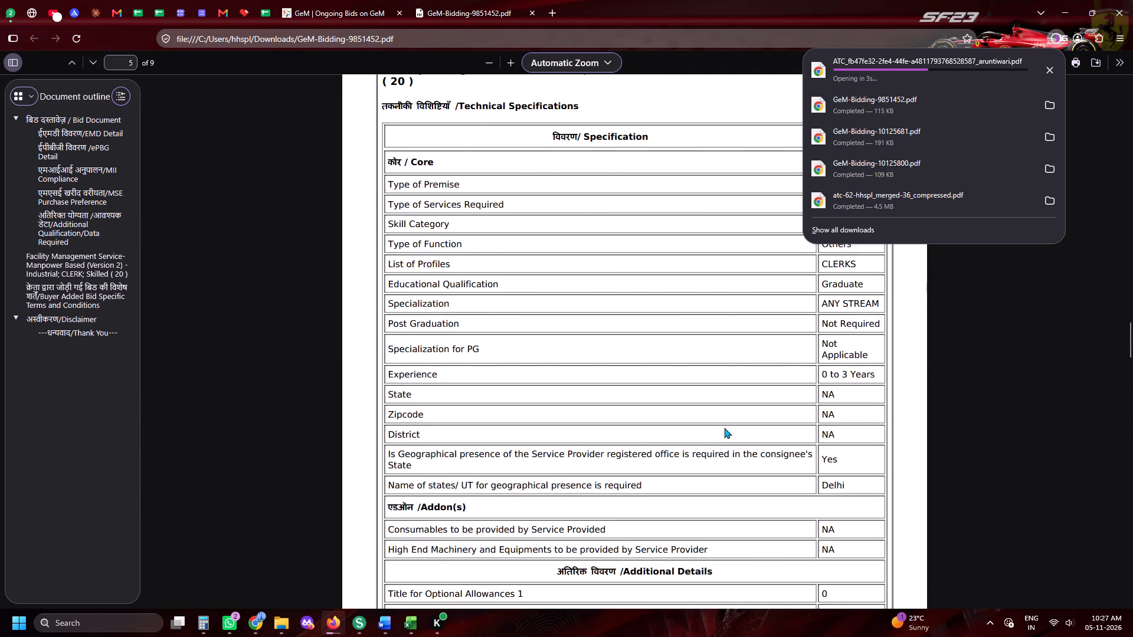
pyautogui.scroll(7, 724, 428)
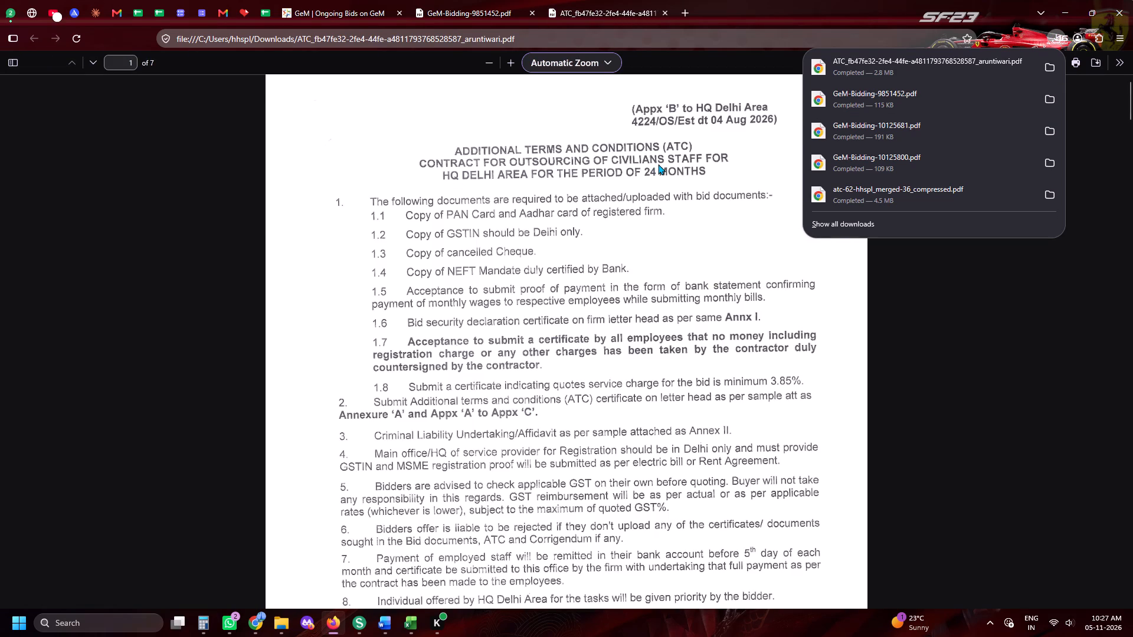
pyautogui.scroll(-4, 502, 233)
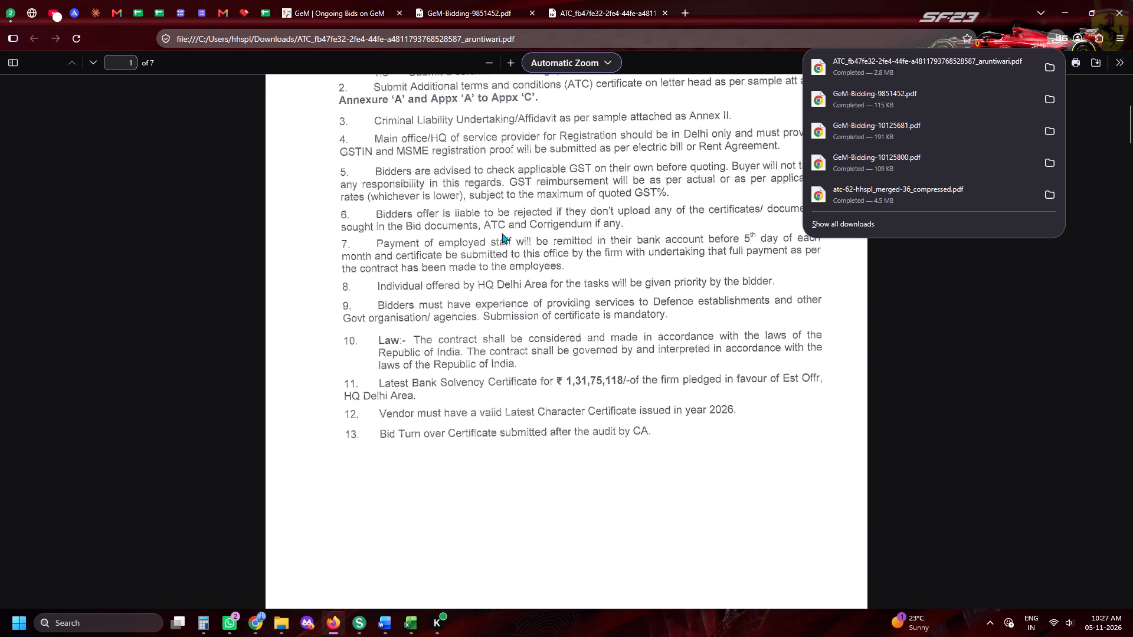
pyautogui.scroll(4, 502, 233)
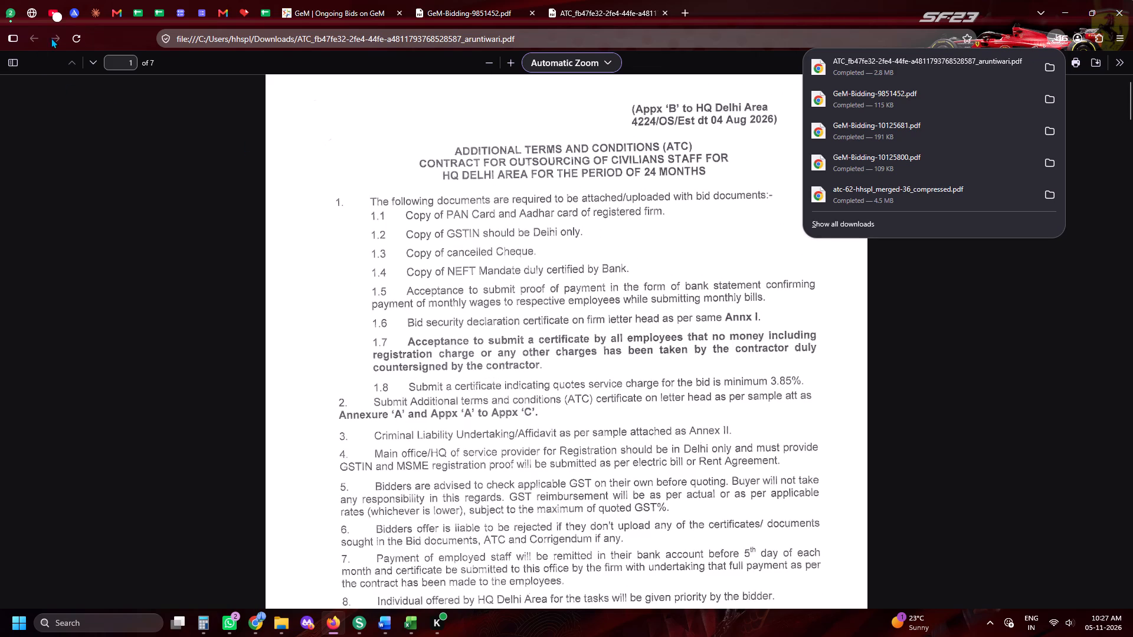
pyautogui.scroll(-11, 439, 219)
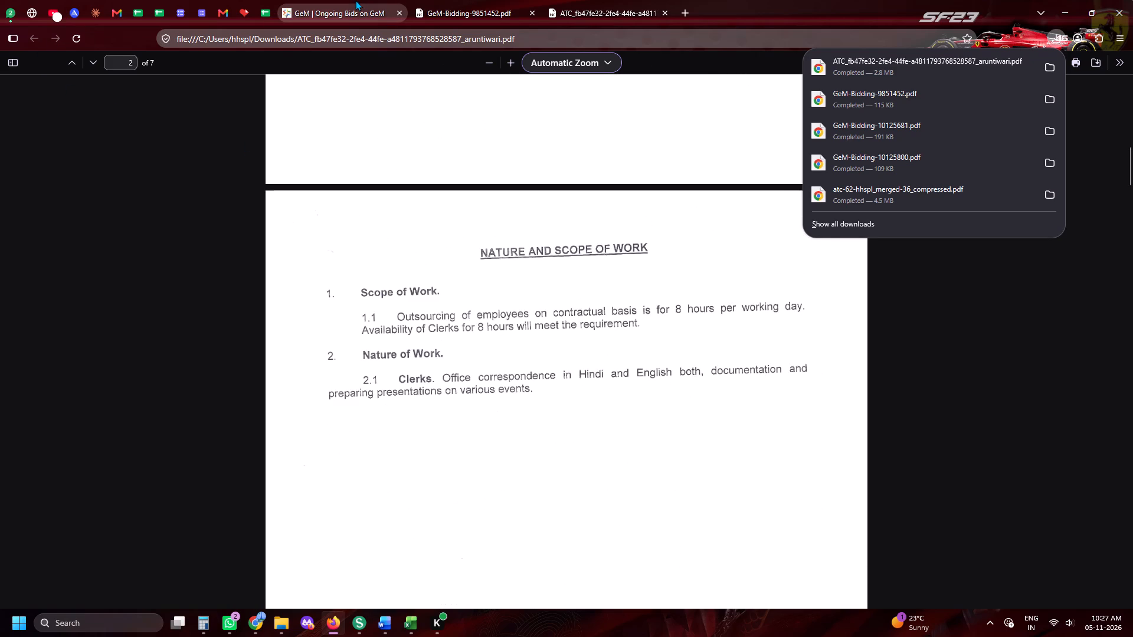
pyautogui.scroll(-13, 362, 295)
pyautogui.click(362, 295)
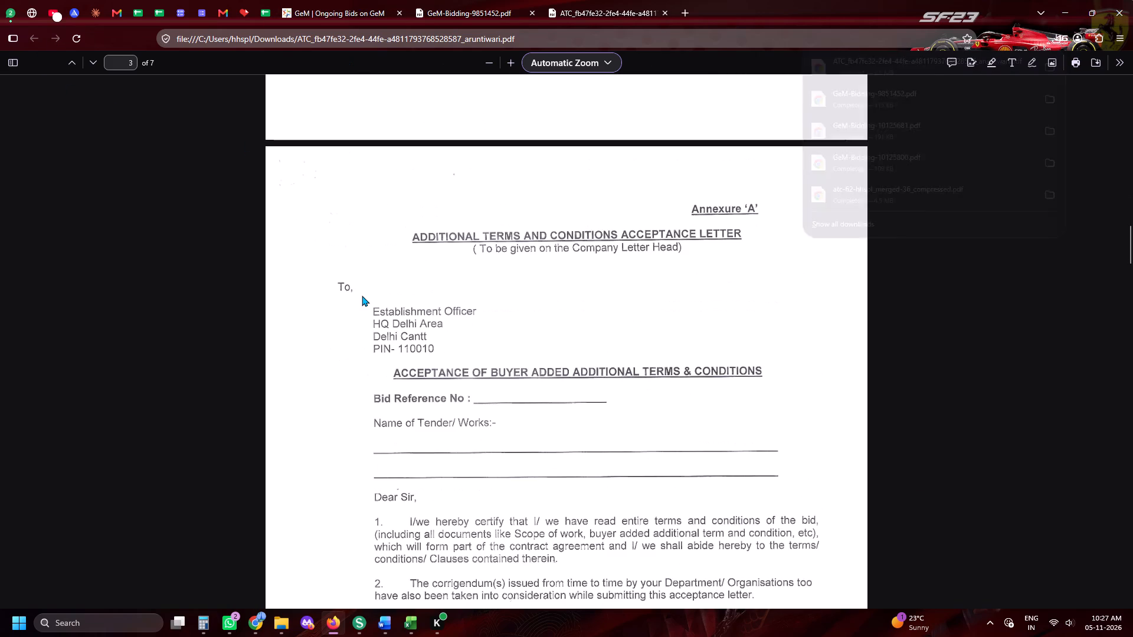
pyautogui.press('space')
pyautogui.press('space')
pyautogui.press('space')
pyautogui.press('space')
pyautogui.press('space')
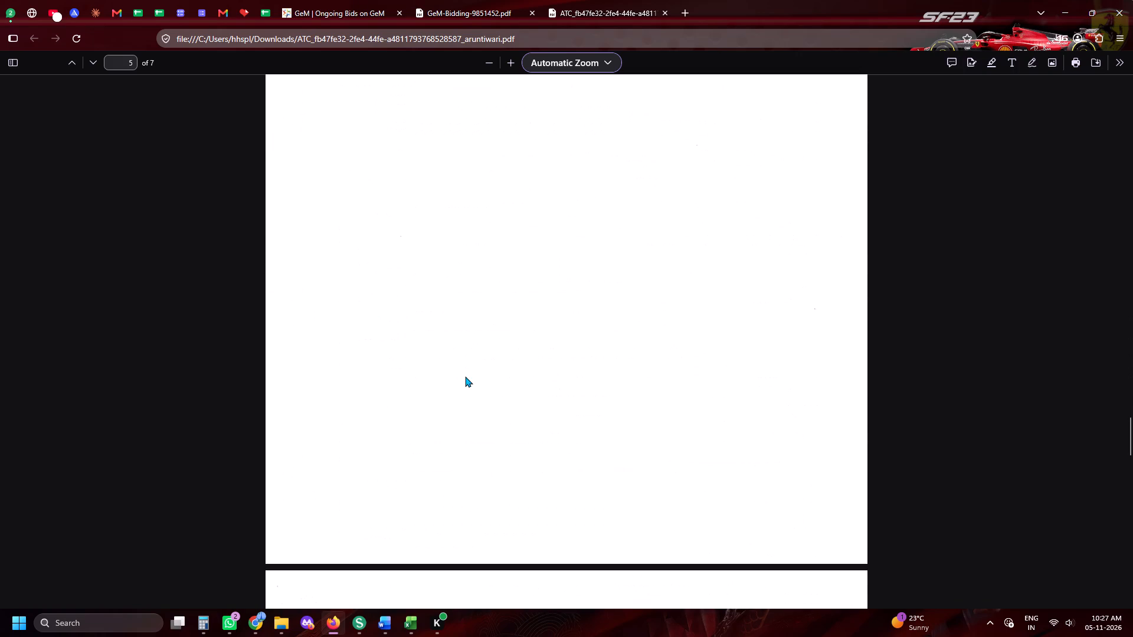
pyautogui.press('space')
pyautogui.press('space')
pyautogui.press('space')
pyautogui.press('space')
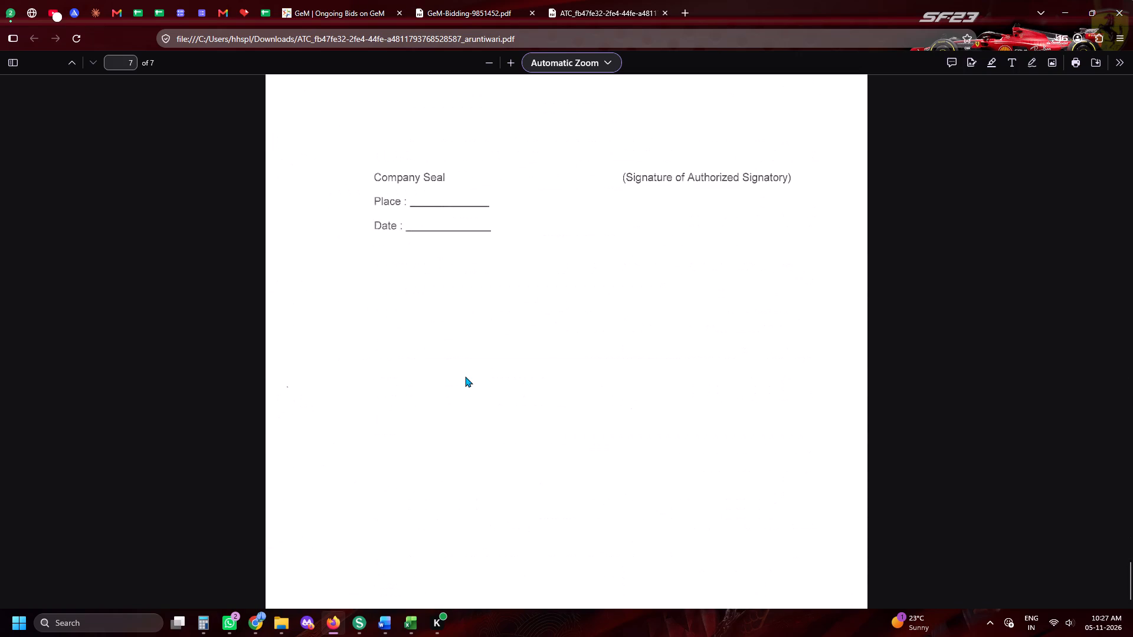
pyautogui.press('space')
pyautogui.press('space')
pyautogui.press('space')
pyautogui.press('space')
# Copy the Delhi tender's GeM ID from row 301 of the tender sheet and run an exact bid search for GEM/2026/B/8237109.
pyautogui.click(269, 2)
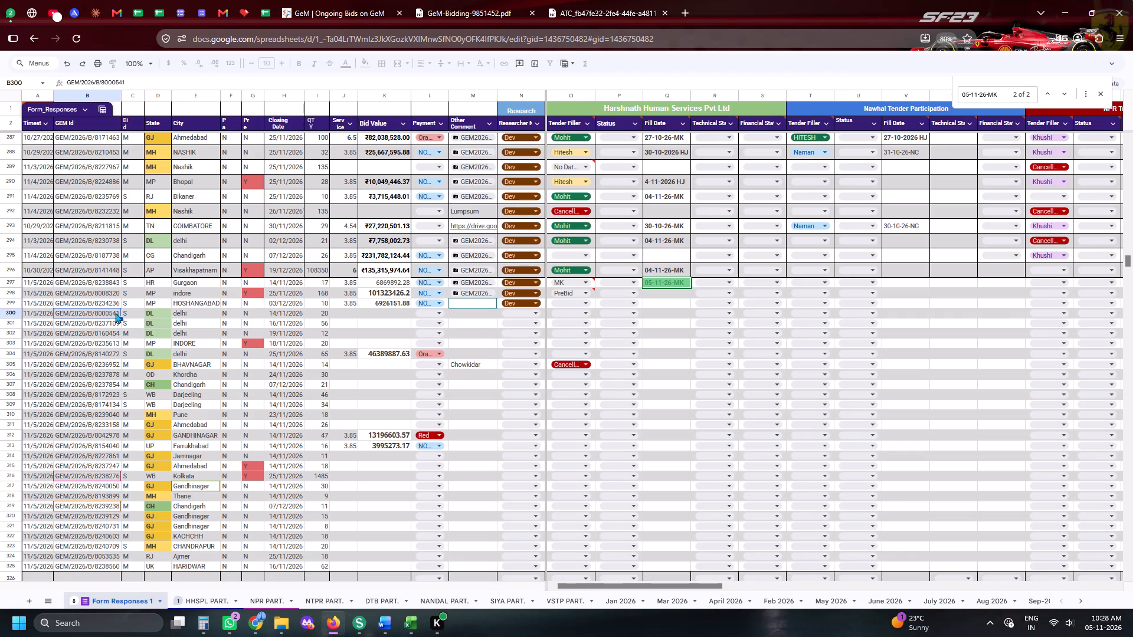
pyautogui.click(107, 326)
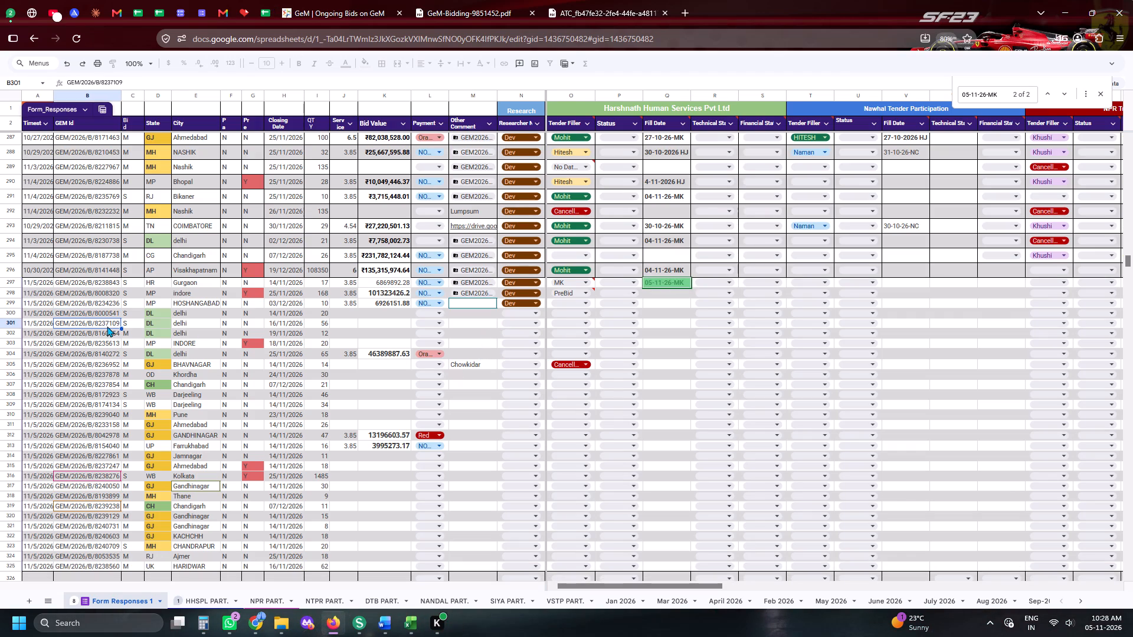
pyautogui.hotkey('ctrl', 'c')
pyautogui.hotkey('ctrl', 'c')
pyautogui.hotkey('ctrl', 'c')
pyautogui.click(290, 0)
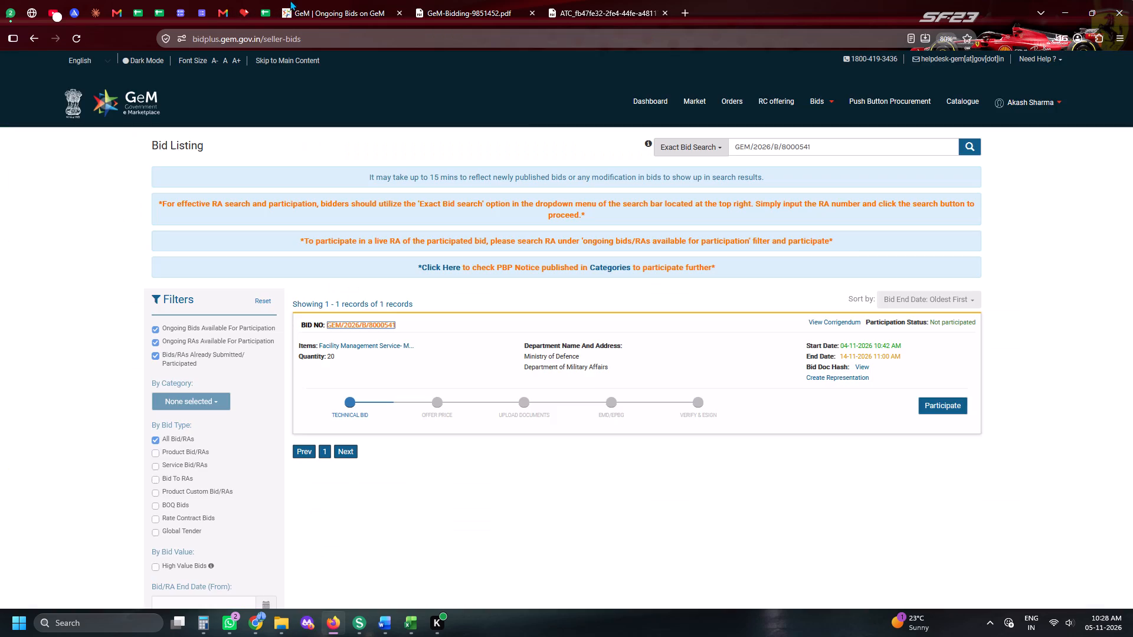
pyautogui.click(837, 146)
pyautogui.hotkey('ctrl', 'a')
pyautogui.hotkey('ctrl', 'v')
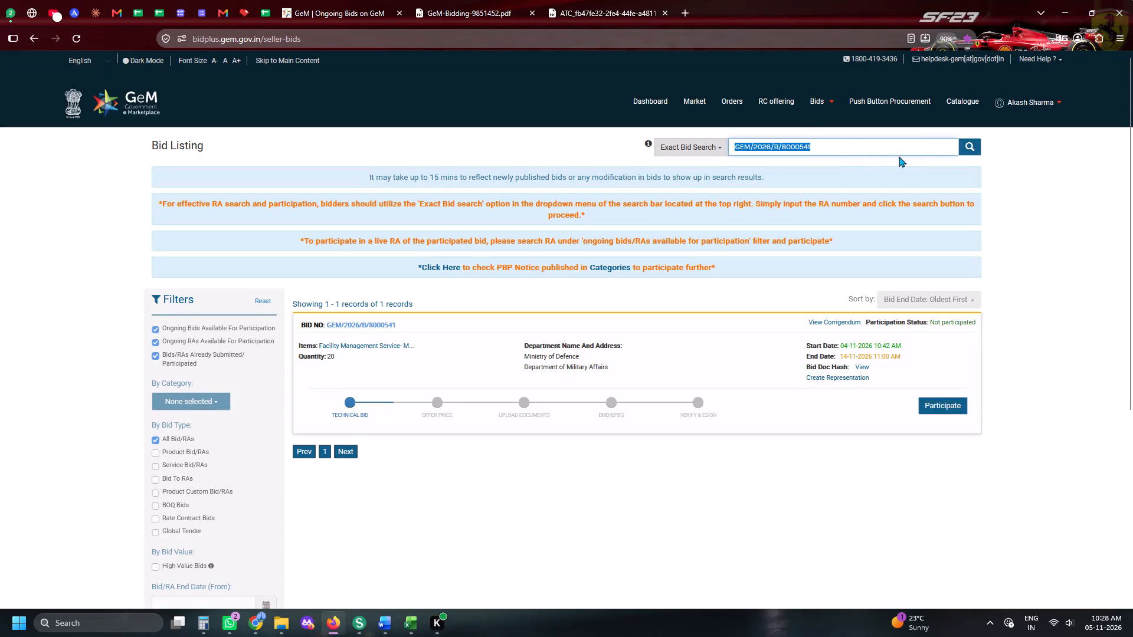
pyautogui.click(967, 151)
# Open the bid document of GEM/2026/B/8237109 and review its eligibility terms, manpower specifications and buyer-added conditions.
pyautogui.click(359, 326)
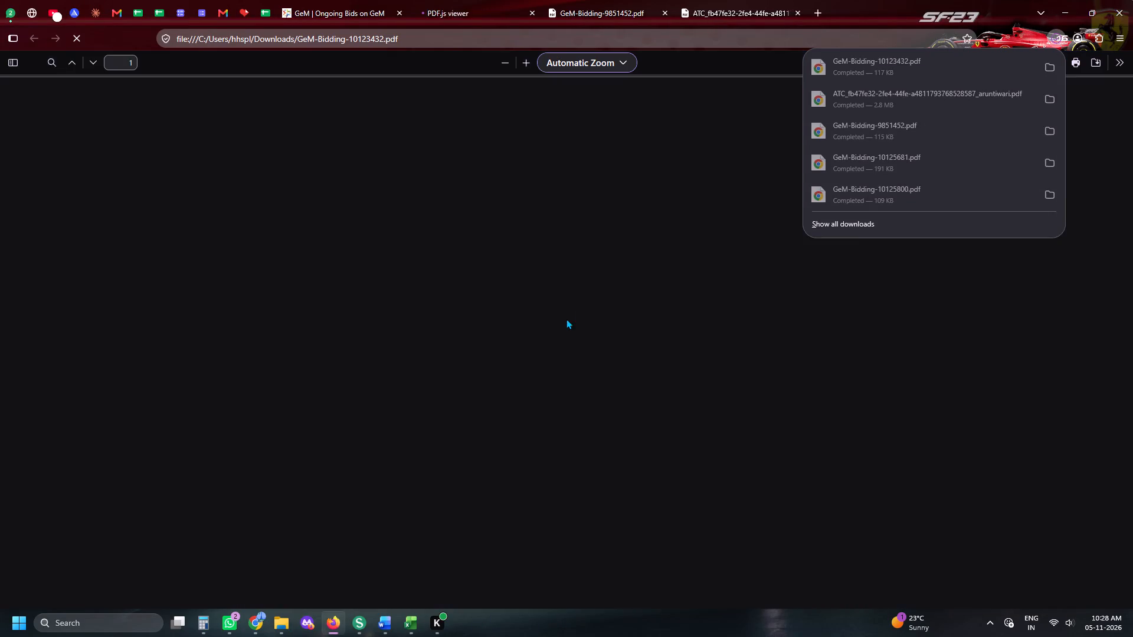
pyautogui.click(533, 329)
pyautogui.press('space')
pyautogui.press('space')
pyautogui.press('space')
pyautogui.press('space')
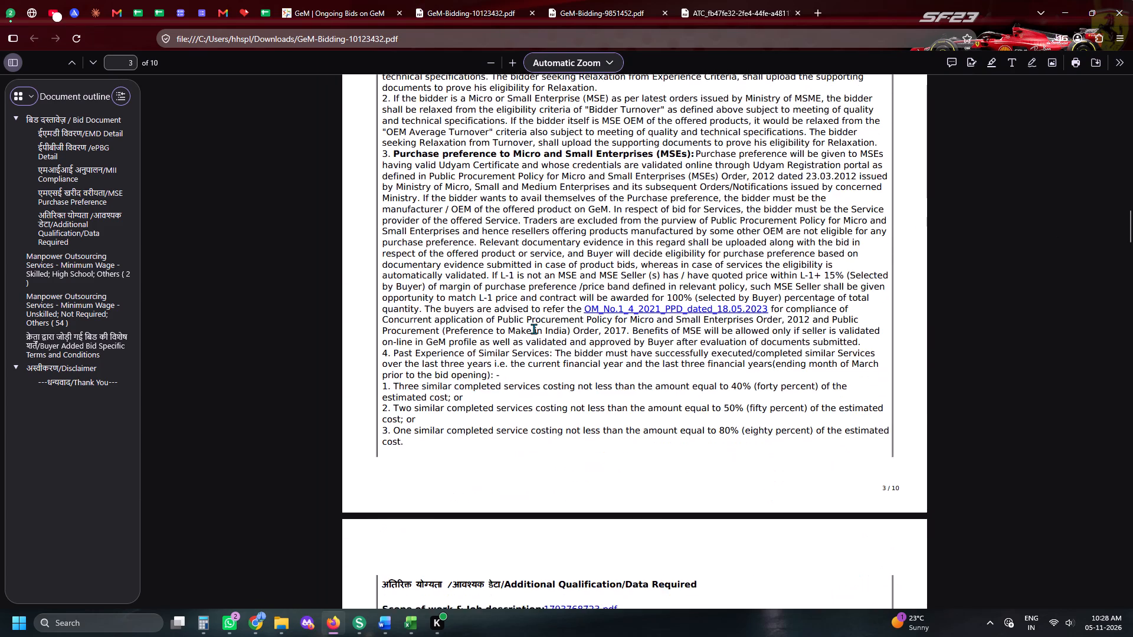
pyautogui.press('space')
pyautogui.press('space')
pyautogui.press('space')
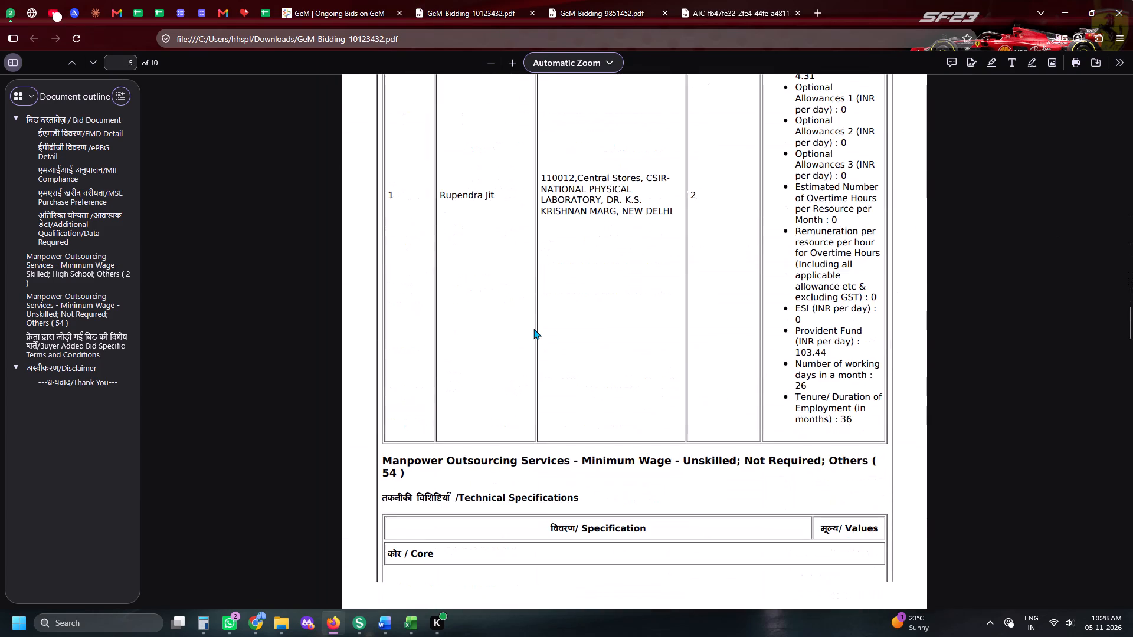
pyautogui.press('space')
pyautogui.press('space')
pyautogui.press('space')
pyautogui.press('space')
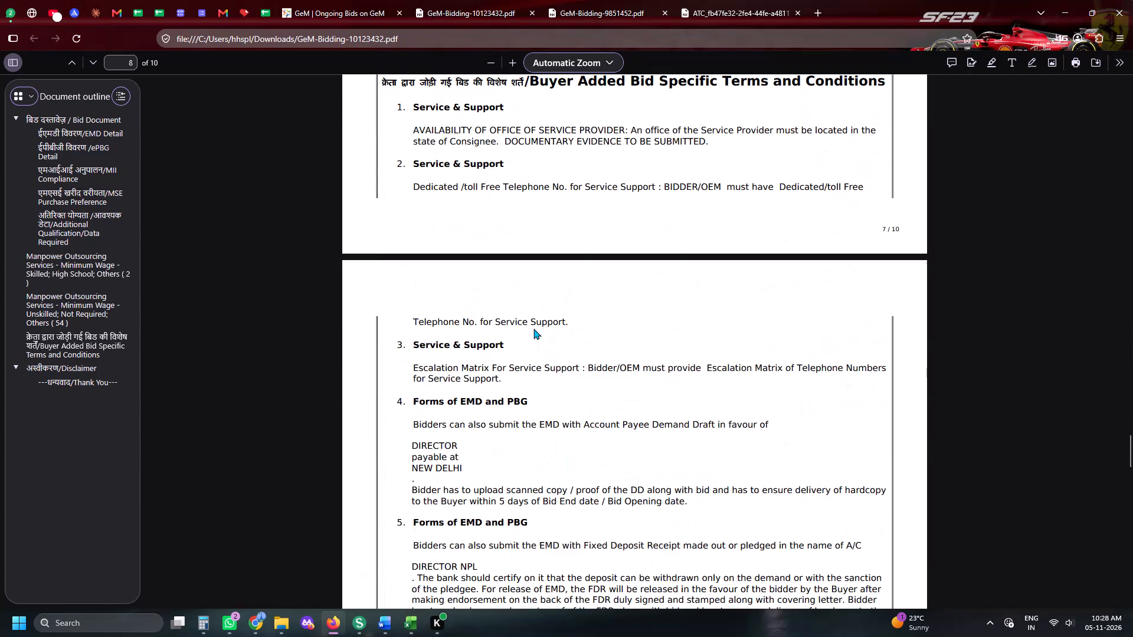
pyautogui.press('space')
pyautogui.press('space')
# Open the Scope of work & Job description file linked in the bid document and examine its certificate format and agreement conditions.
pyautogui.scroll(9, 533, 329)
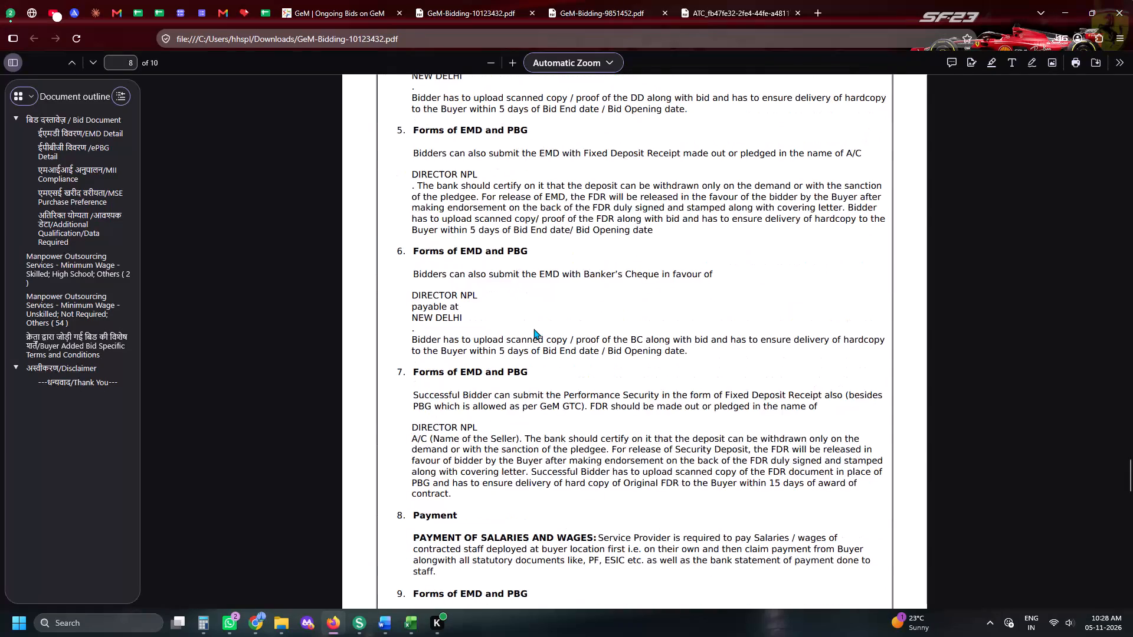
pyautogui.scroll(20, 533, 329)
pyautogui.scroll(20, 533, 329)
pyautogui.scroll(8, 533, 329)
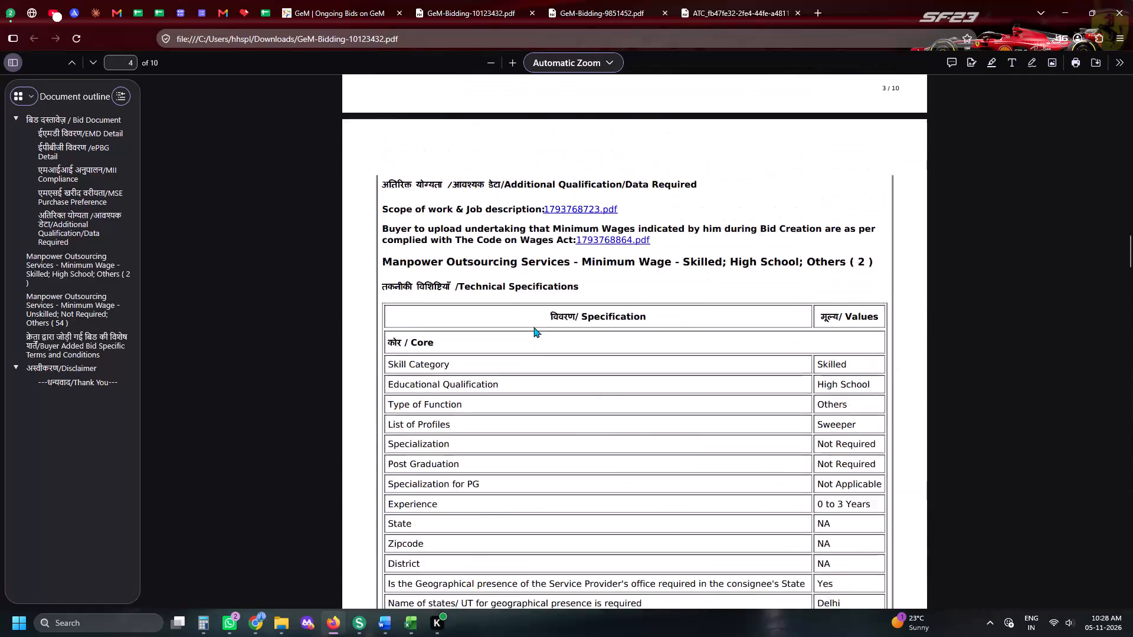
pyautogui.scroll(-4, 533, 327)
pyautogui.click(553, 231)
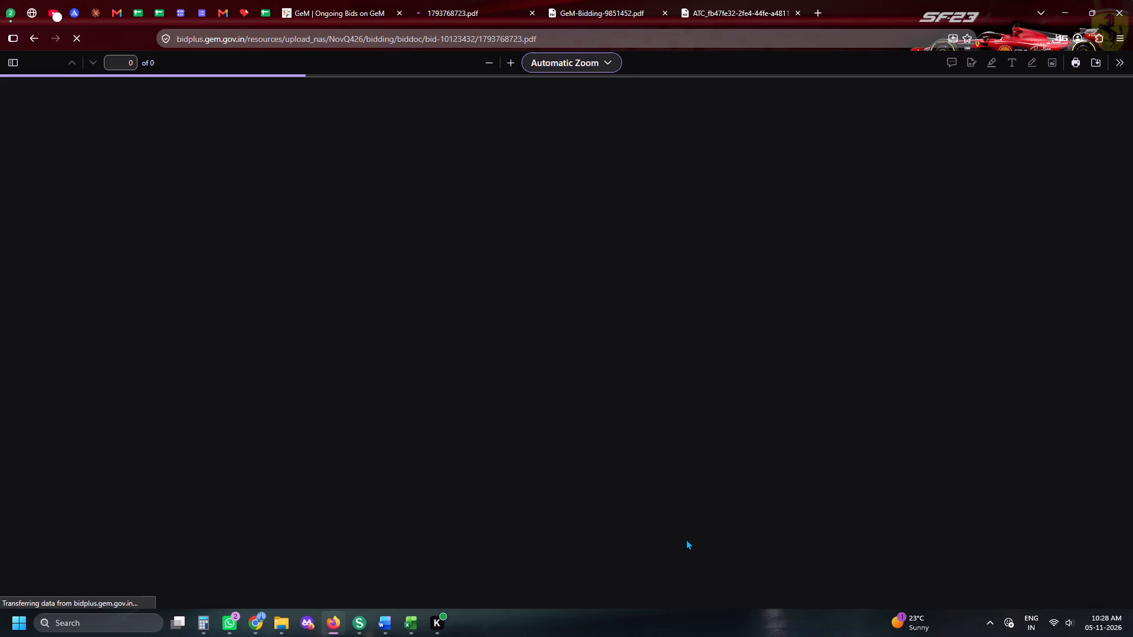
pyautogui.scroll(-14, 502, 478)
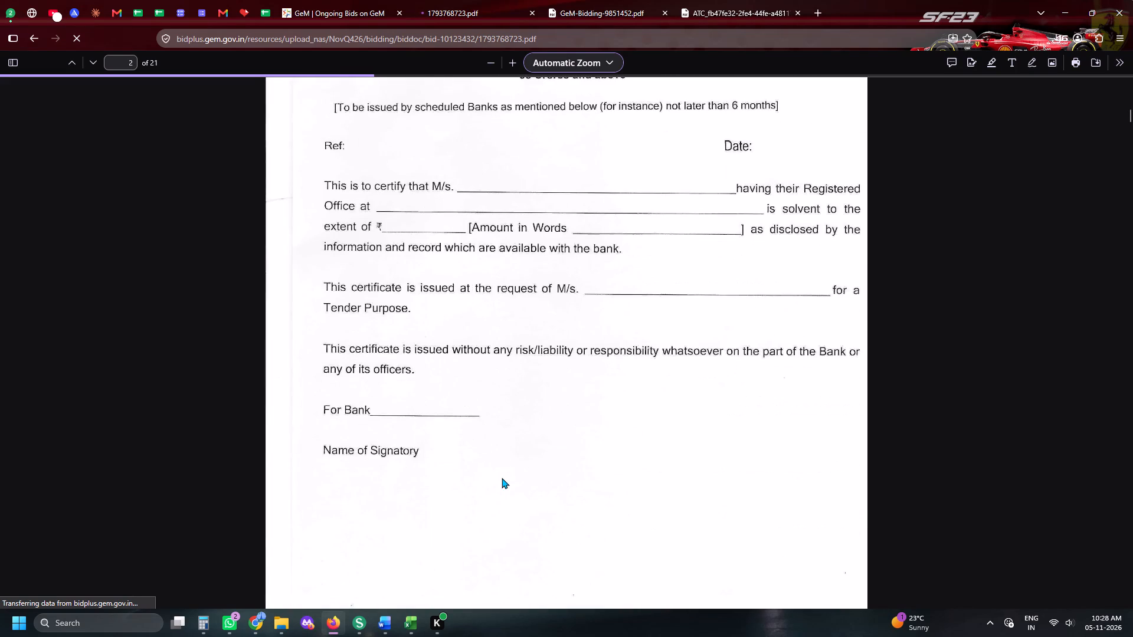
pyautogui.scroll(4, 502, 478)
pyautogui.scroll(-12, 502, 478)
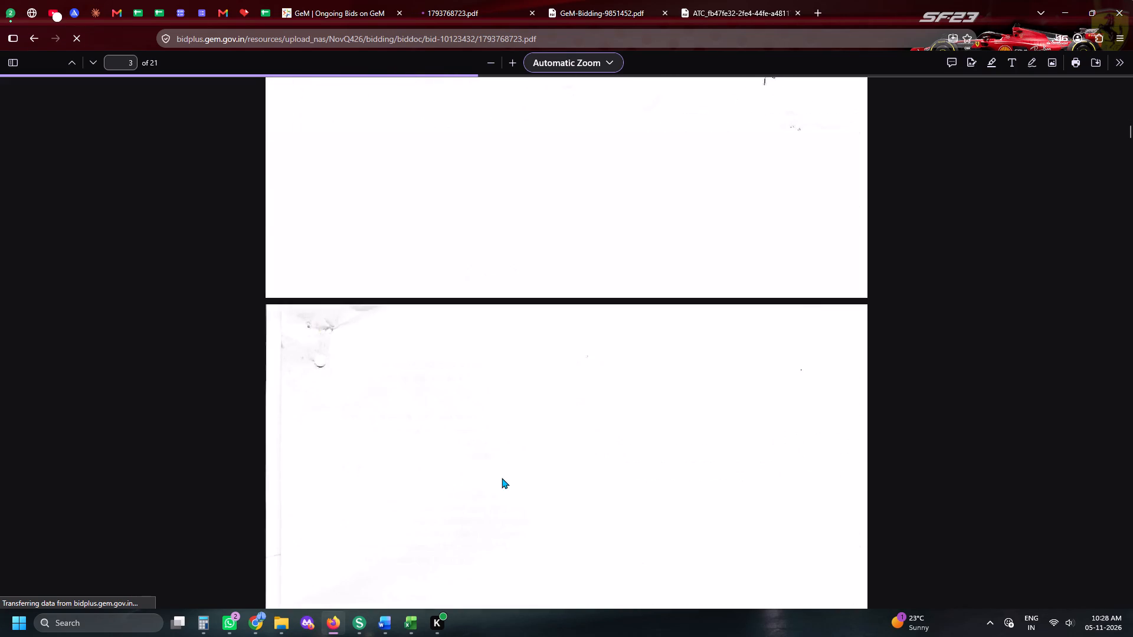
pyautogui.scroll(-19, 502, 478)
pyautogui.scroll(-5, 502, 478)
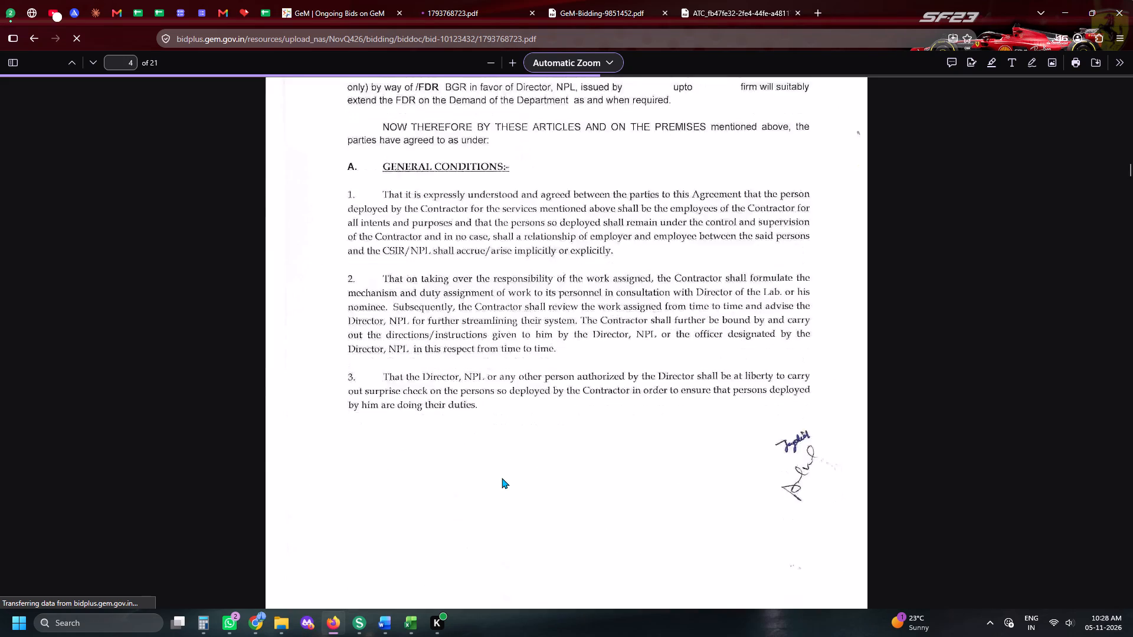
pyautogui.scroll(-16, 502, 478)
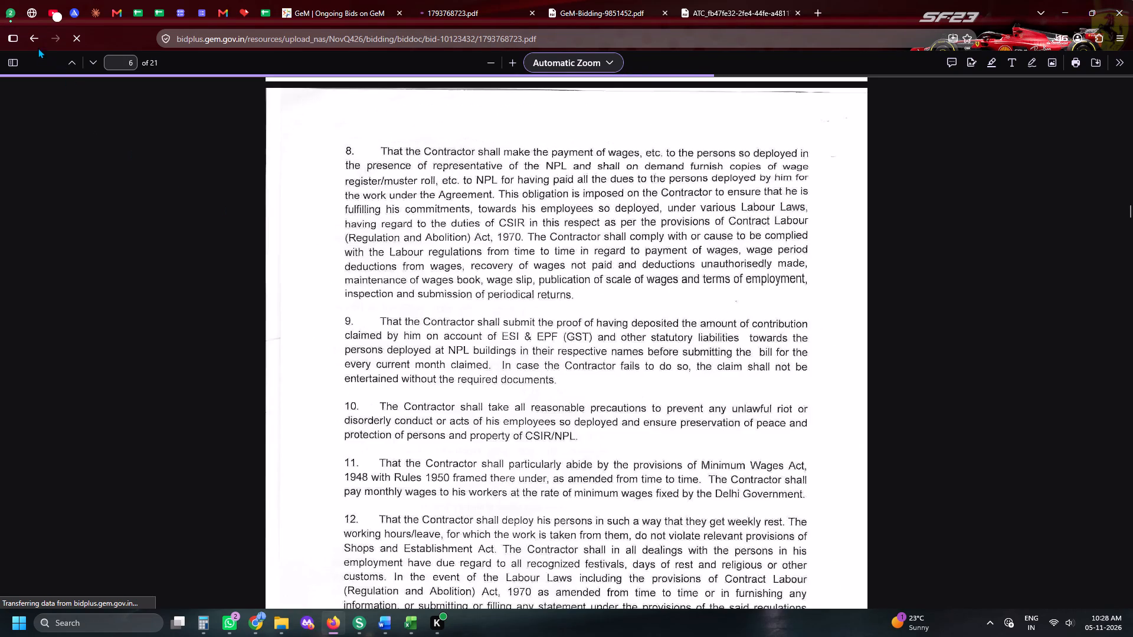
# Return to the bid document, check the buyer's minimum wages undertaking file and go back to the bid document.
pyautogui.click(32, 42)
pyautogui.click(584, 264)
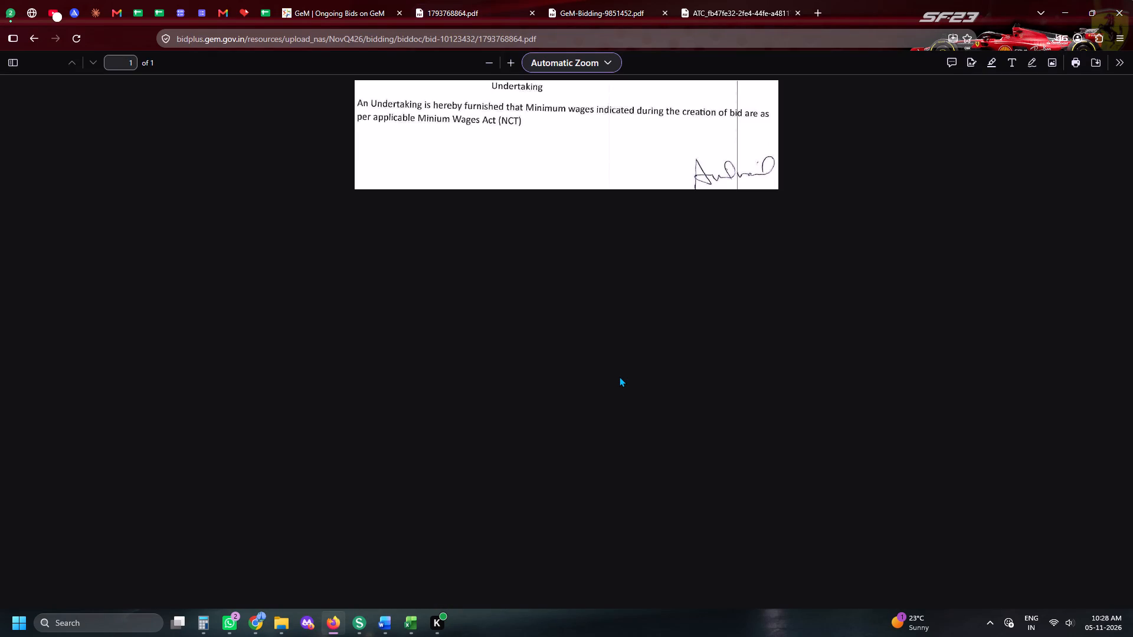
pyautogui.scroll(5, 604, 370)
pyautogui.scroll(-6, 603, 369)
pyautogui.scroll(2, 438, 301)
pyautogui.click(37, 41)
# Enter A as the Harshnath Human Services Tender Filler for the Delhi tenders in rows 300 and 301 of the tender sheet.
pyautogui.click(261, 0)
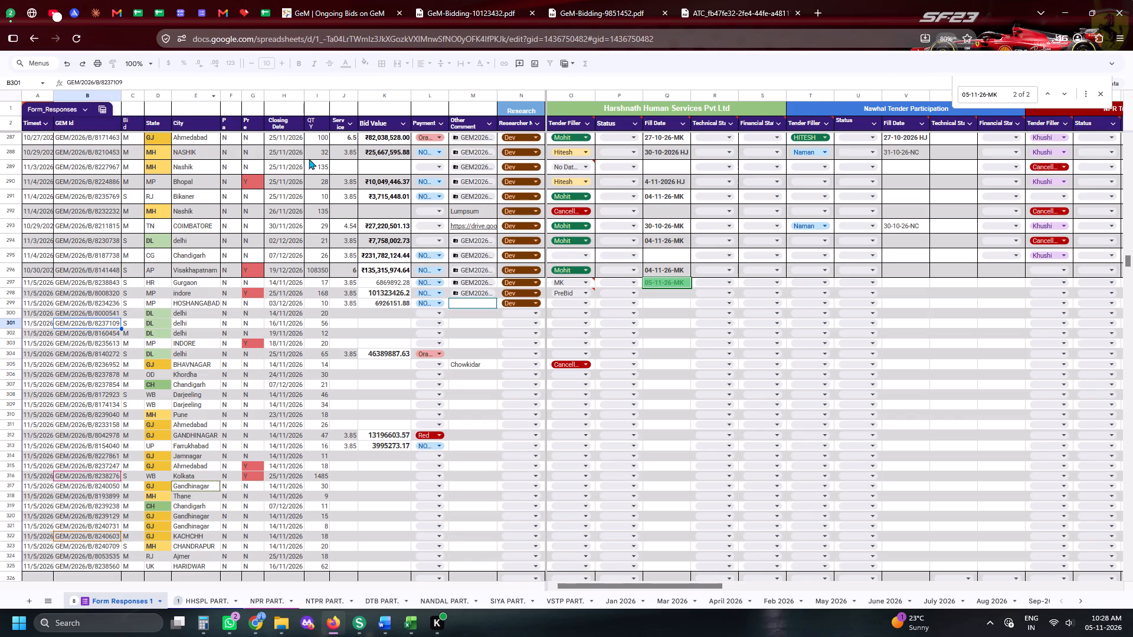
pyautogui.click(575, 310)
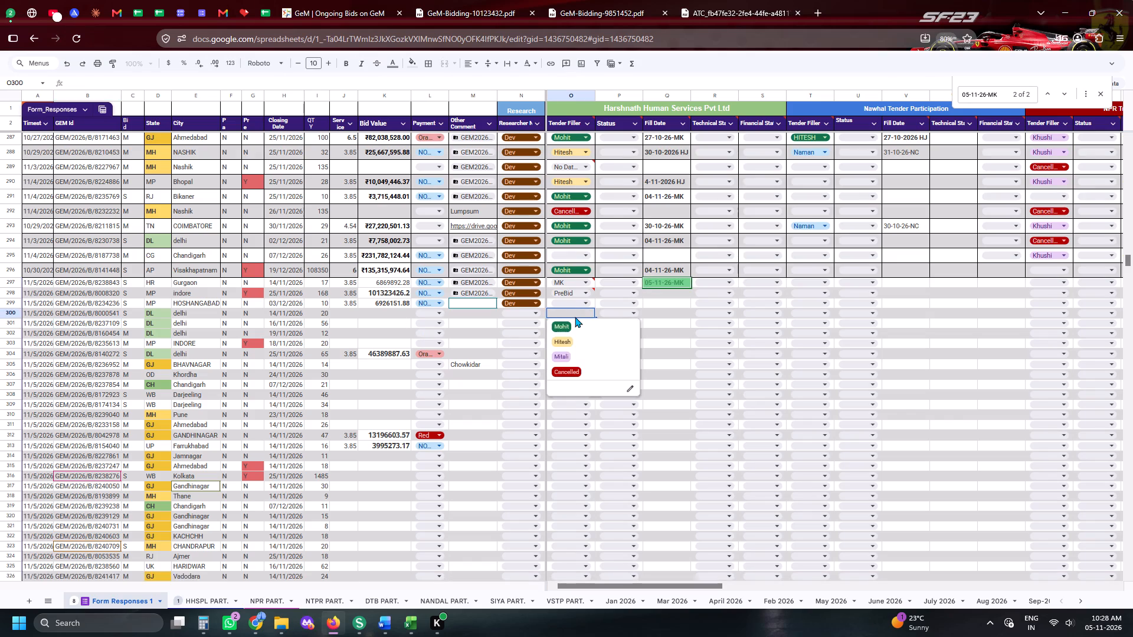
pyautogui.press('Tab')
pyautogui.press('Down')
pyautogui.press('Left')
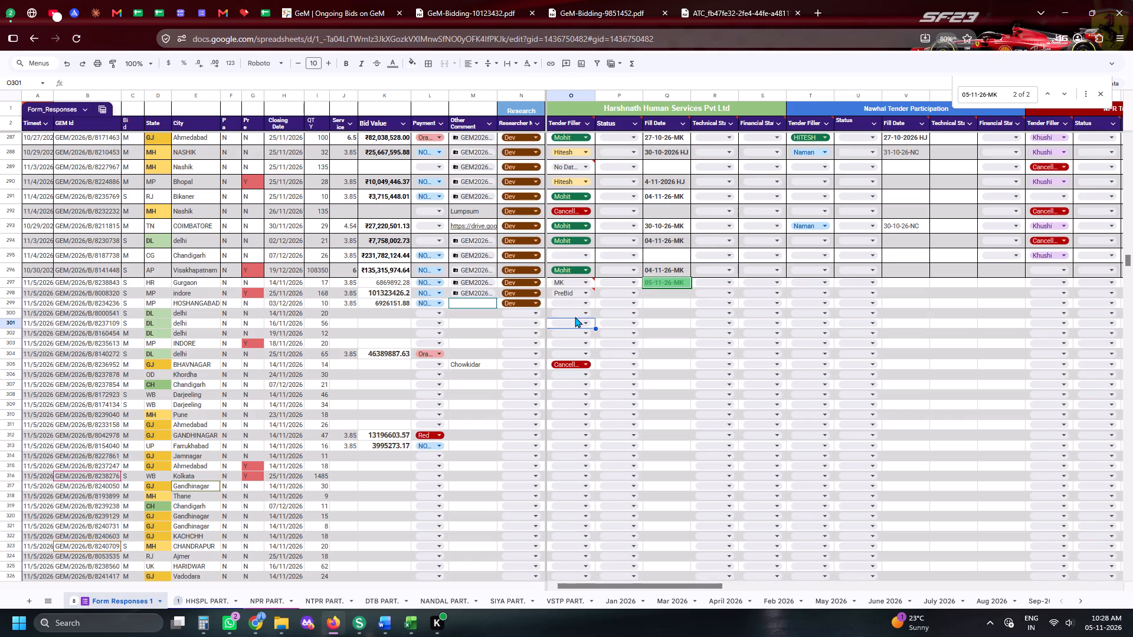
pyautogui.press('Up')
pyautogui.press('Tab')
pyautogui.press('Down')
pyautogui.press('Left')
pyautogui.press('a')
pyautogui.press('Tab')
pyautogui.press('Down')
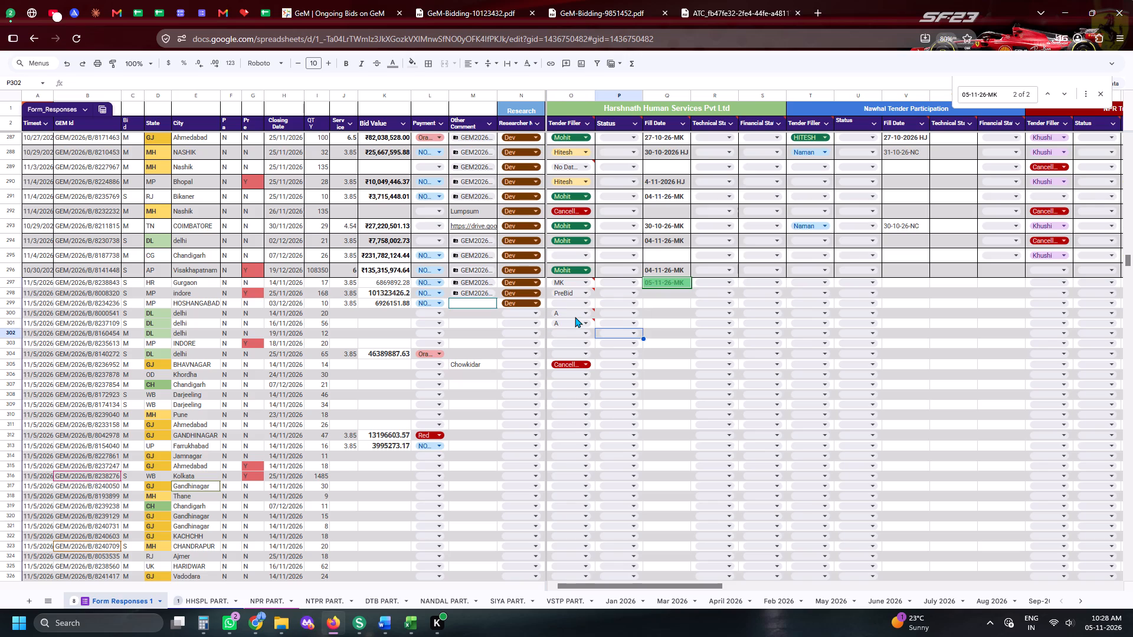
# Copy the GeM bid number from row 302 of the tender sheet and search GeM for GEM/2026/B/8160454.
pyautogui.click(97, 335)
pyautogui.hotkey('ctrl', 'c')
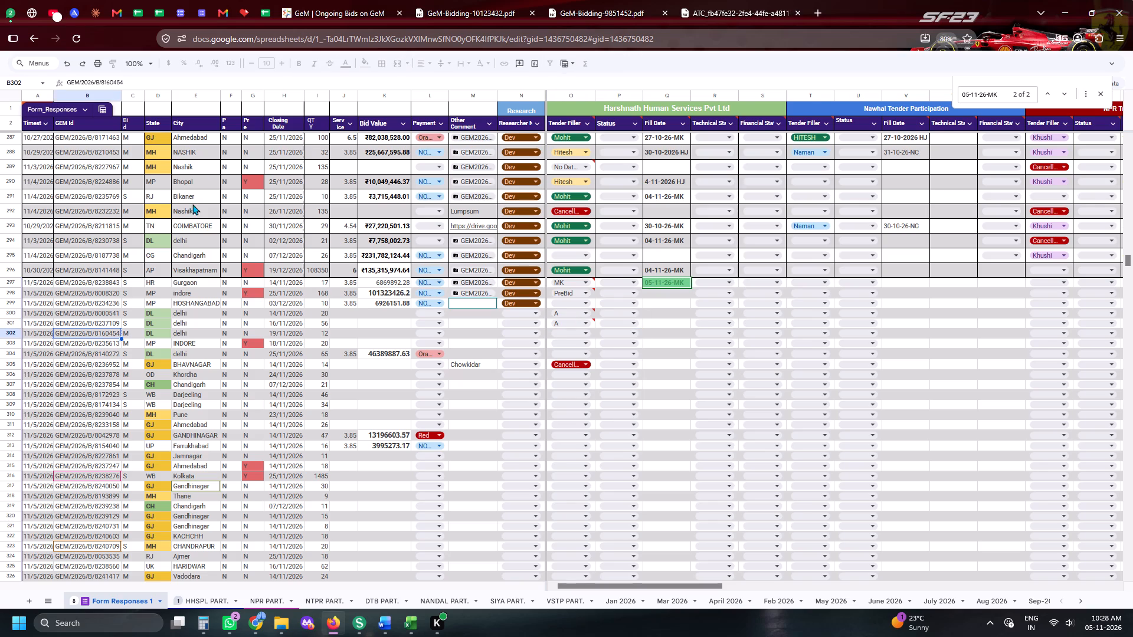
pyautogui.hotkey('ctrl', 'c')
pyautogui.hotkey('ctrl', 'c')
pyautogui.click(326, 7)
pyautogui.click(829, 146)
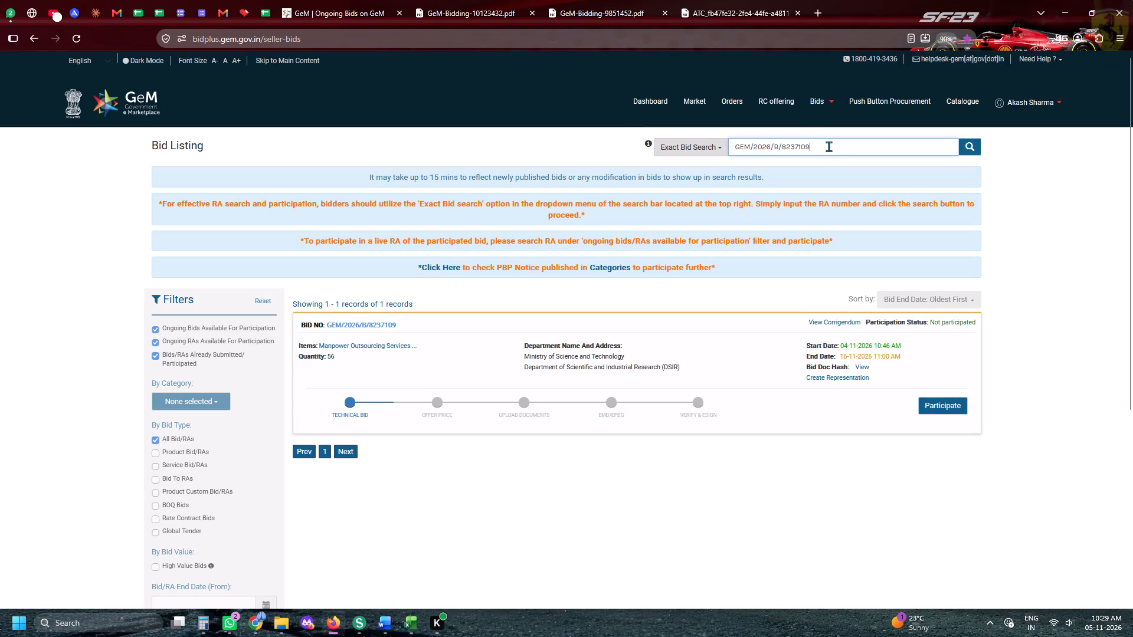
pyautogui.hotkey('ctrl', 'a')
pyautogui.hotkey('ctrl', 'v')
pyautogui.click(954, 149)
pyautogui.click(962, 146)
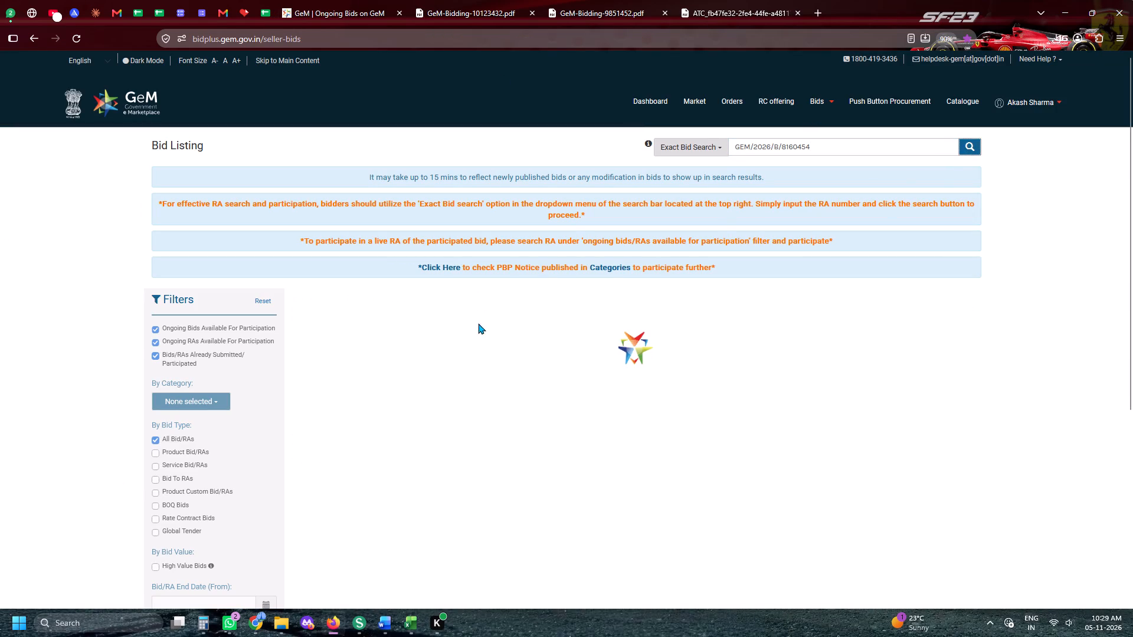
# Open the bid document of GEM/2026/B/8160454 and review its manpower specifications, consignee wage details and buyer-added terms.
pyautogui.click(384, 324)
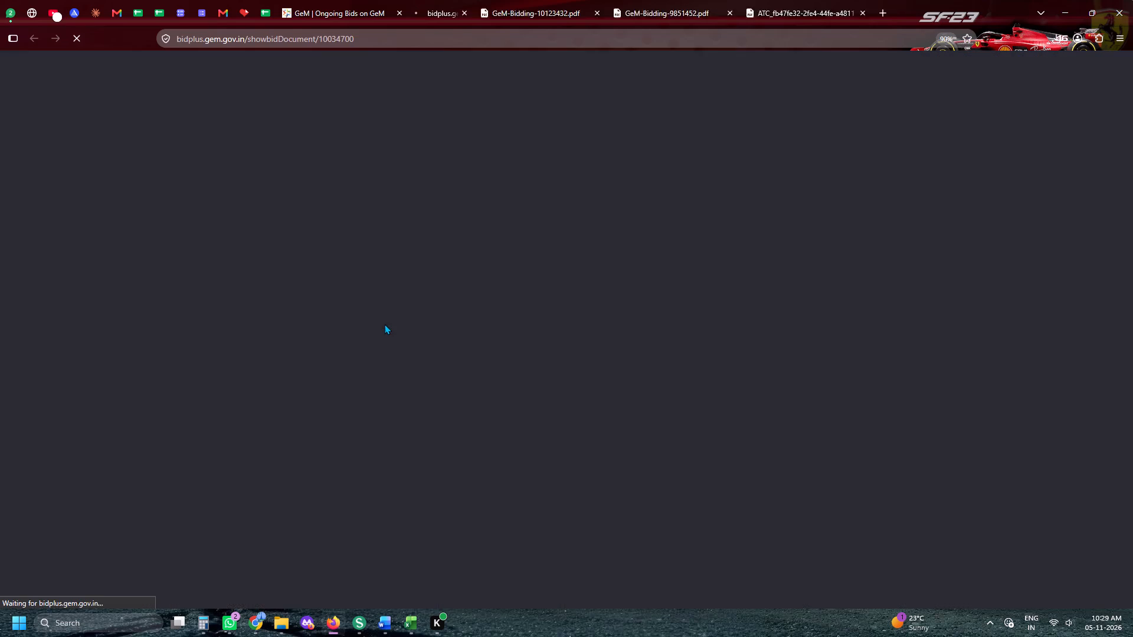
pyautogui.click(575, 239)
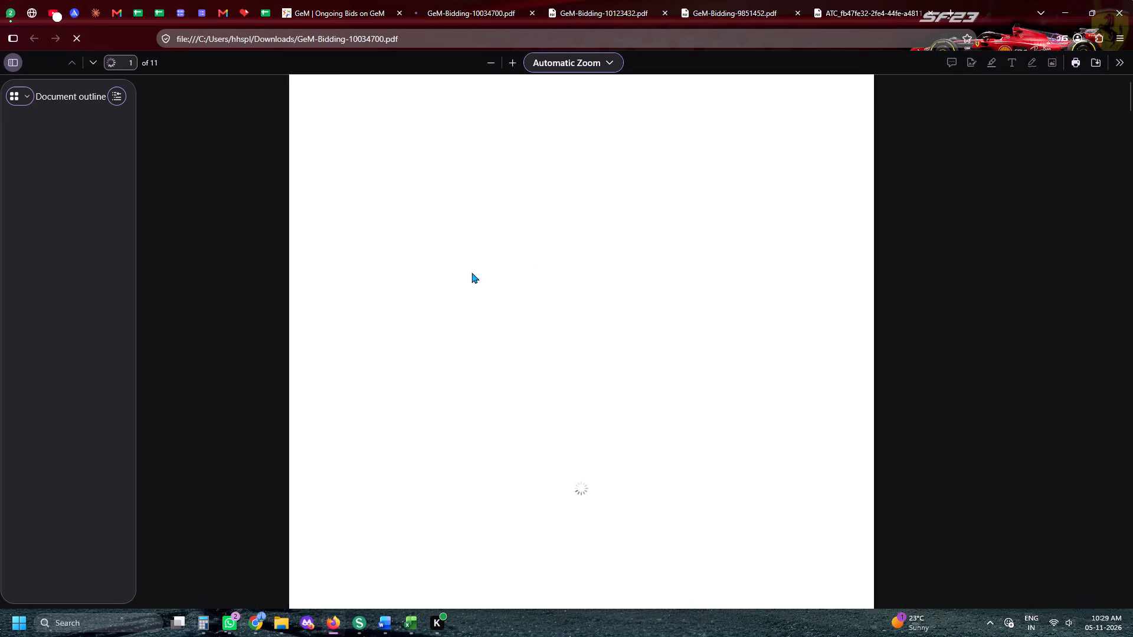
pyautogui.press('space')
pyautogui.press('space')
pyautogui.press('space')
pyautogui.press('space')
pyautogui.press('space')
pyautogui.press('space')
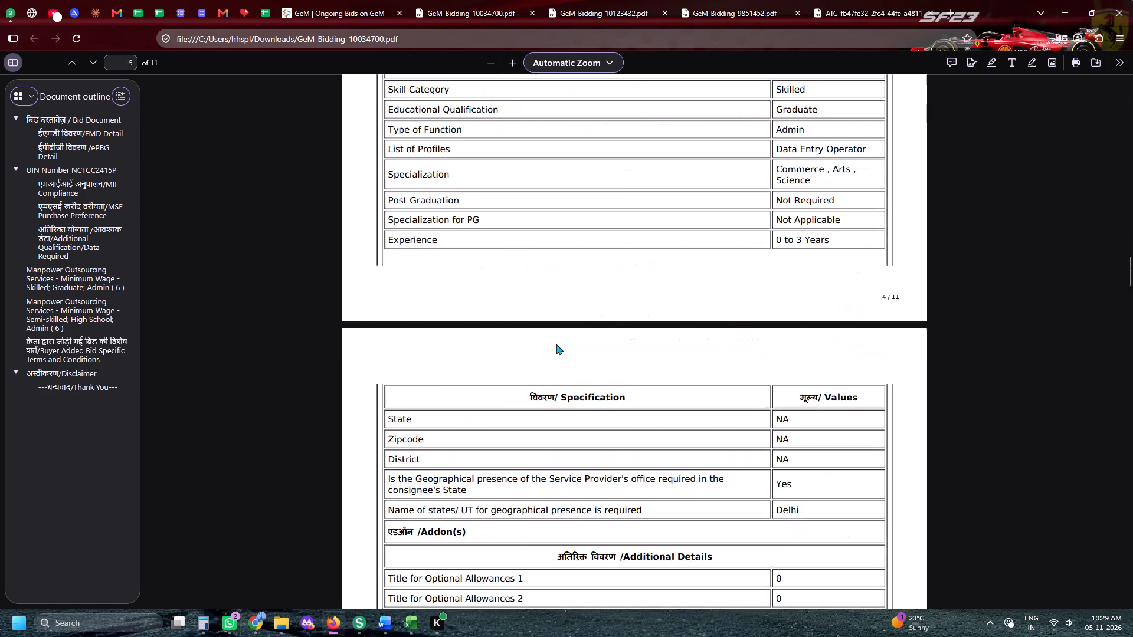
pyautogui.scroll(4, 566, 336)
pyautogui.press('space')
pyautogui.press('space')
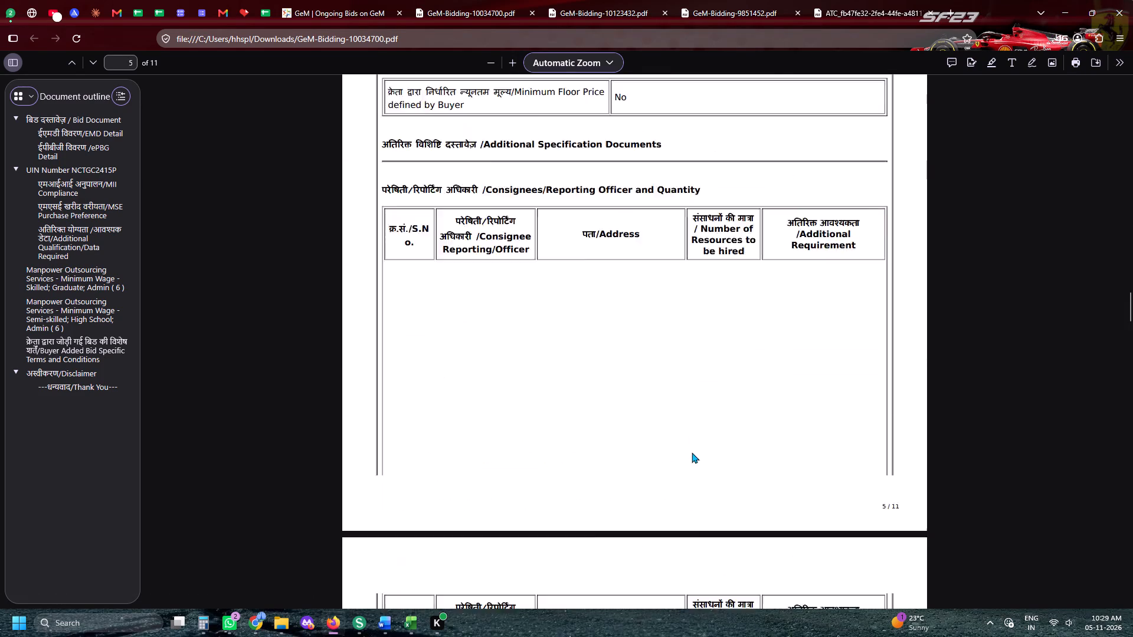
pyautogui.press('space')
pyautogui.press('space')
pyautogui.press('space')
pyautogui.press('space')
pyautogui.press('space')
pyautogui.press('space')
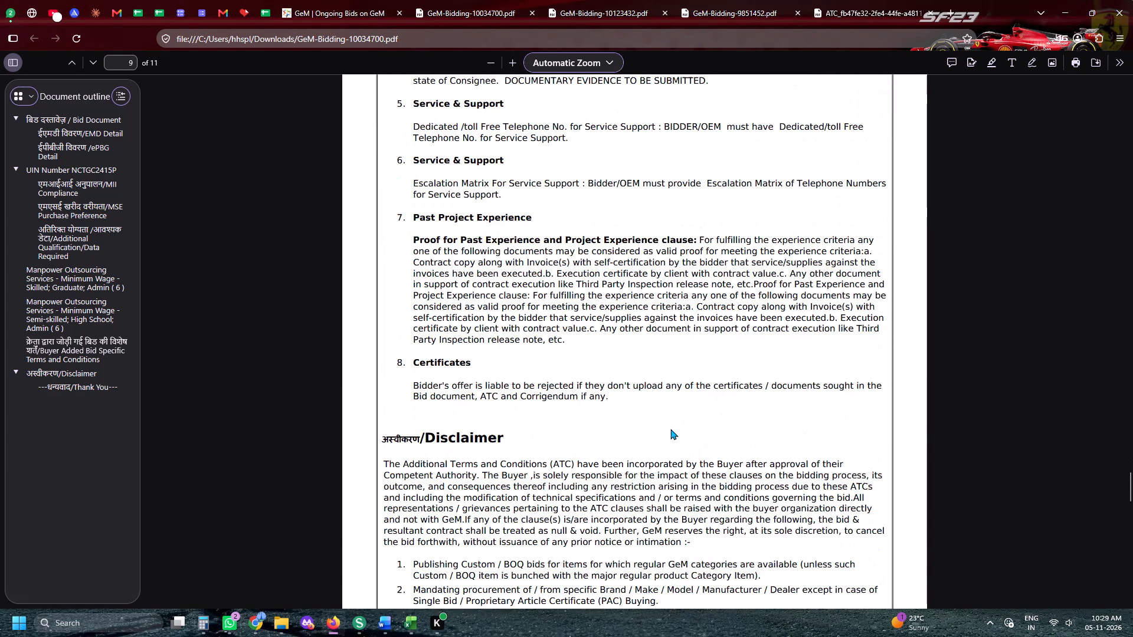
pyautogui.scroll(5, 497, 342)
pyautogui.press('space')
pyautogui.scroll(20, 498, 340)
pyautogui.scroll(16, 498, 340)
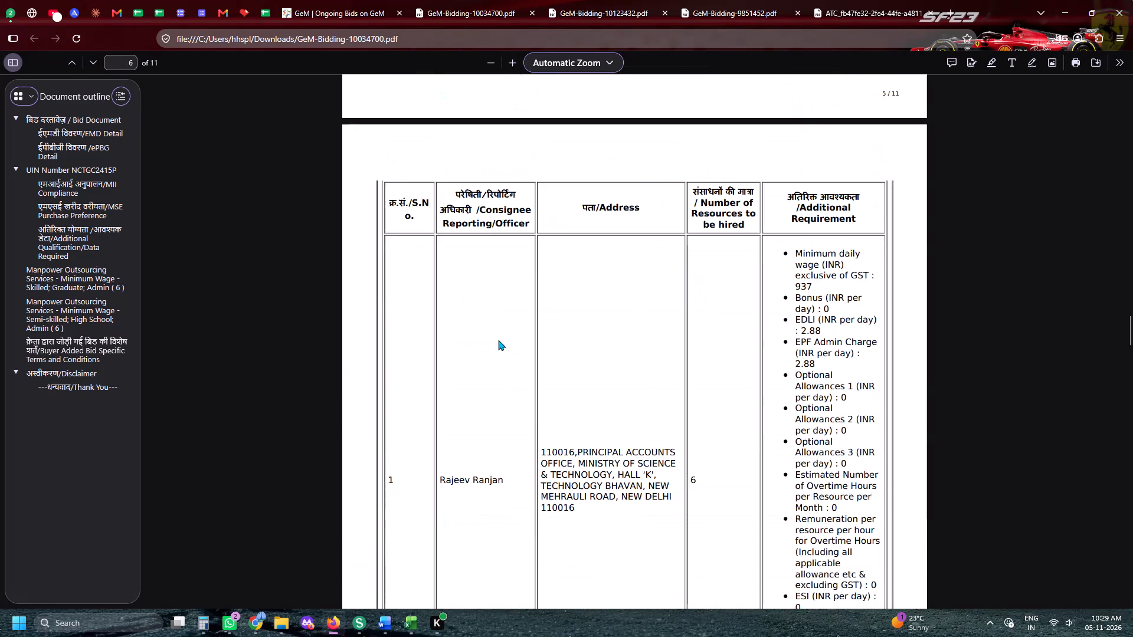
# Examine the Scope of work & Job description file linked in the bid document, and return to the bid document.
pyautogui.scroll(20, 498, 340)
pyautogui.scroll(9, 498, 340)
pyautogui.scroll(-14, 498, 340)
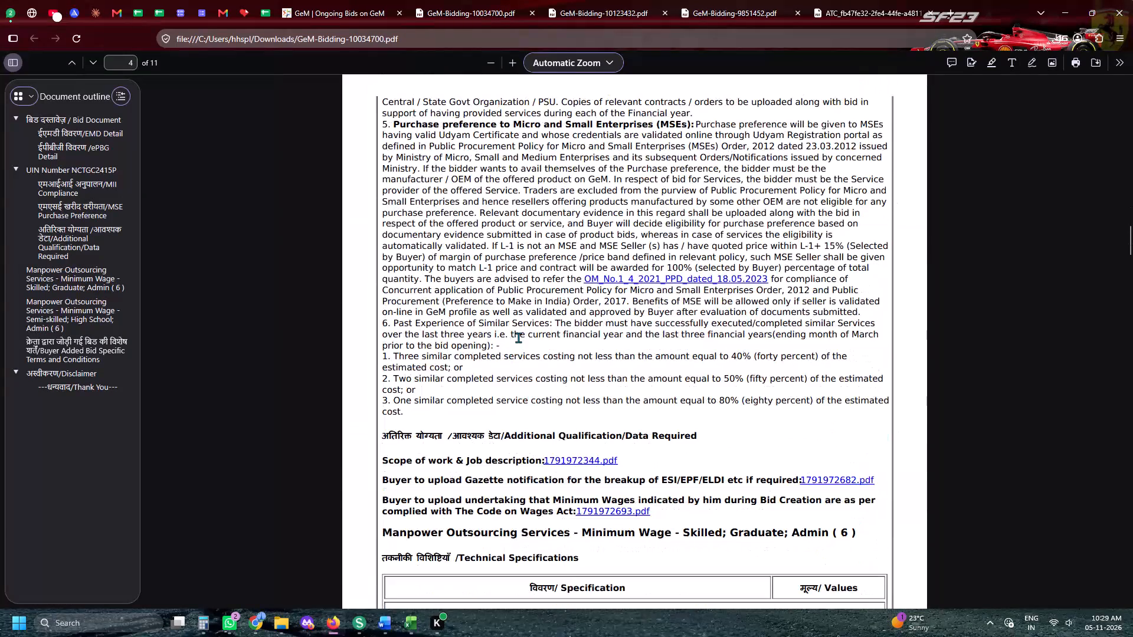
pyautogui.click(581, 462)
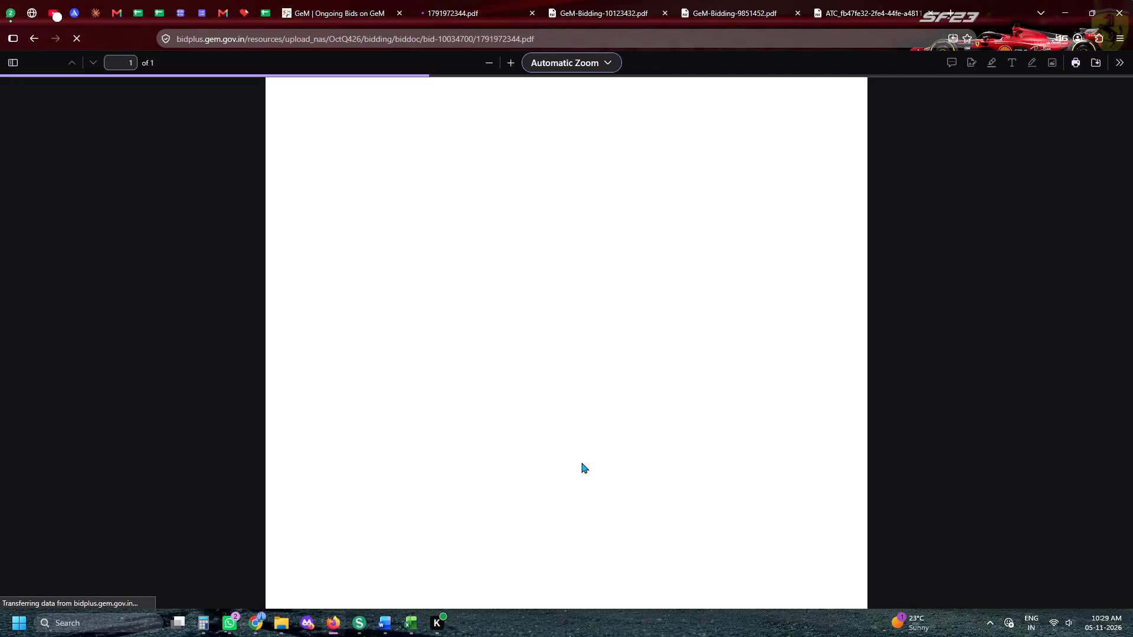
pyautogui.click(38, 41)
# Examine the linked Gazette notification file for the ESI/EPF/ELDI breakup and go back to the bid document.
pyautogui.click(844, 483)
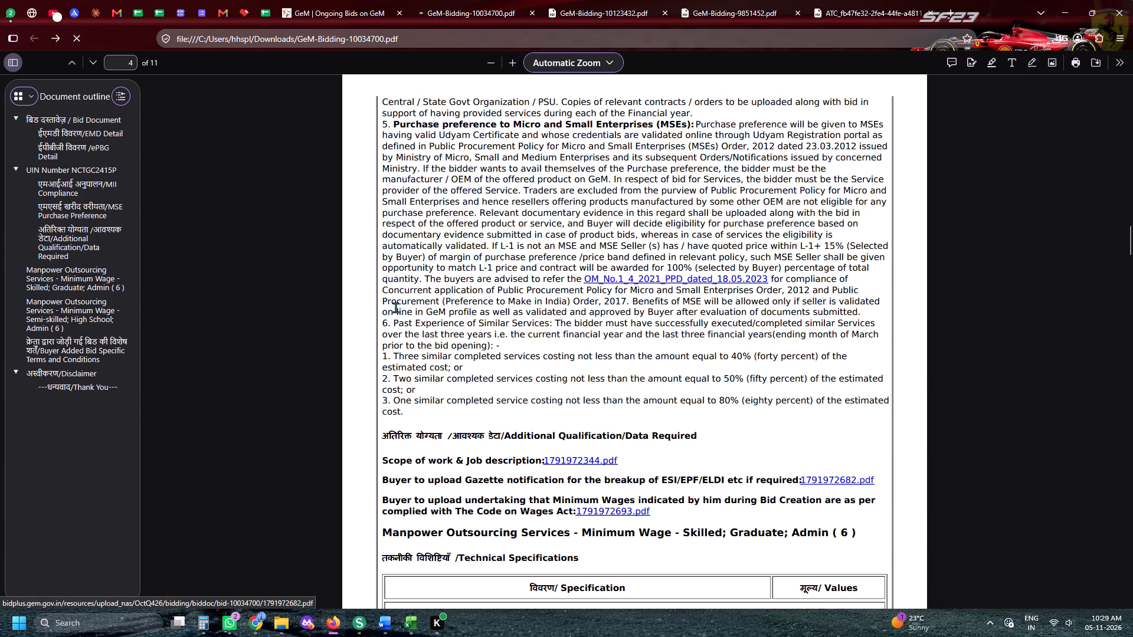
pyautogui.scroll(-1, 343, 205)
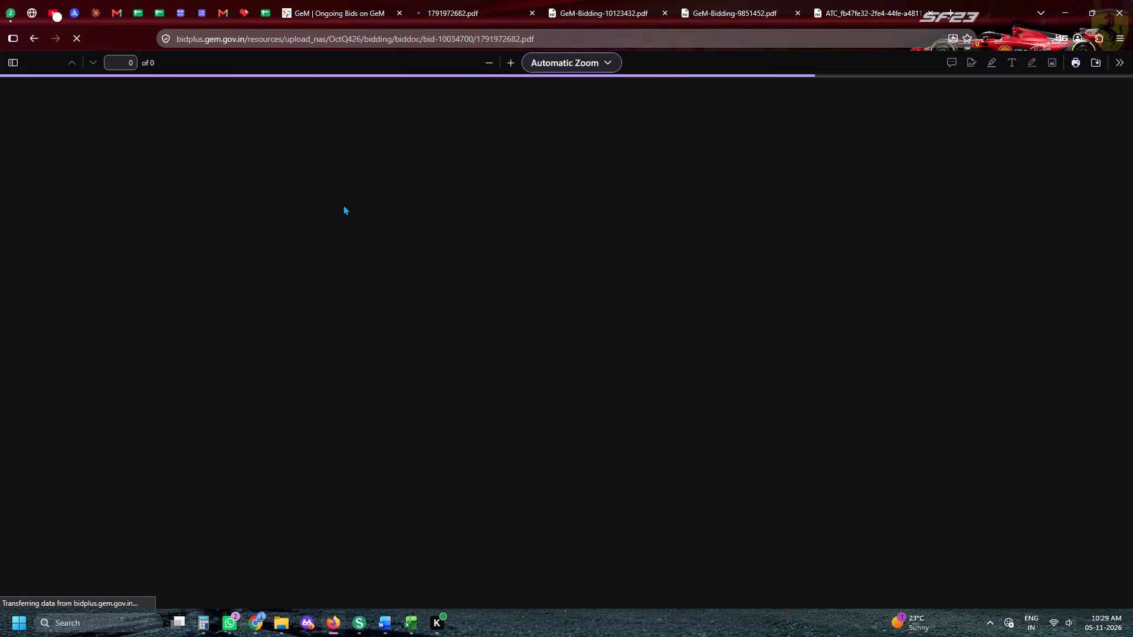
pyautogui.scroll(-7, 343, 205)
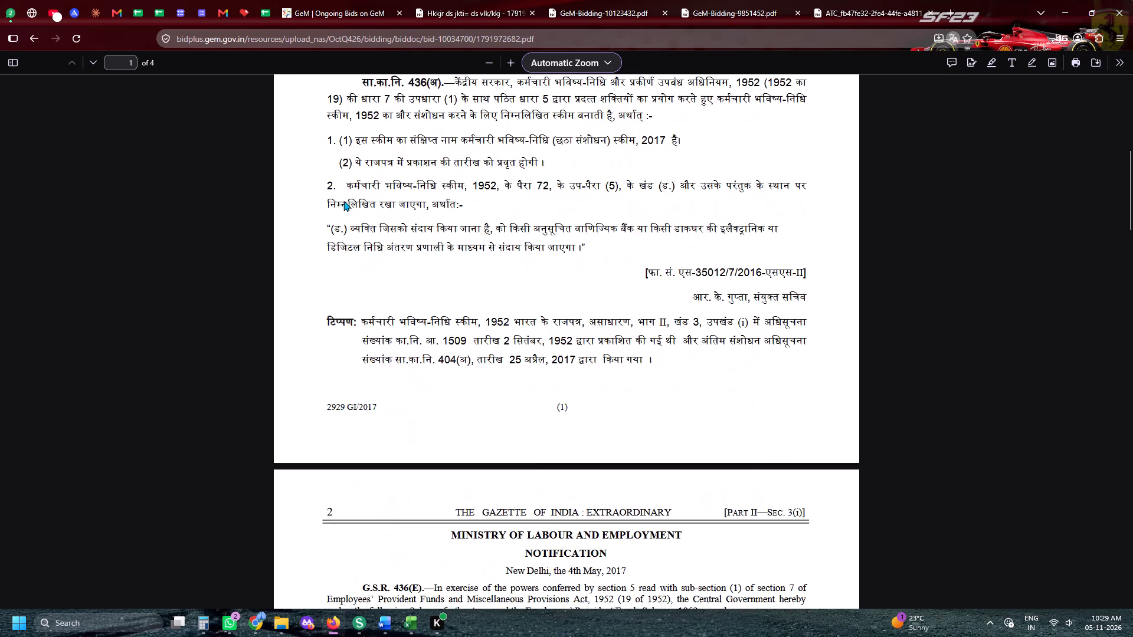
pyautogui.scroll(-20, 343, 201)
pyautogui.scroll(-20, 343, 201)
pyautogui.scroll(-3, 343, 201)
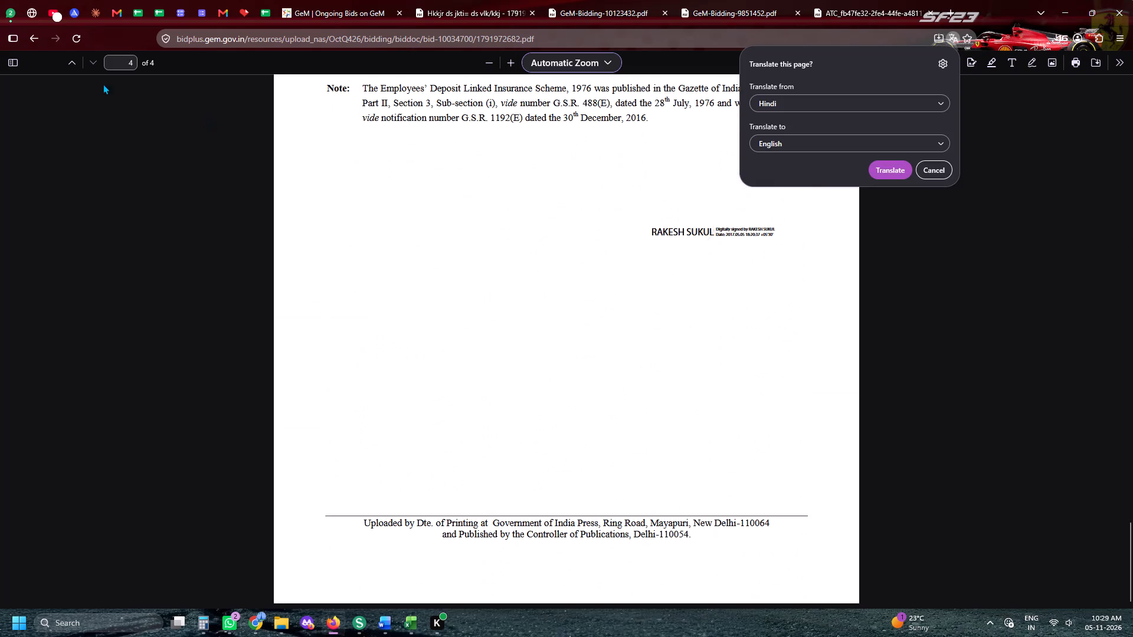
pyautogui.click(34, 40)
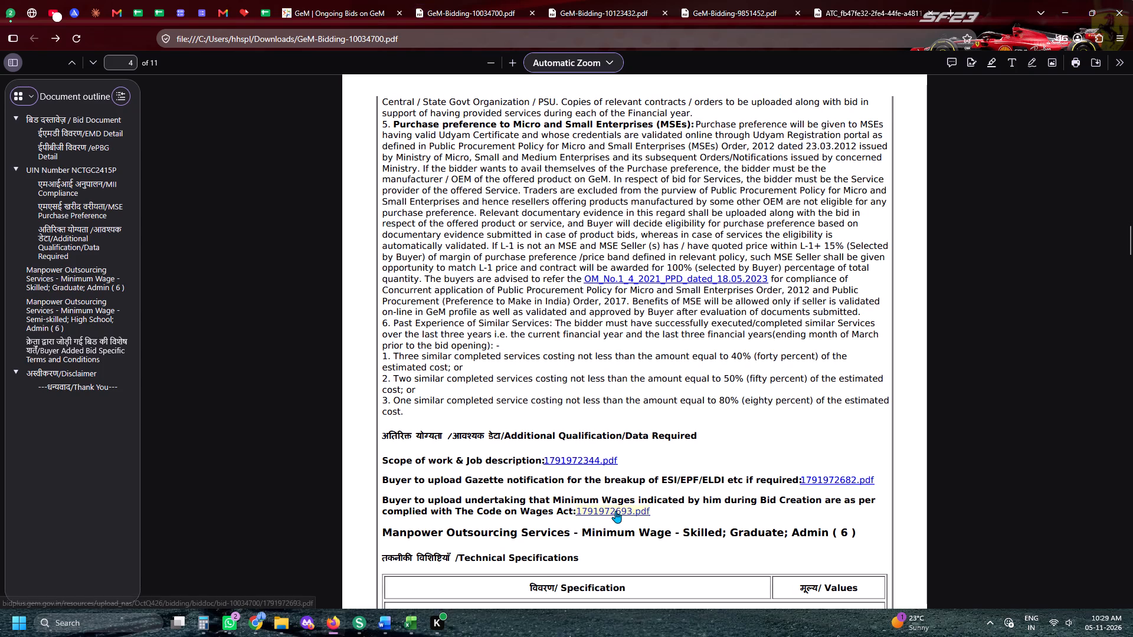
# Check the buyer's minimum wages undertaking file, and return to the bid document to examine its remaining manpower specifications.
pyautogui.click(615, 511)
pyautogui.scroll(-7, 595, 410)
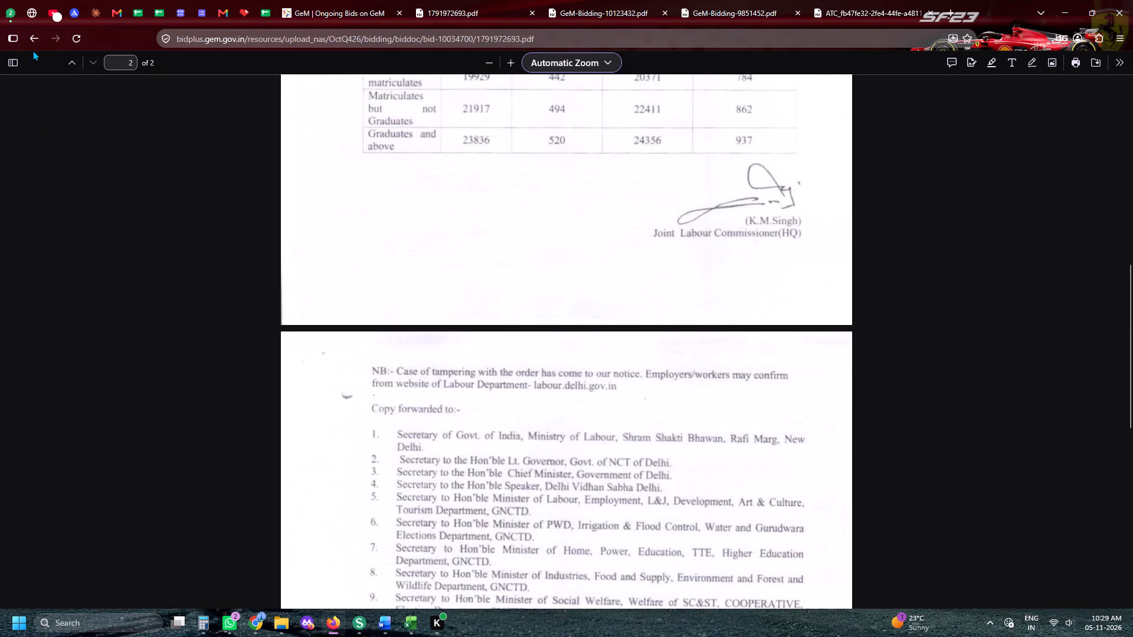
pyautogui.click(34, 37)
pyautogui.scroll(-20, 545, 435)
pyautogui.scroll(-15, 545, 435)
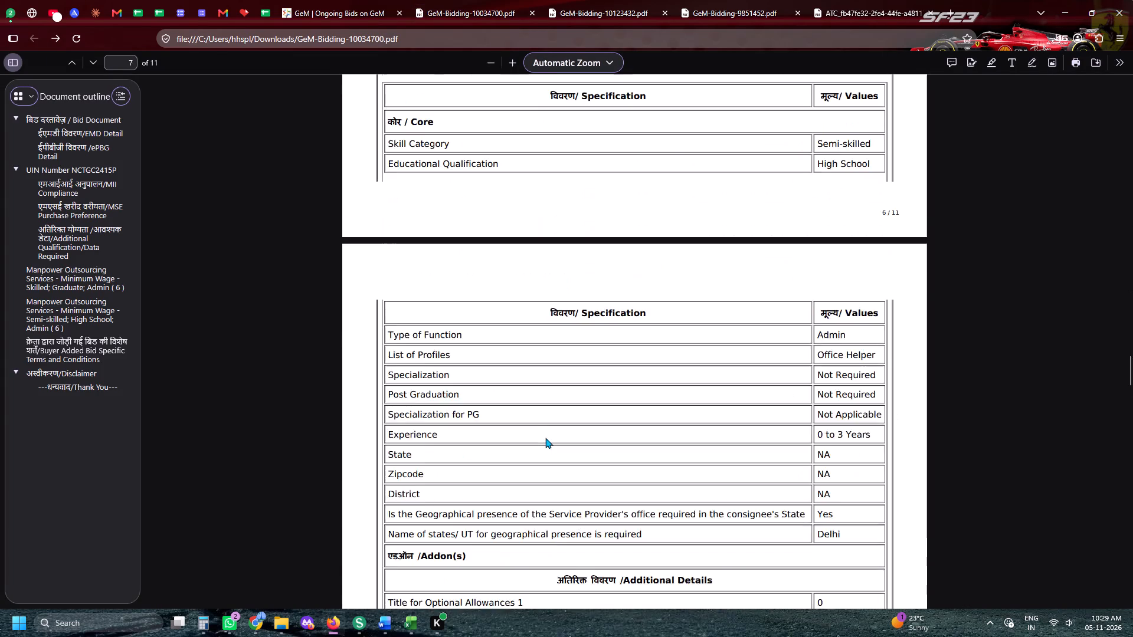
pyautogui.scroll(-18, 545, 438)
# Copy the GeM bid number from row 303 of the tender sheet and search GeM for GEM/2026/B/8235613.
pyautogui.click(274, 0)
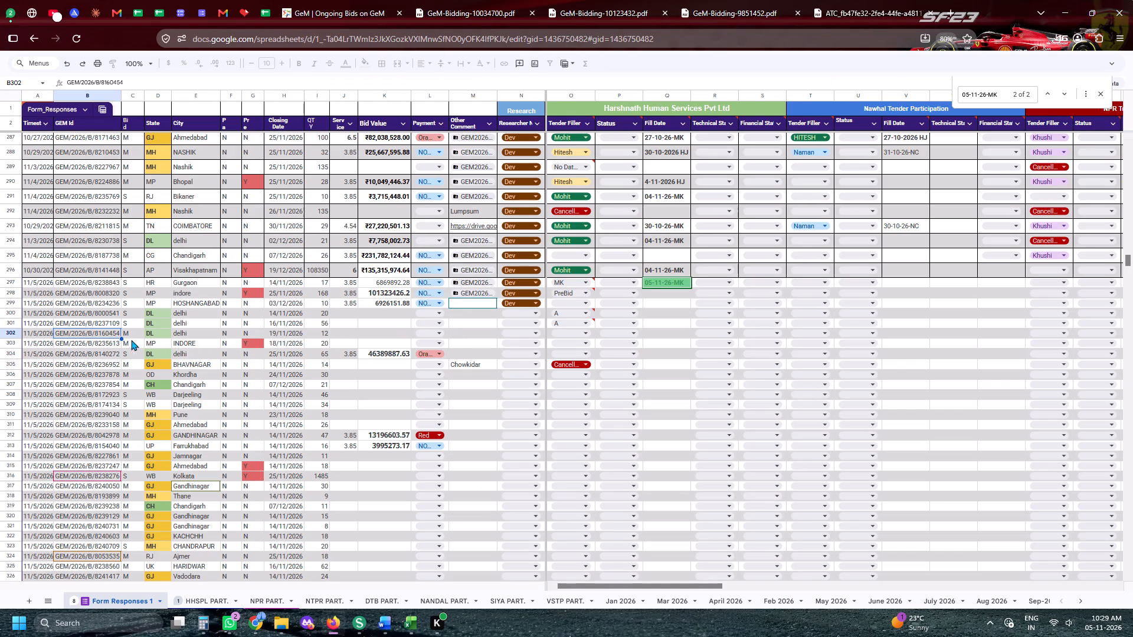
pyautogui.click(97, 340)
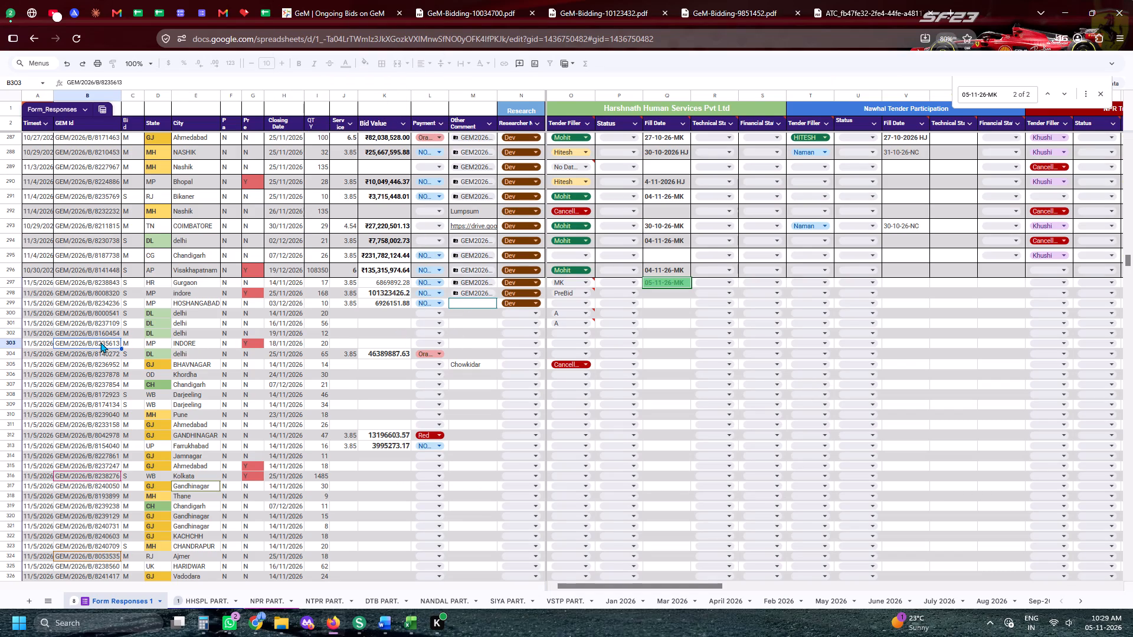
pyautogui.hotkey('ctrl', 'c')
pyautogui.hotkey('ctrl', 'c')
pyautogui.hotkey('ctrl', 'c')
pyautogui.hotkey('ctrl', 'c')
pyautogui.click(349, 0)
pyautogui.click(808, 153)
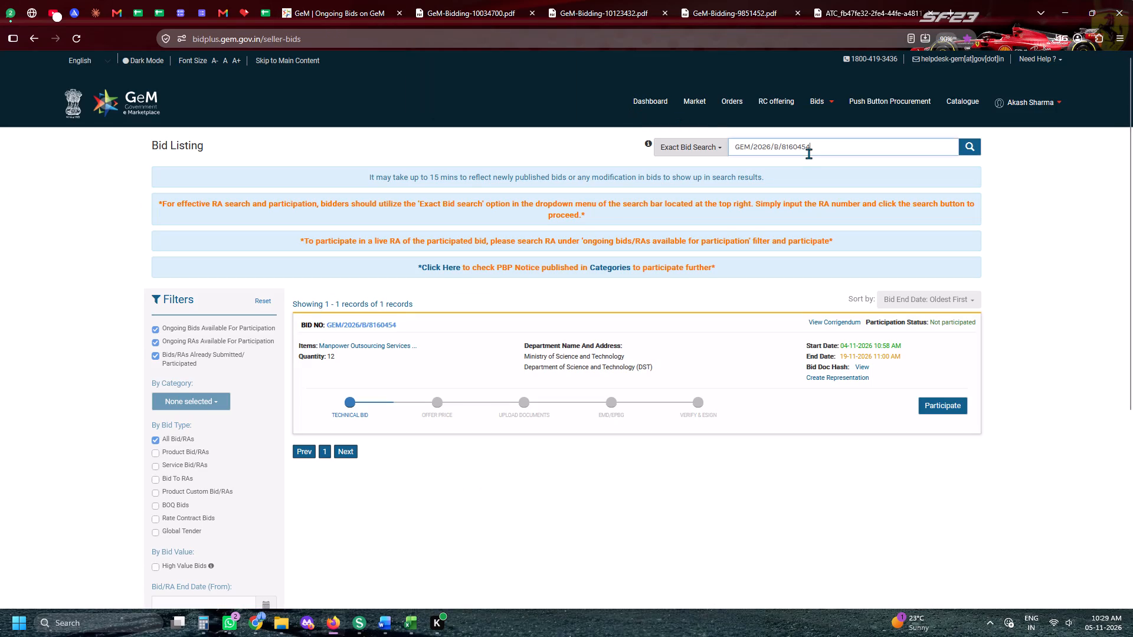
pyautogui.hotkey('ctrl', 'a')
pyautogui.hotkey('ctrl', 'v')
pyautogui.click(967, 149)
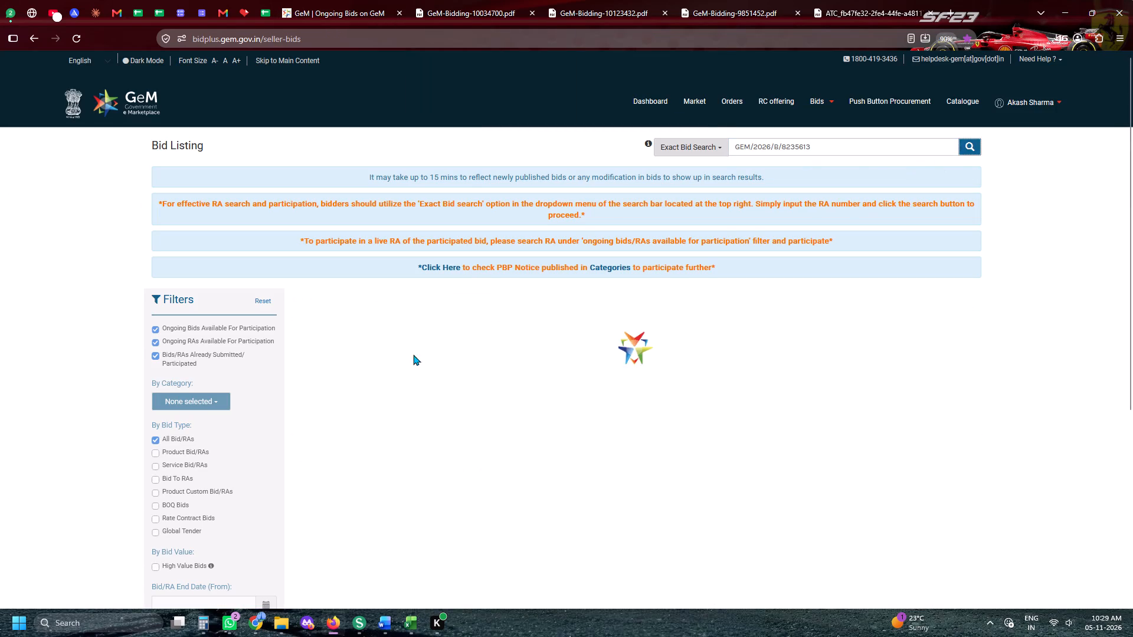
# Open the bid document of GEM/2026/B/8235613 and review its eligibility criteria and pre-bid details.
pyautogui.click(339, 321)
pyautogui.click(342, 324)
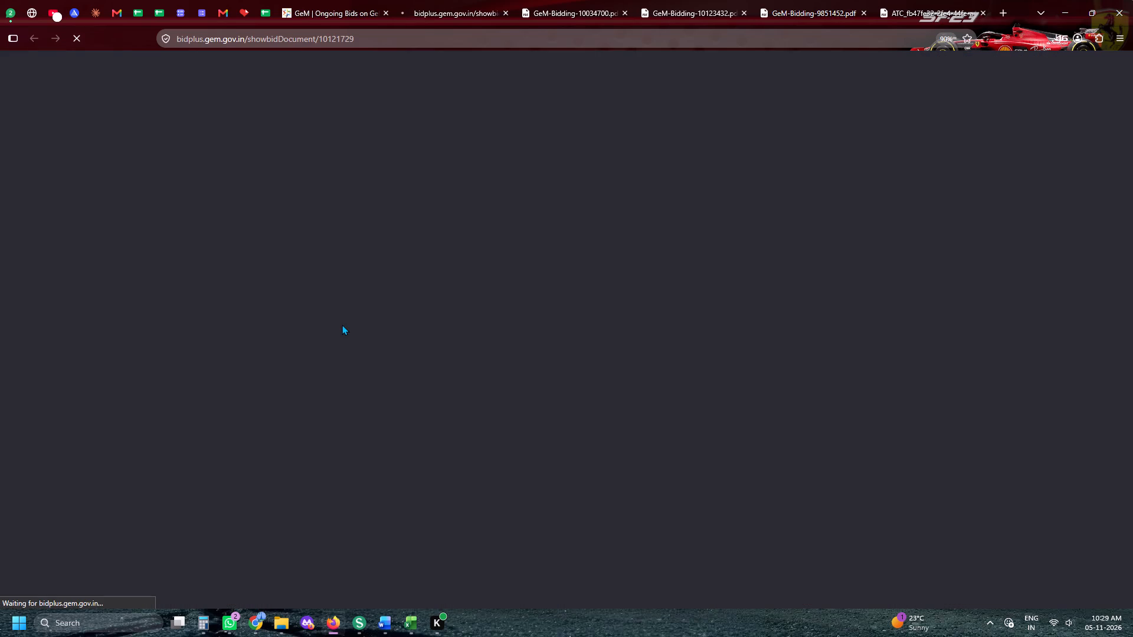
pyautogui.scroll(-12, 600, 294)
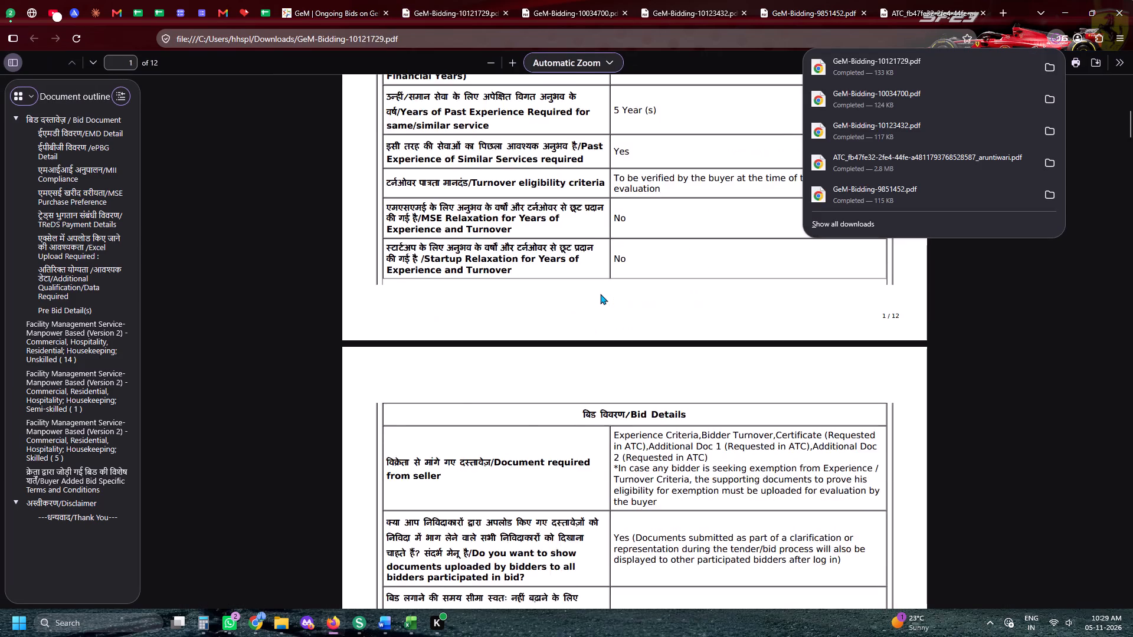
pyautogui.scroll(-2, 600, 294)
pyautogui.scroll(-20, 600, 294)
pyautogui.scroll(-1, 600, 294)
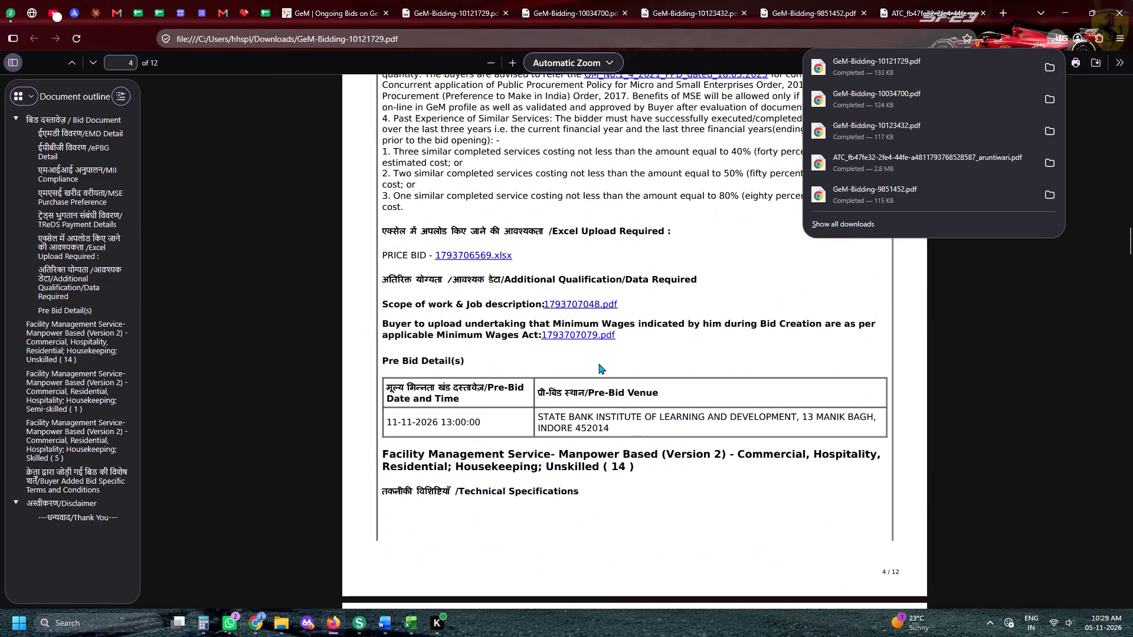
# Enter PreBid as the Harshnath Human Services Tender Filler for the Indore tender in row 303 of the tender sheet.
pyautogui.click(264, 0)
pyautogui.click(0, 346)
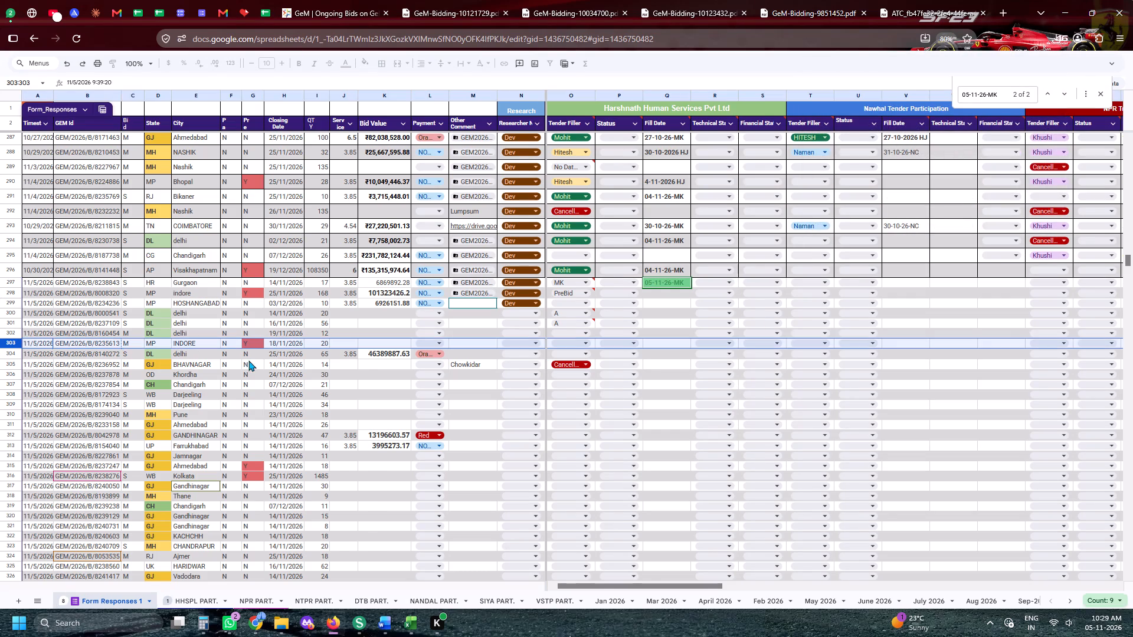
pyautogui.click(559, 342)
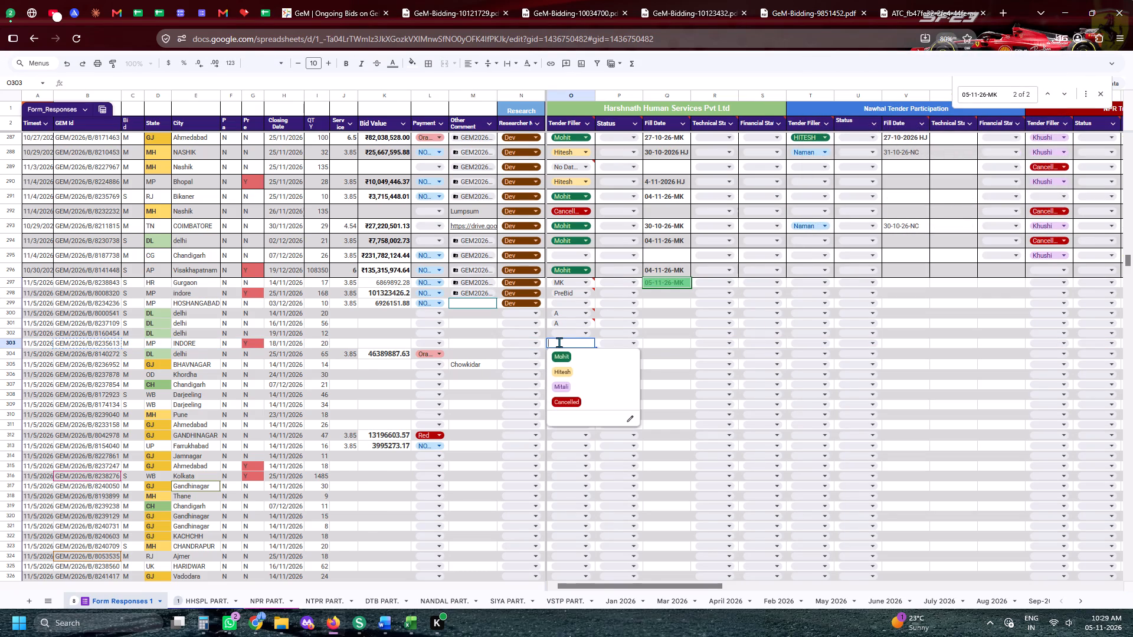
pyautogui.write('PreBid')
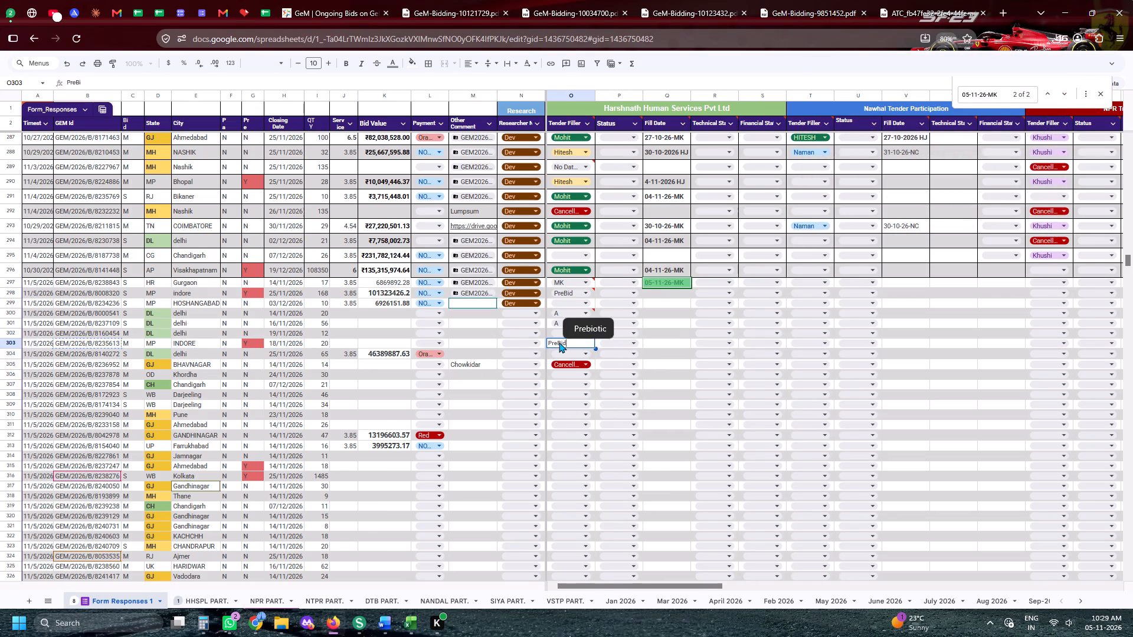
pyautogui.press('Tab')
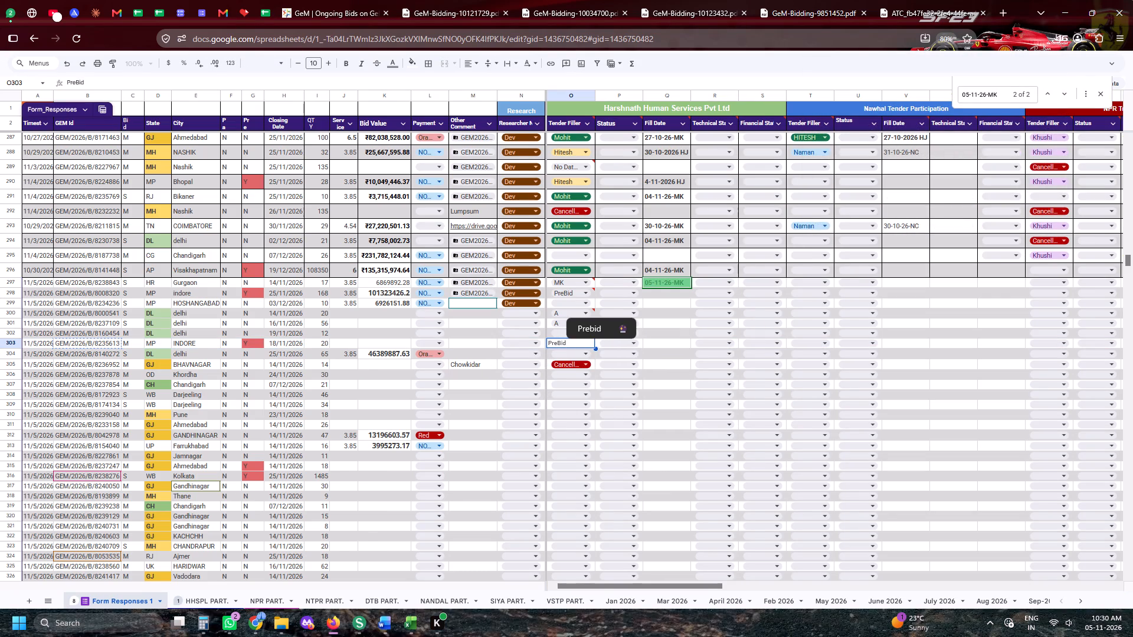
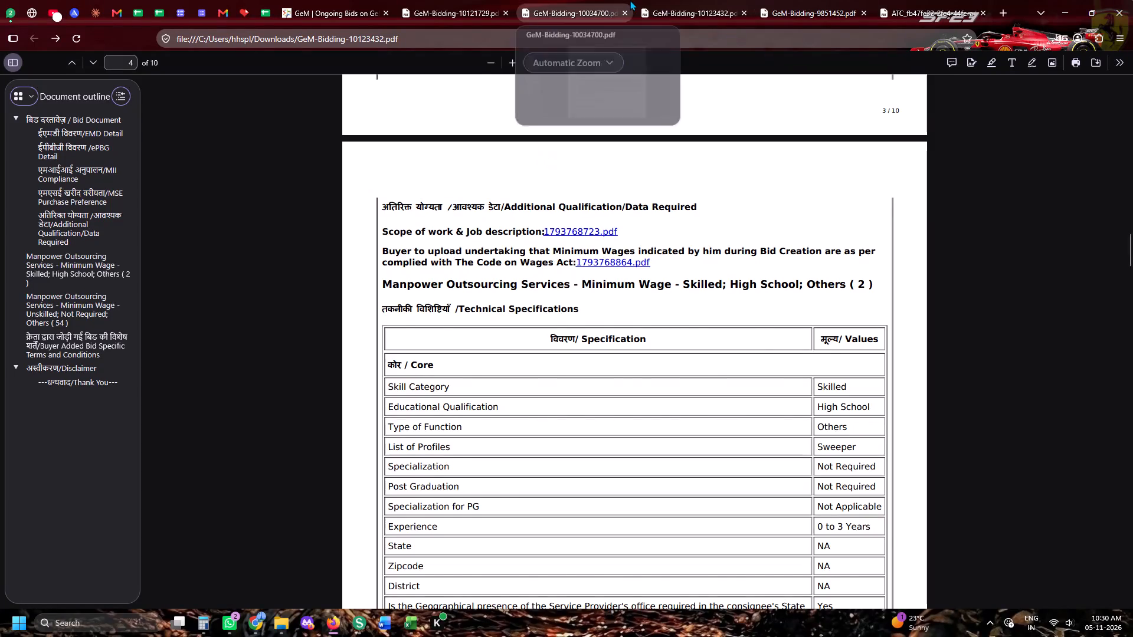
# Return to the bid document of GEM/2026/B/8235613 and examine its manpower specifications, wage components and buyer-added terms.
pyautogui.click(630, 0)
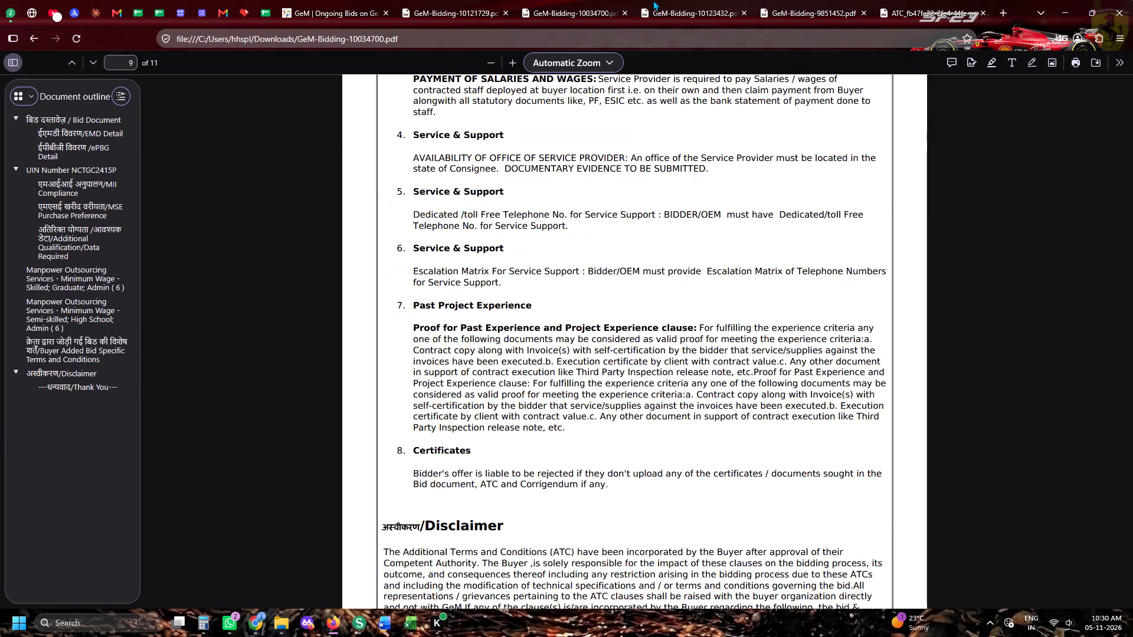
pyautogui.click(689, 0)
pyautogui.click(751, 0)
pyautogui.click(869, 0)
pyautogui.click(898, 0)
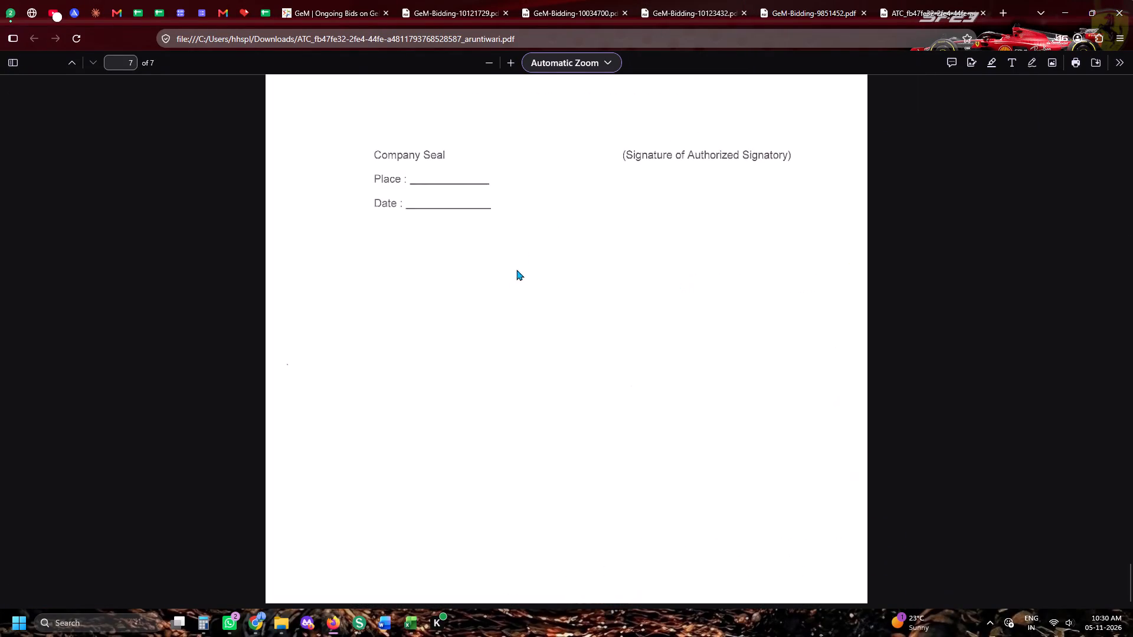
pyautogui.click(516, 0)
pyautogui.click(478, 0)
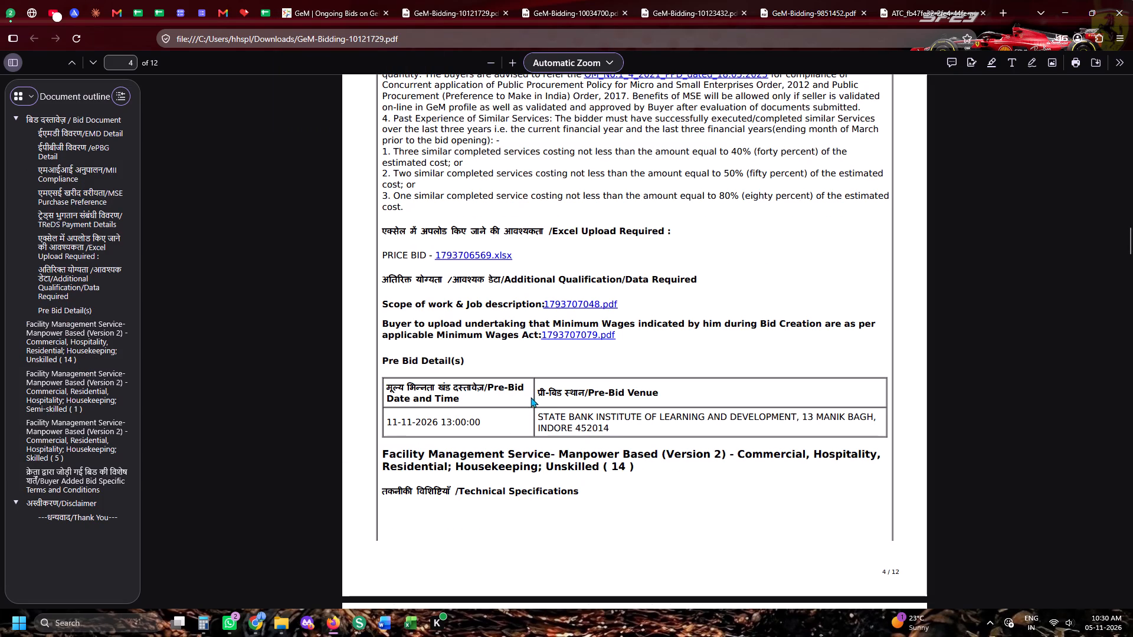
pyautogui.scroll(-7, 538, 304)
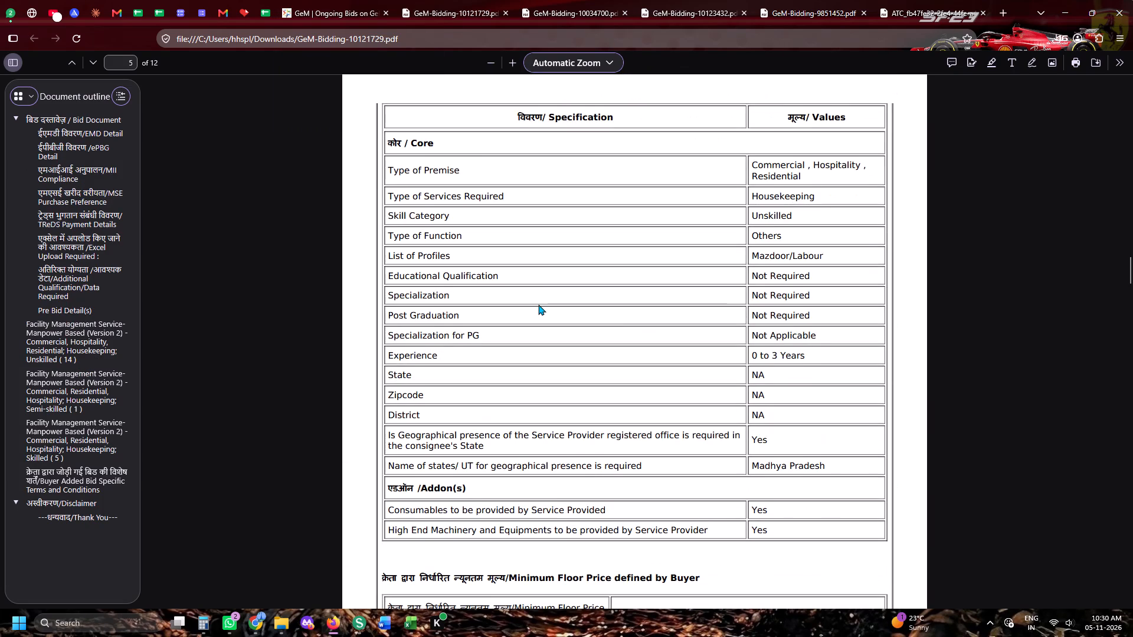
pyautogui.scroll(-5, 538, 304)
pyautogui.scroll(5, 538, 304)
pyautogui.press('space')
pyautogui.press('space')
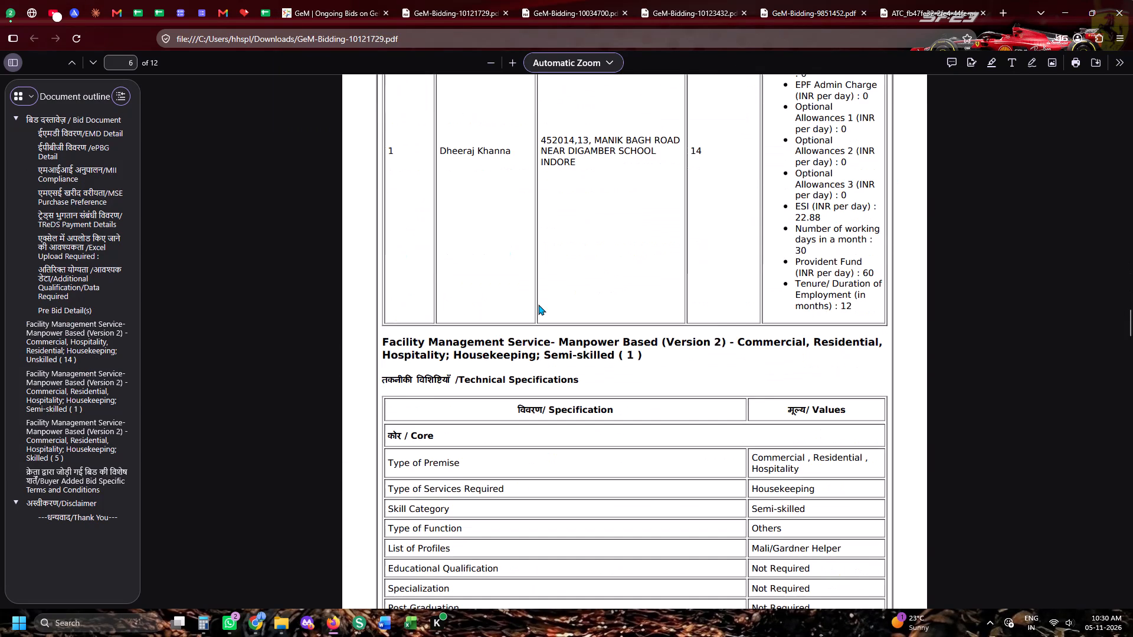
pyautogui.press('space')
pyautogui.press('space')
pyautogui.press('space')
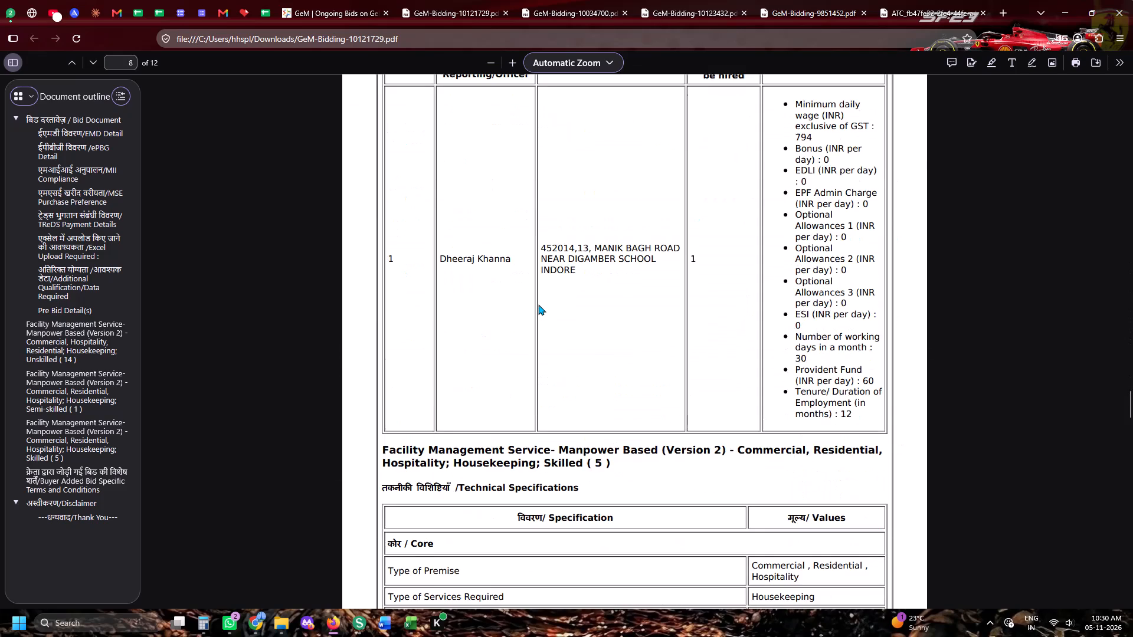
pyautogui.press('space')
pyautogui.scroll(2, 538, 304)
pyautogui.press('space')
pyautogui.press('space')
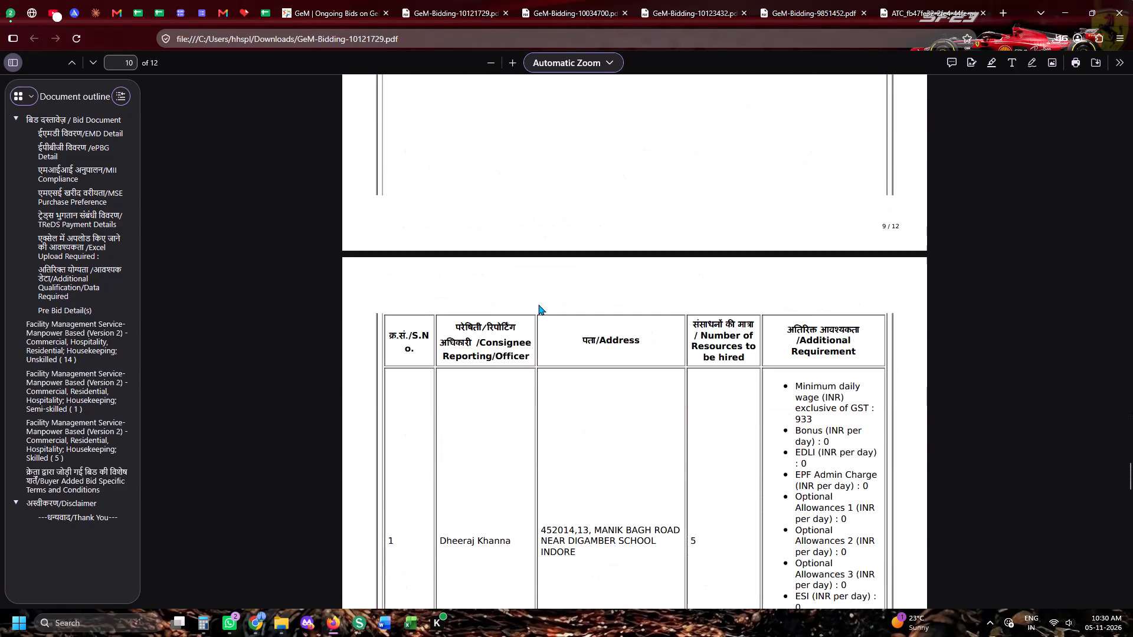
pyautogui.press('space')
pyautogui.press('space')
pyautogui.scroll(4, 538, 304)
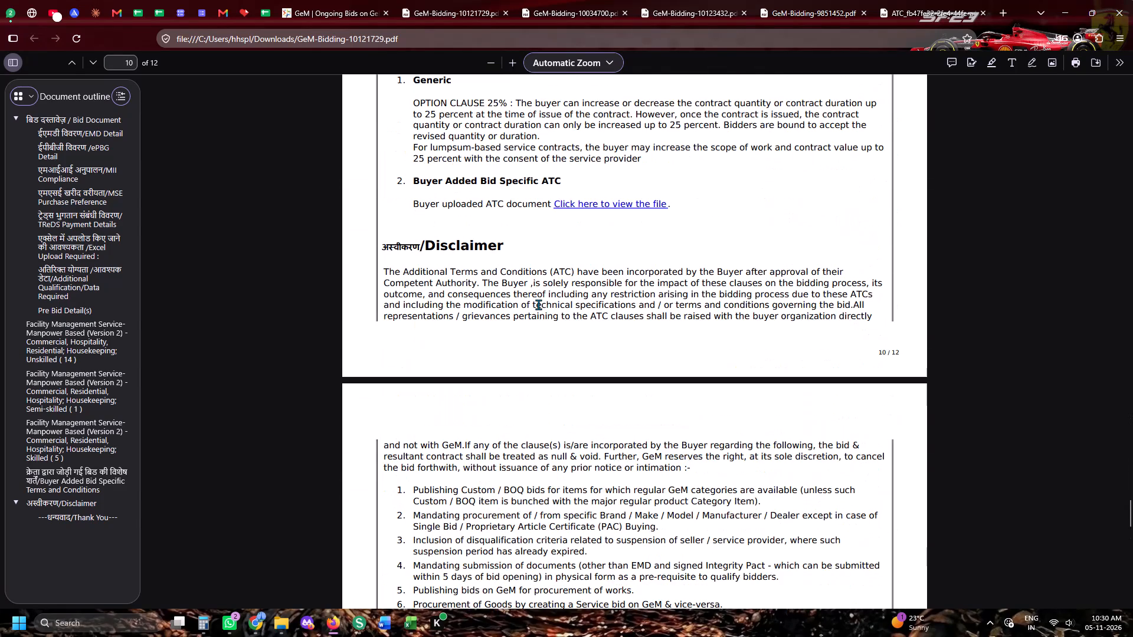
# Open the buyer-uploaded ATC document of the SBILD Indore tender and read through its scope, eligibility and price bid conditions.
pyautogui.click(594, 199)
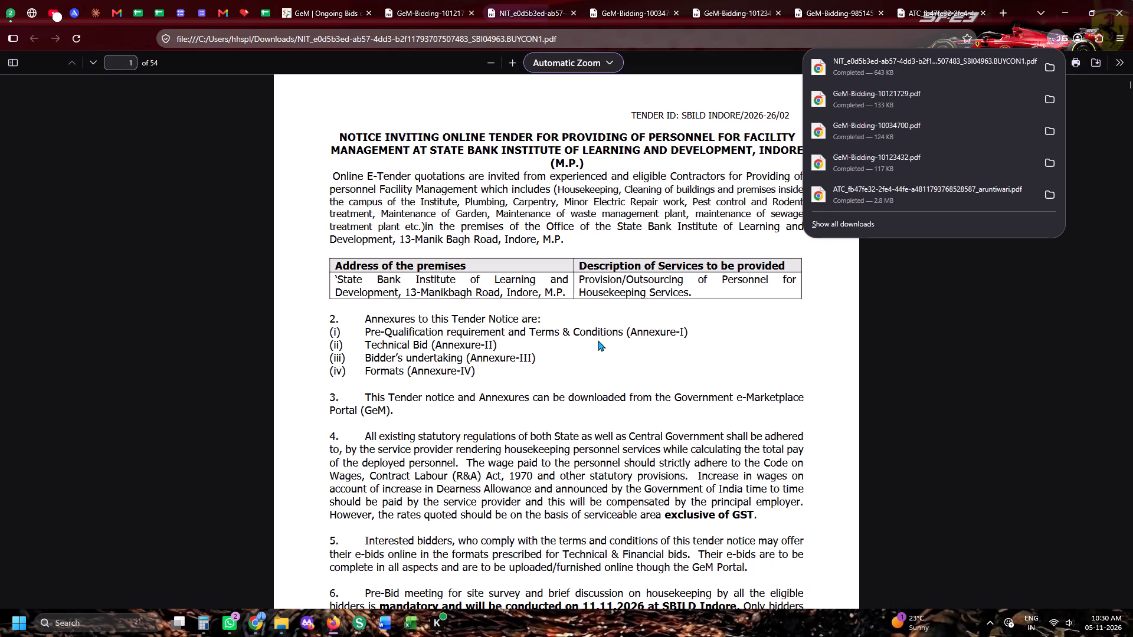
pyautogui.click(598, 340)
pyautogui.press('space')
pyautogui.press('space')
pyautogui.press('space')
pyautogui.press('space')
pyautogui.press('space')
pyautogui.press('space')
pyautogui.press('space')
pyautogui.press('space')
pyautogui.press('space')
pyautogui.press('space')
pyautogui.press('space')
pyautogui.press('space')
pyautogui.press('space')
pyautogui.press('space')
pyautogui.press('space')
pyautogui.press('space')
pyautogui.press('space')
pyautogui.press('space')
pyautogui.press('space')
pyautogui.press('space')
pyautogui.press('space')
pyautogui.press('space')
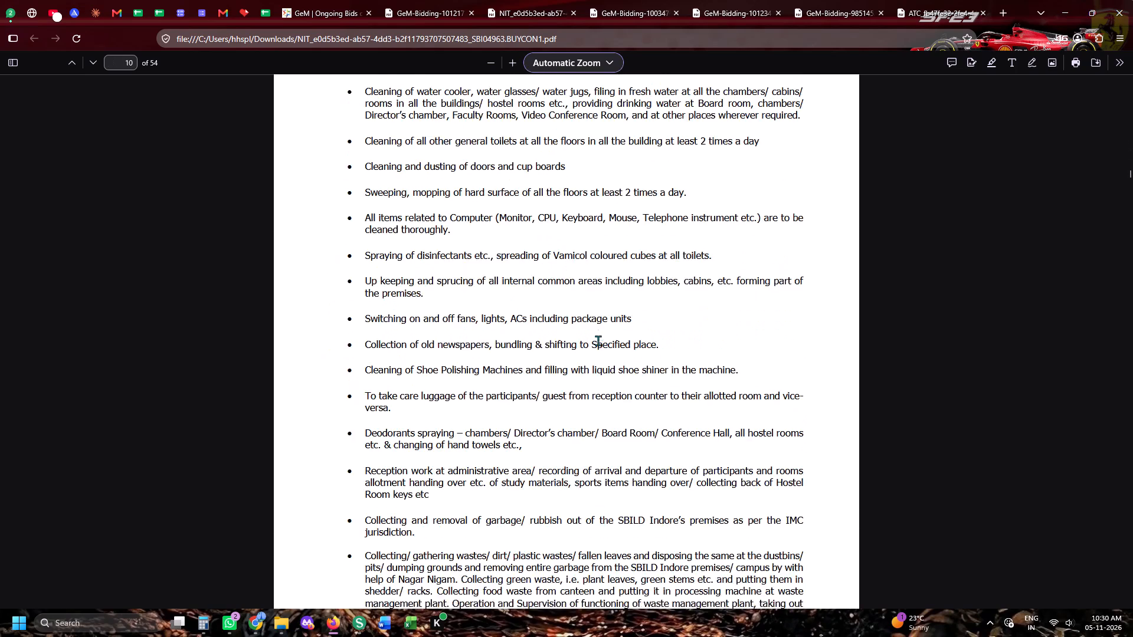
pyautogui.press('space')
pyautogui.press('space')
pyautogui.press('space')
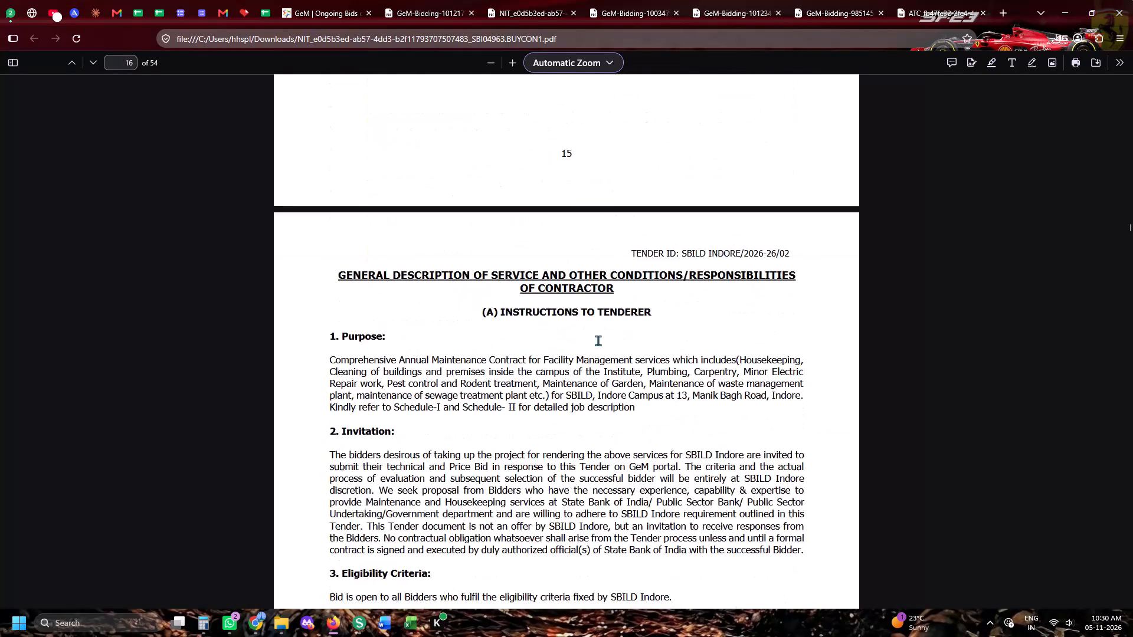
pyautogui.press('space')
pyautogui.press('space')
pyautogui.press('space')
pyautogui.press('space')
pyautogui.press('space')
pyautogui.press('space')
pyautogui.press('space')
pyautogui.press('space')
pyautogui.press('space')
pyautogui.press('space')
pyautogui.press('space')
pyautogui.press('space')
pyautogui.press('space')
pyautogui.press('space')
pyautogui.press('space')
pyautogui.press('space')
pyautogui.press('space')
pyautogui.press('space')
pyautogui.press('space')
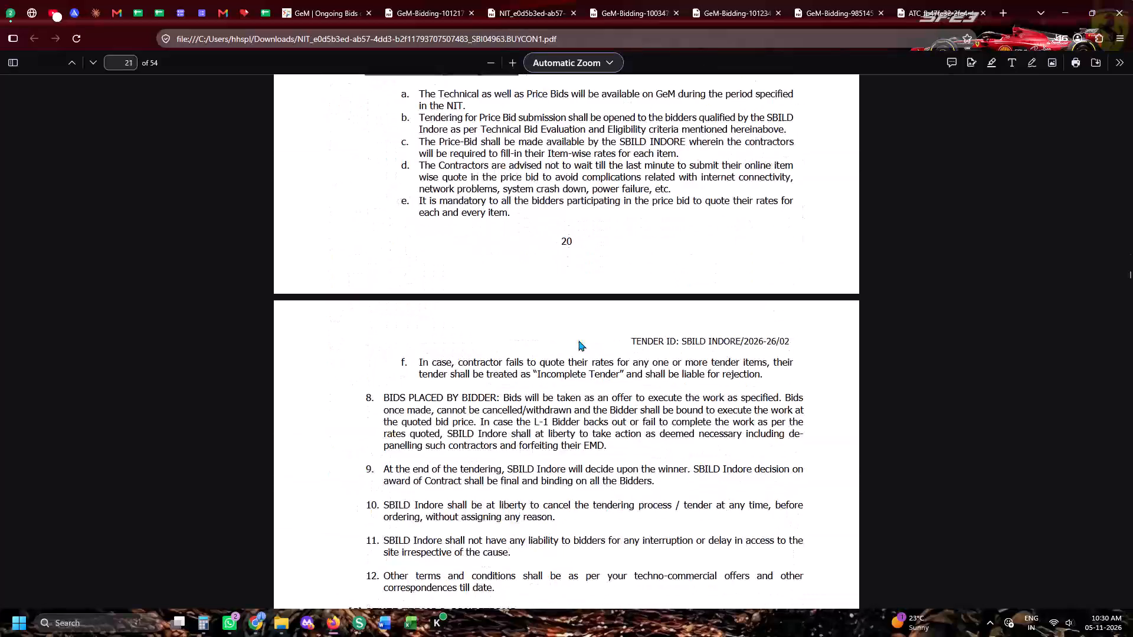
# Copy the GeM bid number from row 303 of the tender sheet and search GeM for GEM/2026/B/8235613.
pyautogui.click(268, 6)
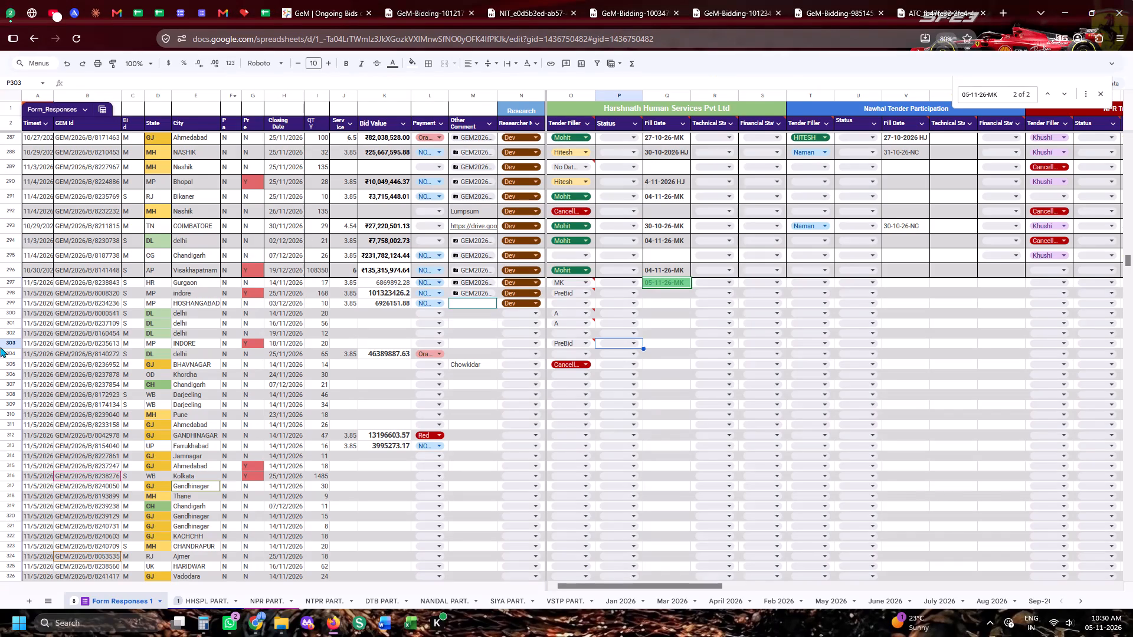
pyautogui.click(0, 344)
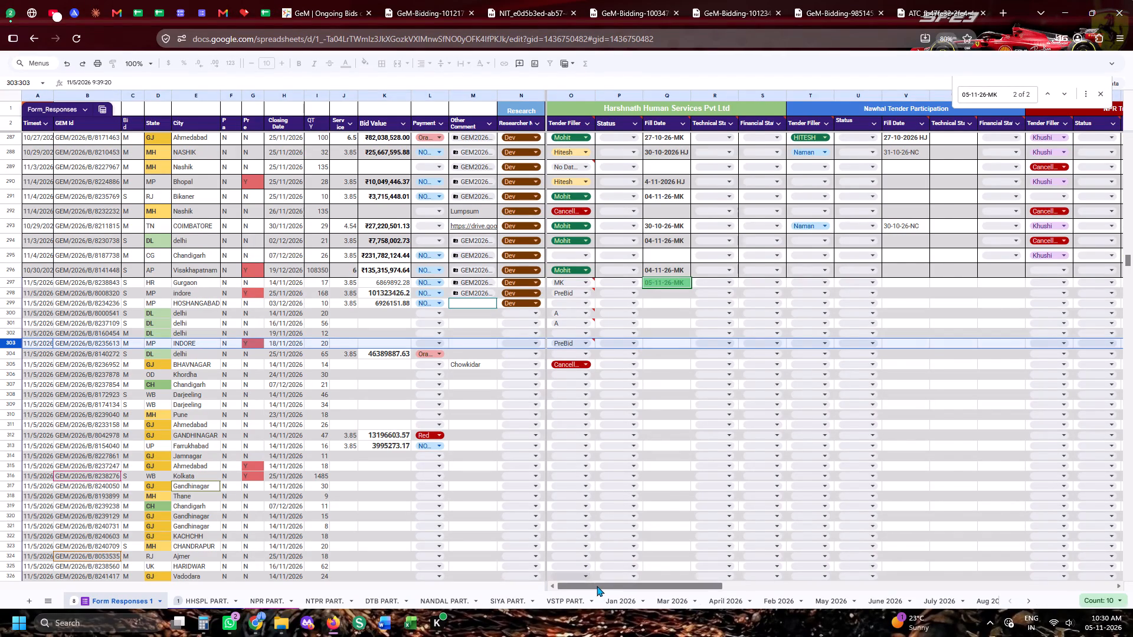
pyautogui.moveTo(597, 586); pyautogui.dragTo(284, 577)
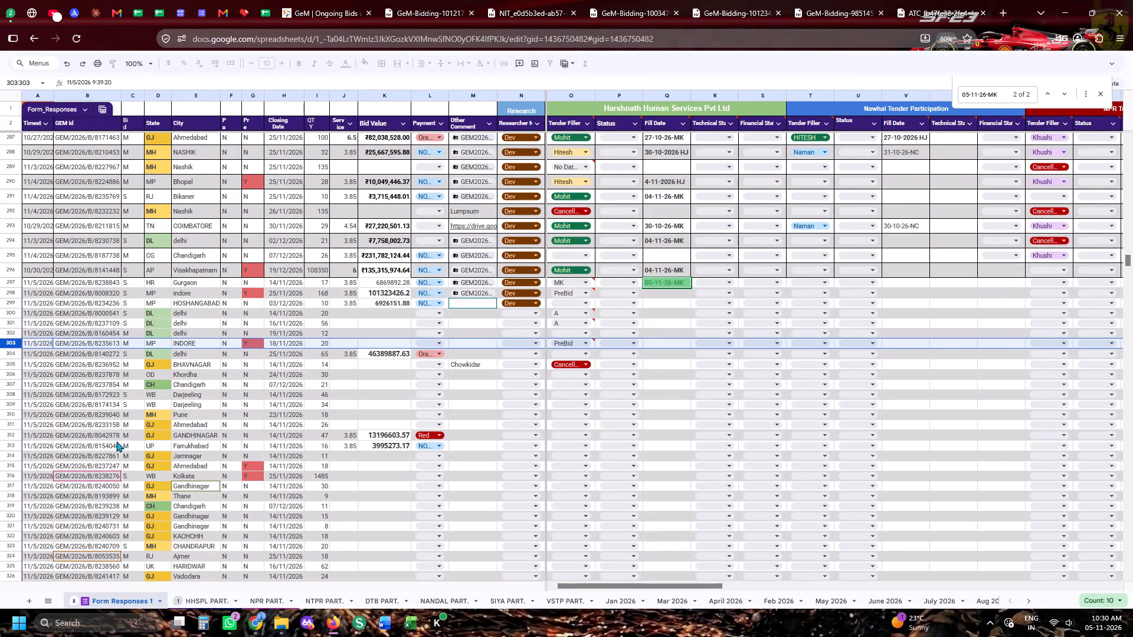
pyautogui.click(109, 344)
pyautogui.hotkey('ctrl', 'c')
pyautogui.hotkey('ctrl', 'c')
pyautogui.hotkey('ctrl', 'c')
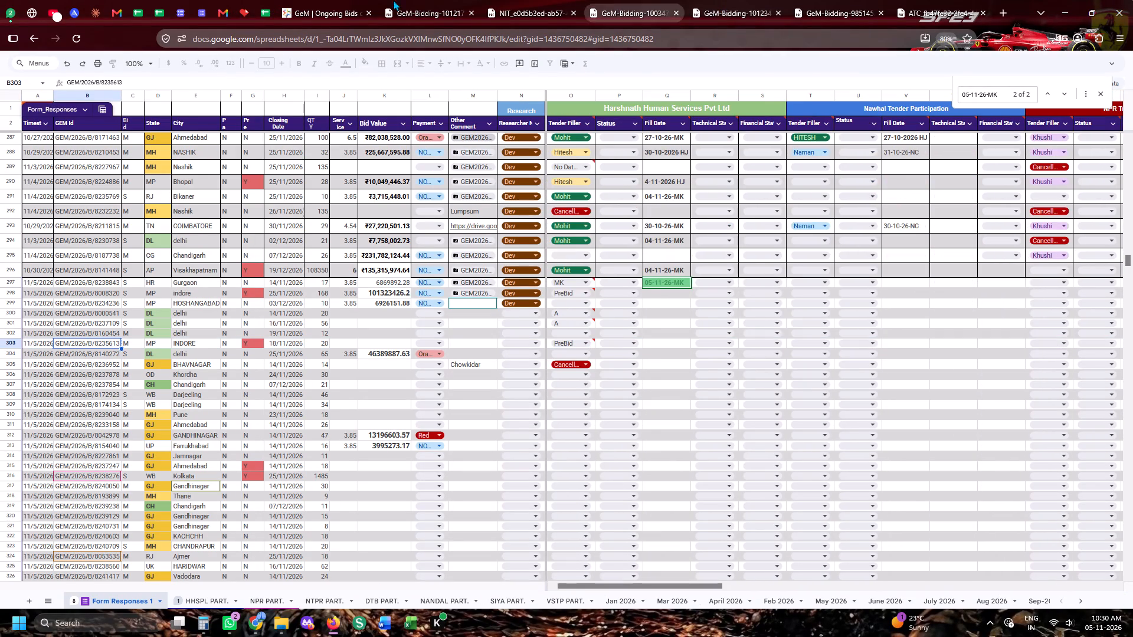
pyautogui.click(293, 0)
pyautogui.click(882, 140)
pyautogui.hotkey('ctrl', 'a')
pyautogui.hotkey('ctrl', 'v')
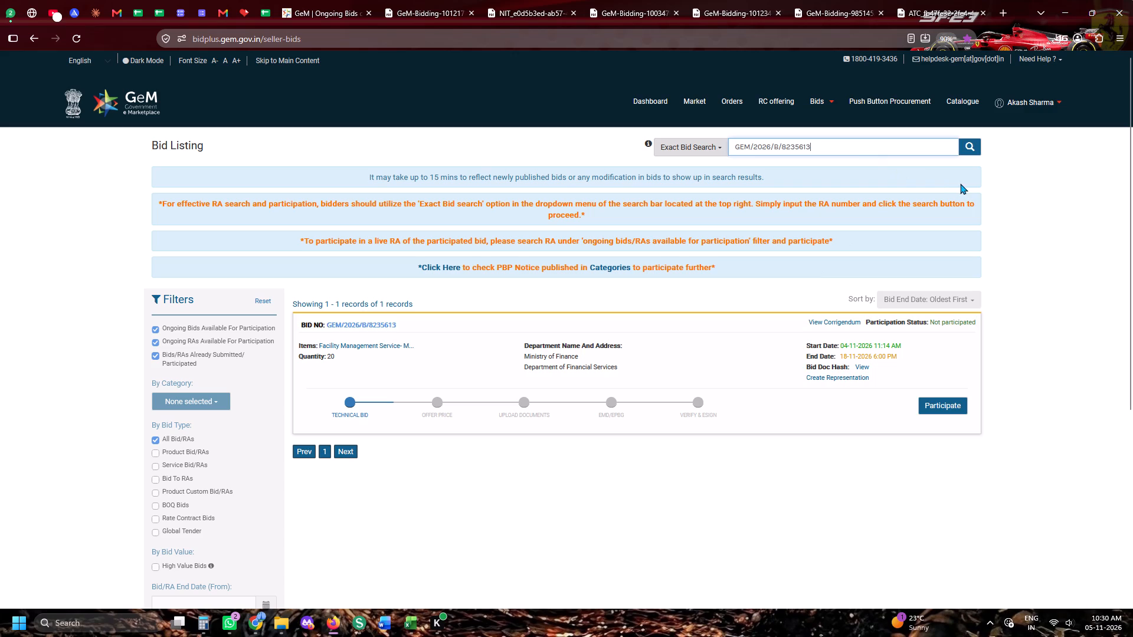
pyautogui.click(972, 155)
# Open the bid document of GEM/2026/B/8235613, check its bid details, and return to the GeM bid listing.
pyautogui.click(357, 329)
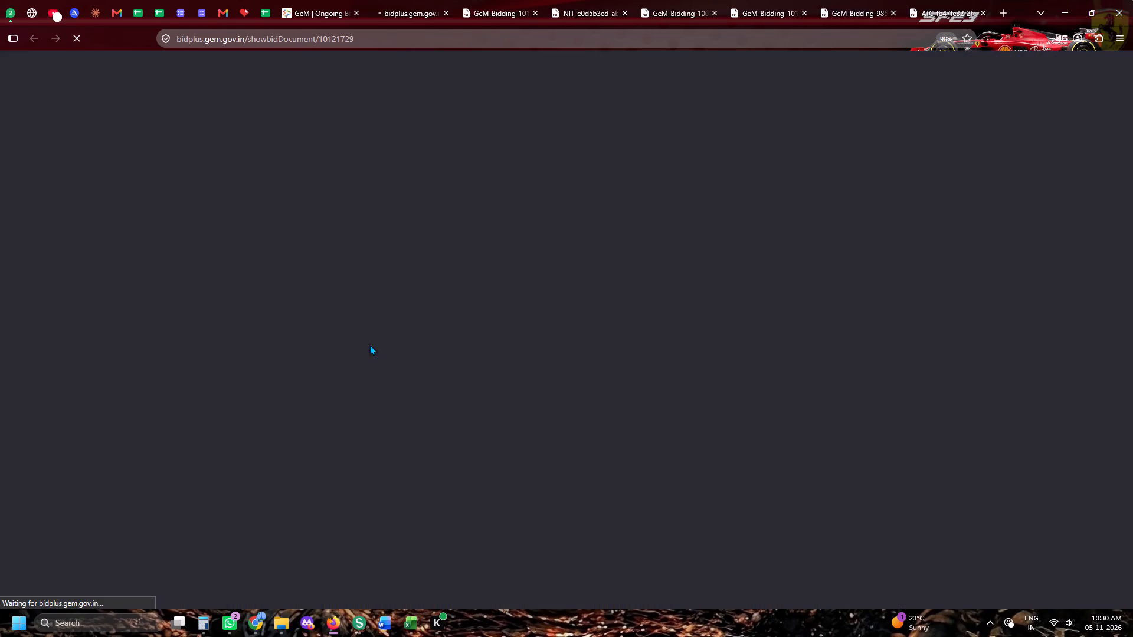
pyautogui.click(646, 328)
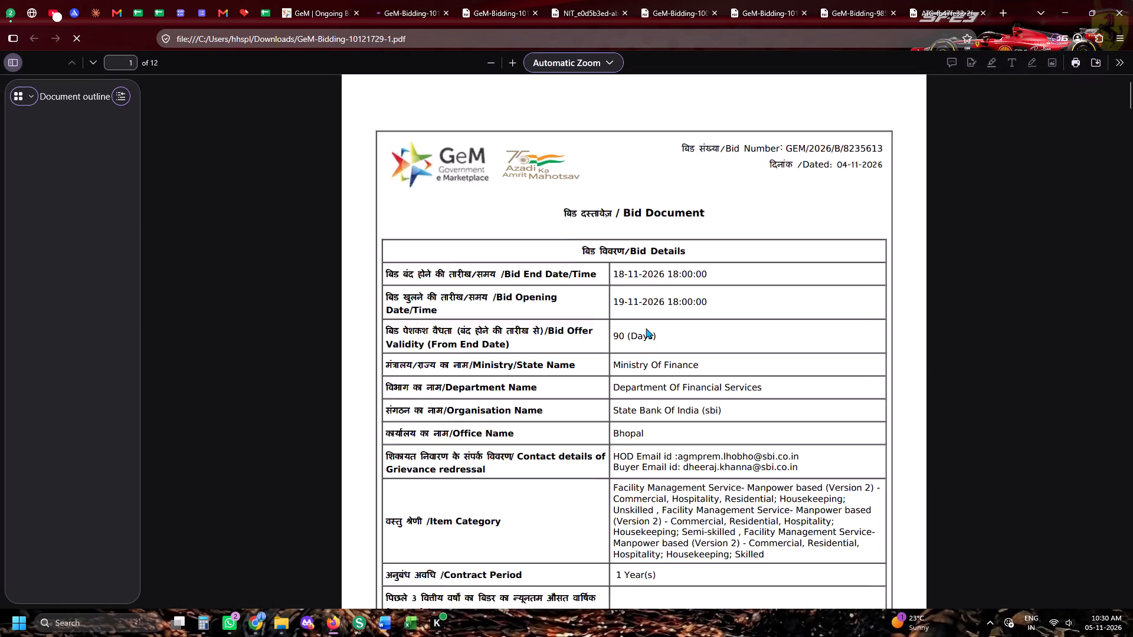
pyautogui.press('space')
pyautogui.click(293, 0)
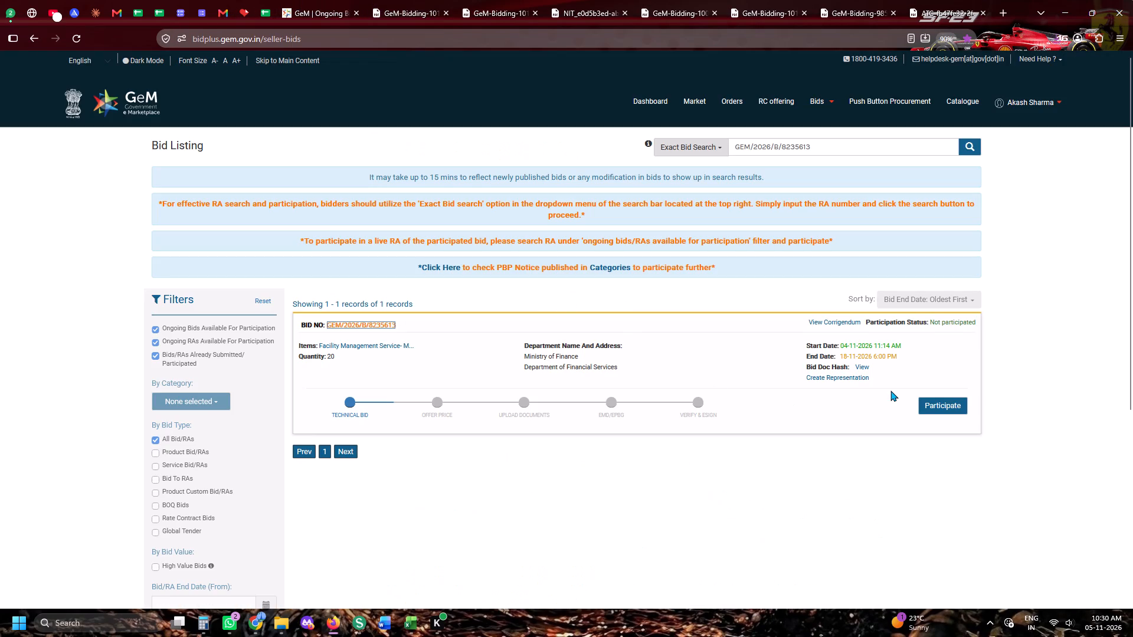
# Start participation in GEM/2026/B/8235613, answering No, No and Yes to the beneficial ownership and technology transfer declarations, and save them.
pyautogui.click(890, 390)
pyautogui.click(929, 400)
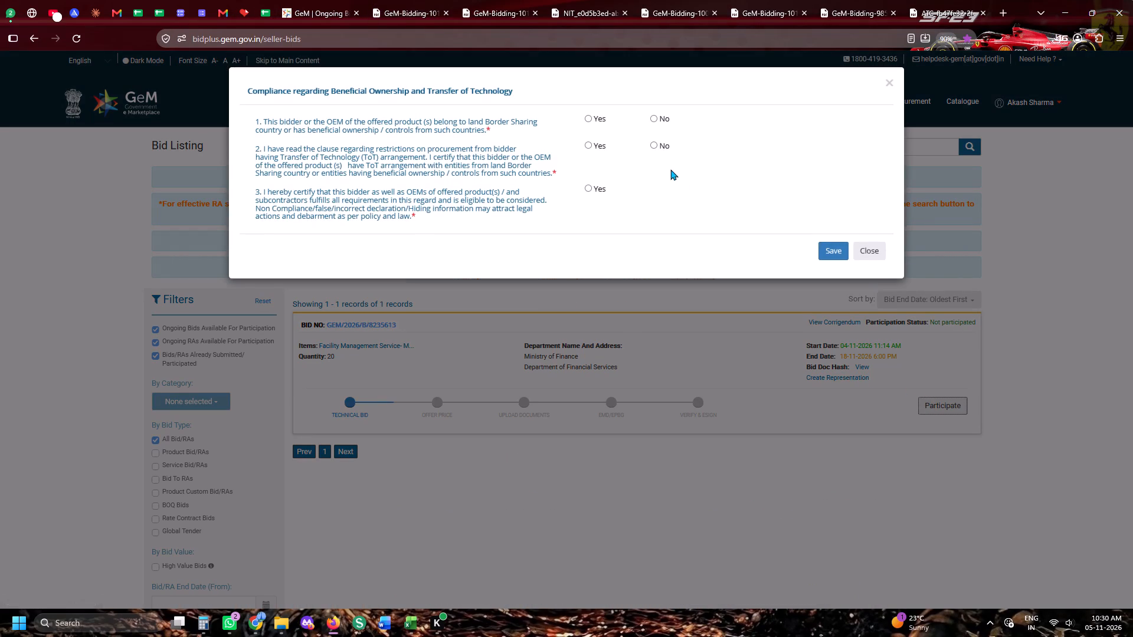
pyautogui.click(662, 145)
pyautogui.click(662, 112)
pyautogui.click(666, 118)
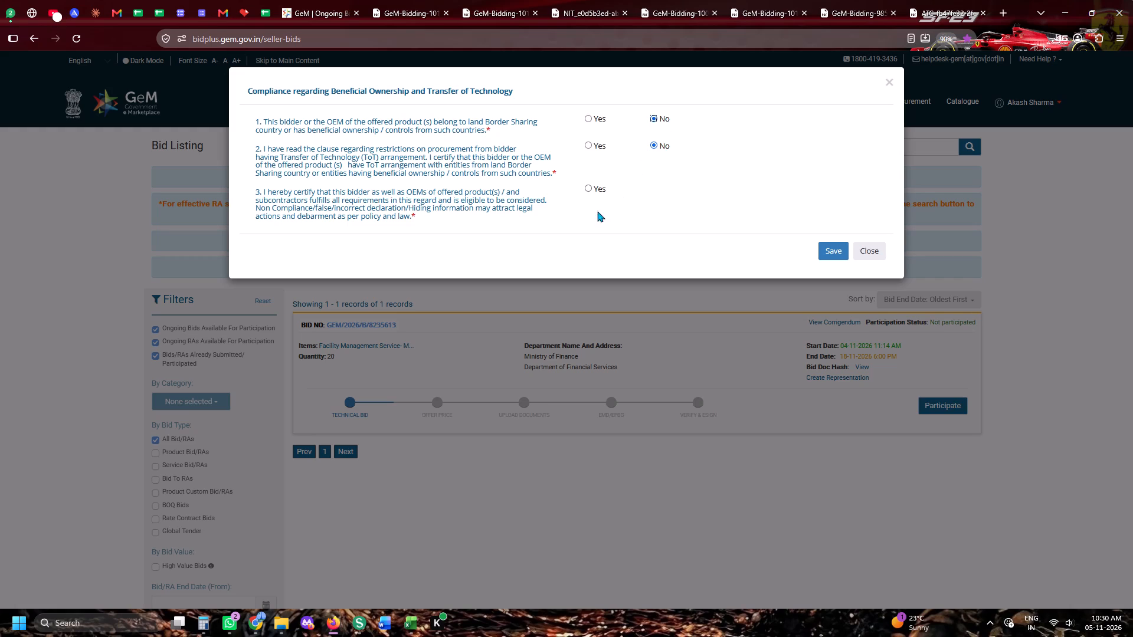
pyautogui.click(595, 189)
pyautogui.click(836, 253)
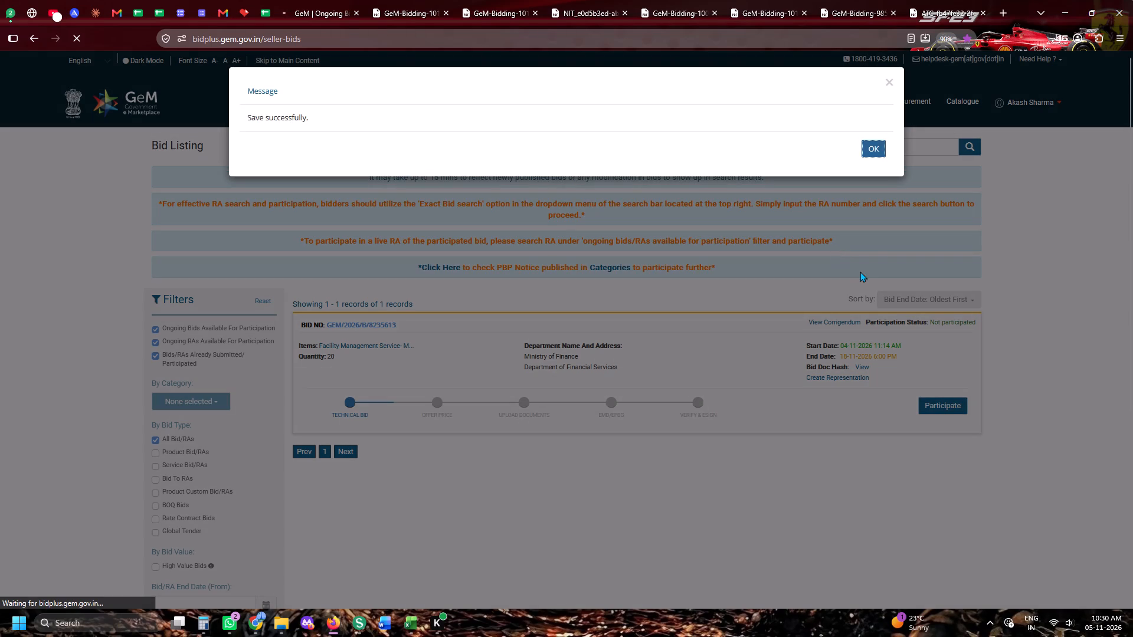
# Select the unskilled housekeeping catalogue, set its offered type of function and Madhya Pradesh as the geographical presence state, and encrypt and save it.
pyautogui.click(890, 320)
pyautogui.scroll(-5, 890, 320)
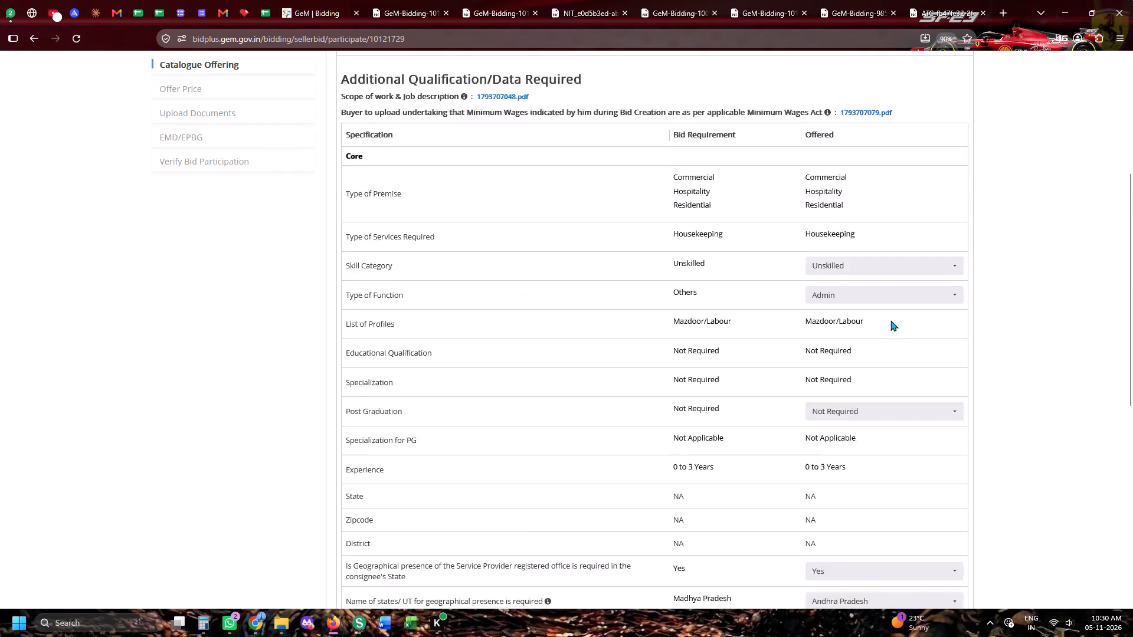
pyautogui.click(859, 179)
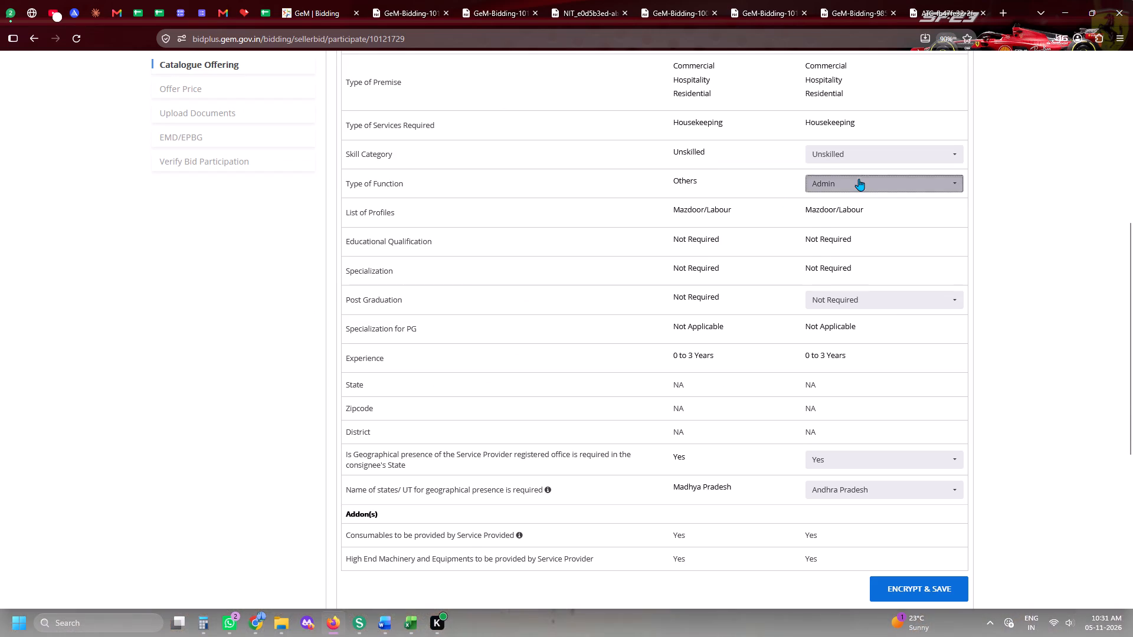
pyautogui.scroll(-6, 841, 230)
pyautogui.click(830, 242)
pyautogui.scroll(-3, 829, 244)
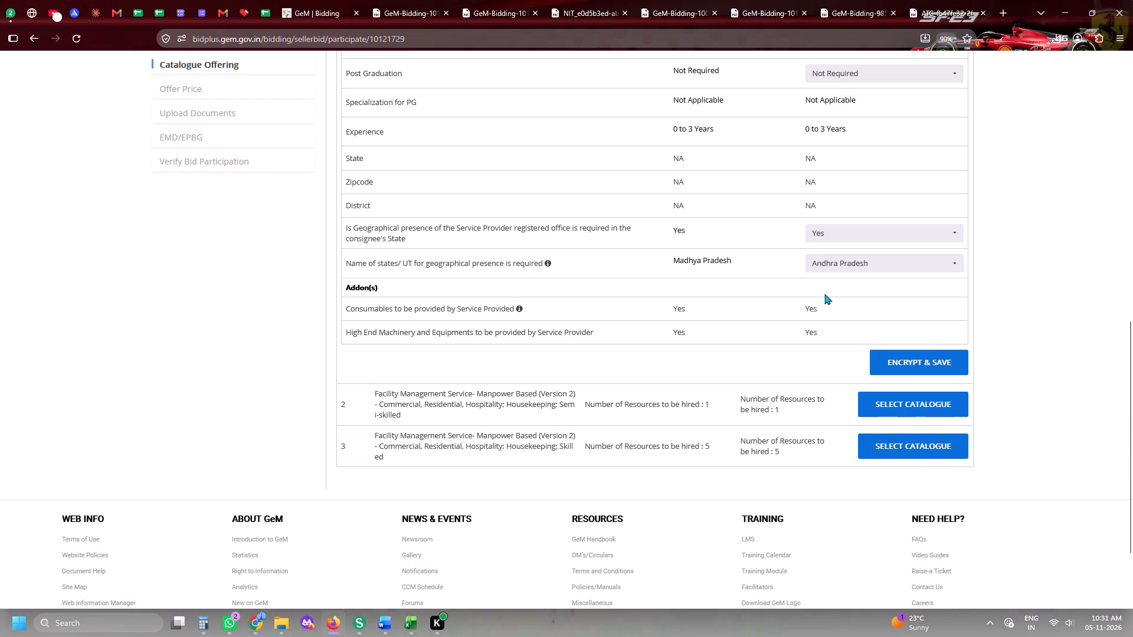
pyautogui.click(822, 237)
pyautogui.click(740, 286)
pyautogui.click(826, 274)
pyautogui.click(831, 267)
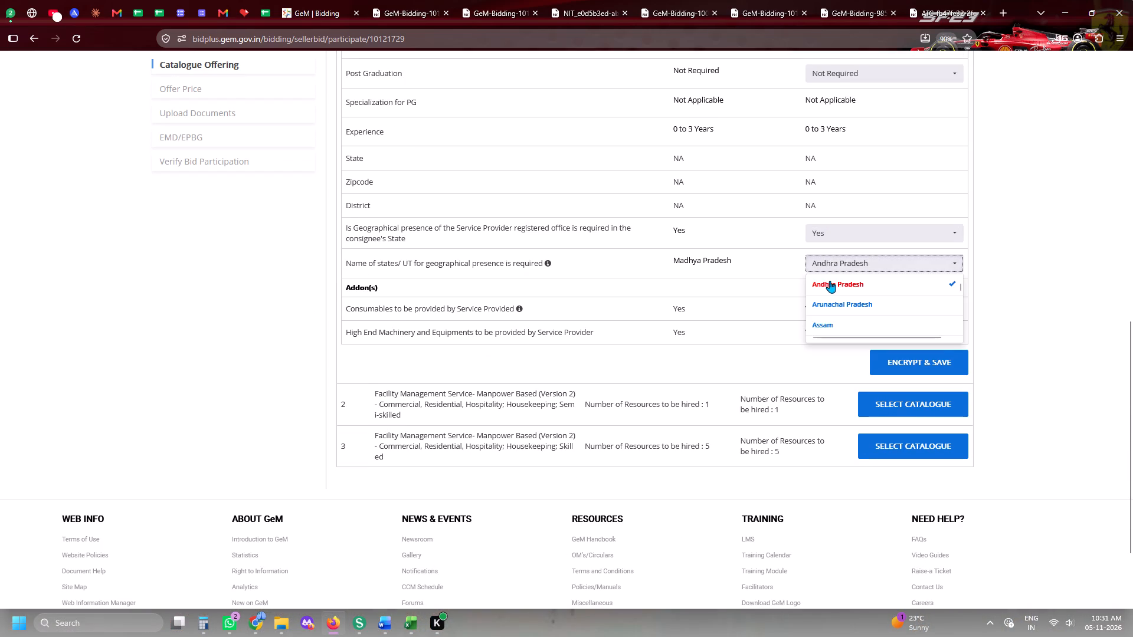
pyautogui.click(830, 281)
pyautogui.click(793, 282)
pyautogui.click(840, 271)
pyautogui.press('m')
pyautogui.press('m')
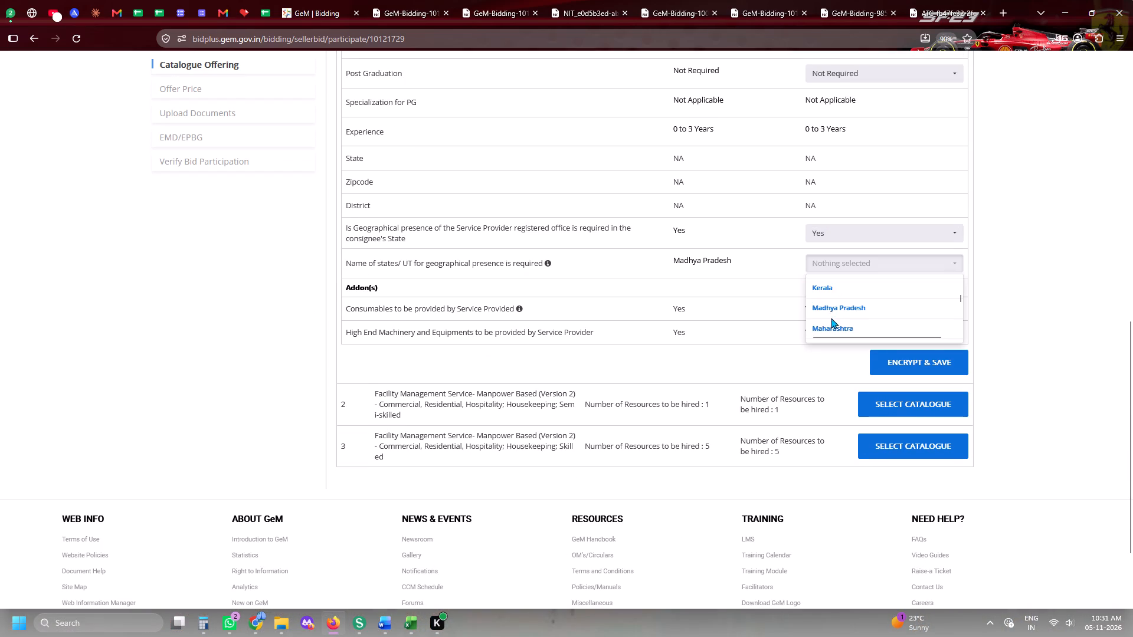
pyautogui.click(828, 310)
pyautogui.click(735, 300)
pyautogui.click(915, 365)
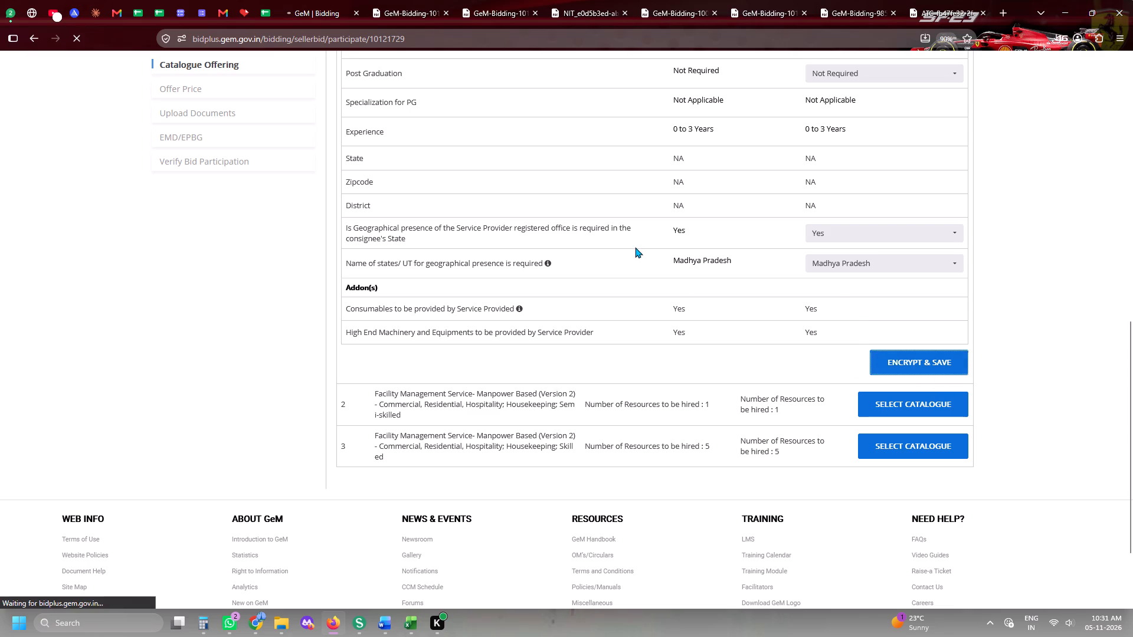
# Select the second housekeeping catalogue, offer Semi-skilled, function Others and Madhya Pradesh as the geographical presence state, and encrypt and save it.
pyautogui.click(890, 365)
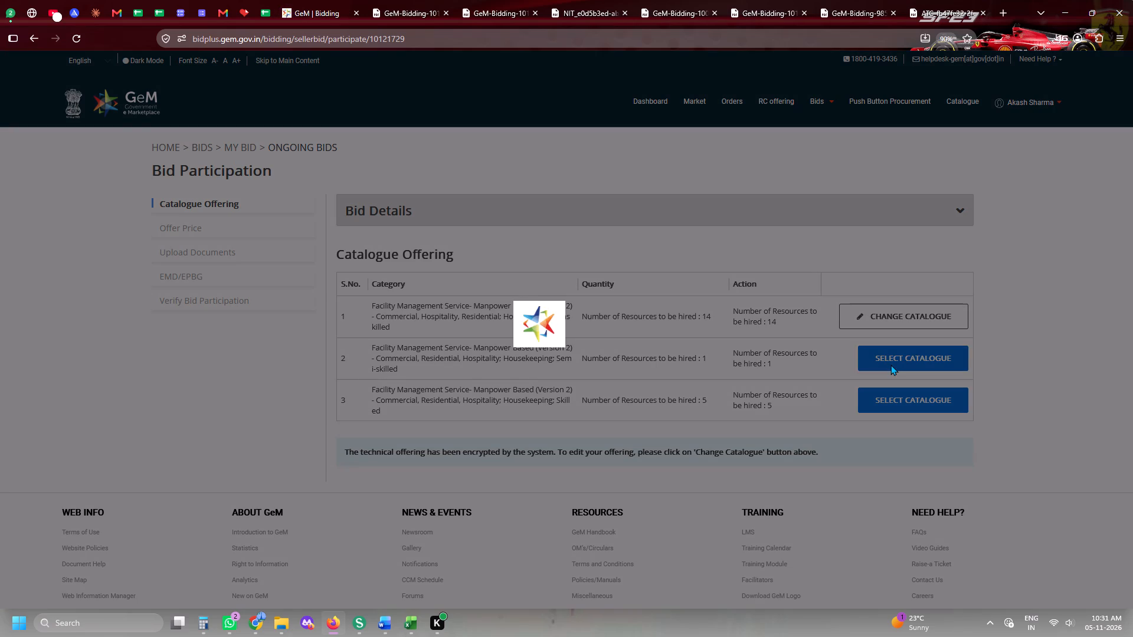
pyautogui.scroll(-5, 870, 343)
pyautogui.click(823, 193)
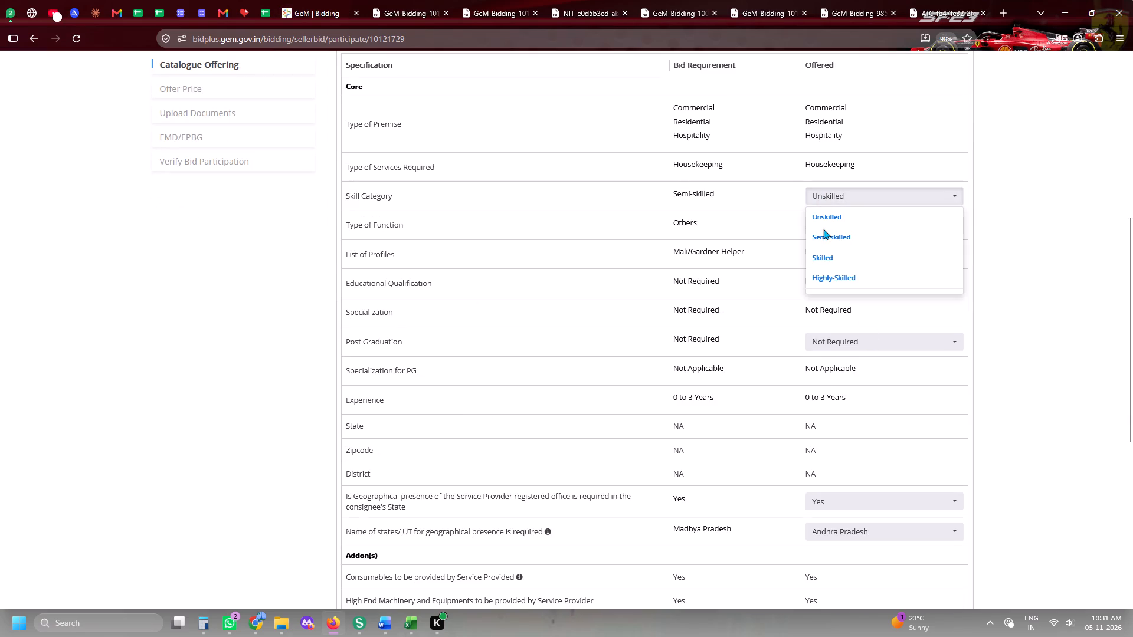
pyautogui.click(824, 234)
pyautogui.click(824, 229)
pyautogui.scroll(-6, 824, 270)
pyautogui.click(817, 291)
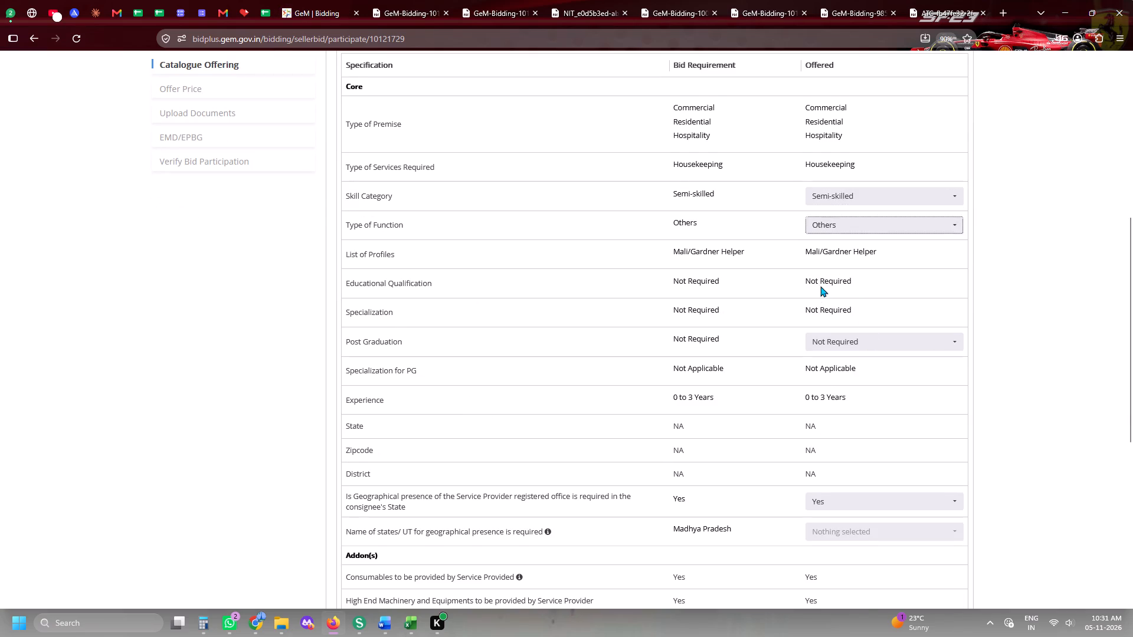
pyautogui.scroll(-5, 820, 286)
pyautogui.click(851, 172)
pyautogui.click(851, 168)
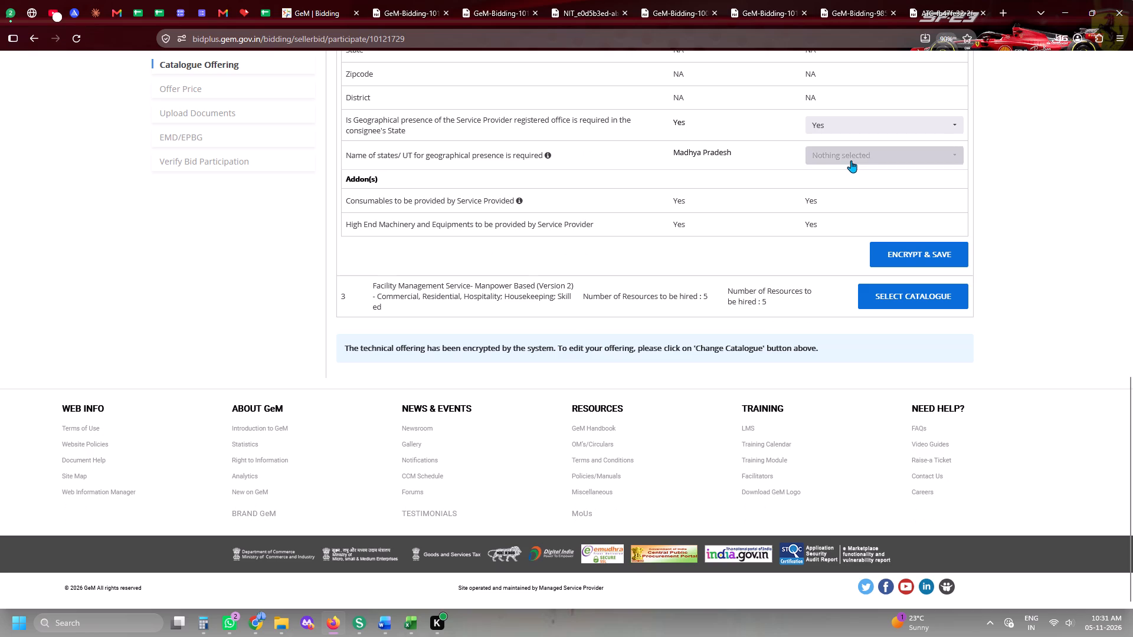
pyautogui.click(851, 160)
pyautogui.press('m')
pyautogui.press('m')
pyautogui.click(826, 205)
pyautogui.click(751, 205)
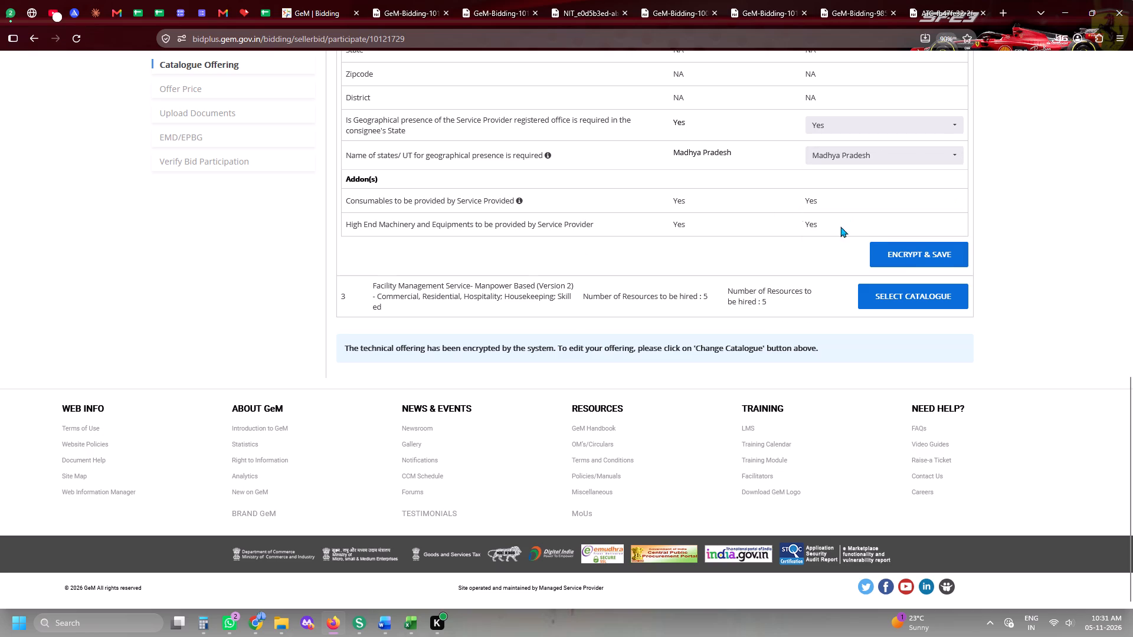
pyautogui.click(915, 258)
# Switch to the Angel One equity portfolio to view the holdings.
pyautogui.click(68, 0)
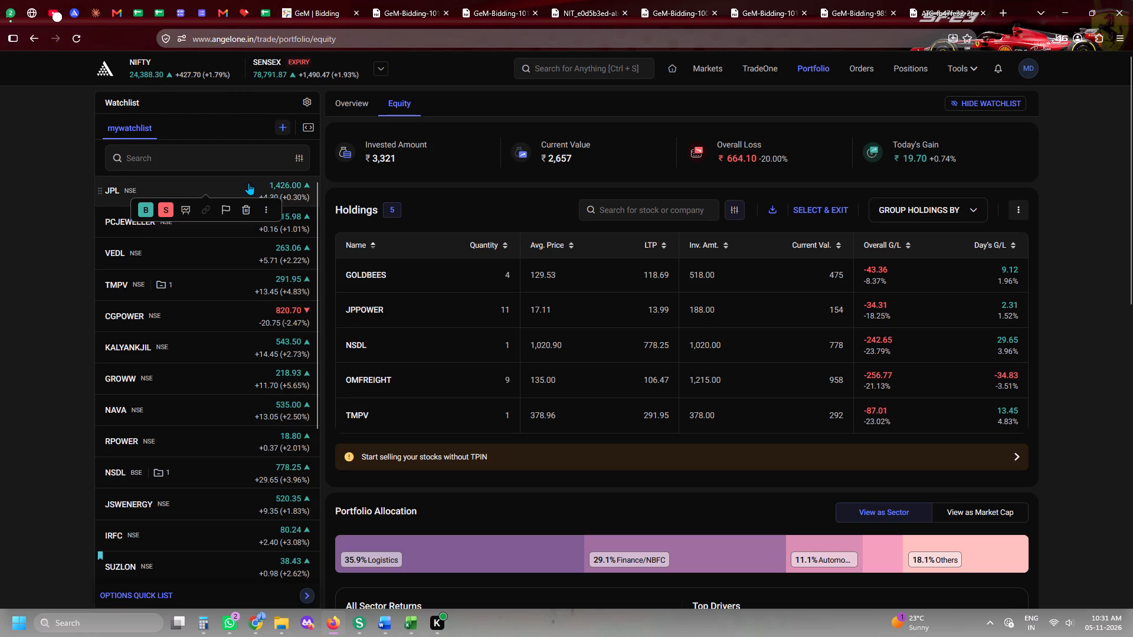
# Refresh the Angel One equity portfolio to check the current holdings values.
pyautogui.click(80, 39)
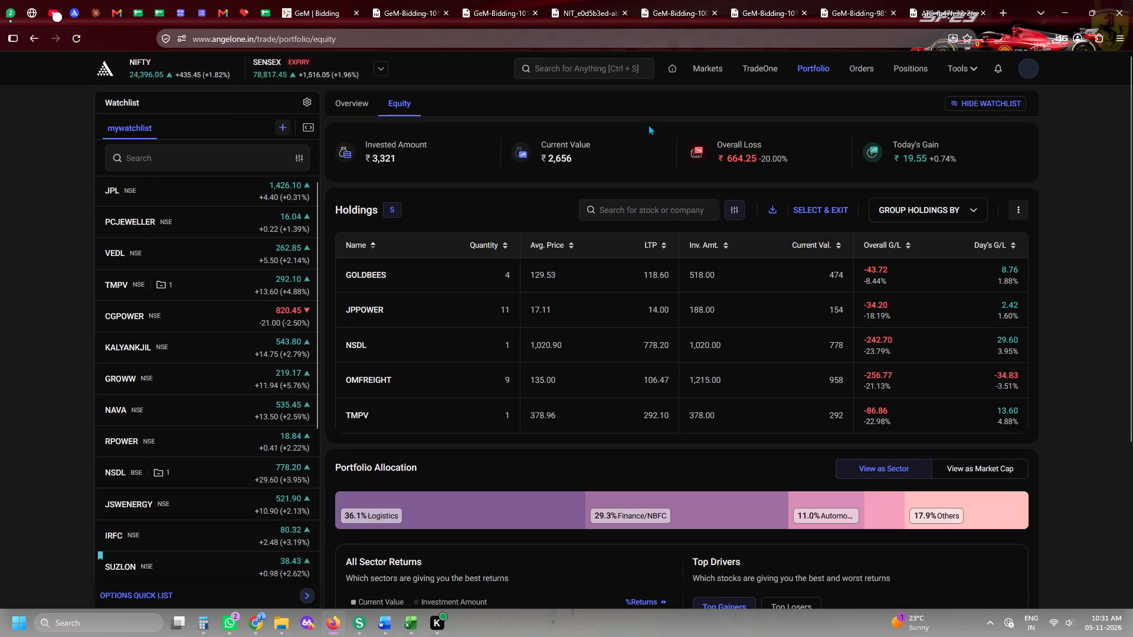
pyautogui.click(924, 0)
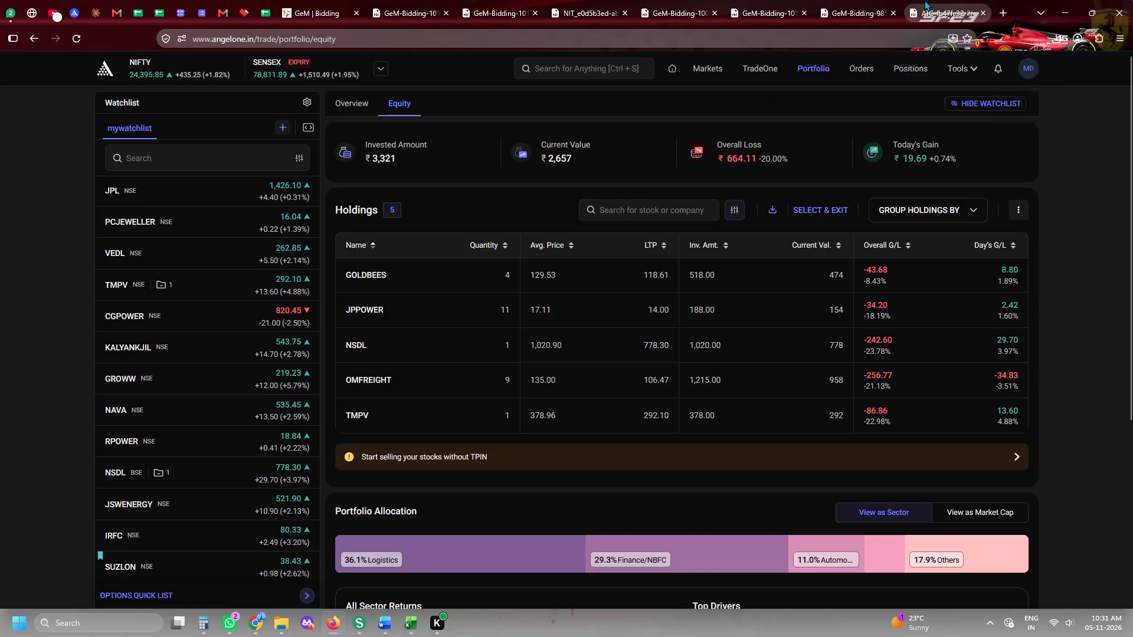
pyautogui.click(818, 0)
# Return to the GeM bid, select the skilled housekeeping catalogue, offer Skilled and Madhya Pradesh as the geographical presence state, and encrypt and save it.
pyautogui.click(332, 0)
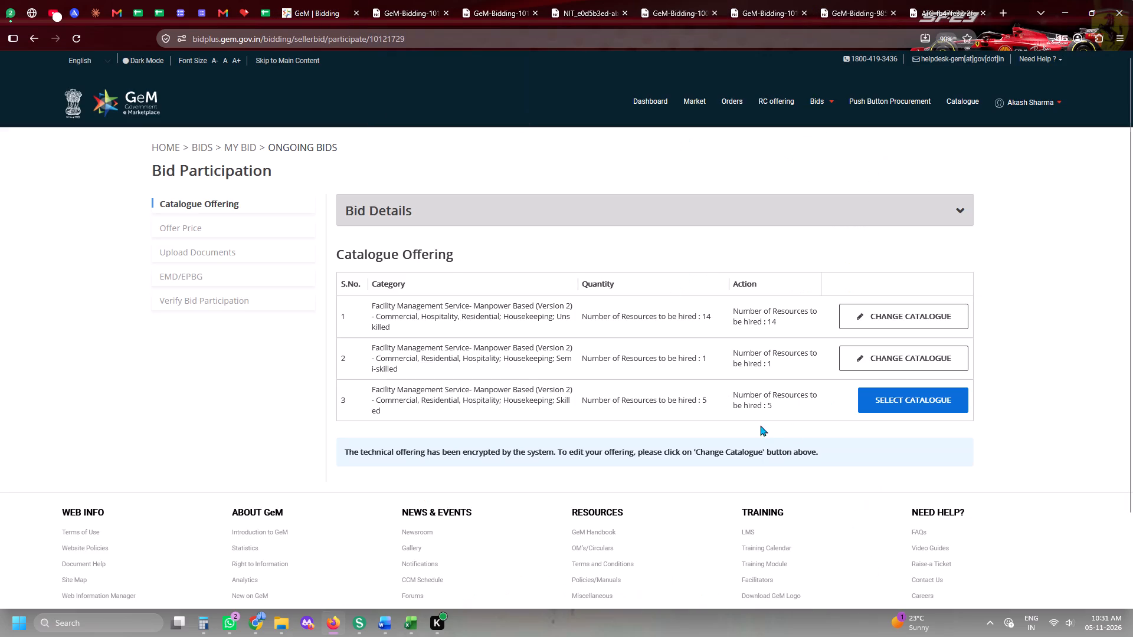
pyautogui.click(892, 392)
pyautogui.scroll(-7, 880, 389)
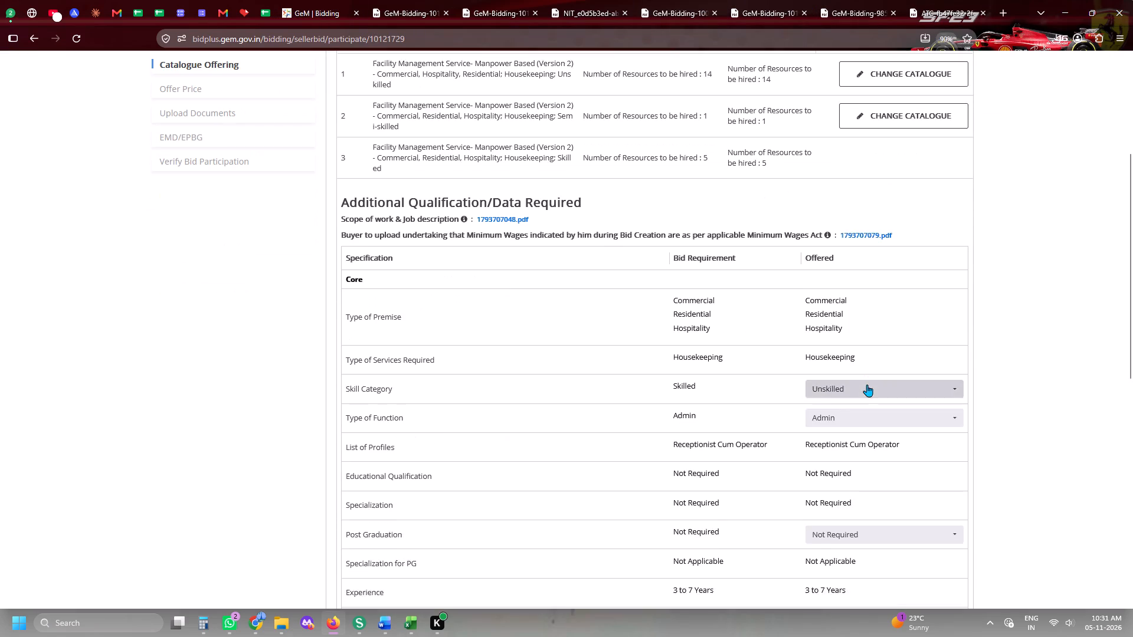
pyautogui.scroll(-1, 867, 385)
pyautogui.click(834, 316)
pyautogui.click(826, 370)
pyautogui.click(824, 356)
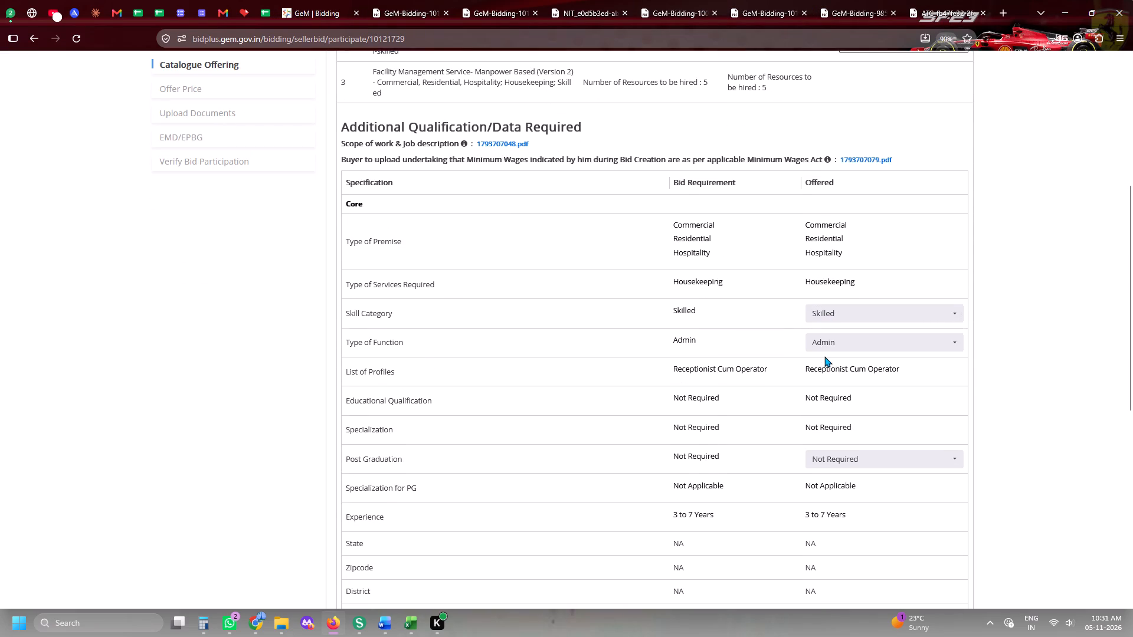
pyautogui.scroll(-4, 715, 385)
pyautogui.click(830, 350)
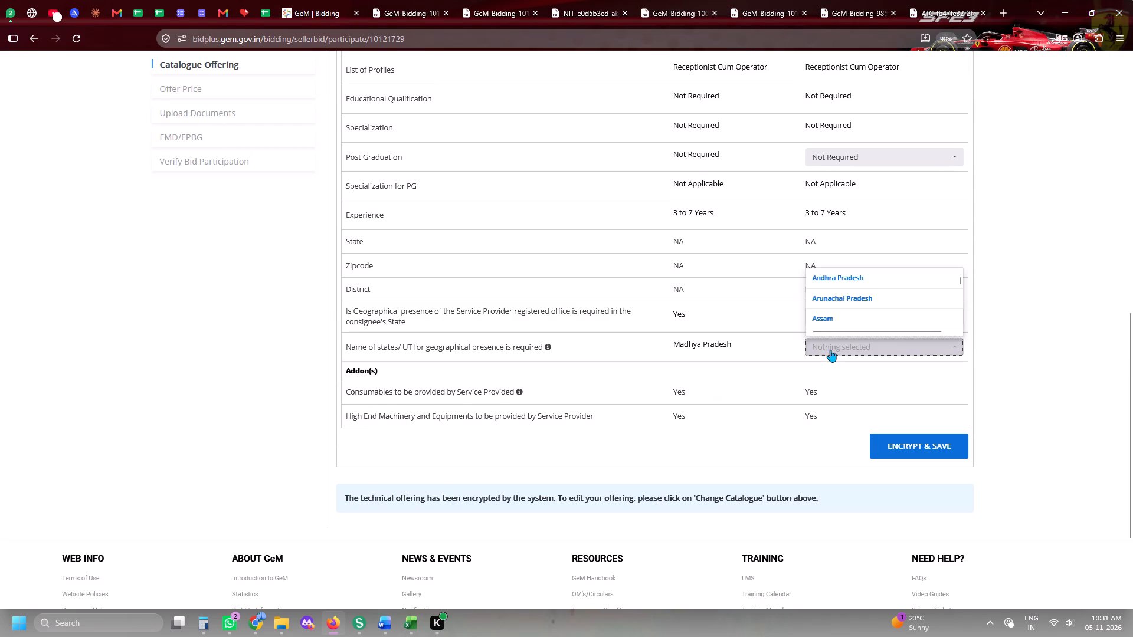
pyautogui.press('m')
pyautogui.press('m')
pyautogui.click(829, 301)
pyautogui.click(689, 344)
pyautogui.click(860, 446)
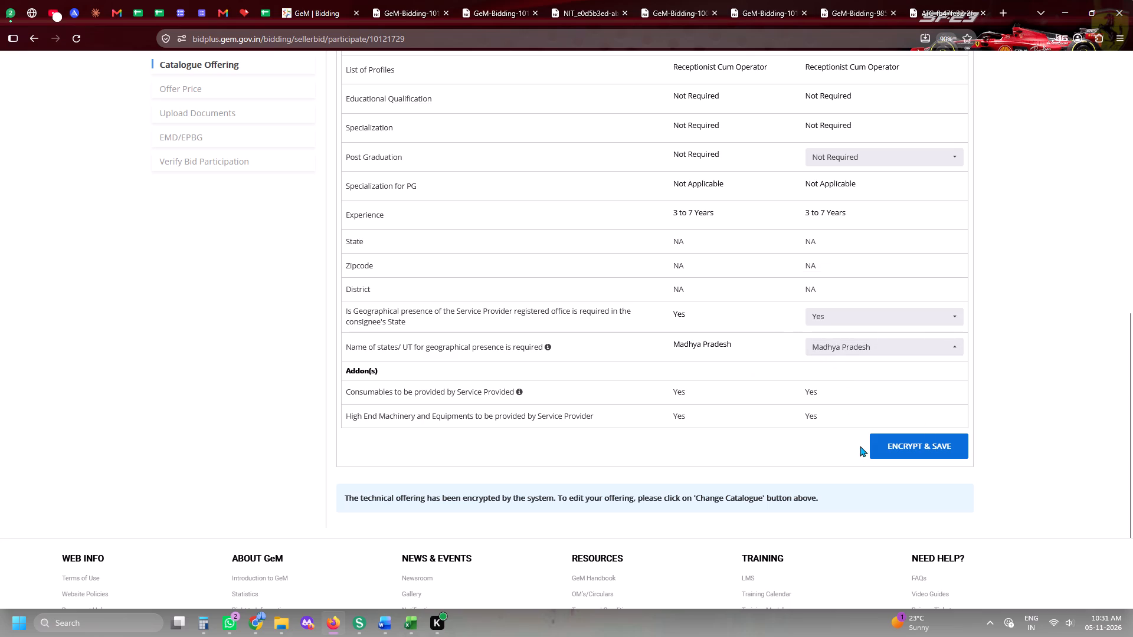
pyautogui.click(891, 450)
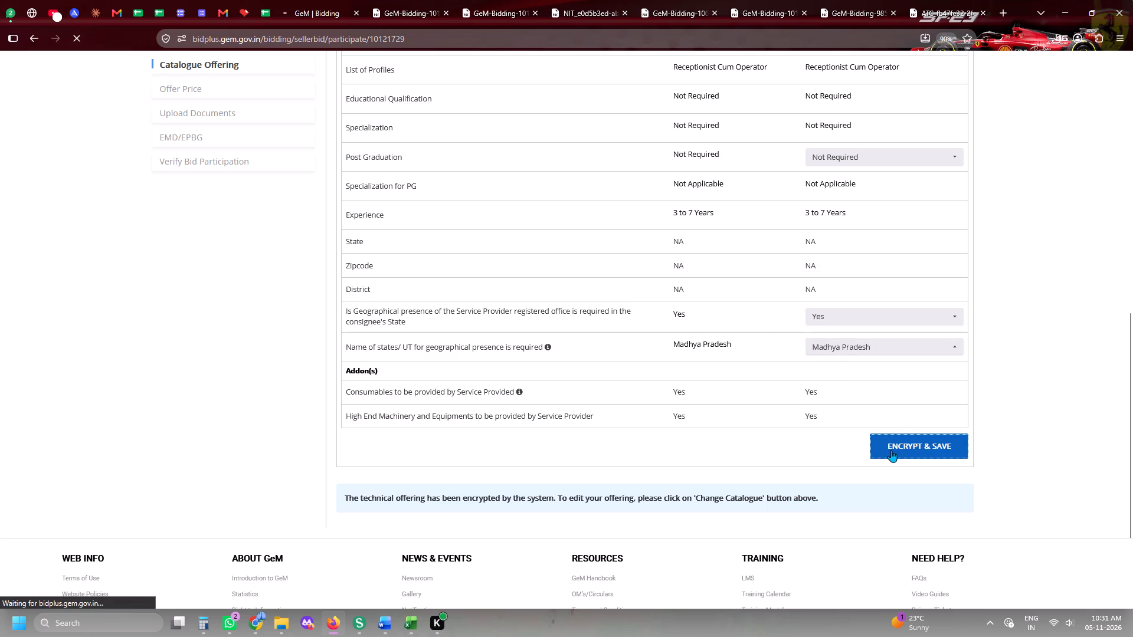
# Continue to the offer price stage and copy the unskilled item's lumpsum price requirement for machinery and equipments.
pyautogui.scroll(-6, 891, 450)
pyautogui.click(951, 313)
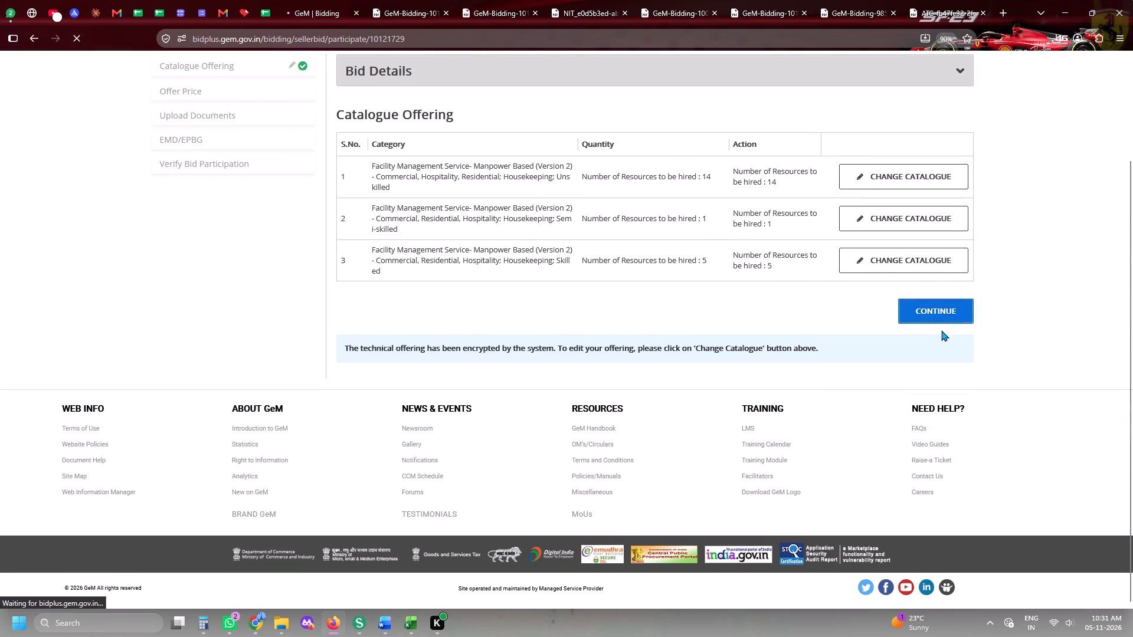
pyautogui.scroll(-4, 936, 333)
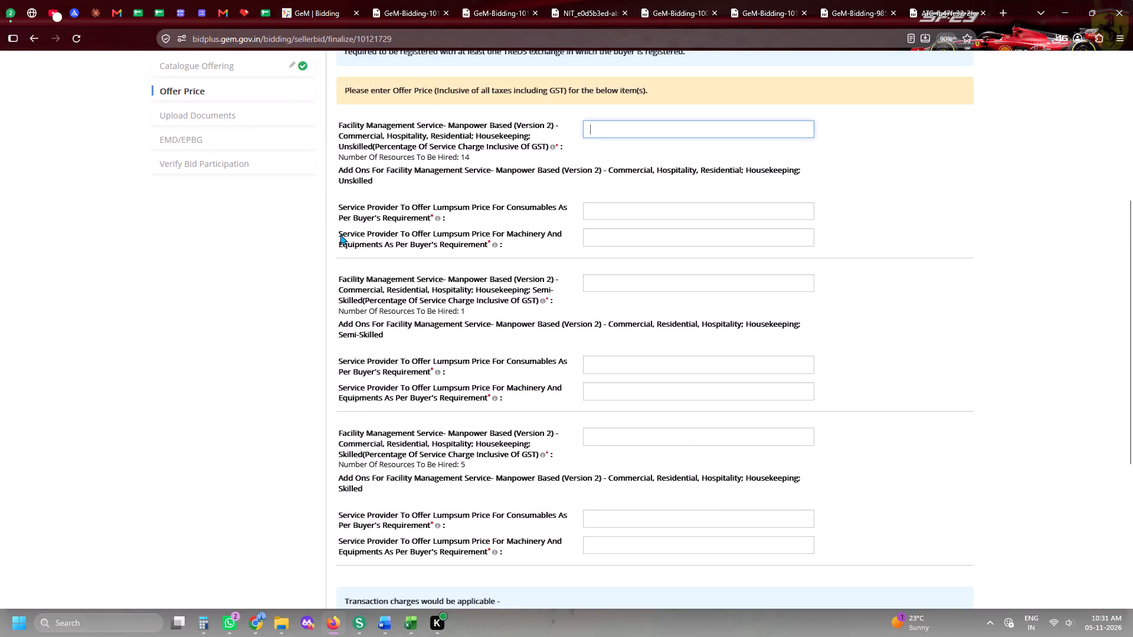
pyautogui.moveTo(339, 232); pyautogui.dragTo(385, 232)
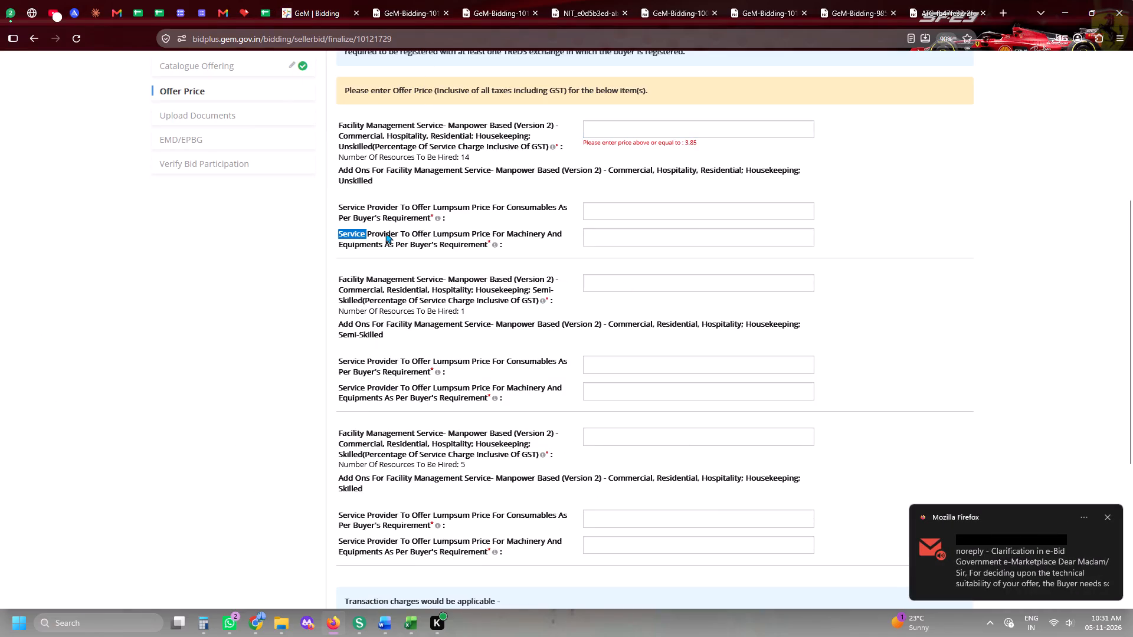
pyautogui.moveTo(385, 232); pyautogui.dragTo(496, 249)
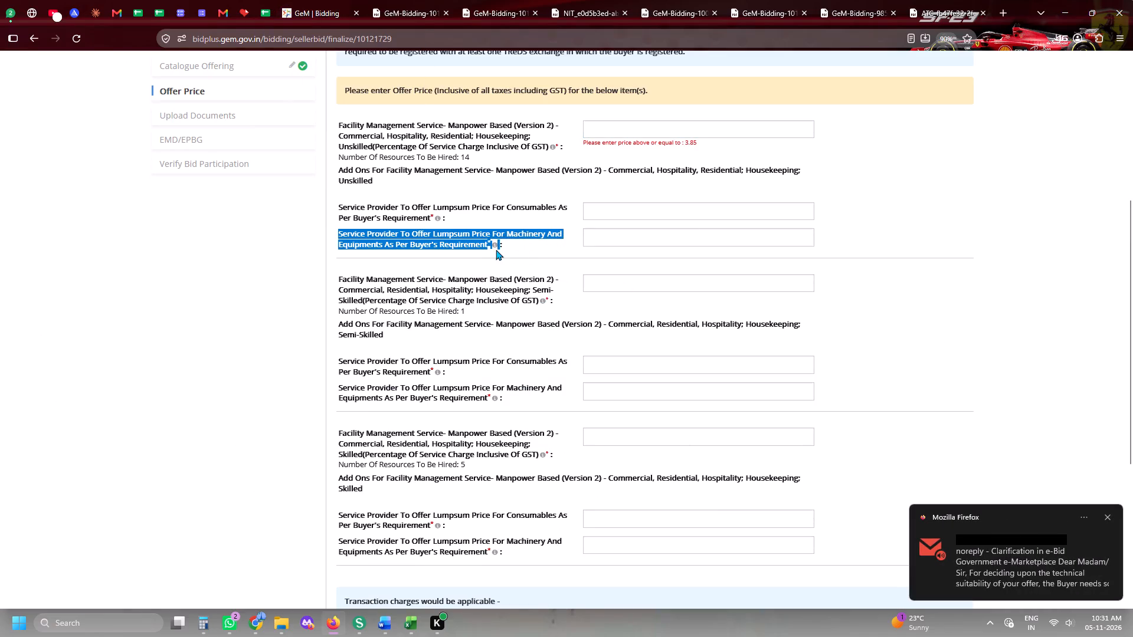
pyautogui.moveTo(496, 249); pyautogui.dragTo(486, 245)
pyautogui.hotkey('ctrl', 'c')
pyautogui.hotkey('ctrl', 'c')
pyautogui.hotkey('ctrl', 'c')
pyautogui.hotkey('ctrl', 'c')
# In the tender sheet, clear the PreBid entry from the Harshnath Tender Filler cell of GEM/2026/B/8235613.
pyautogui.click(266, 2)
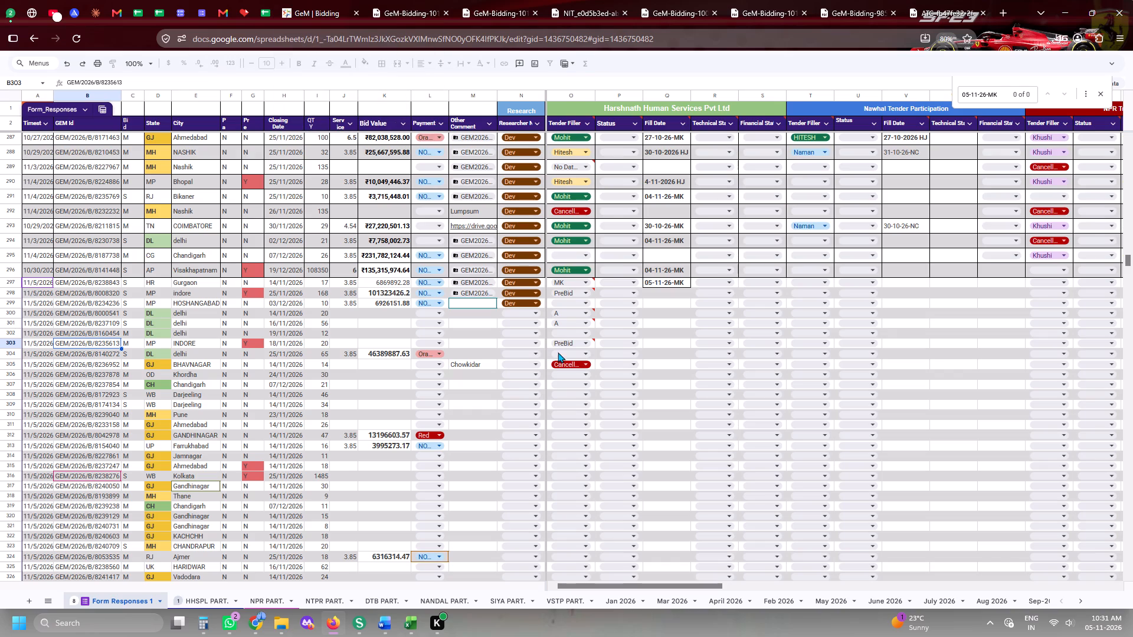
pyautogui.click(582, 345)
pyautogui.press('BackSpace')
pyautogui.press('BackSpace')
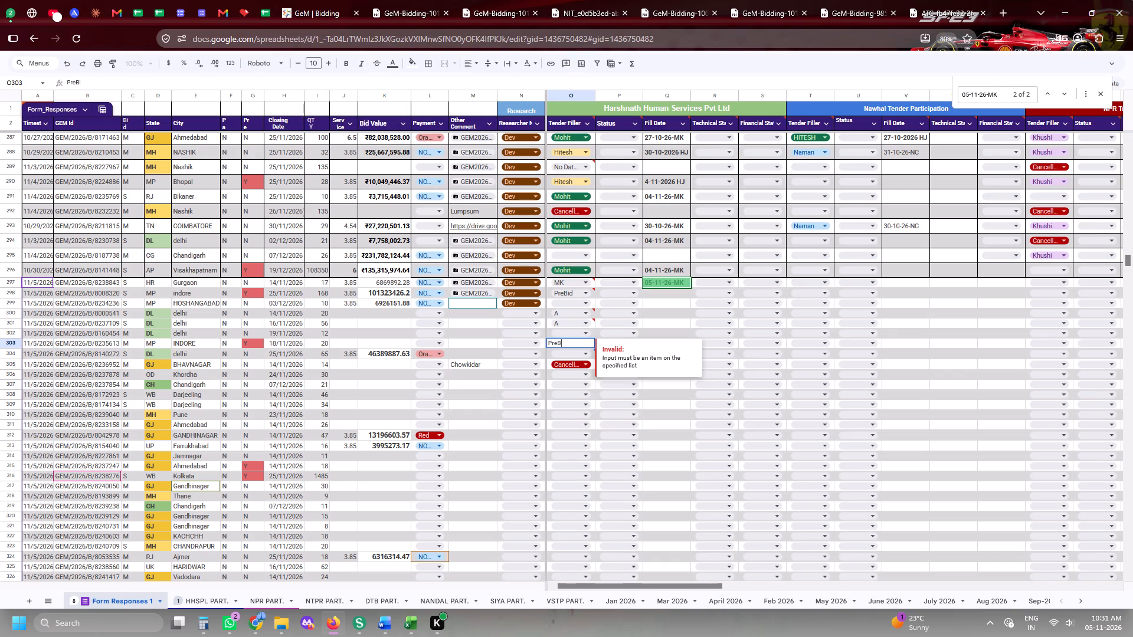
pyautogui.press('BackSpace')
pyautogui.press('BackSpace')
pyautogui.press('BackSpace')
pyautogui.press('BackSpace')
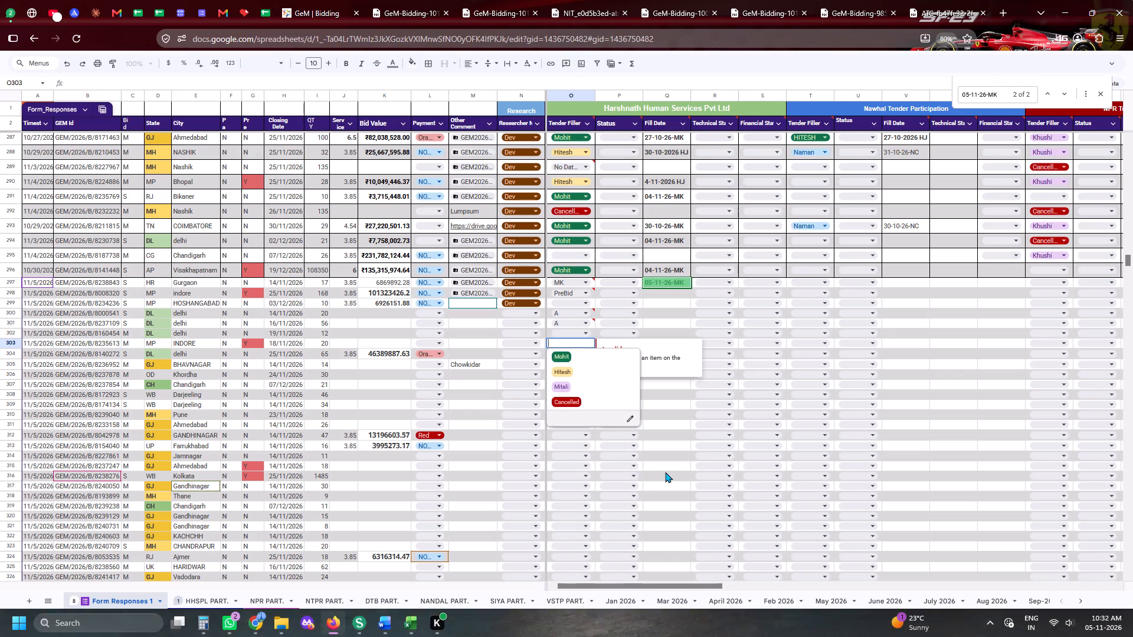
pyautogui.click(670, 472)
pyautogui.click(590, 344)
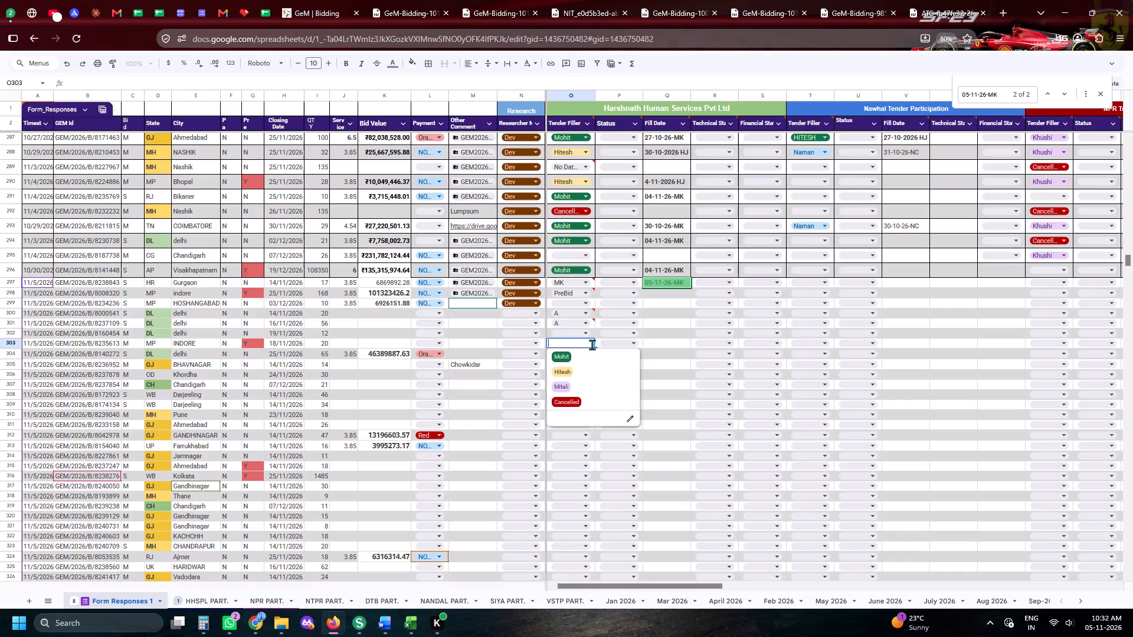
pyautogui.click(739, 446)
# Comment that Tender Filler cell with the copied lumpsum machinery and equipments price requirement, removing the opening words "Service Provider to offer".
pyautogui.click(593, 346)
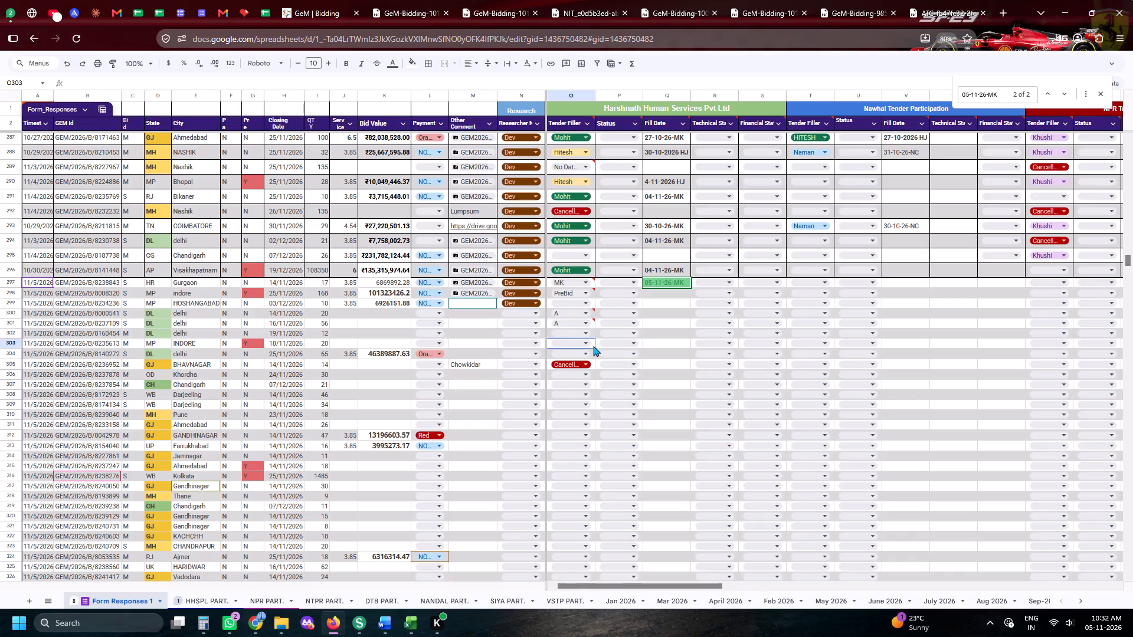
pyautogui.rightClick(593, 346)
pyautogui.click(629, 514)
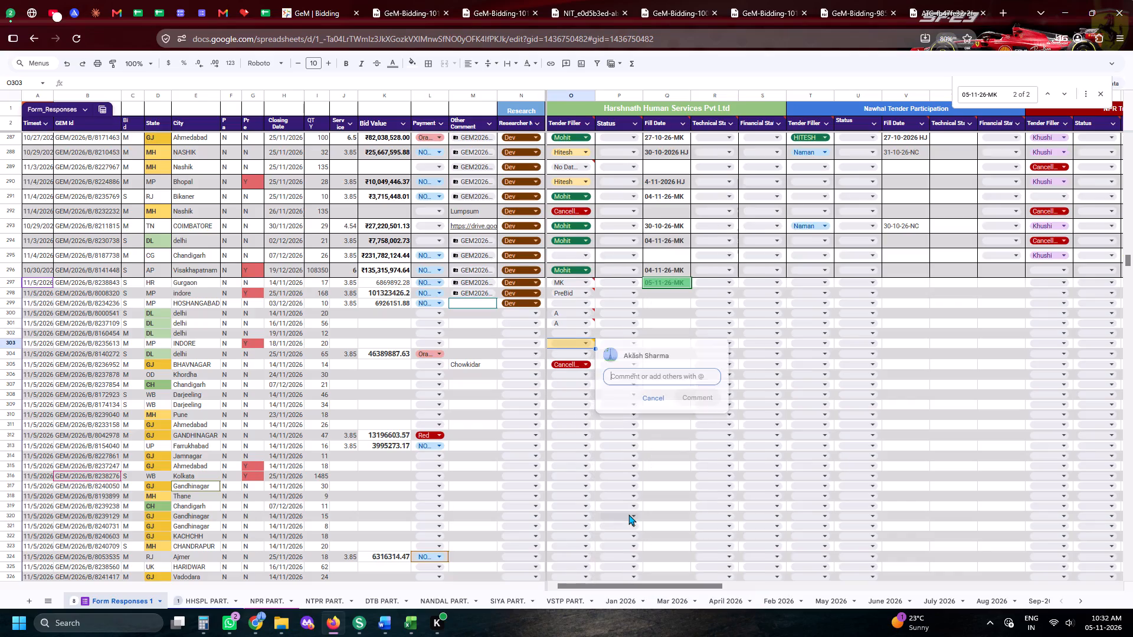
pyautogui.hotkey('ctrl', 'v')
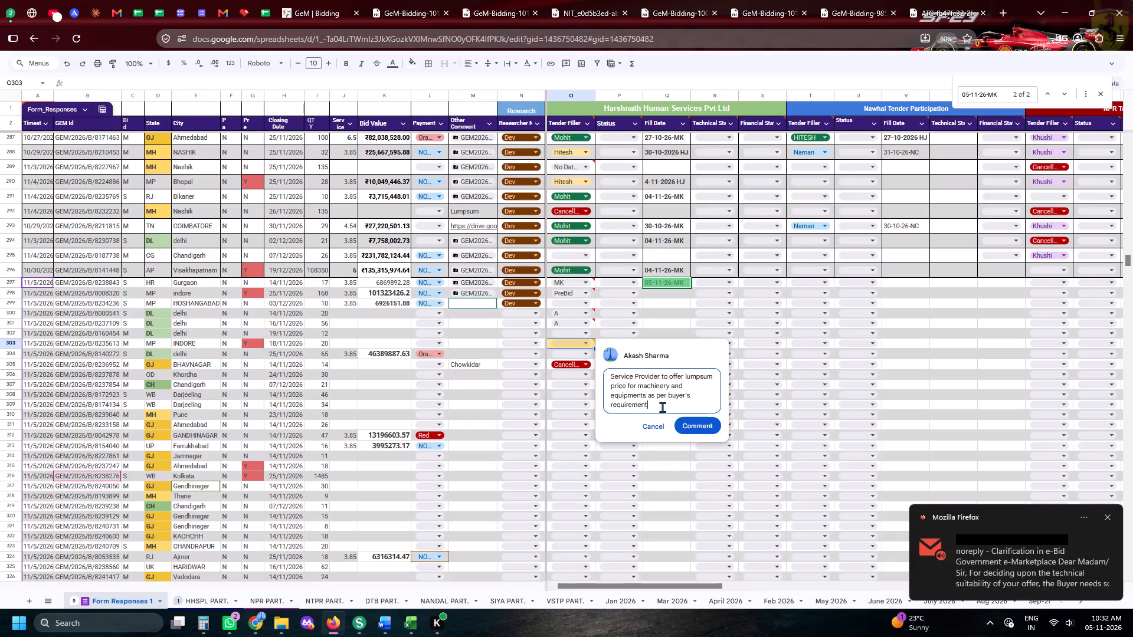
pyautogui.moveTo(685, 376); pyautogui.dragTo(612, 380)
pyautogui.press('Delete')
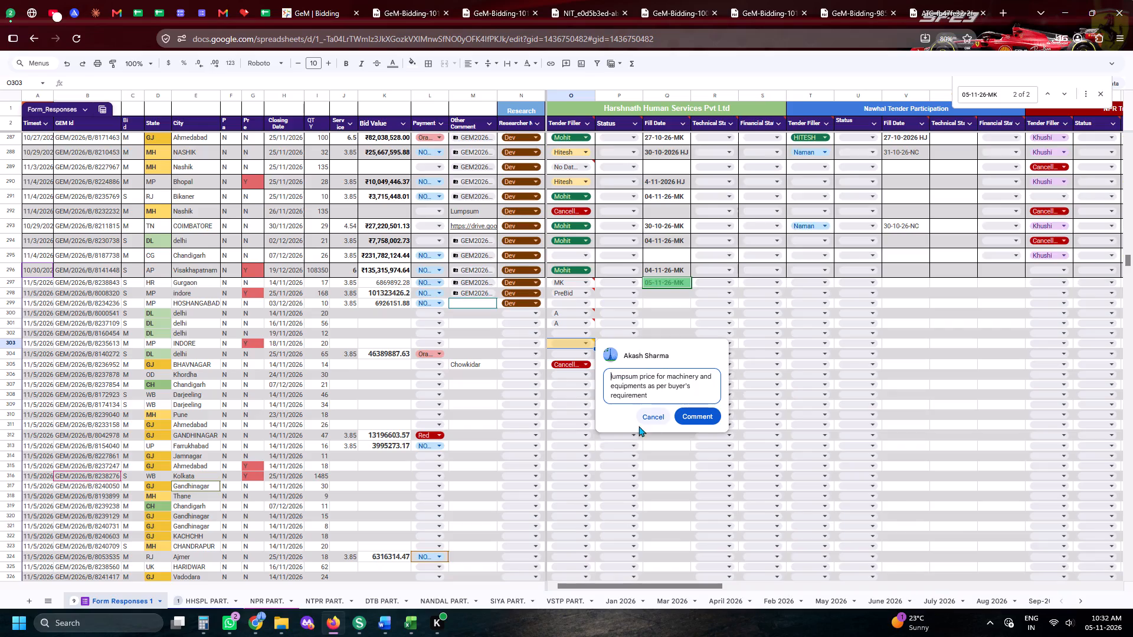
pyautogui.click(687, 420)
pyautogui.click(676, 469)
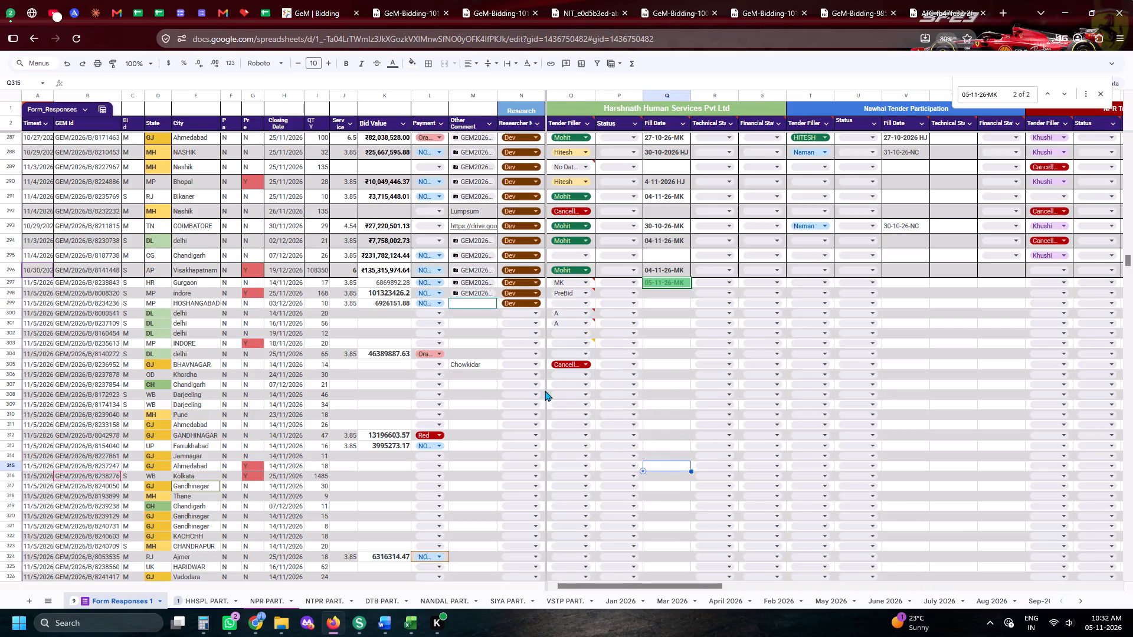
# Copy bid number GEM/2026/B/8140272 from the tender sheet and look it up in the GeM bid list using Exact Bid Search.
pyautogui.click(101, 356)
pyautogui.hotkey('ctrl', 'c')
pyautogui.hotkey('ctrl', 'c')
pyautogui.hotkey('ctrl', 'c')
pyautogui.hotkey('ctrl', 'c')
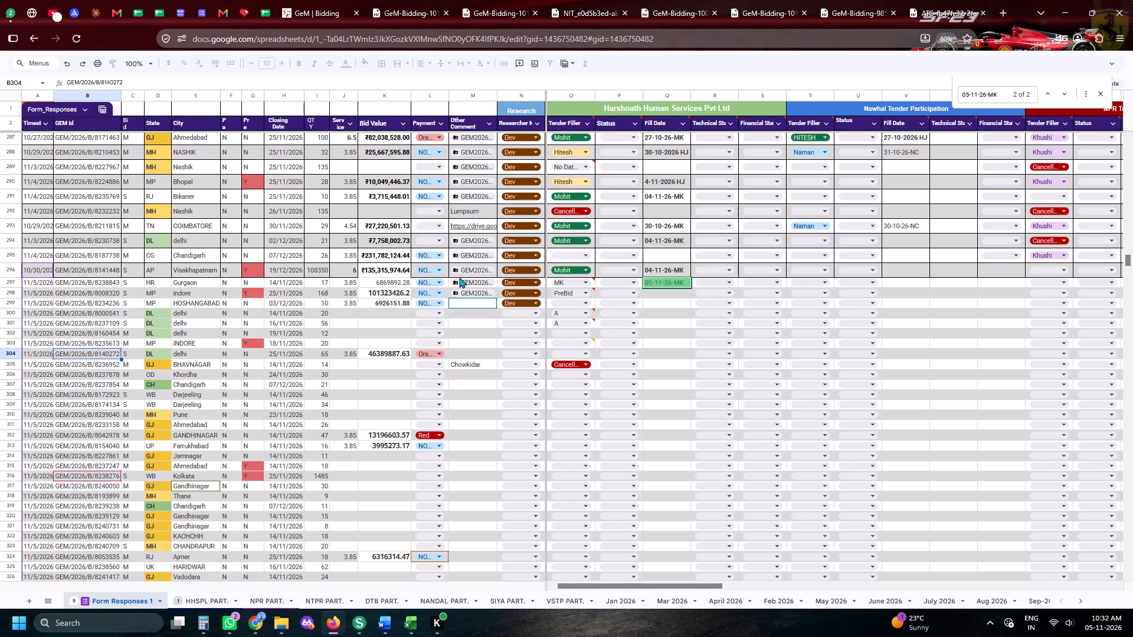
pyautogui.hotkey('ctrl', 'c')
pyautogui.hotkey('ctrl', 'c')
pyautogui.hotkey('ctrl', 'c')
pyautogui.click(273, 1)
pyautogui.click(298, 1)
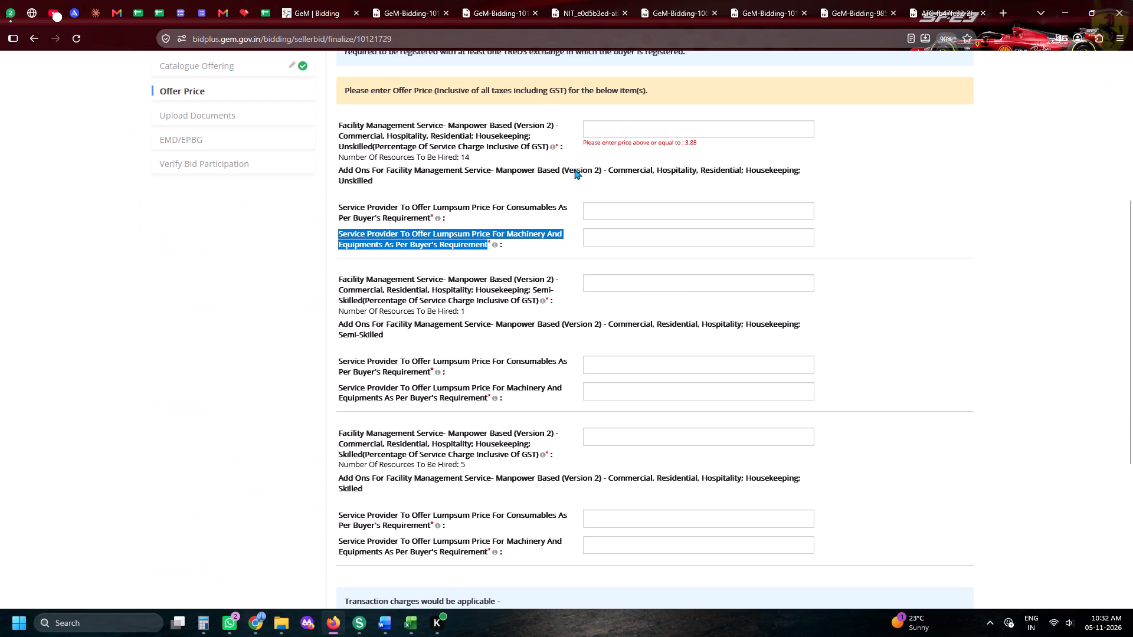
pyautogui.scroll(10, 701, 298)
pyautogui.click(823, 123)
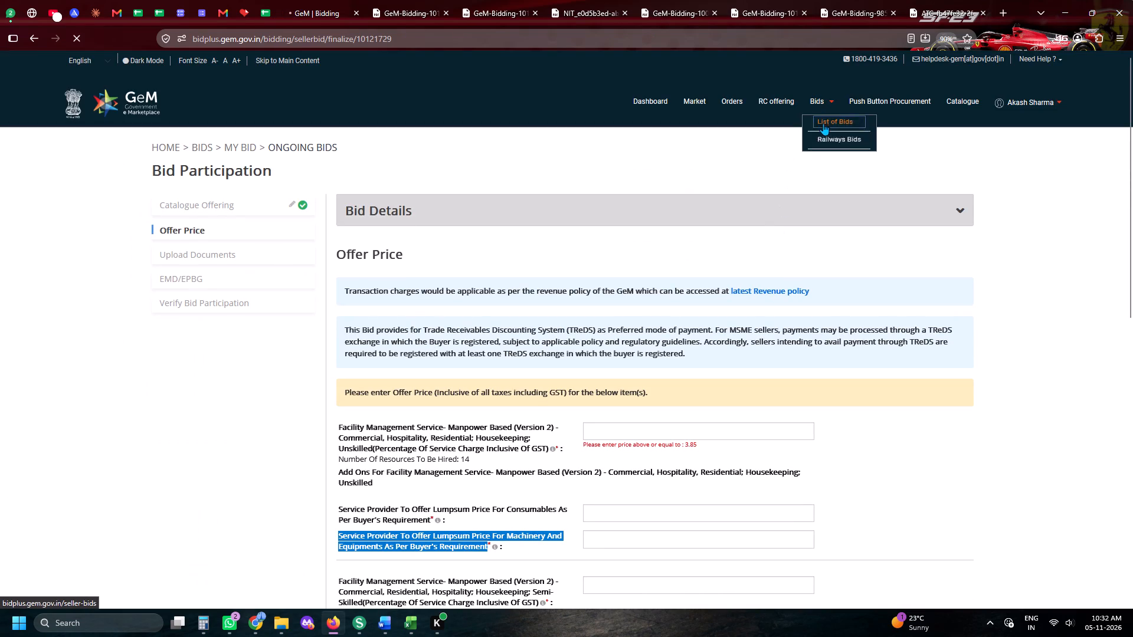
pyautogui.click(780, 146)
pyautogui.hotkey('ctrl', 'v')
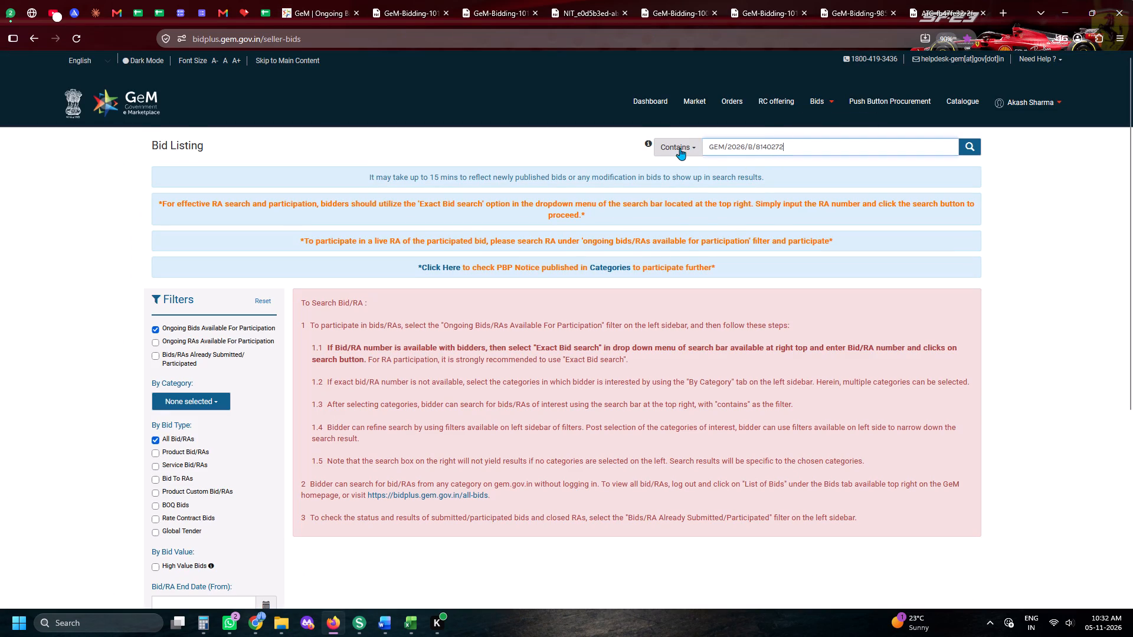
pyautogui.click(674, 148)
pyautogui.click(673, 218)
pyautogui.click(973, 143)
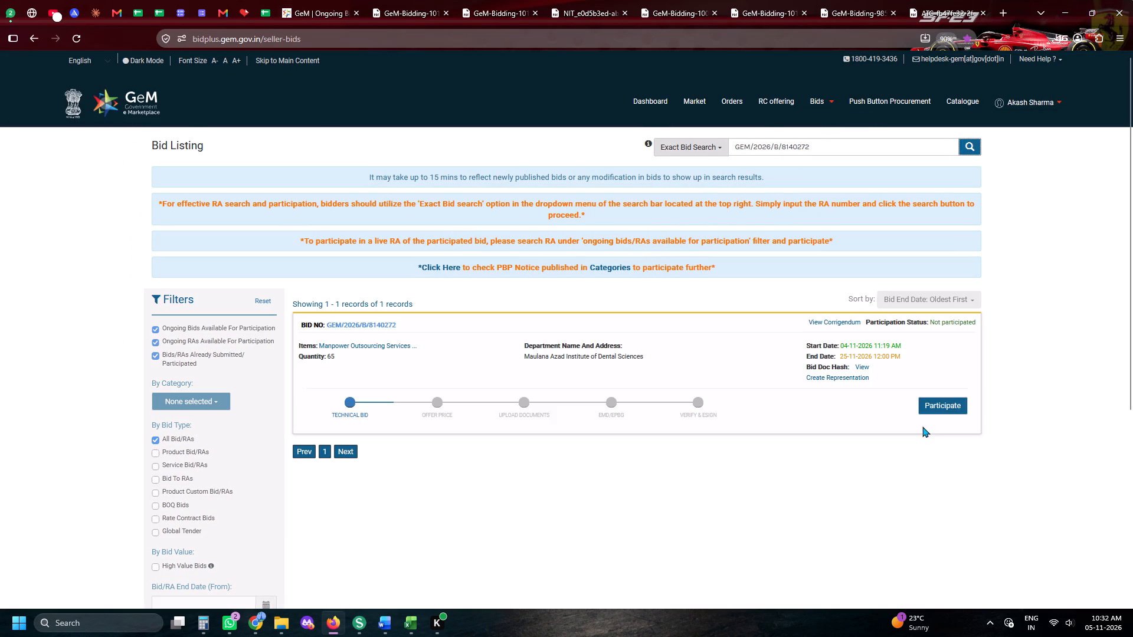
# Start participation in GEM/2026/B/8140272, answering No, No and Yes to the beneficial ownership and technology transfer declarations, and save them.
pyautogui.click(923, 402)
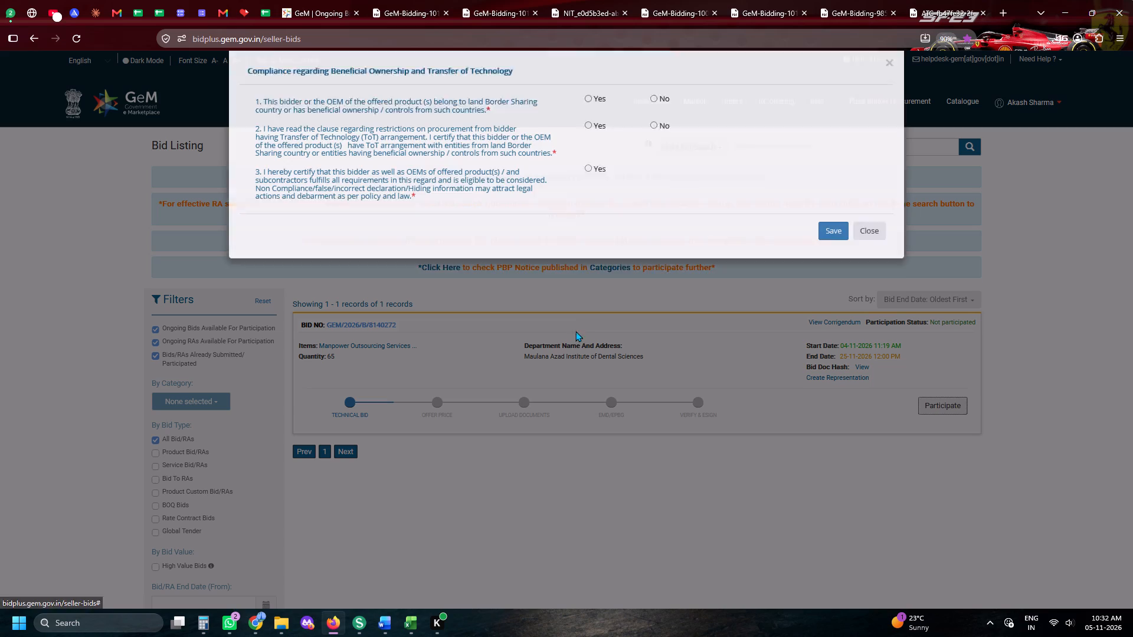
pyautogui.click(585, 195)
pyautogui.click(591, 191)
pyautogui.click(647, 145)
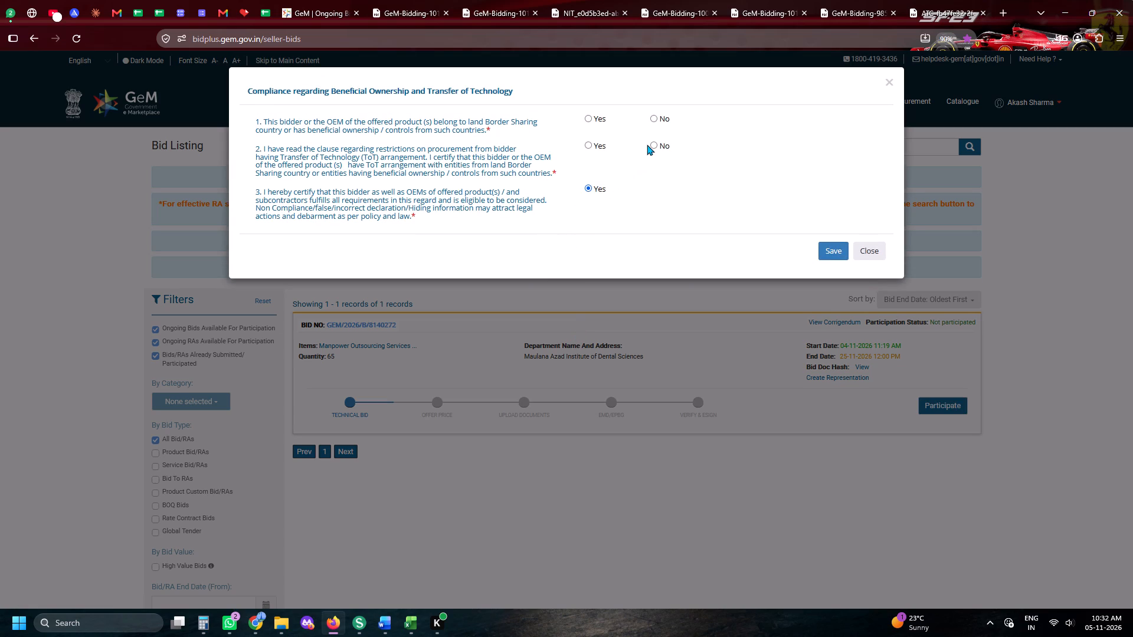
pyautogui.click(661, 116)
pyautogui.click(660, 141)
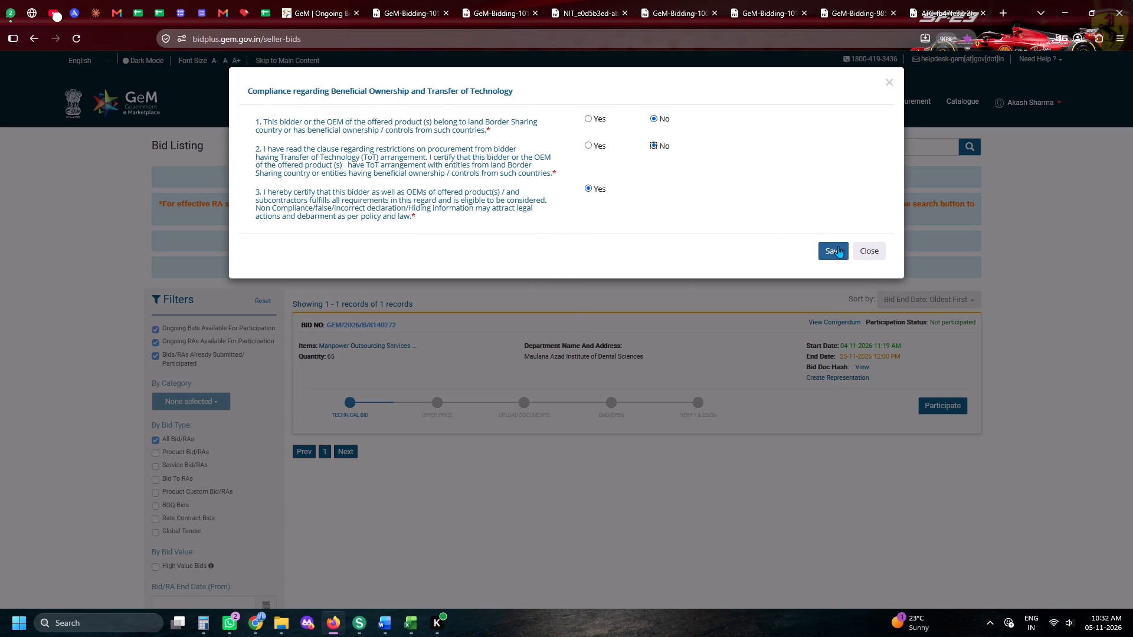
pyautogui.click(838, 246)
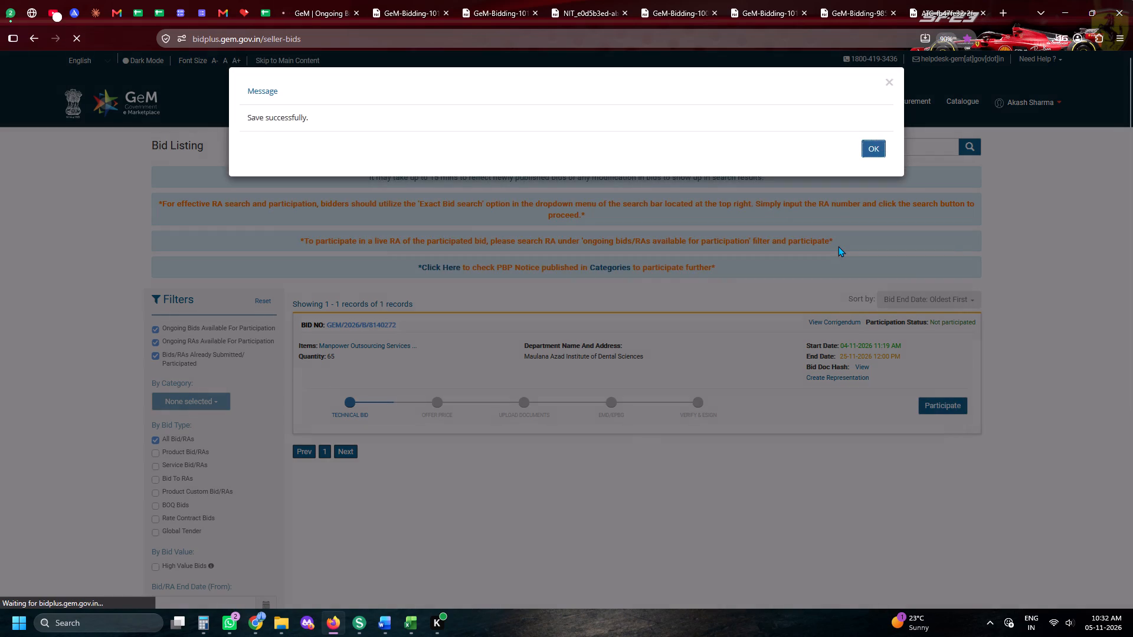
pyautogui.click(882, 303)
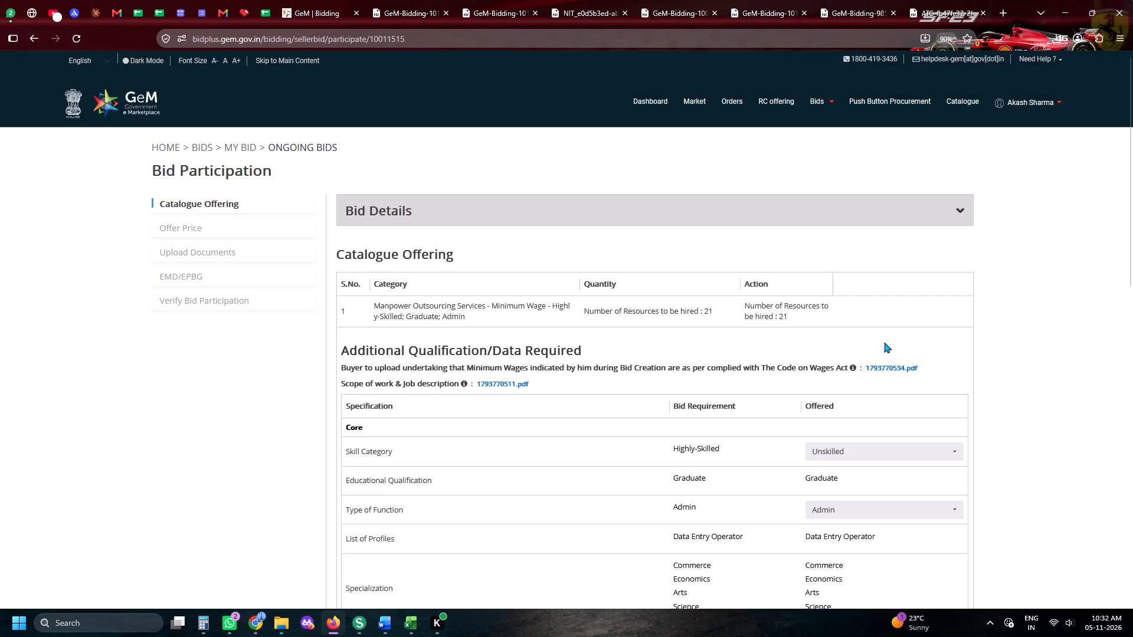
# For the first manpower catalogue, offer Highly-Skilled and Delhi as the geographical presence state, and encrypt and save it.
pyautogui.scroll(-3, 884, 342)
pyautogui.click(820, 205)
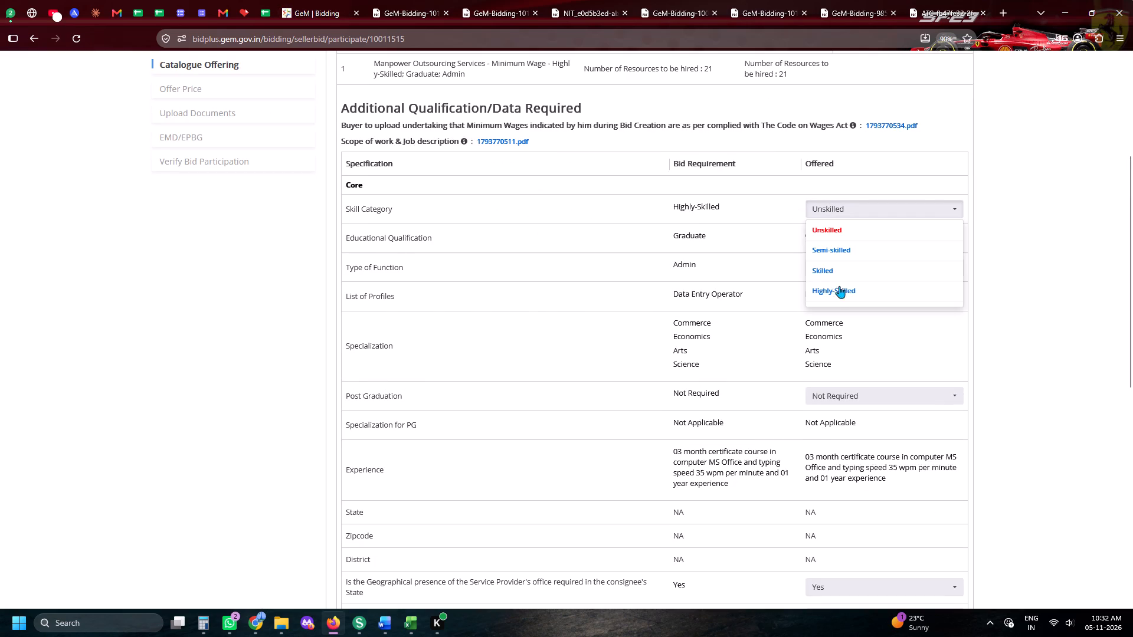
pyautogui.click(839, 291)
pyautogui.click(839, 271)
pyautogui.click(683, 384)
pyautogui.scroll(-5, 865, 334)
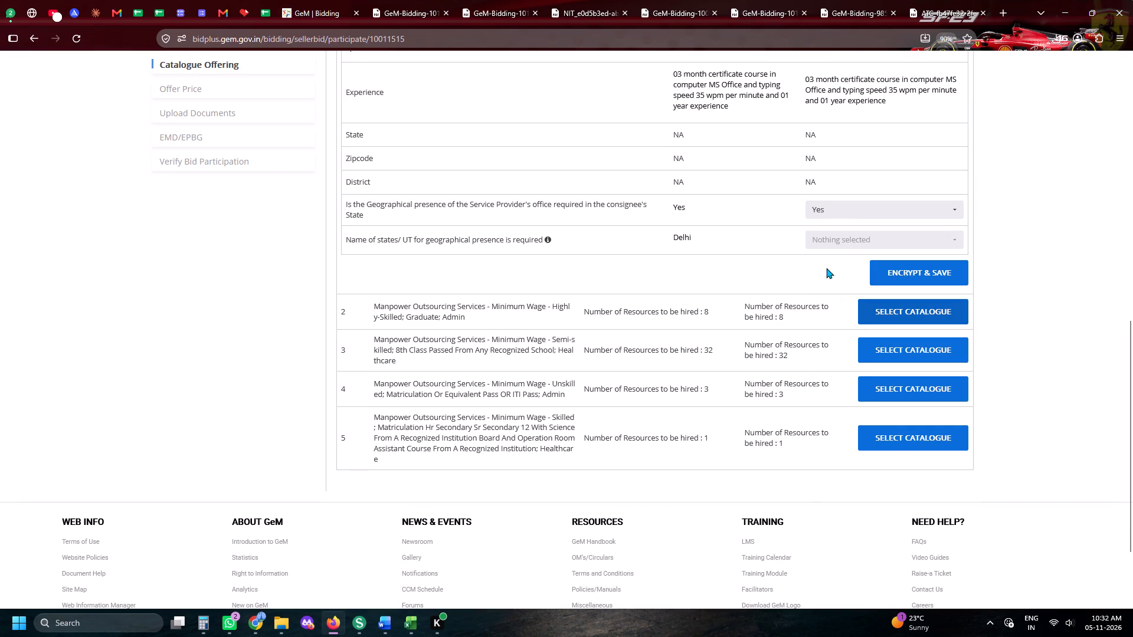
pyautogui.click(830, 238)
pyautogui.press('d')
pyautogui.press('d')
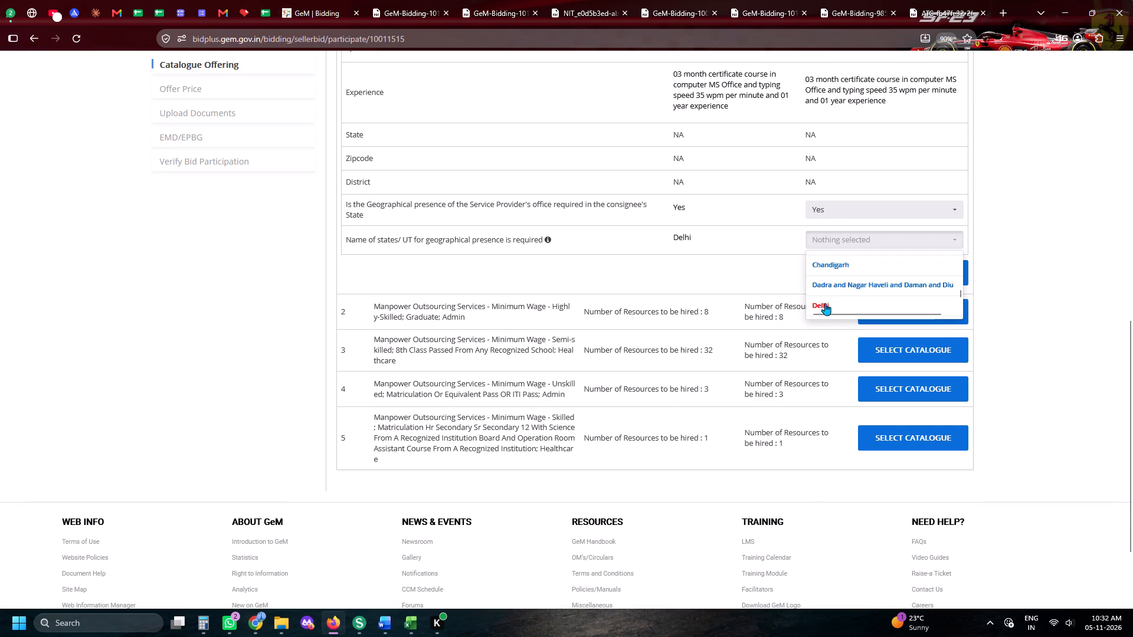
pyautogui.click(825, 303)
pyautogui.click(704, 299)
pyautogui.click(882, 263)
pyautogui.click(890, 266)
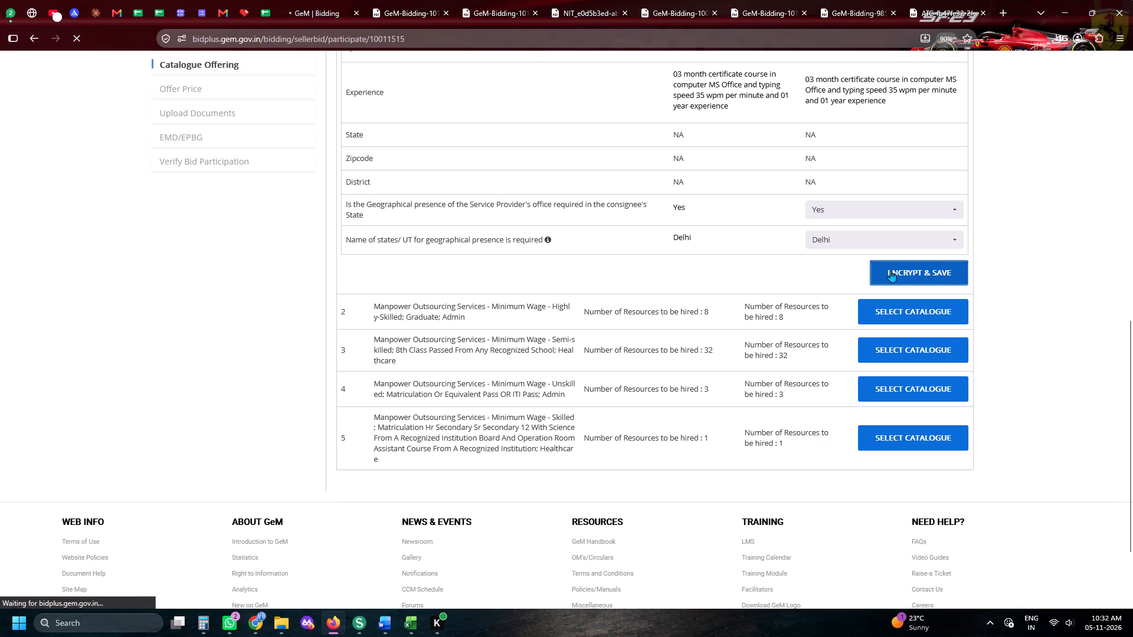
# For the second manpower catalogue (Receptionist profile), offer skill category Highly-Skilled and Delhi as the geographical presence state, and encrypt and save it.
pyautogui.scroll(-7, 890, 270)
pyautogui.click(867, 162)
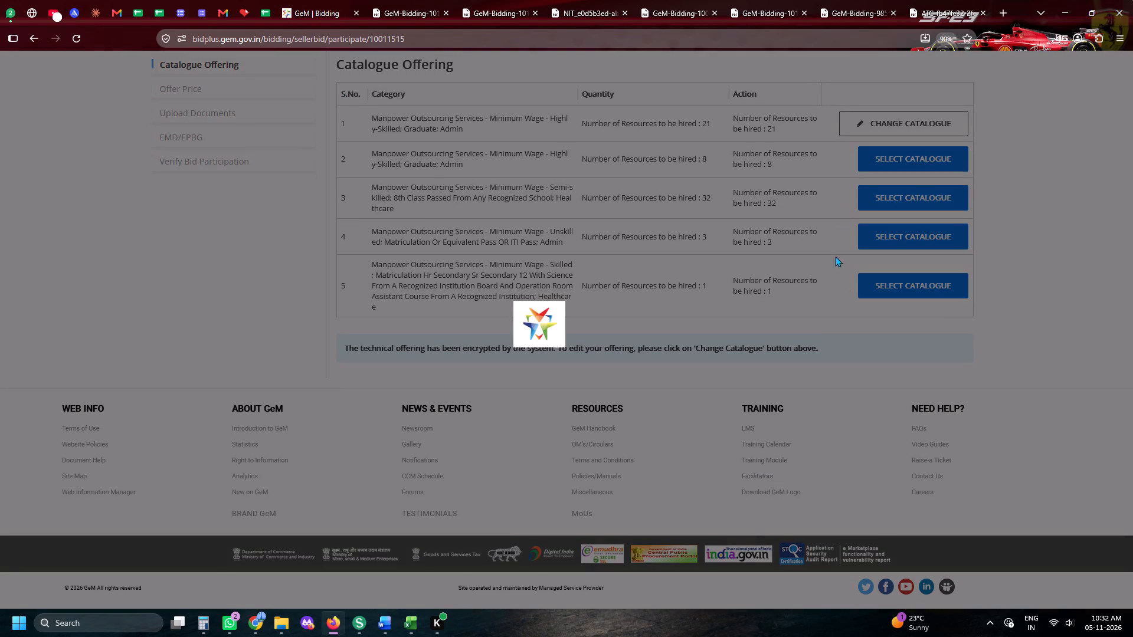
pyautogui.scroll(-3, 884, 285)
pyautogui.click(835, 70)
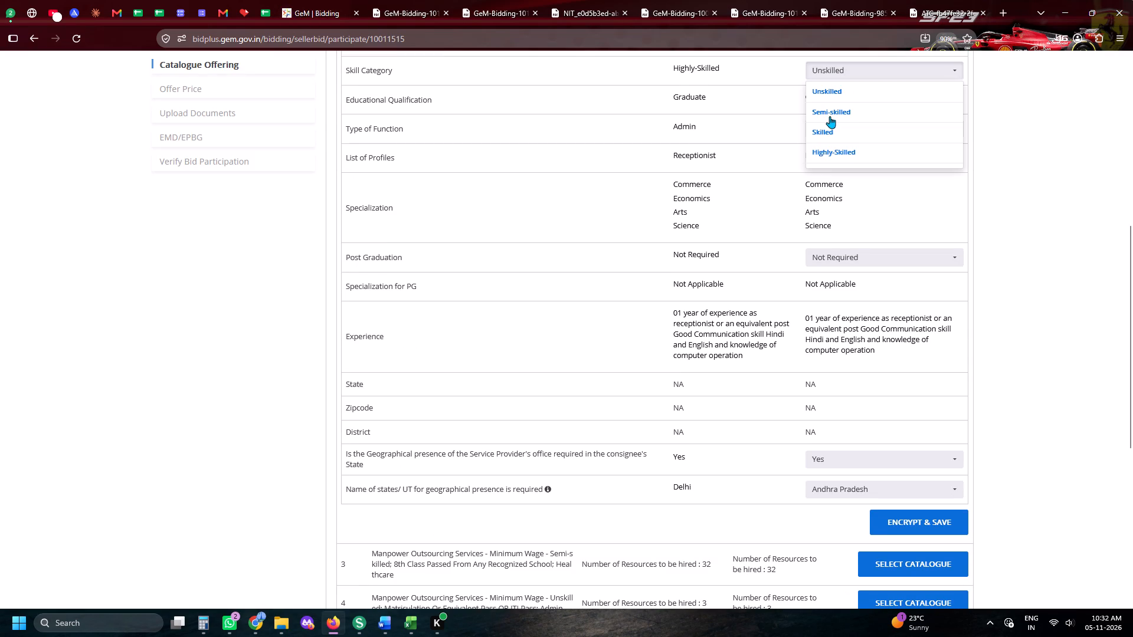
pyautogui.click(829, 152)
pyautogui.click(828, 127)
pyautogui.click(687, 238)
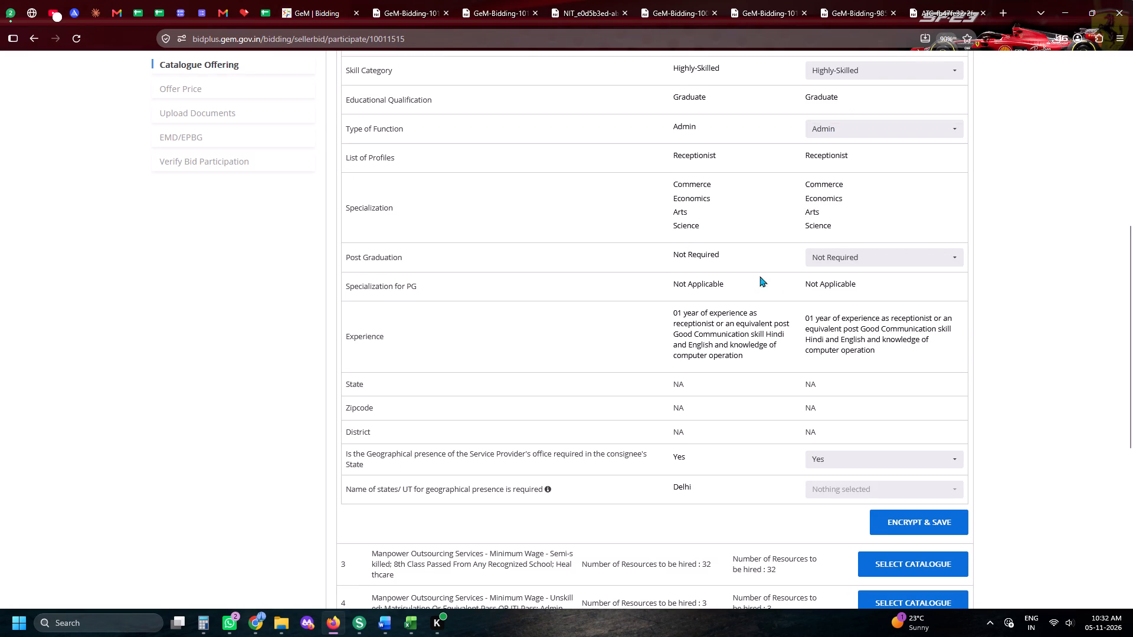
pyautogui.scroll(-4, 798, 294)
pyautogui.click(827, 188)
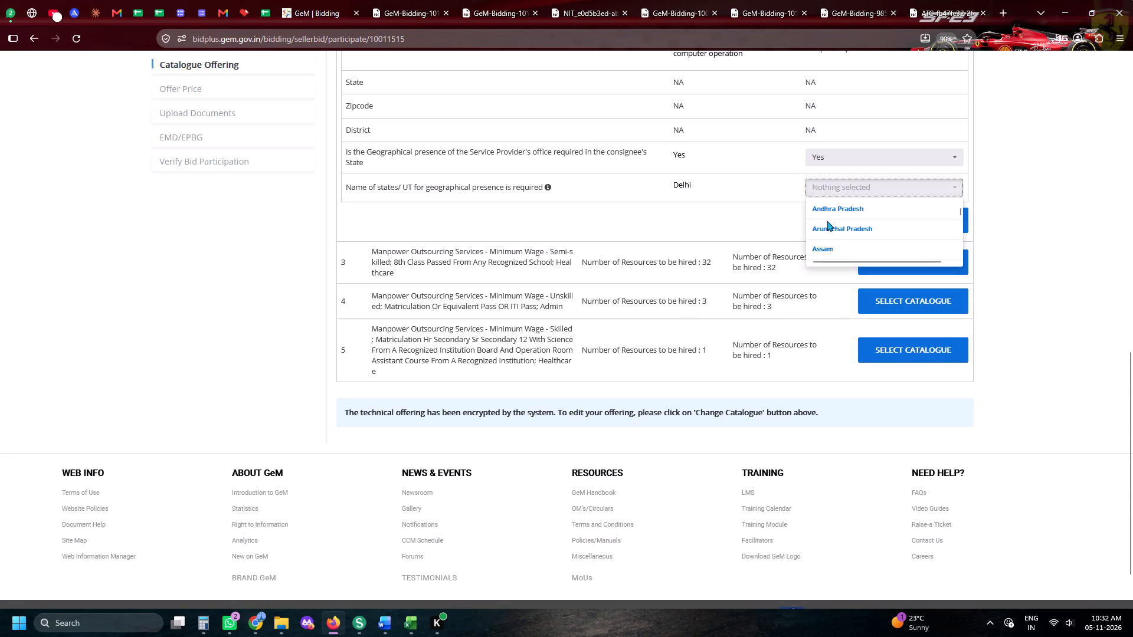
pyautogui.write('DD')
pyautogui.click(830, 247)
pyautogui.click(755, 232)
pyautogui.click(908, 221)
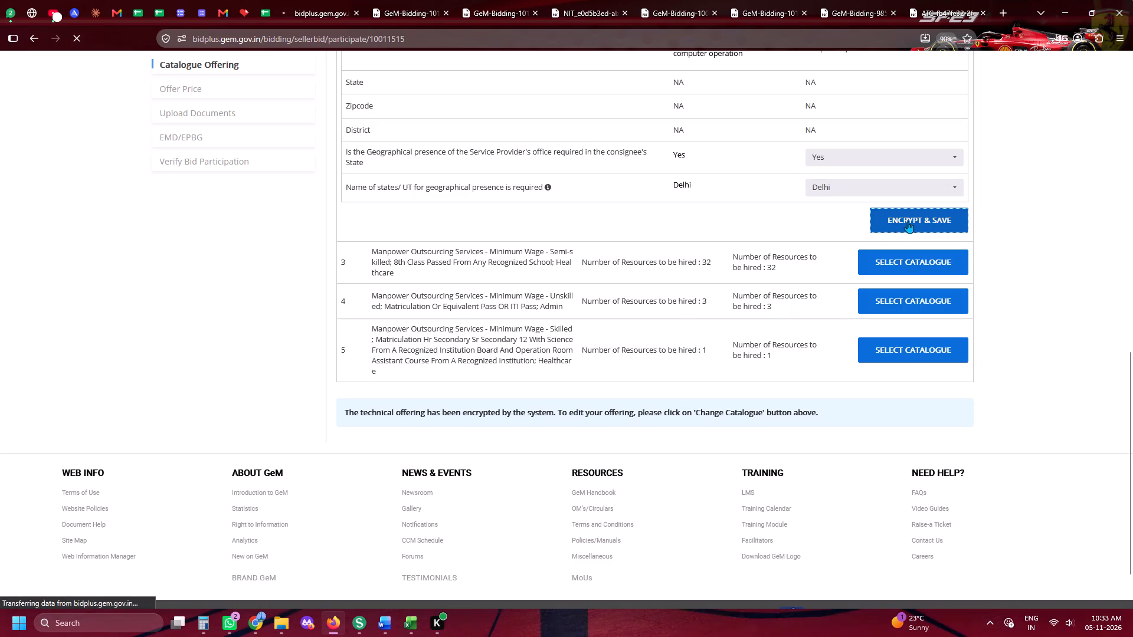
# For the third manpower catalogue, offer Semi-skilled, function type Healthcare and Delhi as the geographical presence state, and encrypt and save it.
pyautogui.scroll(-5, 906, 222)
pyautogui.click(899, 206)
pyautogui.scroll(-3, 901, 227)
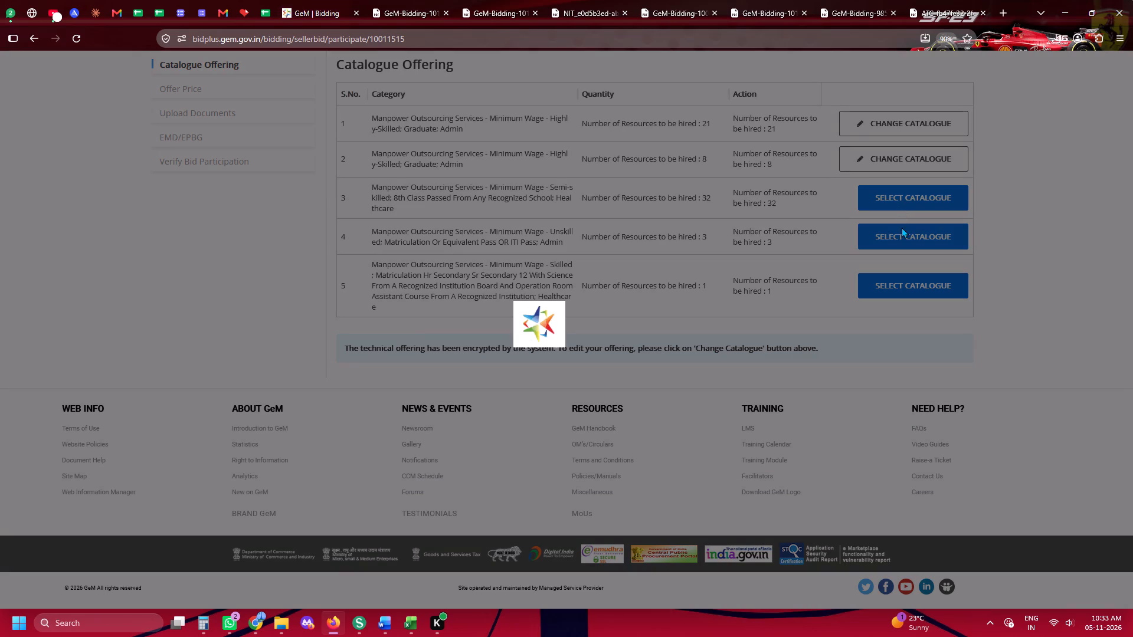
pyautogui.scroll(-3, 901, 227)
pyautogui.click(828, 113)
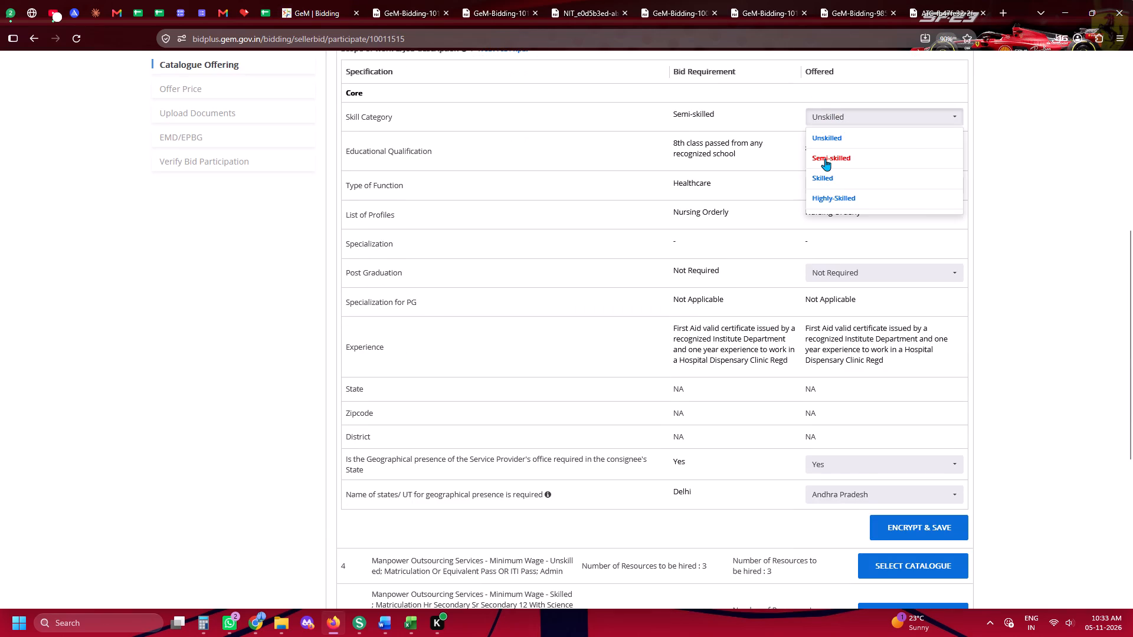
pyautogui.click(825, 159)
pyautogui.click(829, 184)
pyautogui.press('h')
pyautogui.press('h')
pyautogui.click(818, 231)
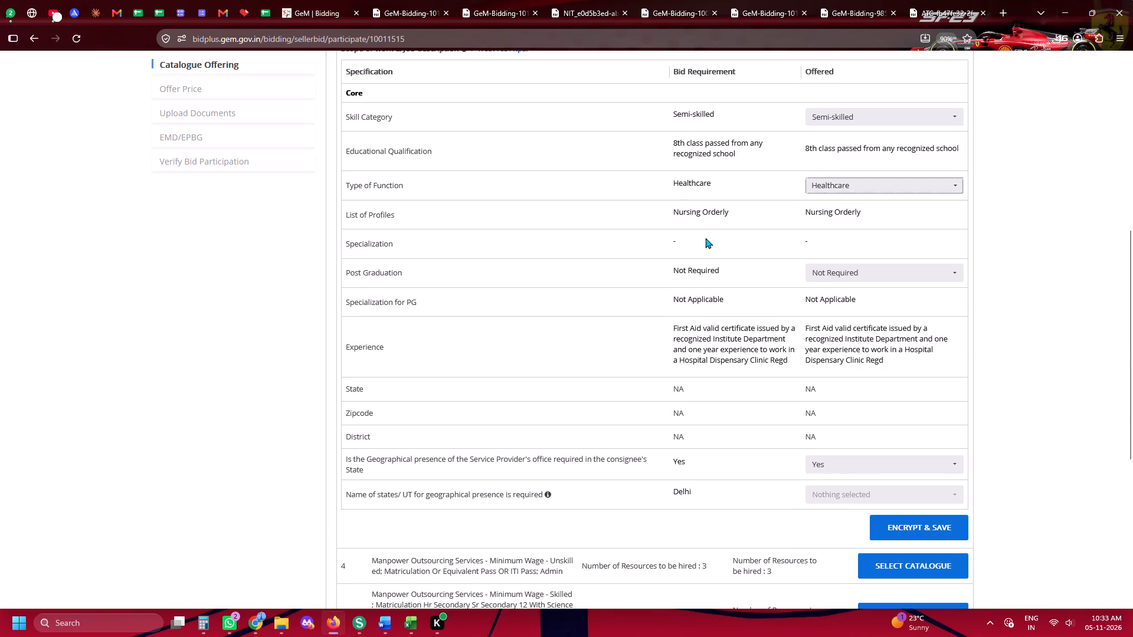
pyautogui.click(705, 238)
pyautogui.scroll(-6, 862, 303)
pyautogui.click(842, 164)
pyautogui.press('d')
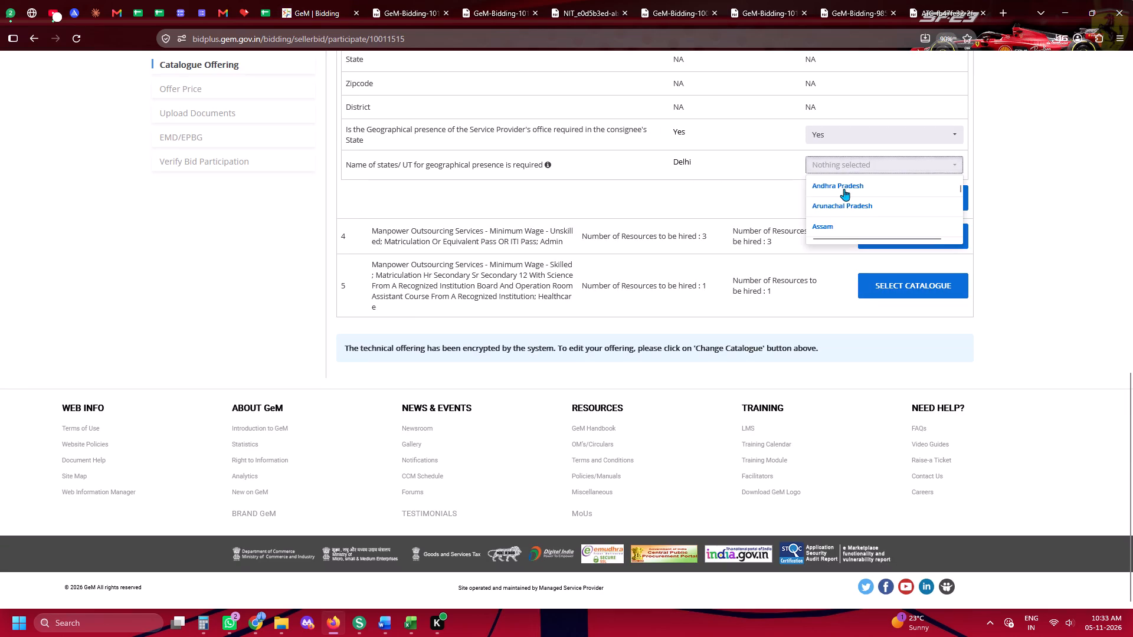
pyautogui.press('d')
pyautogui.click(826, 232)
pyautogui.click(738, 214)
pyautogui.click(939, 195)
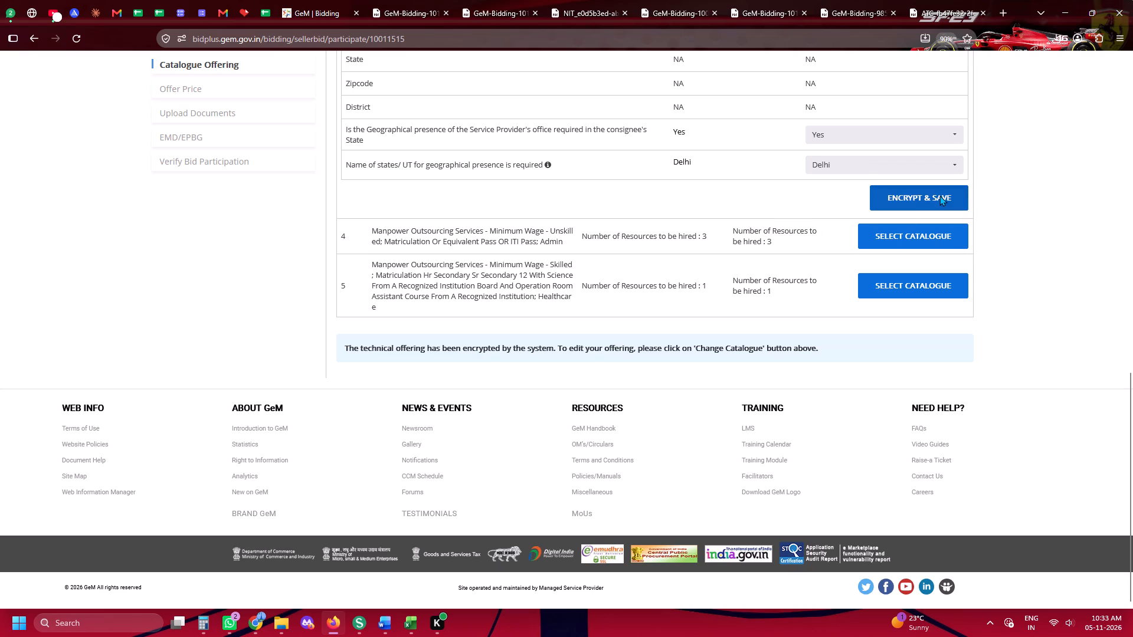
# For the fourth manpower catalogue, keep Unskilled and Admin, offer Delhi as the geographical presence state, and encrypt and save it.
pyautogui.scroll(-13, 939, 195)
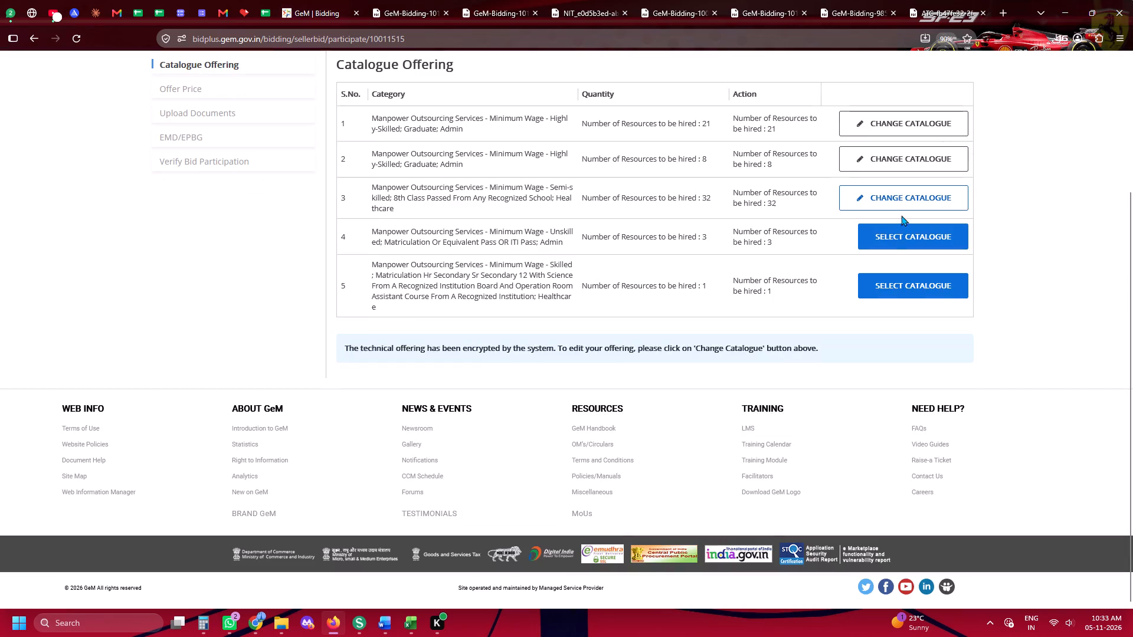
pyautogui.click(892, 238)
pyautogui.scroll(-3, 900, 263)
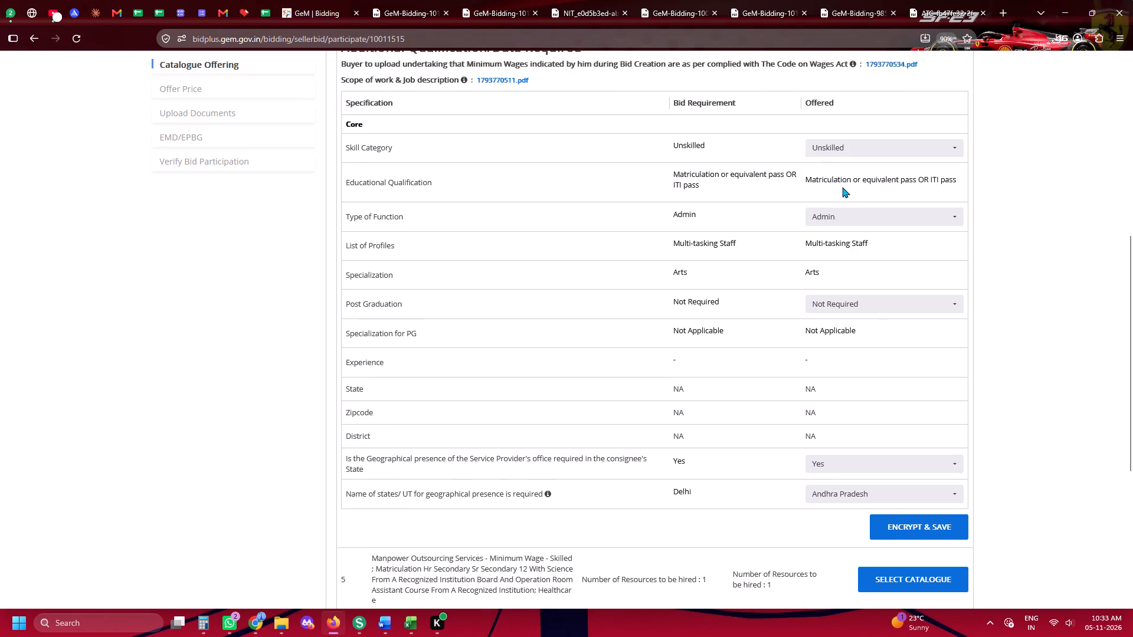
pyautogui.click(830, 154)
pyautogui.click(782, 227)
pyautogui.click(826, 216)
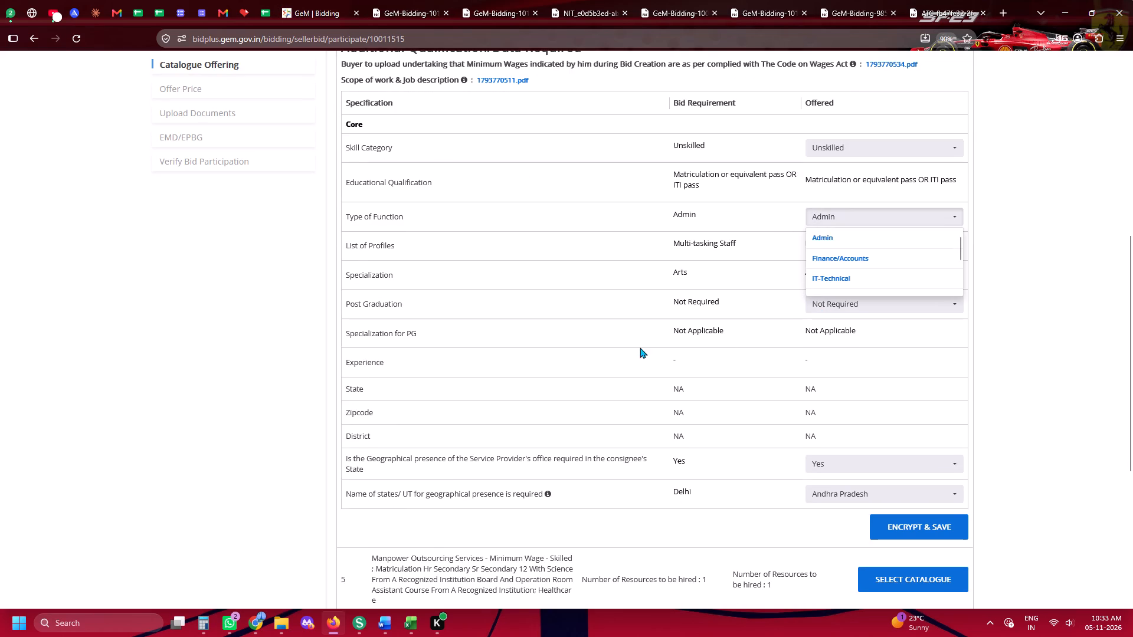
pyautogui.click(640, 335)
pyautogui.scroll(-3, 919, 475)
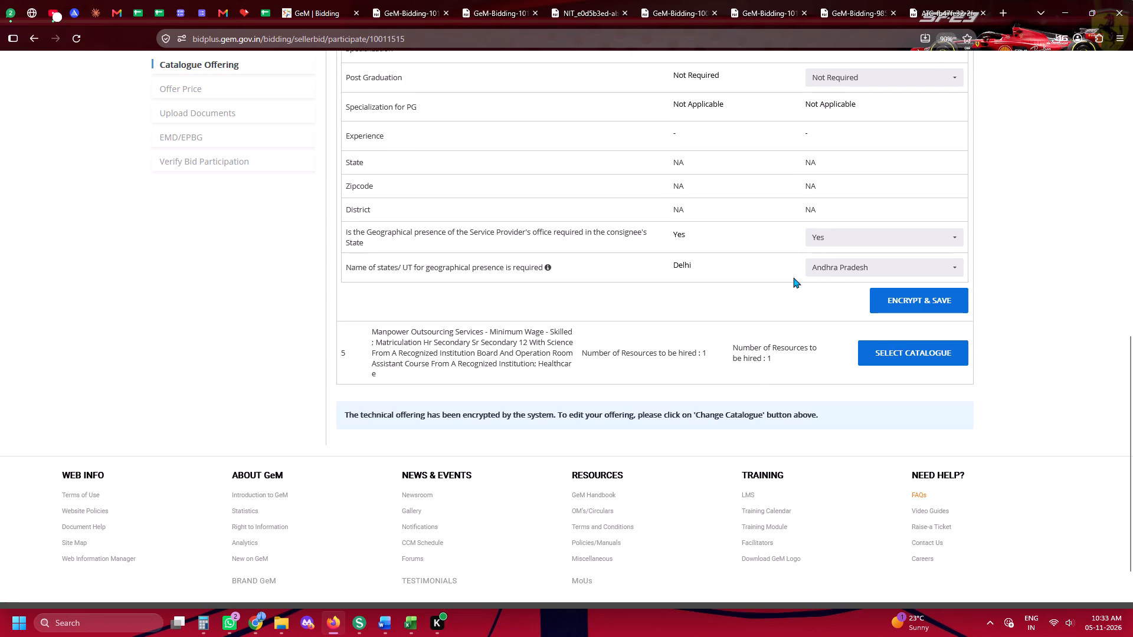
pyautogui.click(824, 268)
pyautogui.click(812, 290)
pyautogui.click(729, 299)
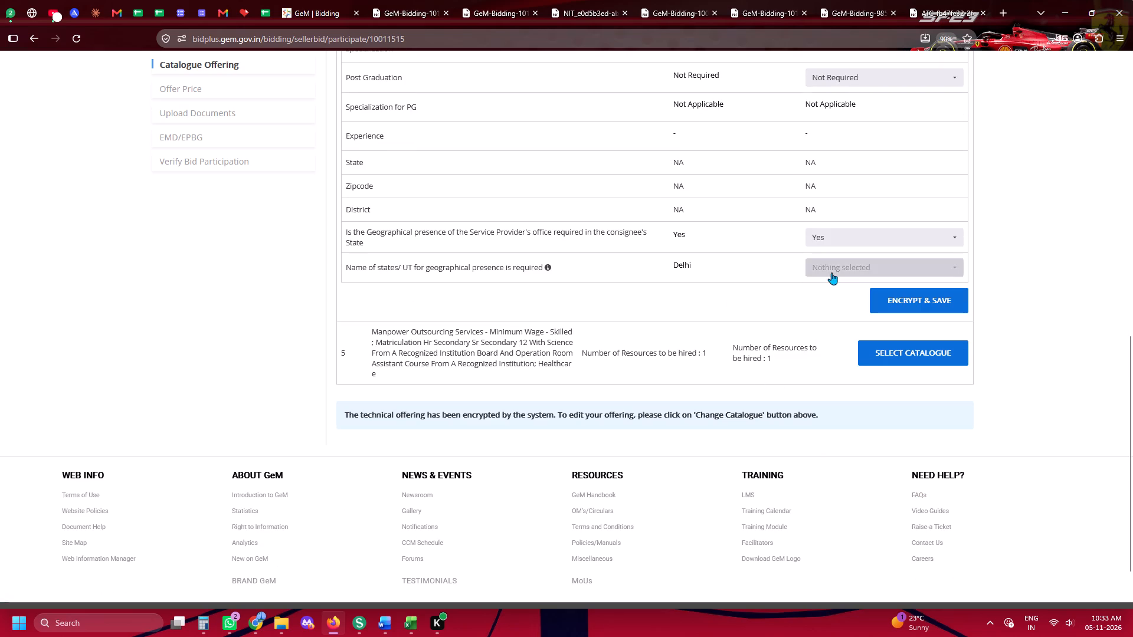
pyautogui.click(831, 272)
pyautogui.press('d')
pyautogui.press('d')
pyautogui.click(826, 339)
pyautogui.click(821, 333)
pyautogui.click(706, 331)
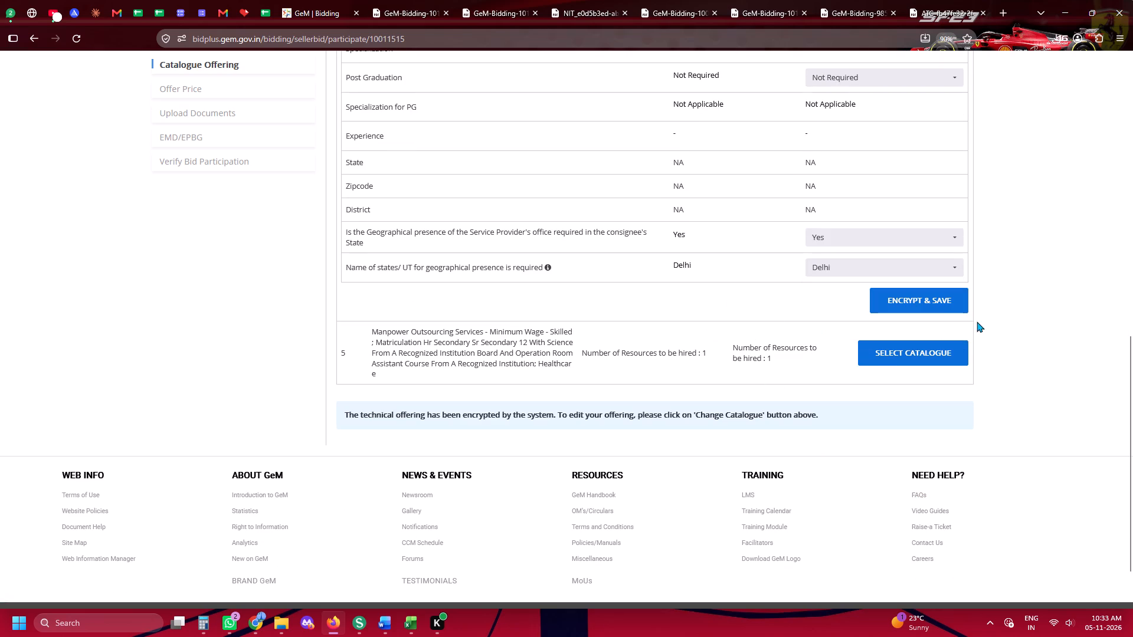
pyautogui.click(935, 303)
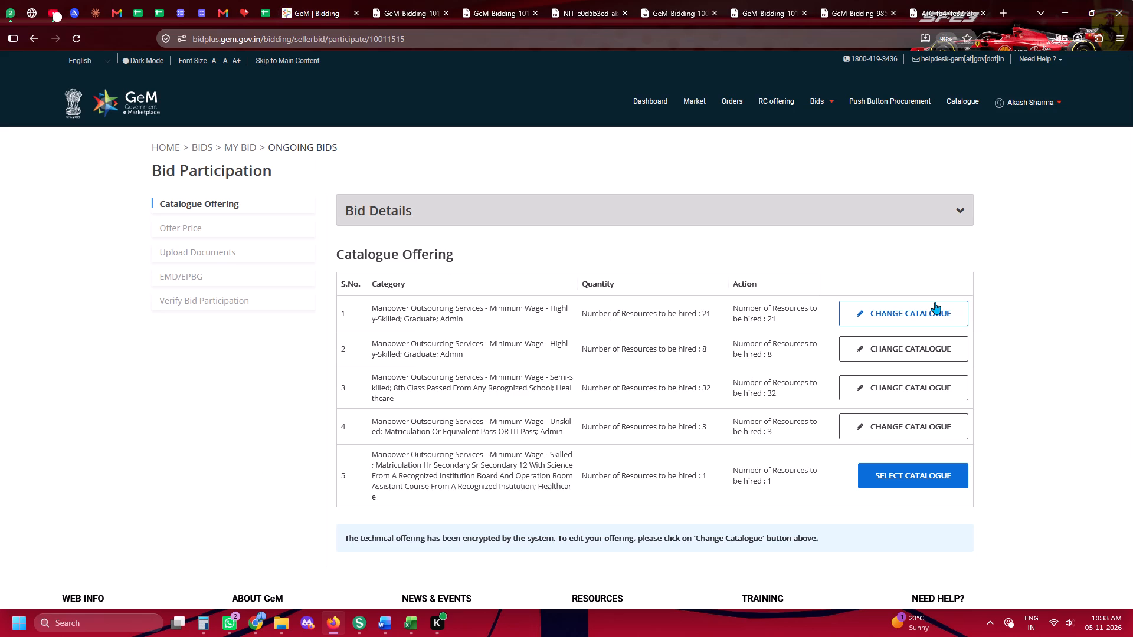
# For the fifth manpower catalogue, offer Skilled, function type Healthcare and Delhi as the geographical presence state, and encrypt and save it.
pyautogui.scroll(-5, 935, 302)
pyautogui.click(923, 299)
pyautogui.click(921, 283)
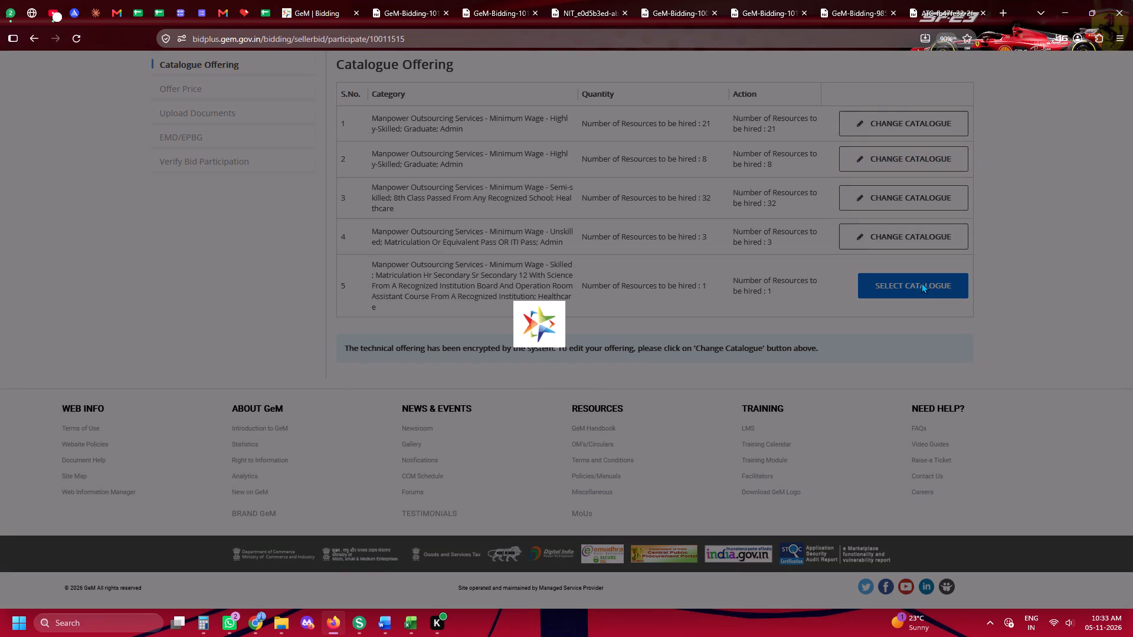
pyautogui.scroll(-5, 768, 258)
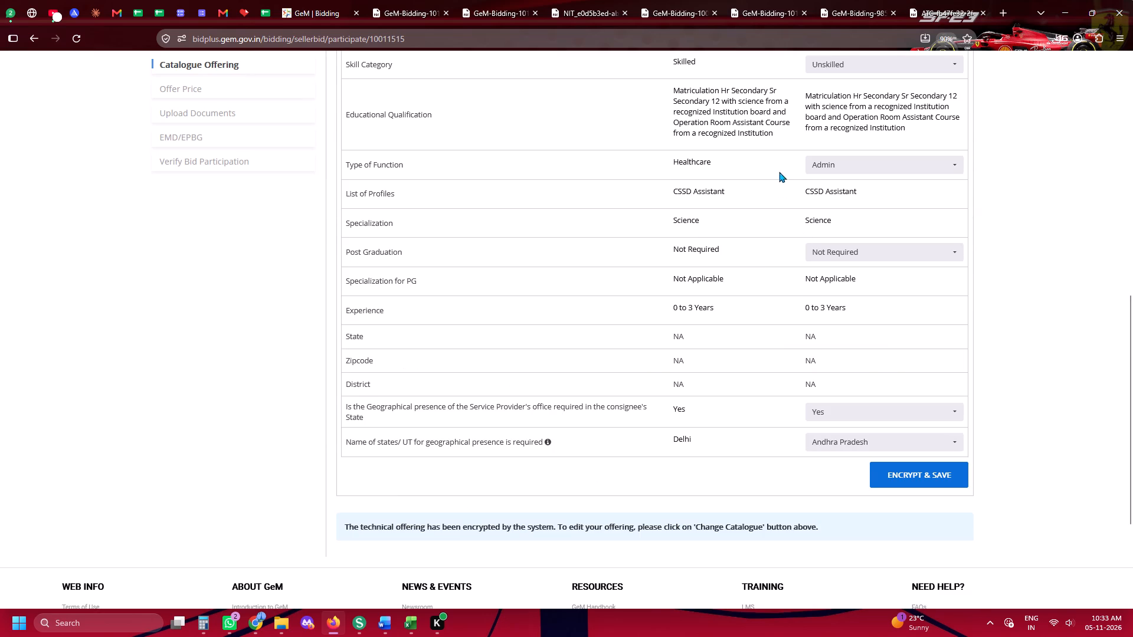
pyautogui.scroll(2, 853, 209)
pyautogui.click(850, 219)
pyautogui.click(819, 277)
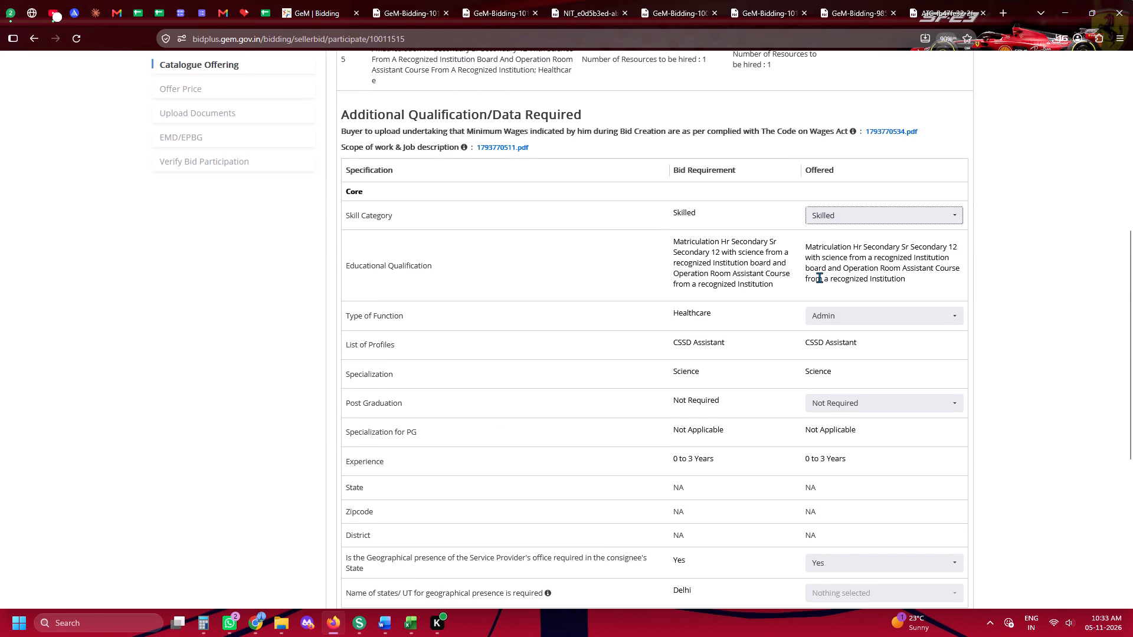
pyautogui.click(829, 311)
pyautogui.press('h')
pyautogui.press('h')
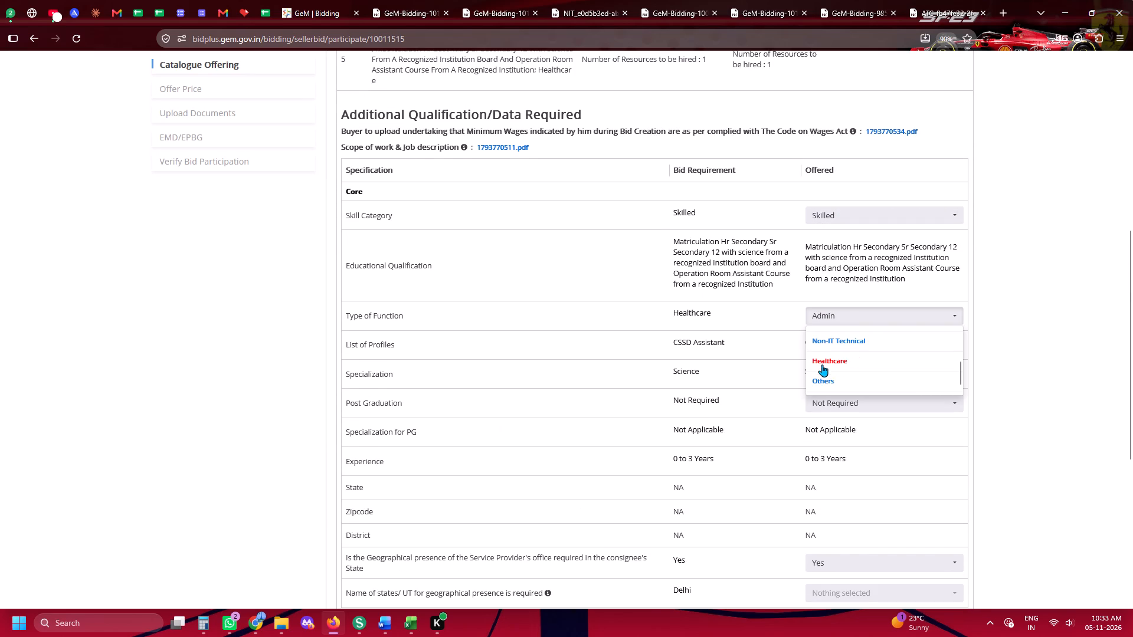
pyautogui.click(819, 361)
pyautogui.click(793, 354)
pyautogui.scroll(-3, 841, 314)
pyautogui.click(822, 365)
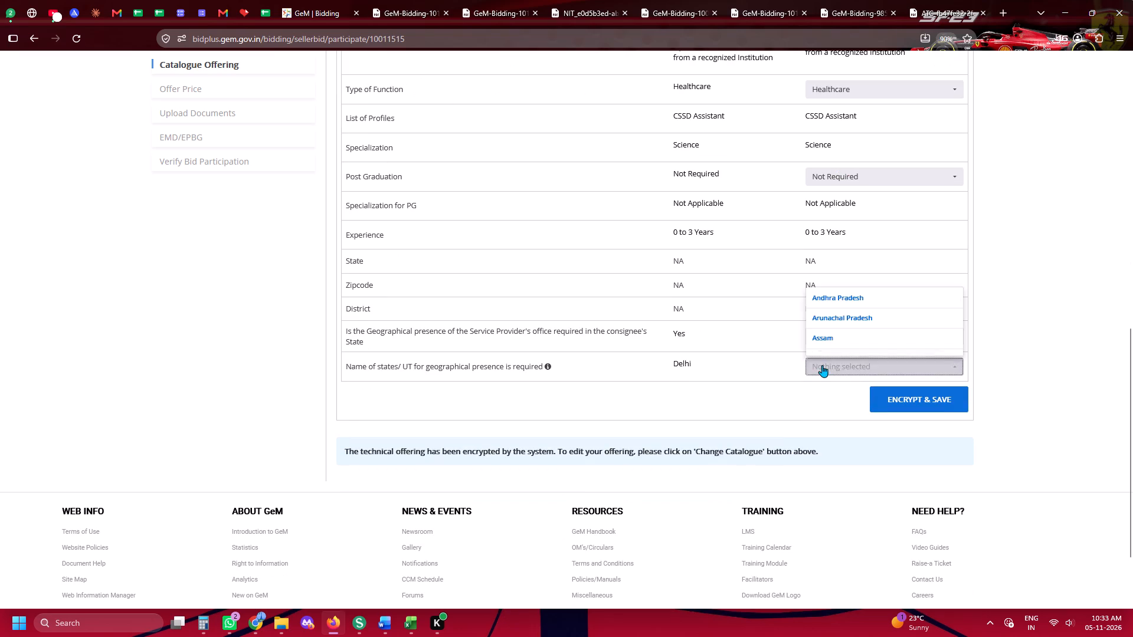
pyautogui.press('d')
pyautogui.press('d')
pyautogui.click(819, 342)
pyautogui.click(733, 339)
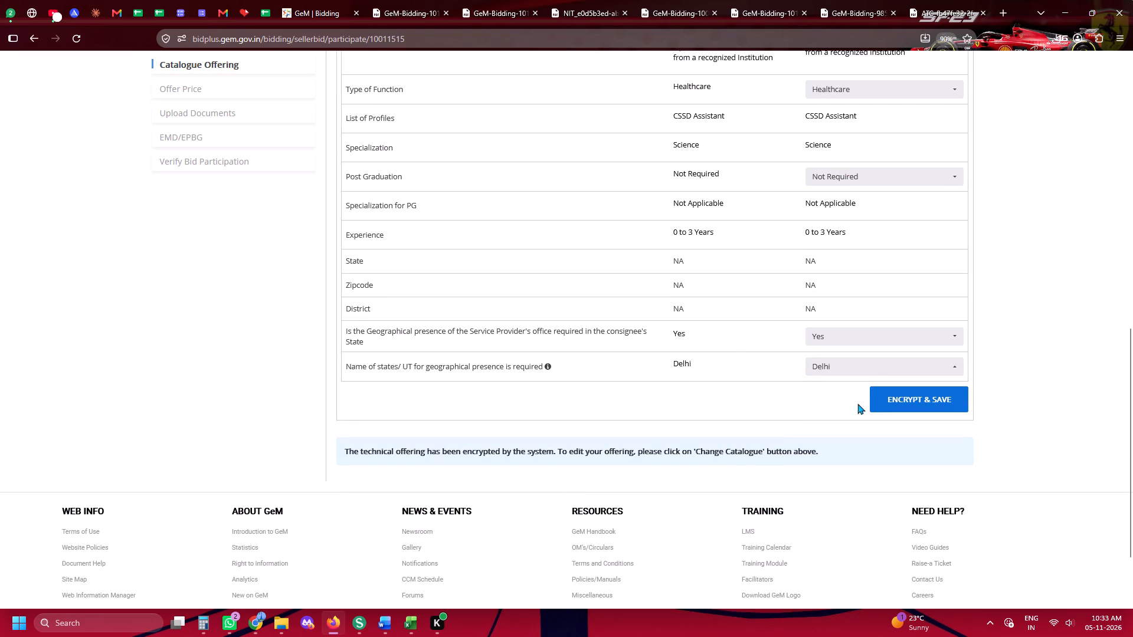
pyautogui.click(878, 404)
# Continue to the offer price stage and enter a 3.85 percent service charge for all five manpower categories.
pyautogui.scroll(-6, 888, 393)
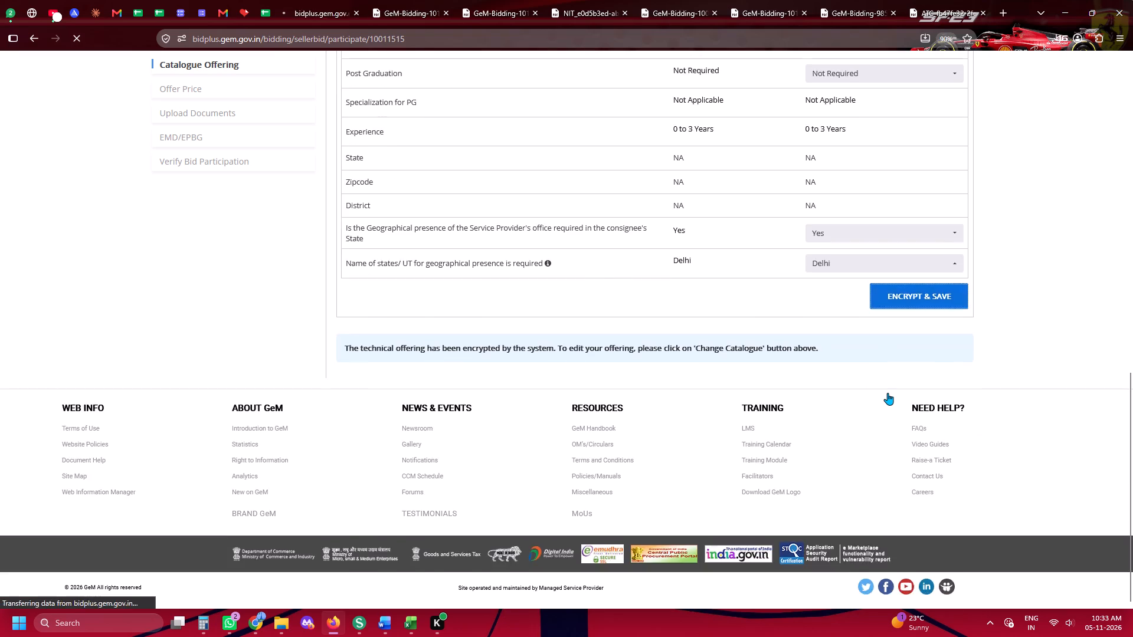
pyautogui.scroll(-6, 888, 393)
pyautogui.click(918, 322)
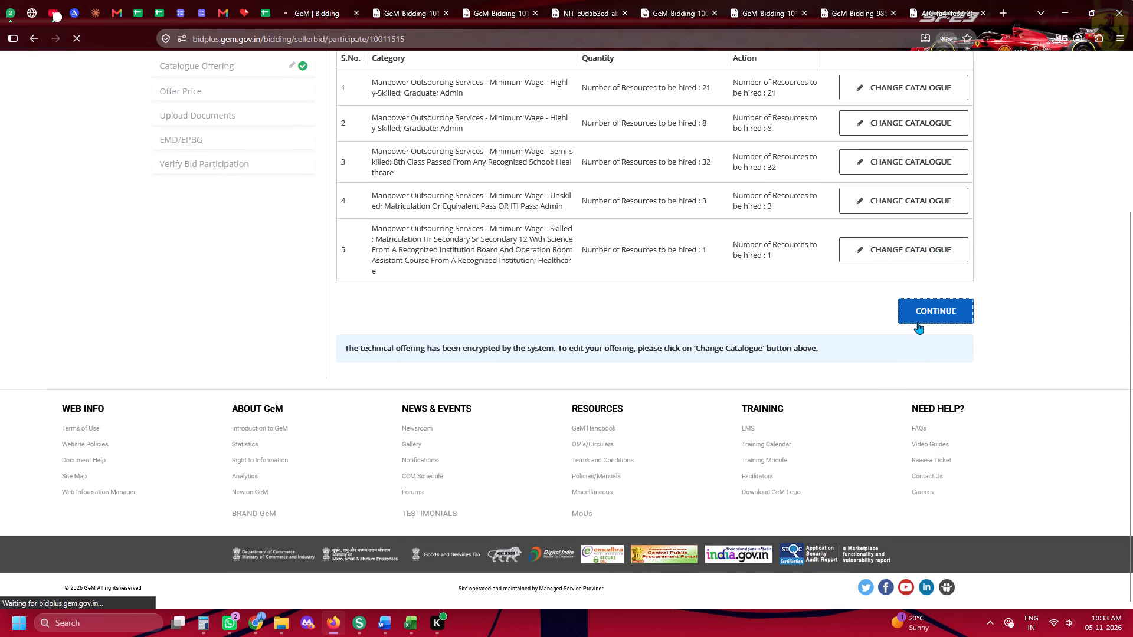
pyautogui.write('3.85')
pyautogui.press('Tab')
pyautogui.write('3.85')
pyautogui.press('Tab')
pyautogui.write('3.85')
pyautogui.press('Tab')
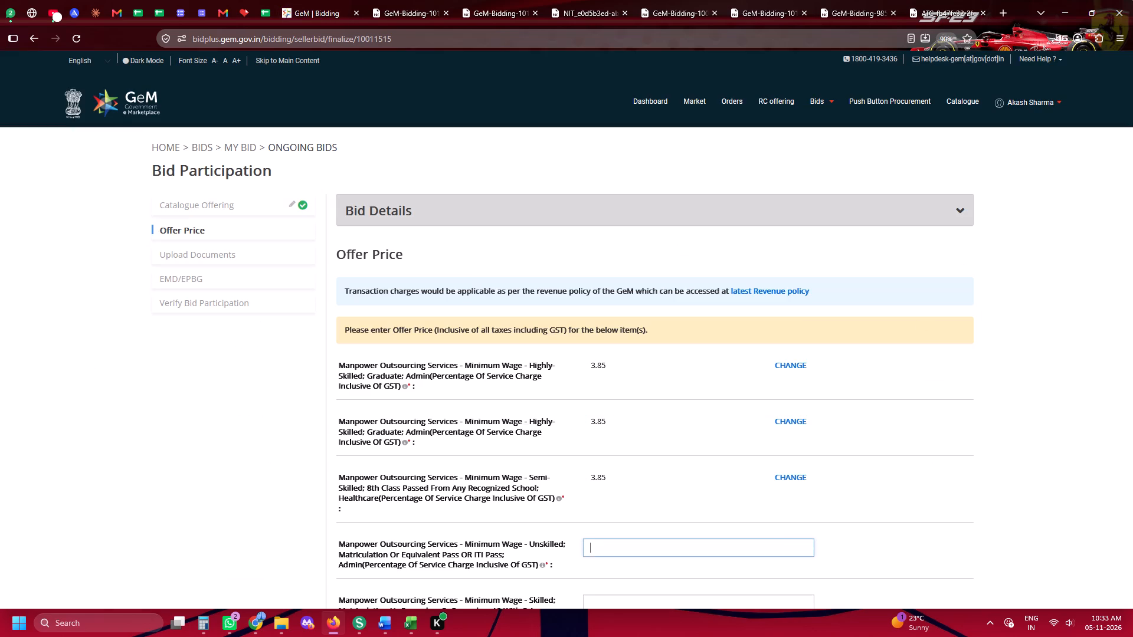
pyautogui.write('3.85')
pyautogui.press('Tab')
pyautogui.write('3.85')
pyautogui.press('Tab')
pyautogui.write('3.85')
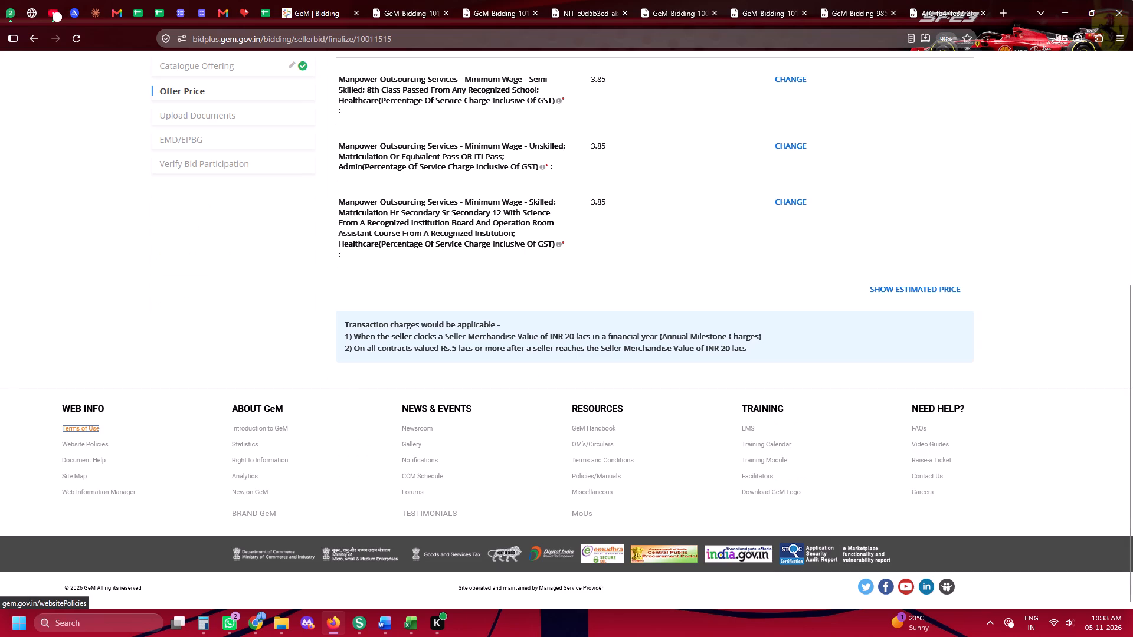
pyautogui.press('Tab')
# Review the estimated total offer price, proceed with it, and encrypt and save the price offer.
pyautogui.click(915, 290)
pyautogui.press('End')
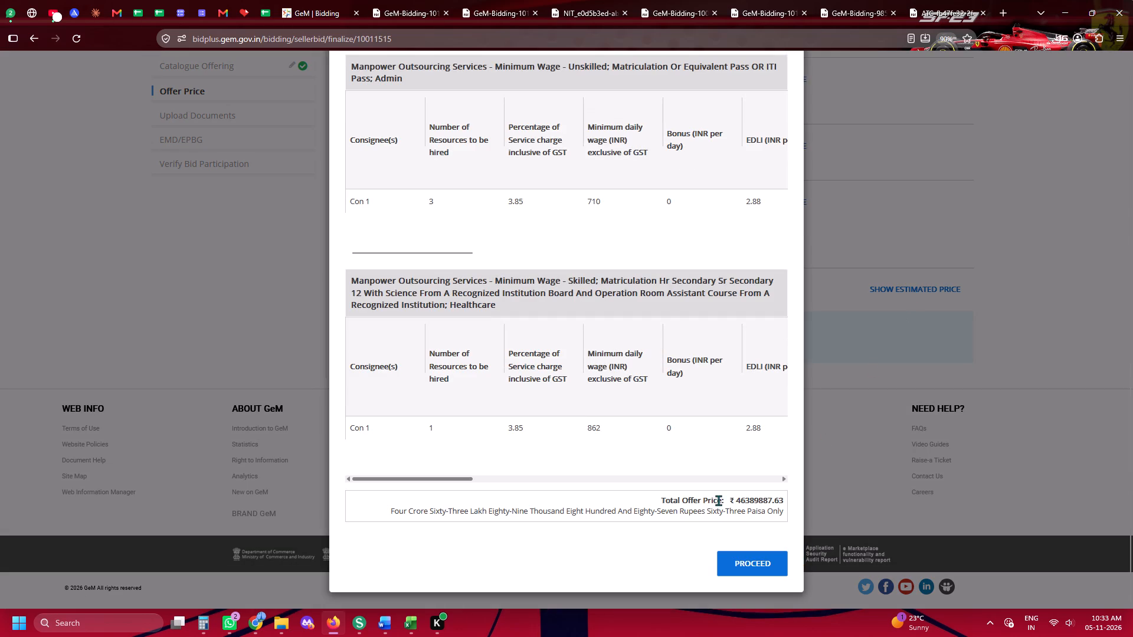
pyautogui.scroll(-6, 702, 511)
pyautogui.click(749, 554)
pyautogui.click(931, 326)
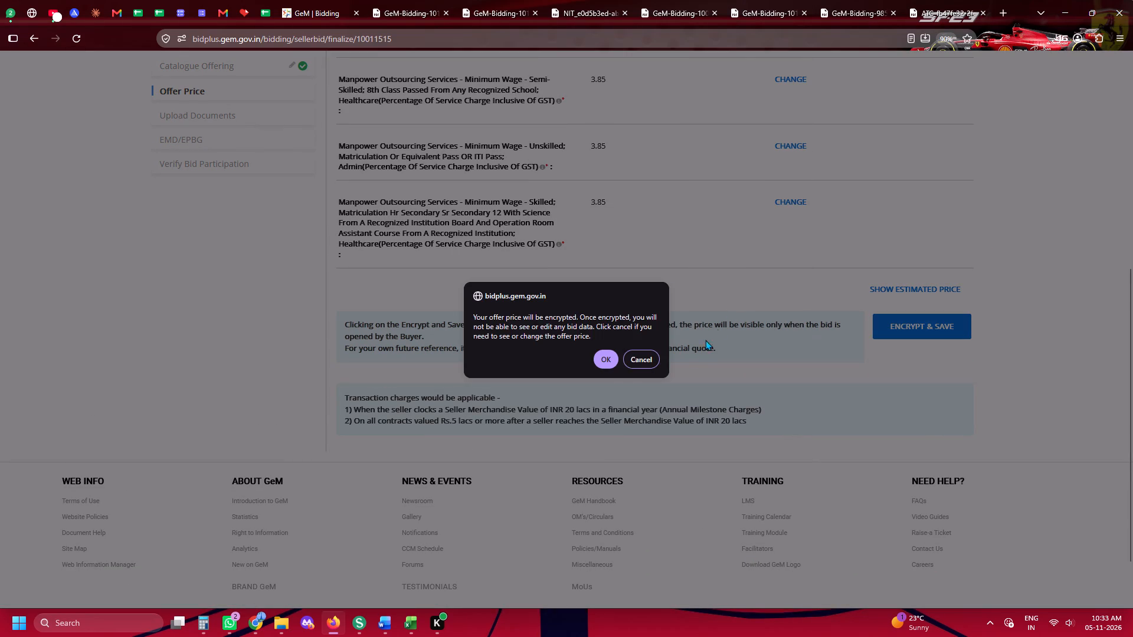
pyautogui.click(614, 370)
pyautogui.click(609, 363)
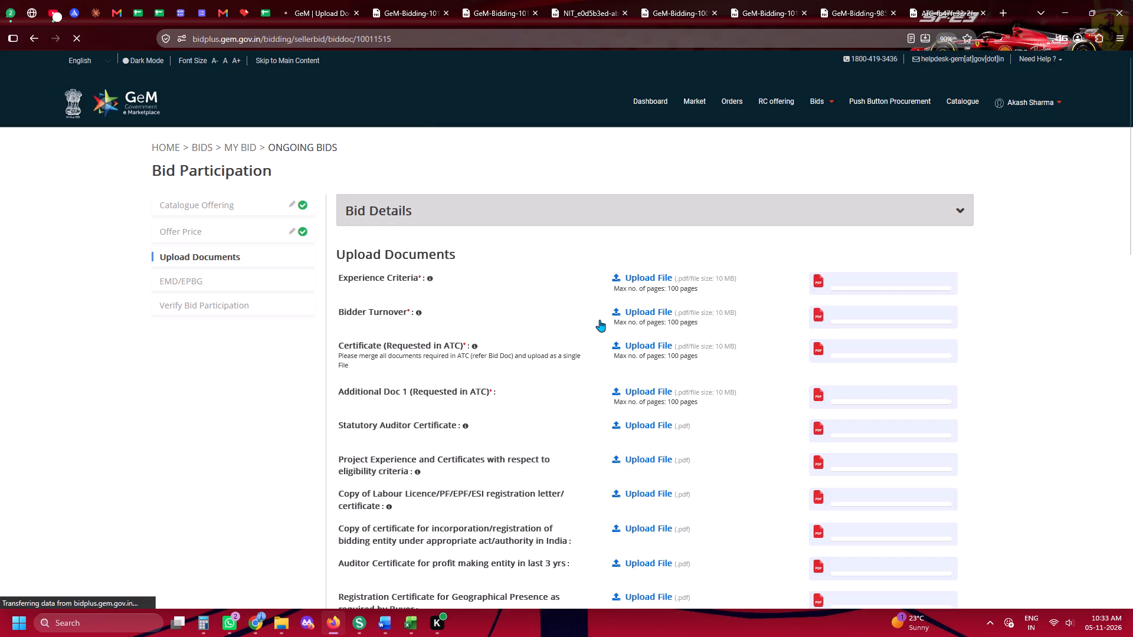
# Check the participation columns of the other companies for GEM/2026/B/8140272 in the shared tender sheet.
pyautogui.scroll(-2, 533, 277)
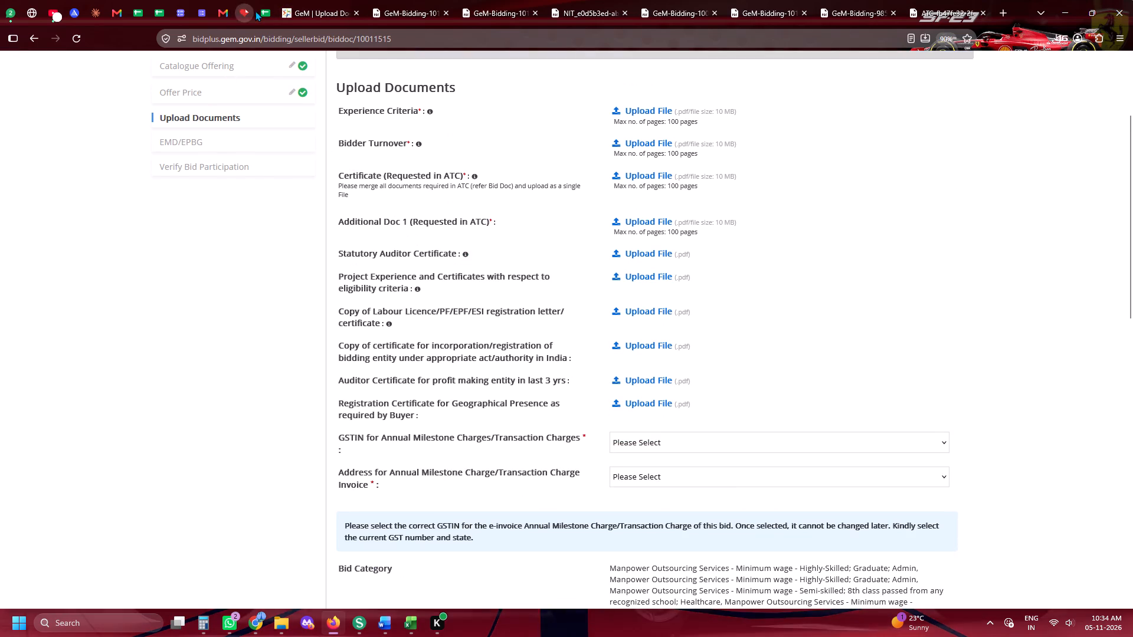
pyautogui.click(258, 11)
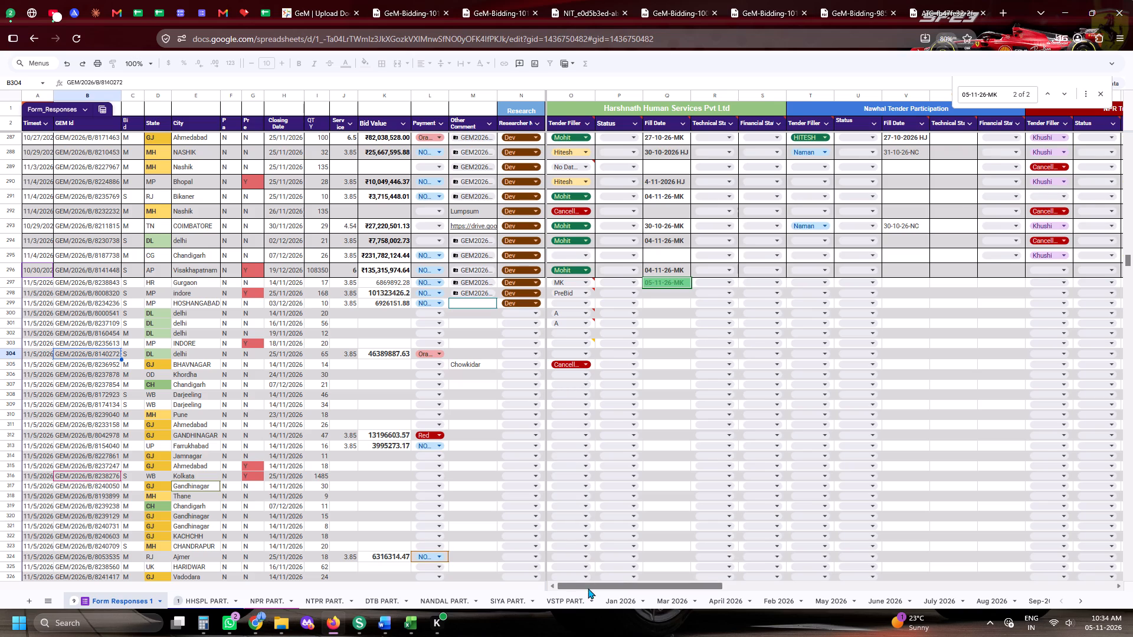
pyautogui.moveTo(588, 588); pyautogui.dragTo(751, 590)
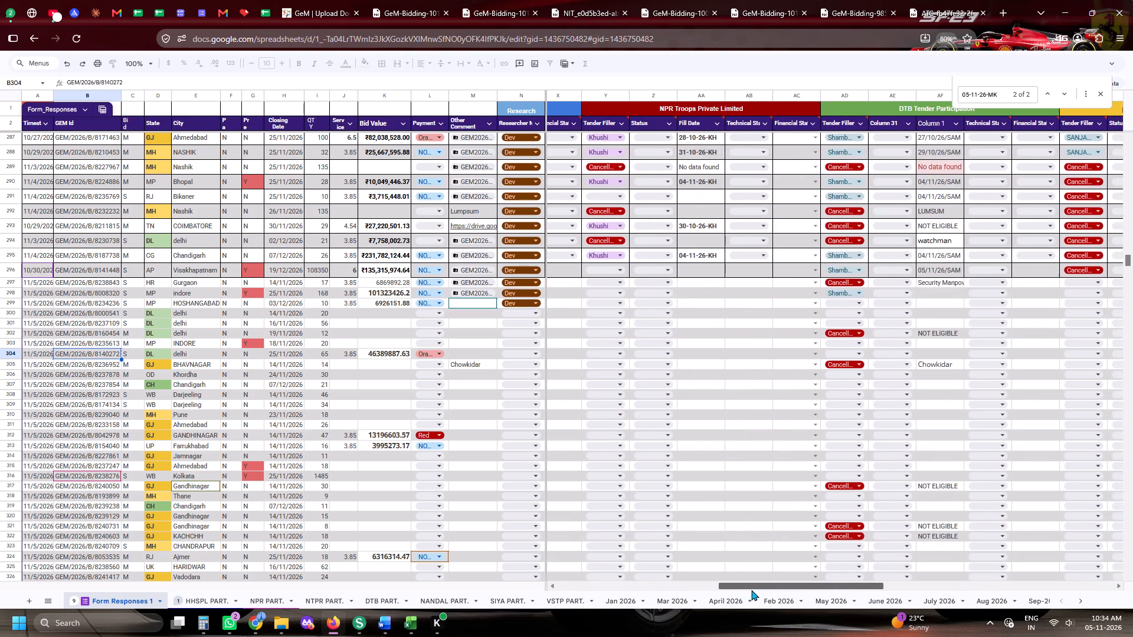
pyautogui.moveTo(751, 590); pyautogui.dragTo(510, 588)
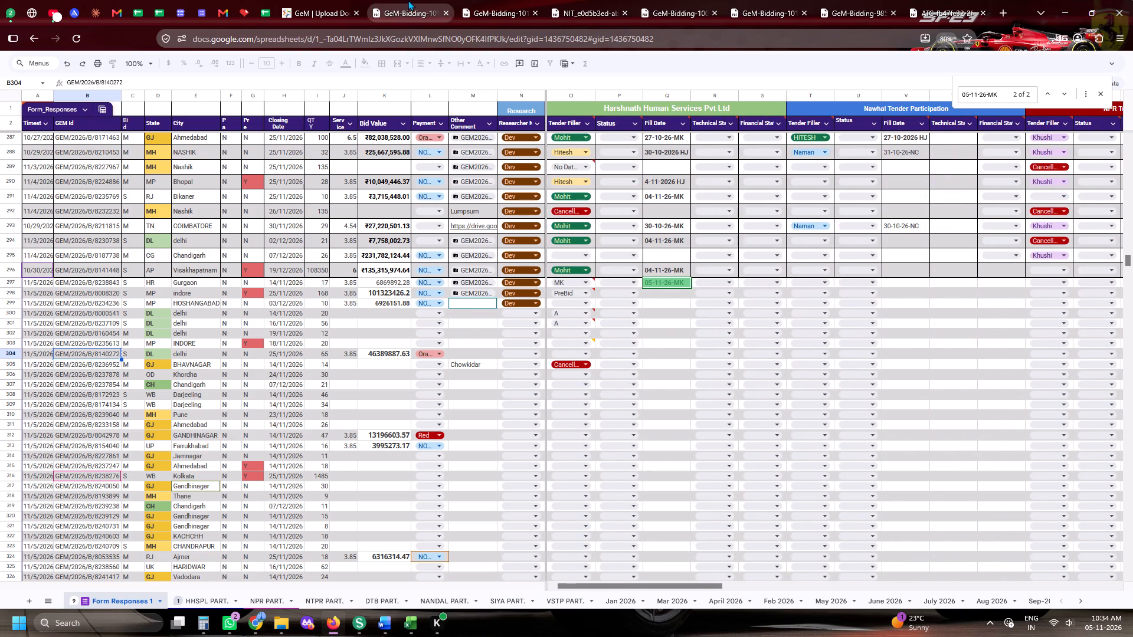
# Return to the GeM bid and upload experience-ceretera-hhspl for Experience Criteria and bidder-turnover-certificate-hhspl for Bidder Turnover from the Gem Bid Documents - HHSPL folder.
pyautogui.click(330, 0)
pyautogui.click(679, 113)
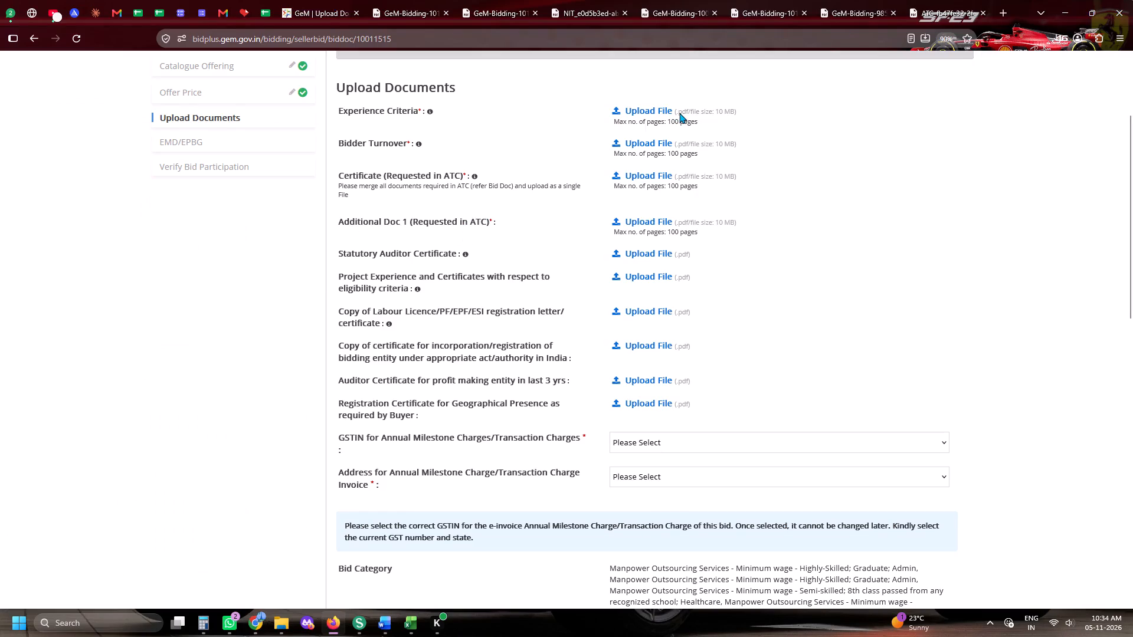
pyautogui.scroll(4, 875, 262)
pyautogui.click(853, 244)
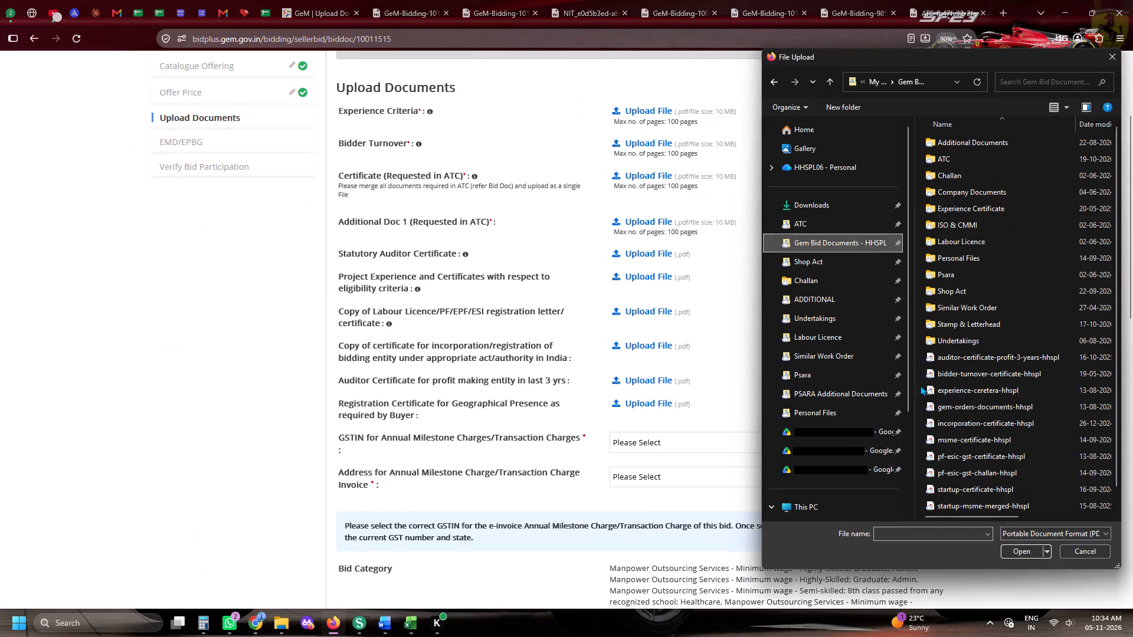
pyautogui.doubleClick(935, 388)
pyautogui.click(659, 143)
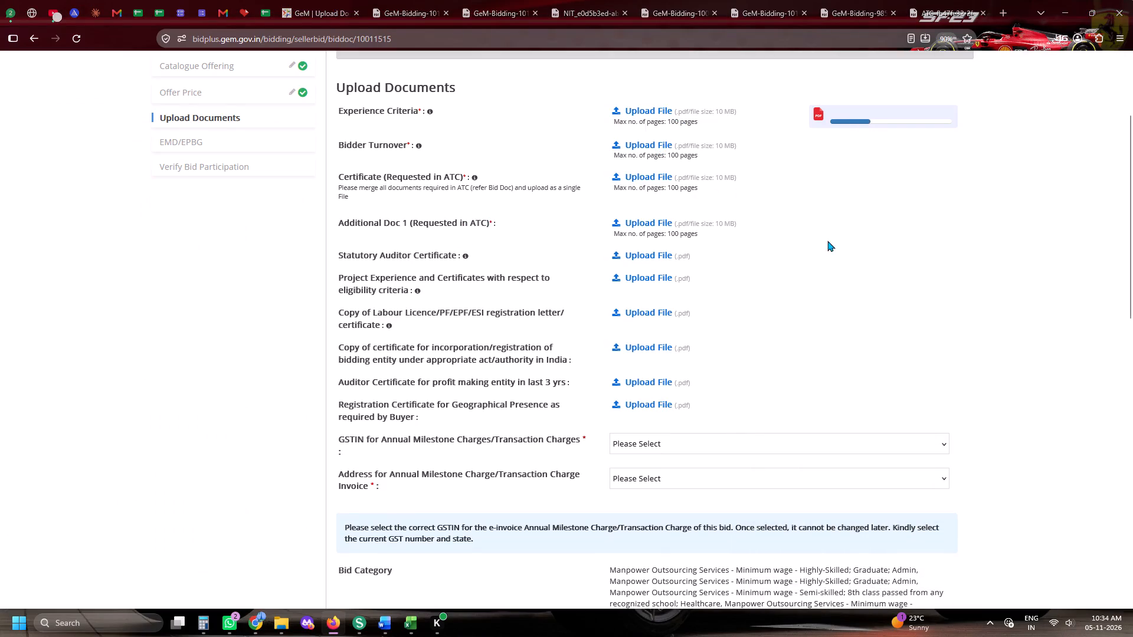
pyautogui.doubleClick(952, 379)
# Upload bid-security-declaration from the ADDITIONAL folder for Additional Doc 1 (Requested in ATC).
pyautogui.click(654, 226)
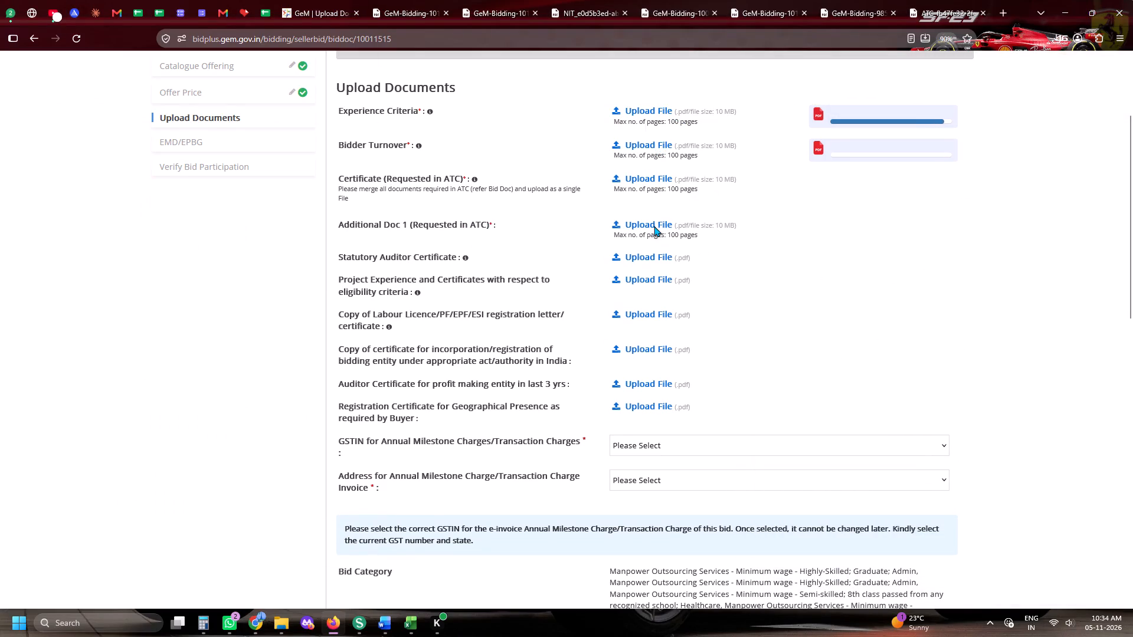
pyautogui.scroll(6, 840, 327)
pyautogui.click(820, 307)
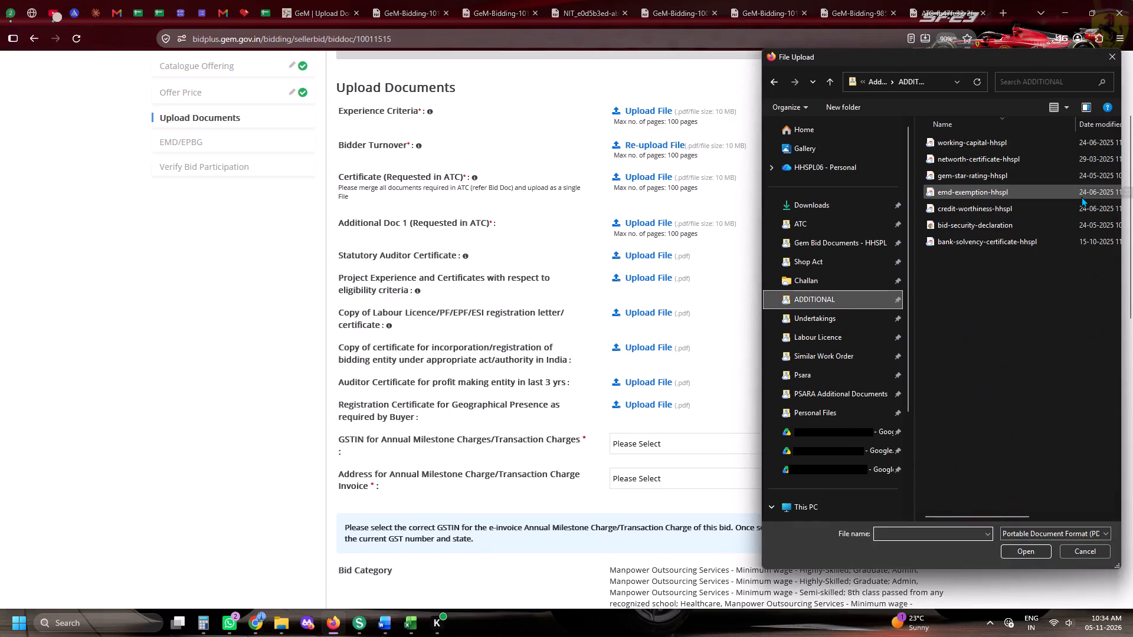
pyautogui.tripleClick(975, 232)
pyautogui.click(973, 235)
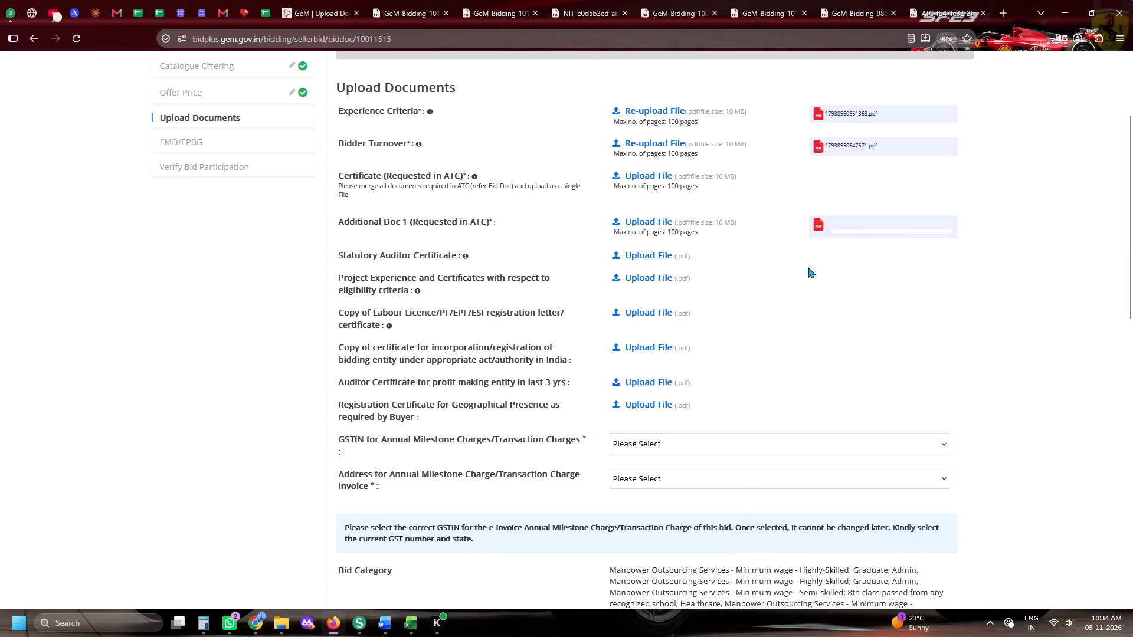
# Upload statutory-auditor-certificate-hhspl from the Gem Bid Documents - HHSPL folder for the Statutory Auditor Certificate.
pyautogui.click(662, 258)
pyautogui.scroll(5, 833, 298)
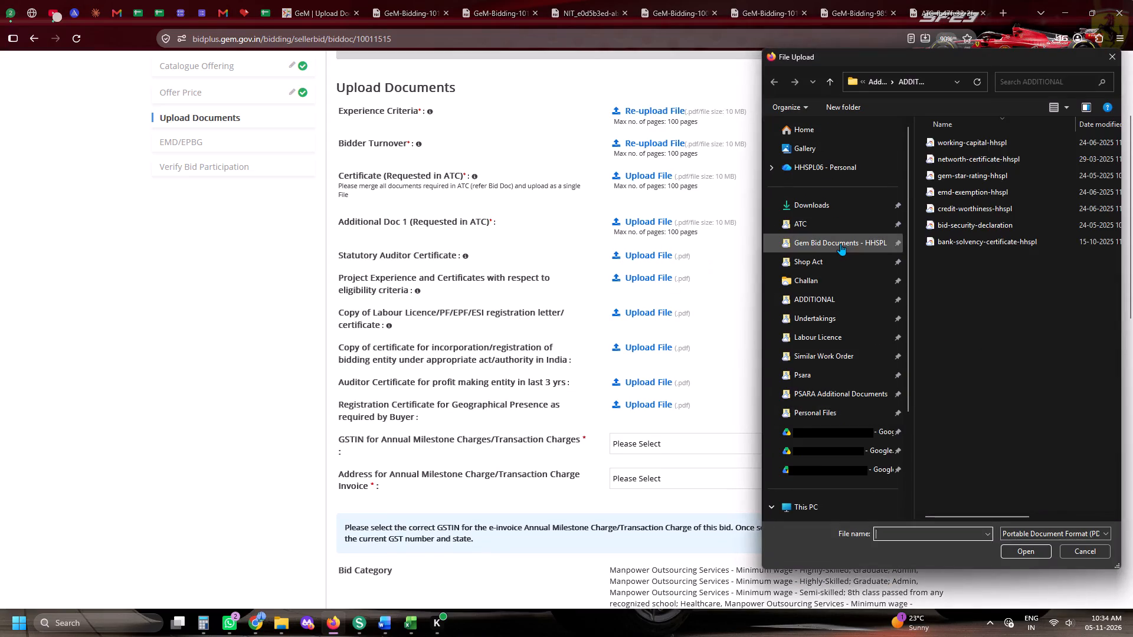
pyautogui.click(840, 244)
pyautogui.scroll(-5, 953, 389)
pyautogui.doubleClick(962, 501)
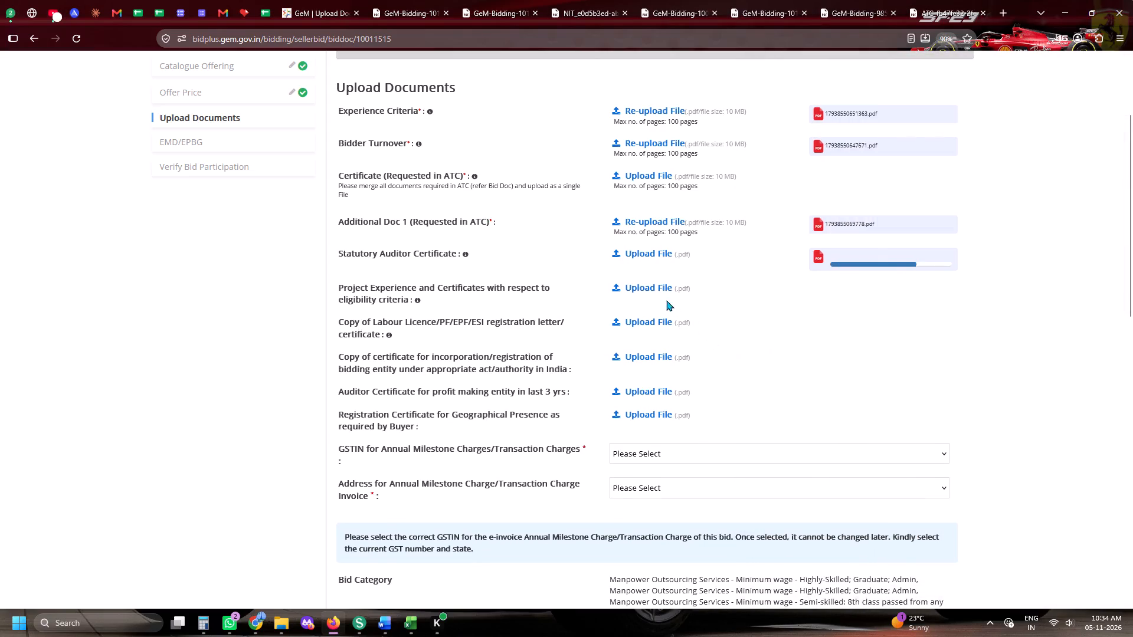
# Upload gem-orders-documents-hhspl for Project Experience and Certificates, and pf-esic-gst-certificate-hhspl for the Labour Licence/PF/EPF/ESI registration.
pyautogui.click(659, 293)
pyautogui.scroll(-7, 958, 324)
pyautogui.doubleClick(953, 389)
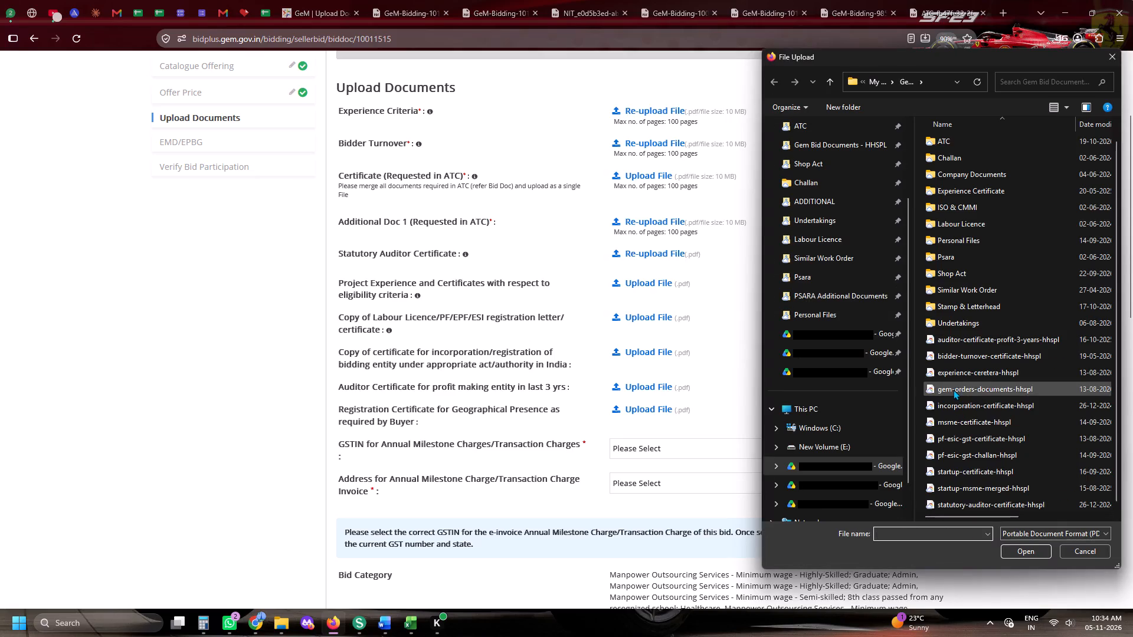
pyautogui.click(666, 322)
pyautogui.scroll(-6, 982, 355)
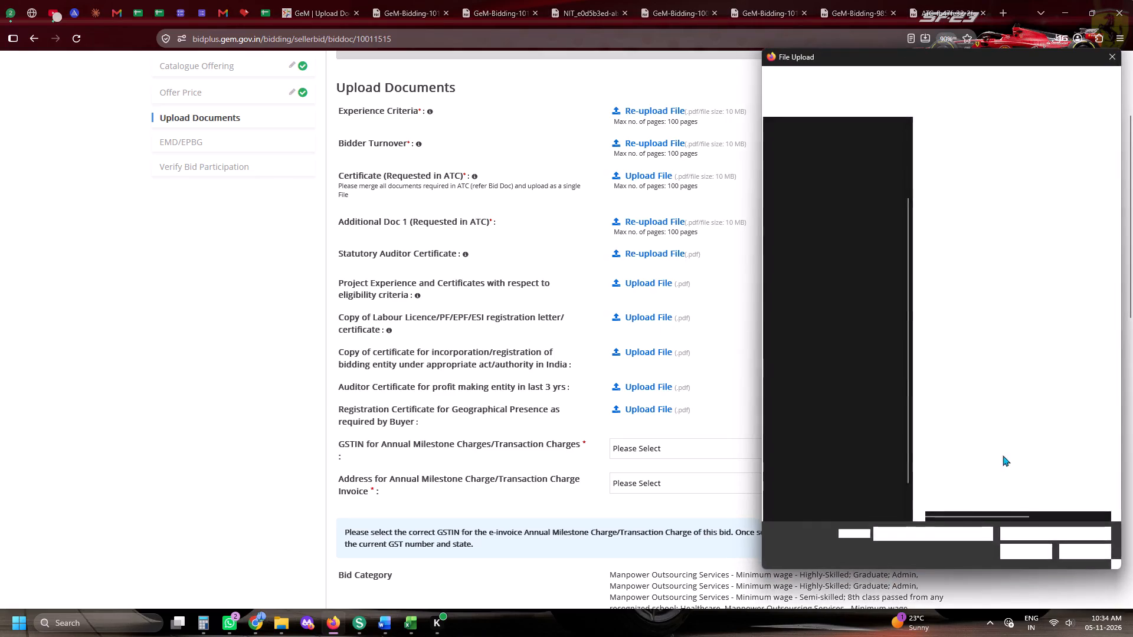
pyautogui.doubleClick(971, 439)
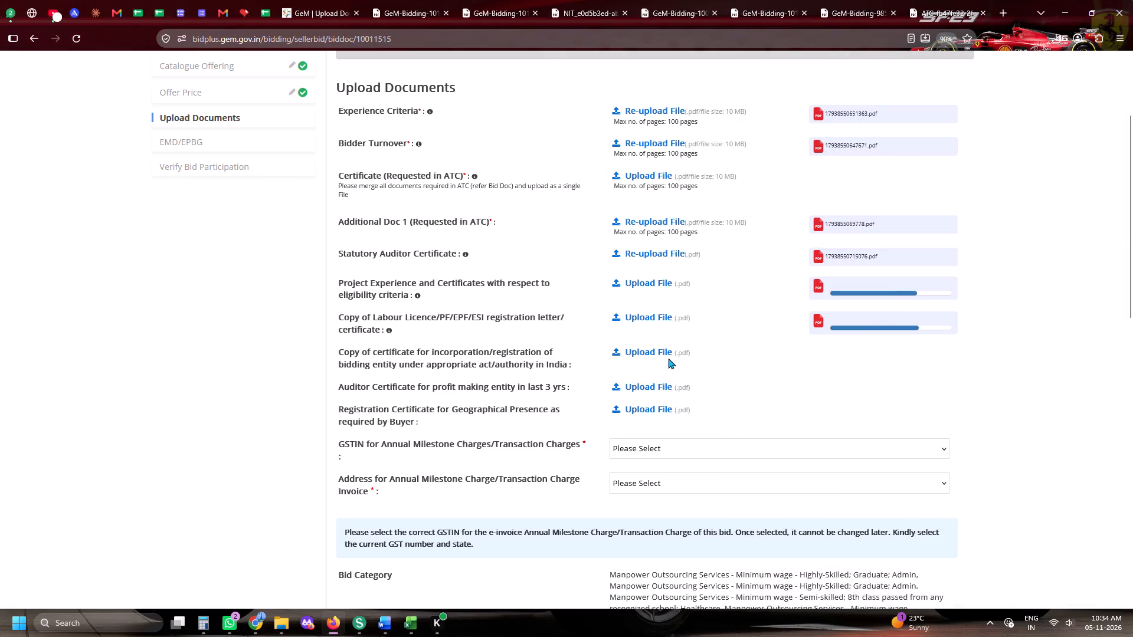
# Upload incorporation-certificate-hhspl for the incorporation certificate and auditor-certificate-profit-3-years-hhspl for the auditor certificate of a profit-making entity.
pyautogui.click(667, 357)
pyautogui.scroll(-5, 908, 359)
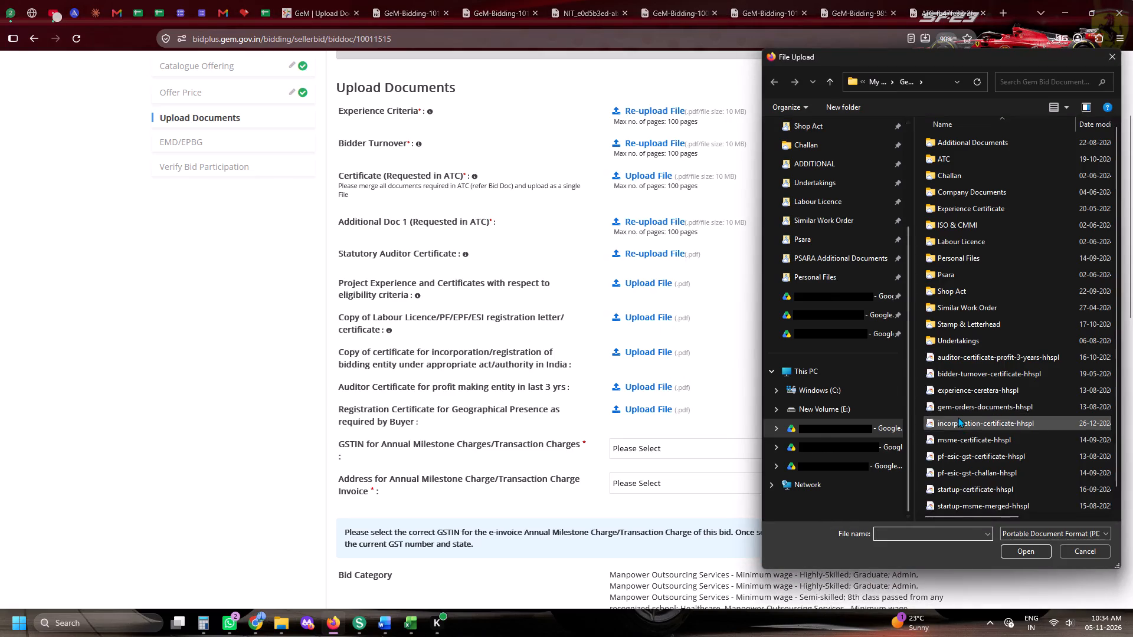
pyautogui.doubleClick(958, 417)
pyautogui.click(670, 385)
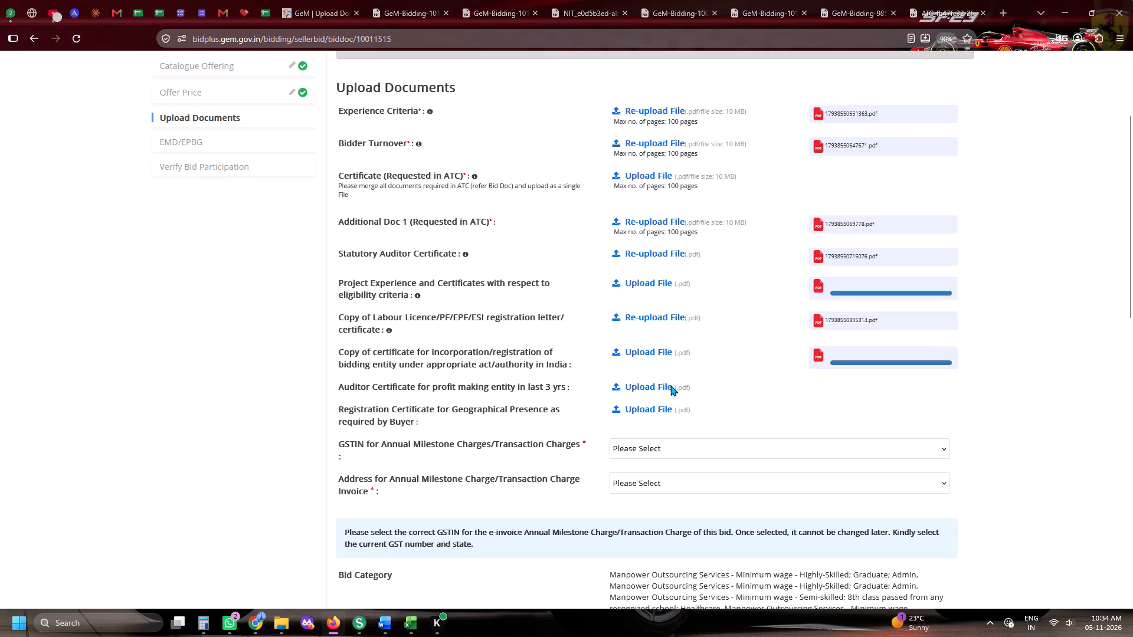
pyautogui.doubleClick(980, 359)
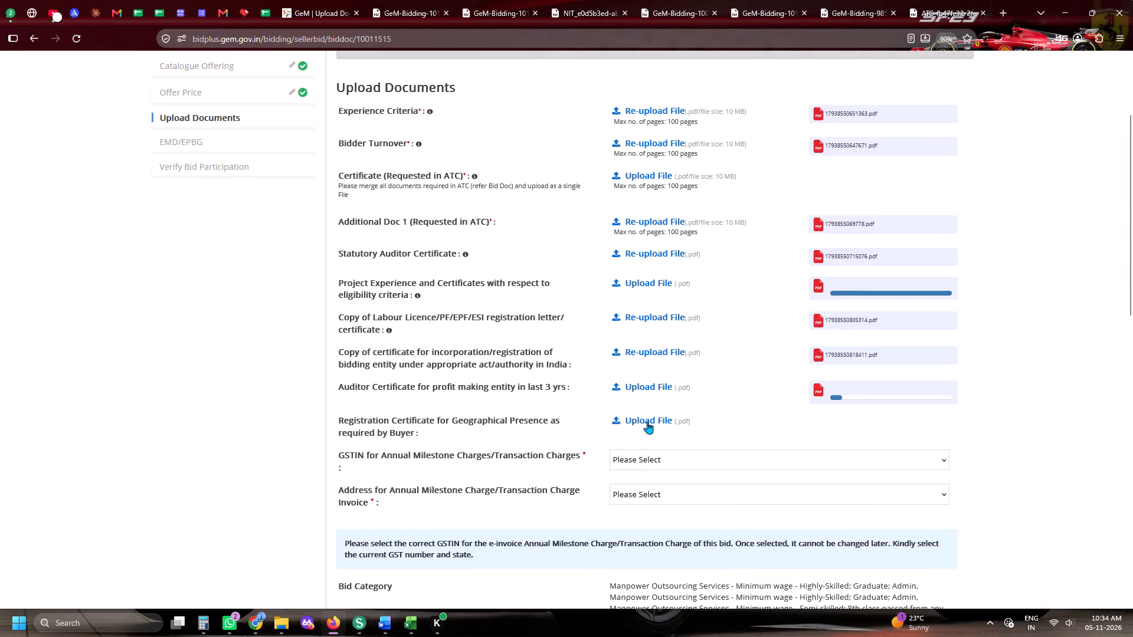
# Upload delhi-shopact-hhspl from the Shop Act folder for the Registration Certificate for Geographical Presence.
pyautogui.click(647, 422)
pyautogui.scroll(7, 900, 318)
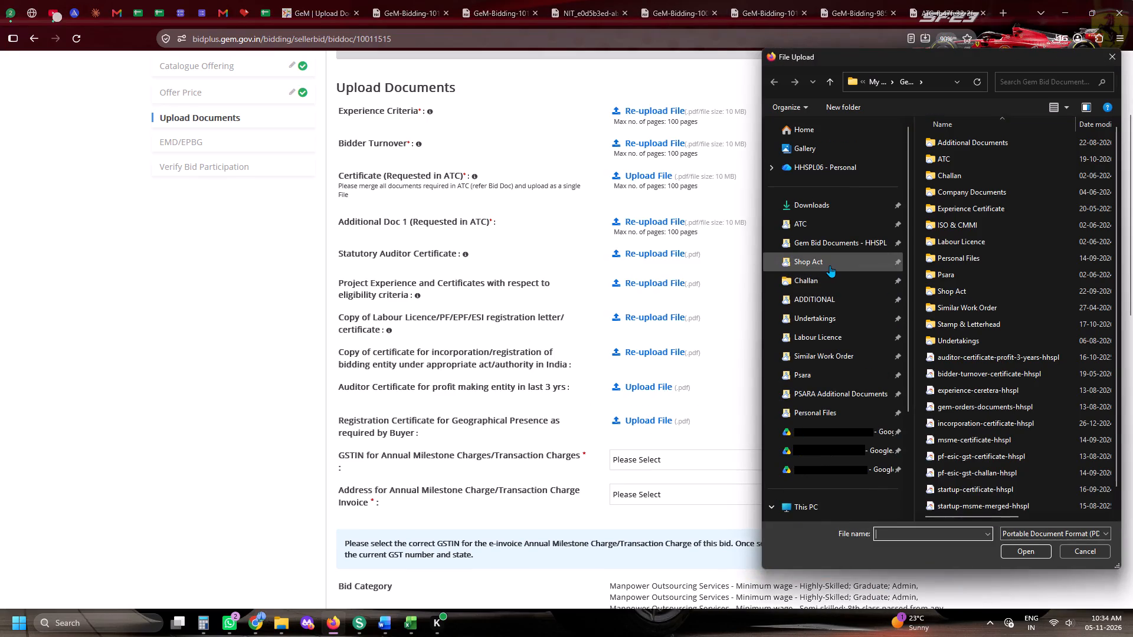
pyautogui.click(820, 272)
pyautogui.click(821, 261)
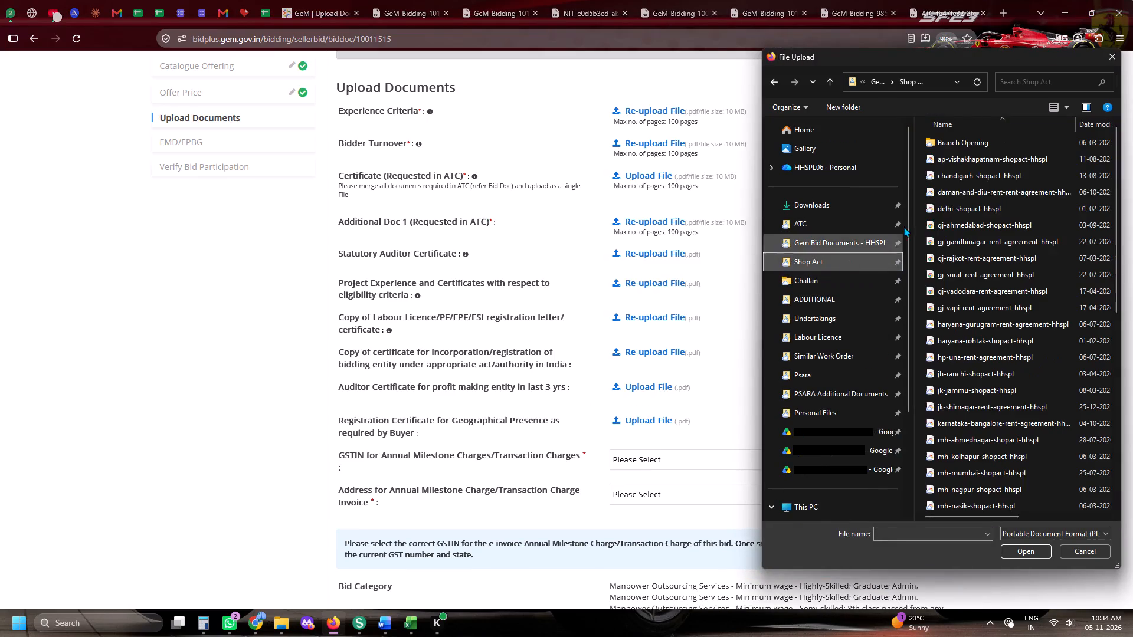
pyautogui.tripleClick(947, 208)
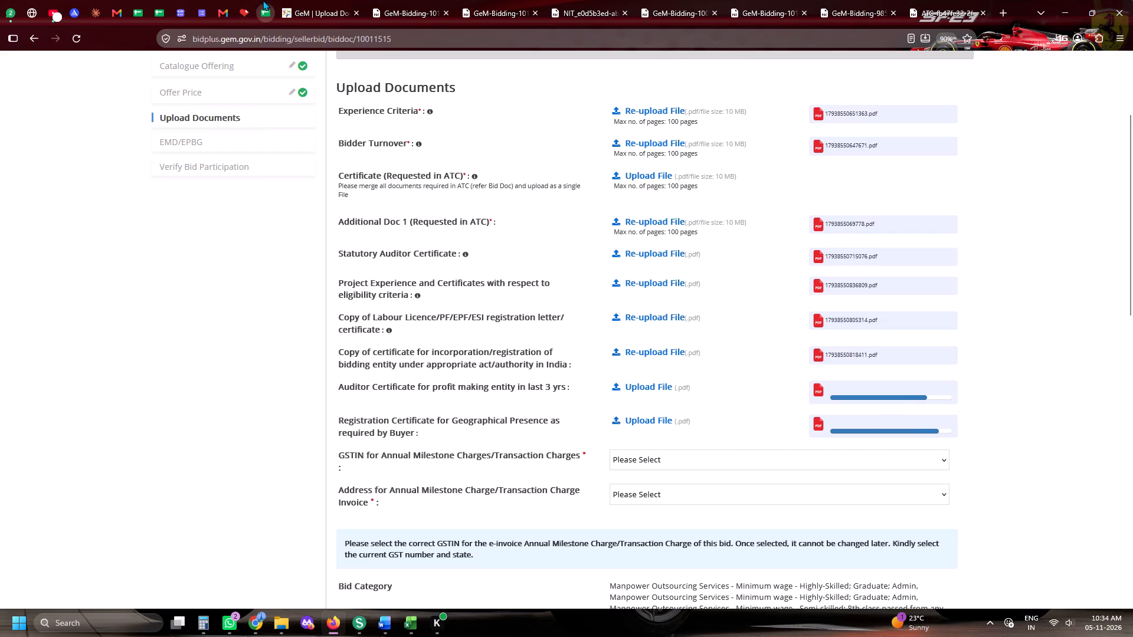
# In the shared tender sheet, enter M as Harshnath's Tender Filler for GEM/2026/B/8140272.
pyautogui.click(263, 0)
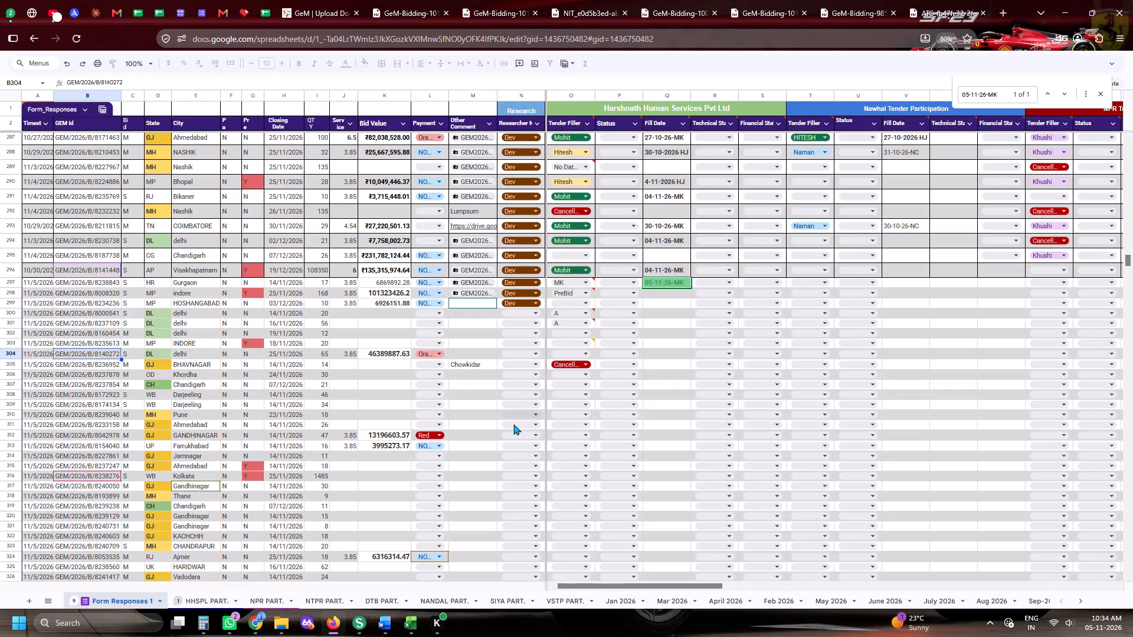
pyautogui.click(572, 353)
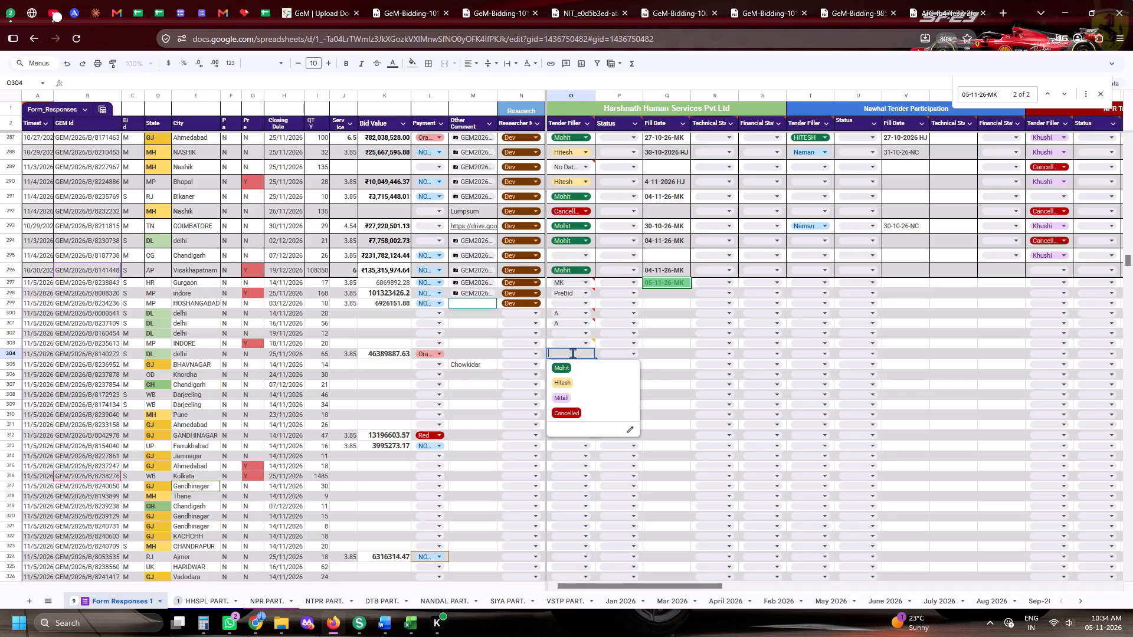
pyautogui.press('m')
pyautogui.press('Tab')
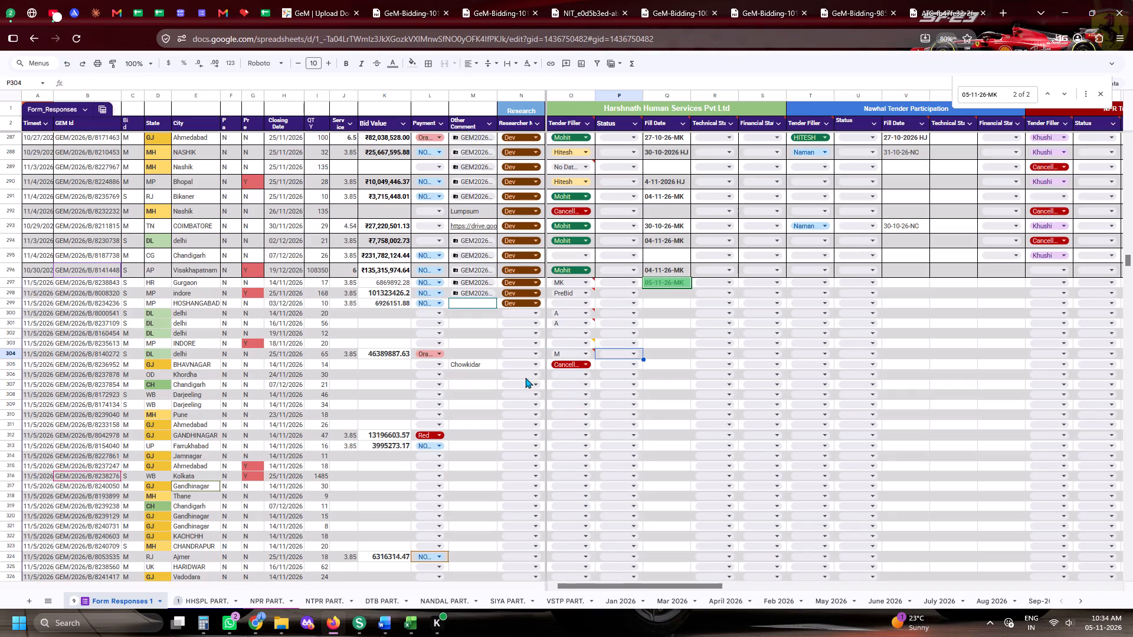
# Set Harshnath's Tender Filler for the Gurgaon tender GEM/2026/B/8238843 to Mohit.
pyautogui.click(678, 430)
pyautogui.scroll(-1, 678, 424)
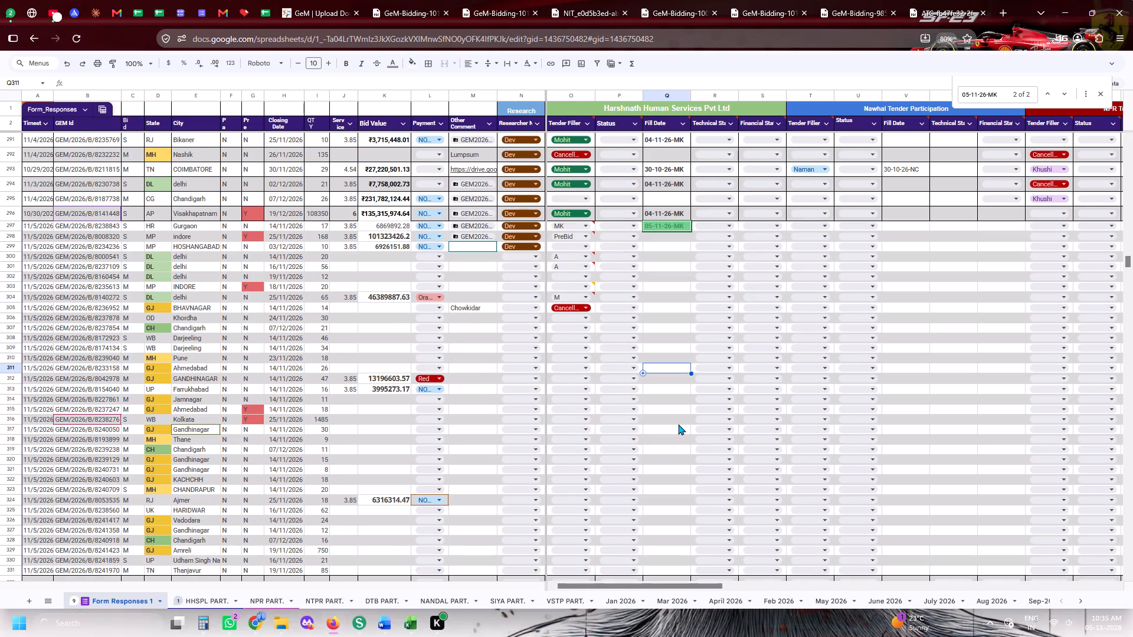
pyautogui.click(586, 226)
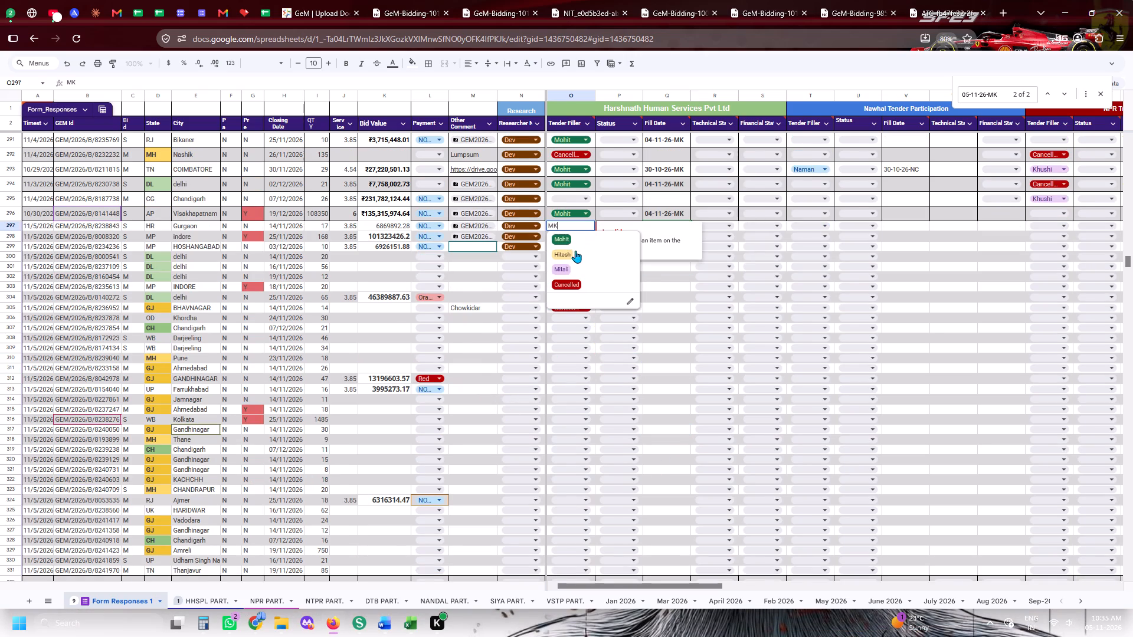
pyautogui.click(571, 239)
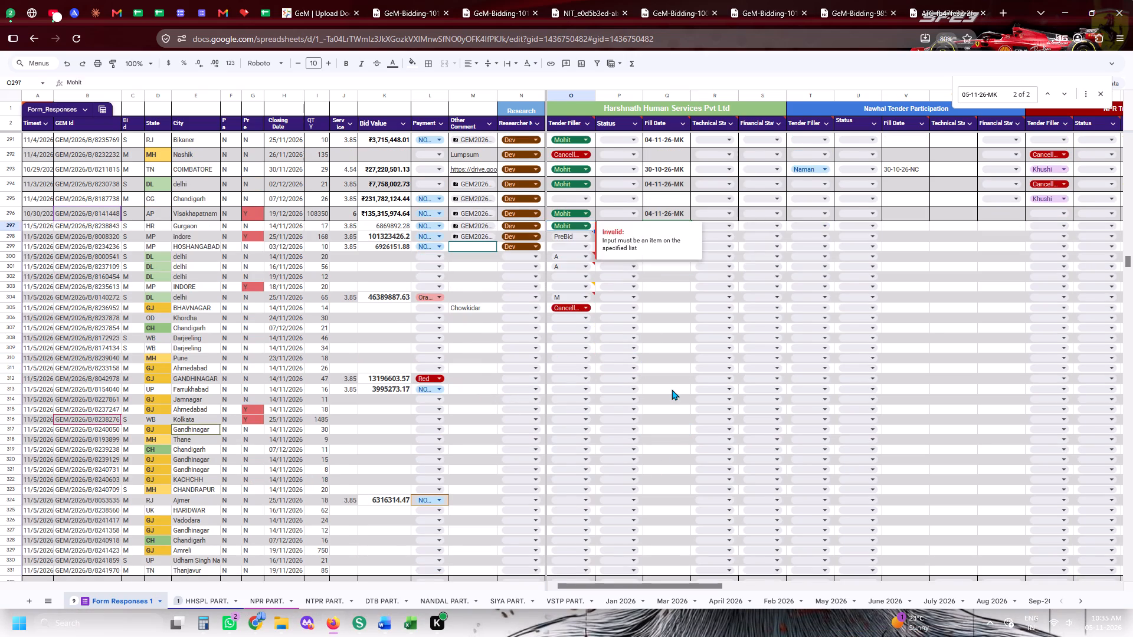
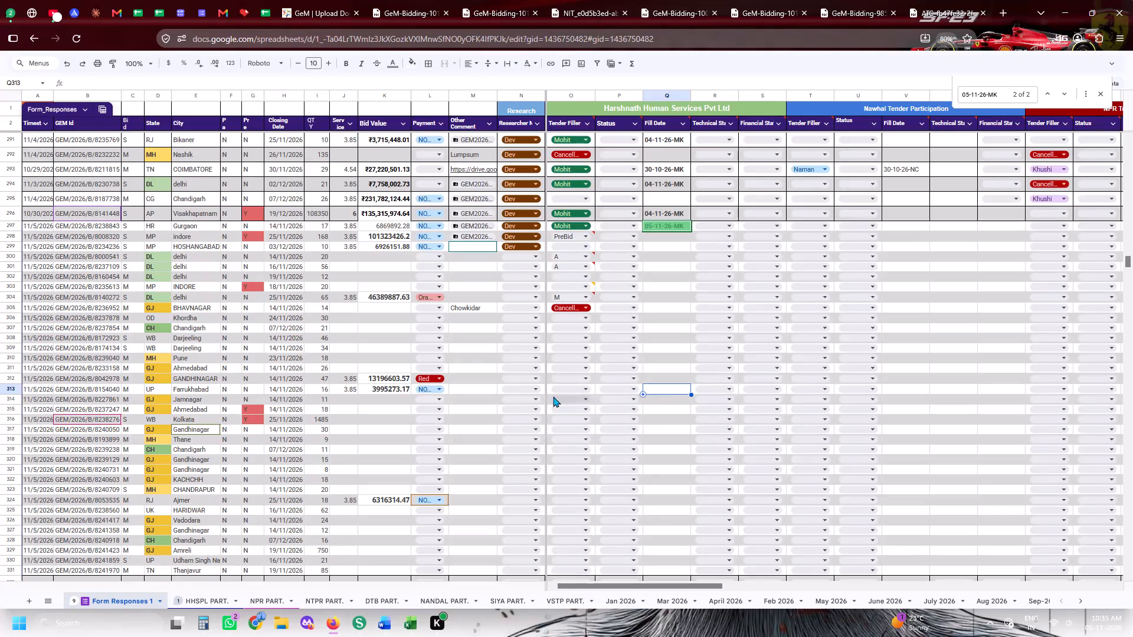
# Review the tender filler and fill date entries across the participating companies in the shared tender sheet, down to the newest tenders.
pyautogui.moveTo(664, 583); pyautogui.dragTo(777, 593)
pyautogui.scroll(4, 818, 475)
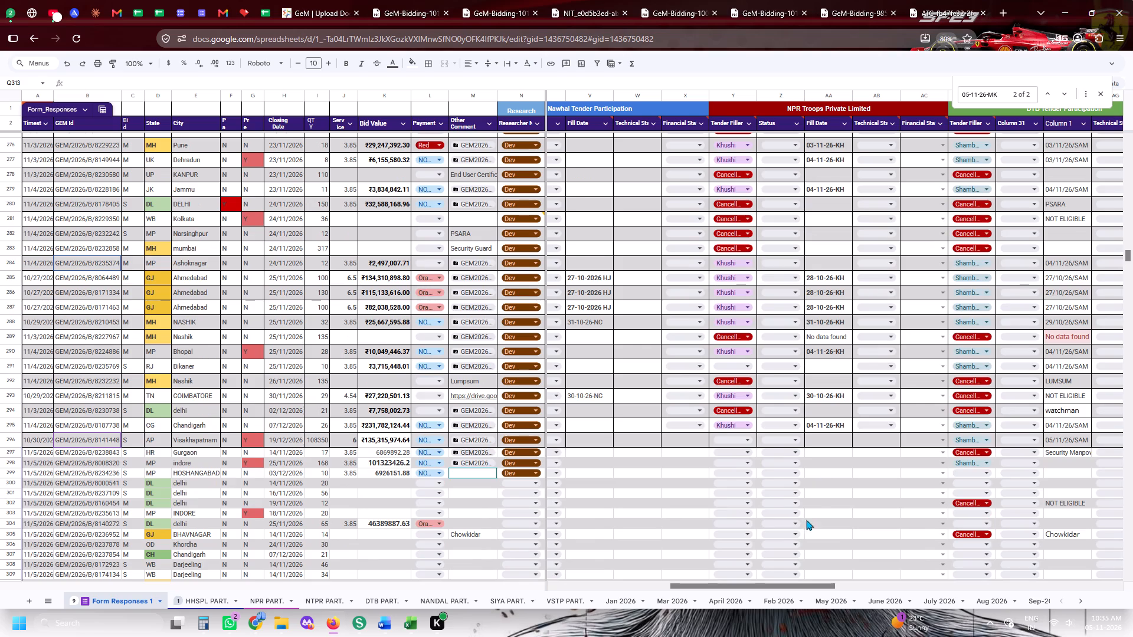
pyautogui.scroll(16, 800, 530)
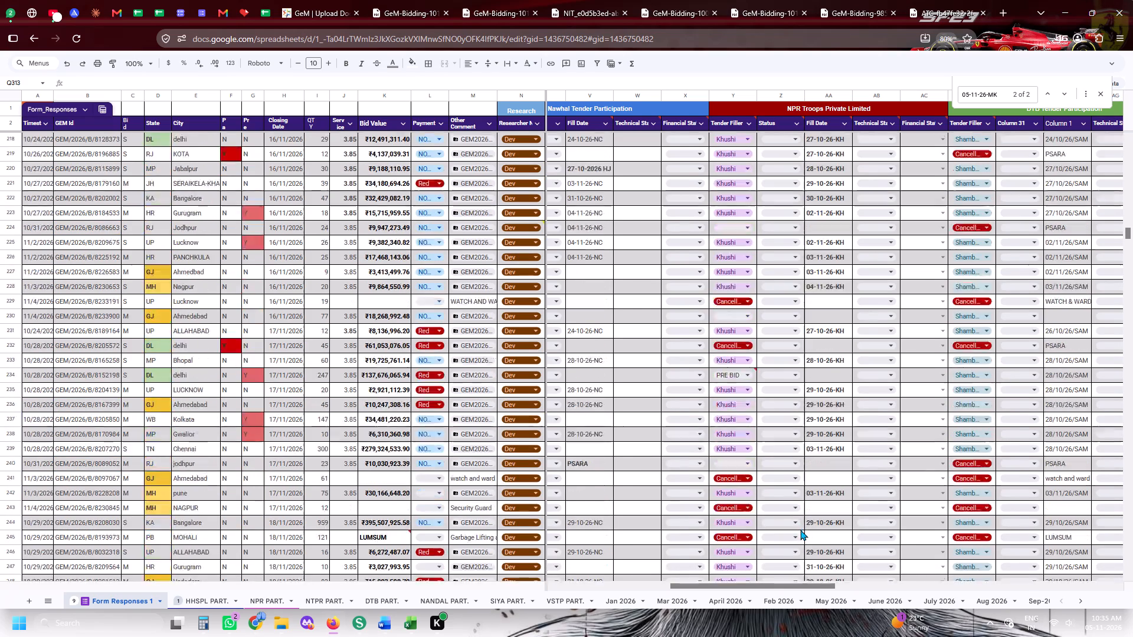
pyautogui.scroll(1, 800, 530)
pyautogui.moveTo(775, 589); pyautogui.dragTo(521, 581)
pyautogui.scroll(5, 583, 495)
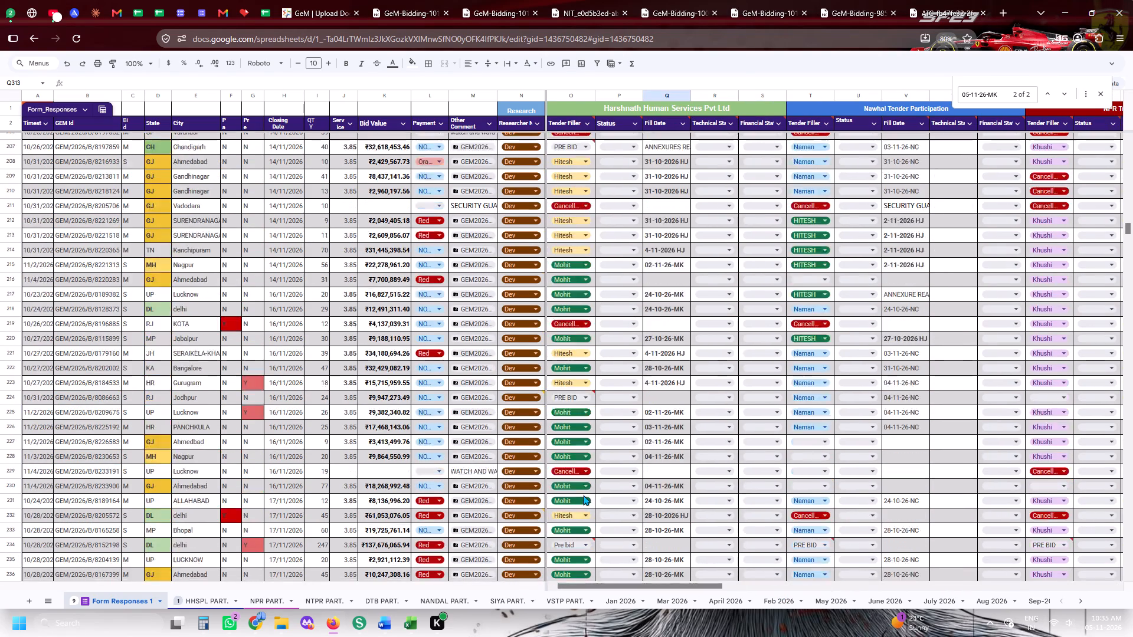
pyautogui.scroll(12, 583, 495)
pyautogui.scroll(11, 583, 495)
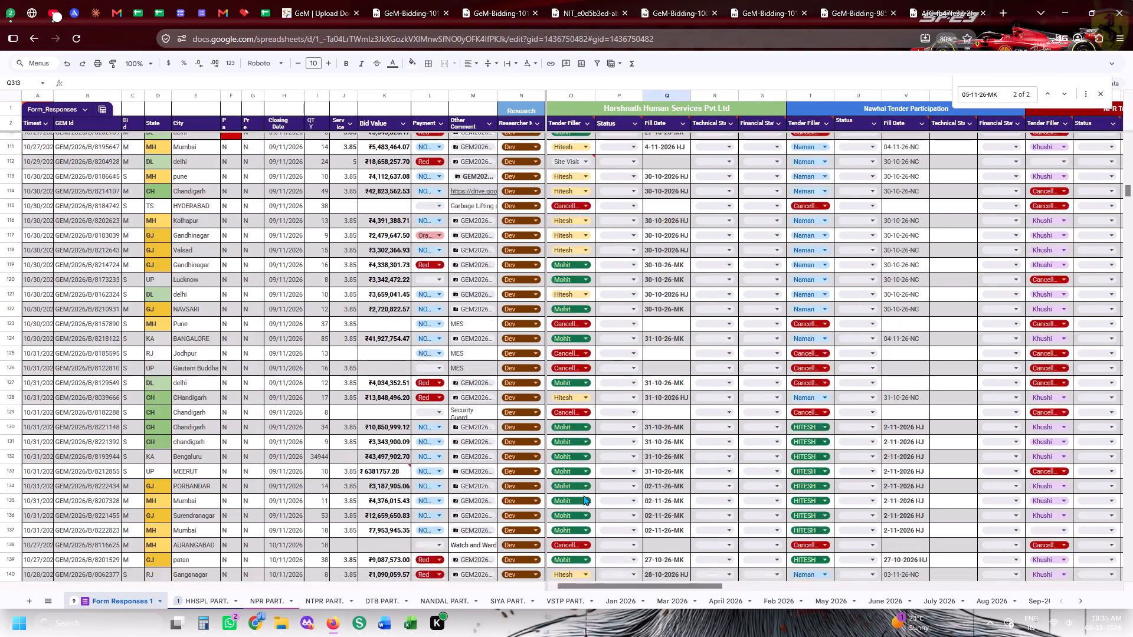
pyautogui.scroll(-7, 583, 495)
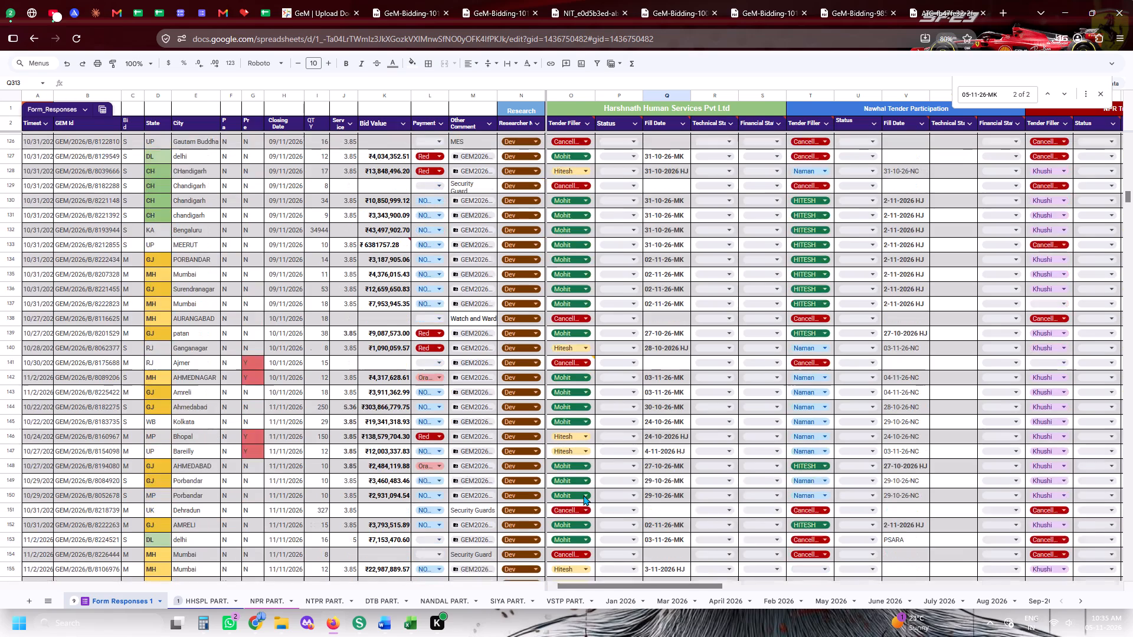
pyautogui.scroll(-13, 583, 495)
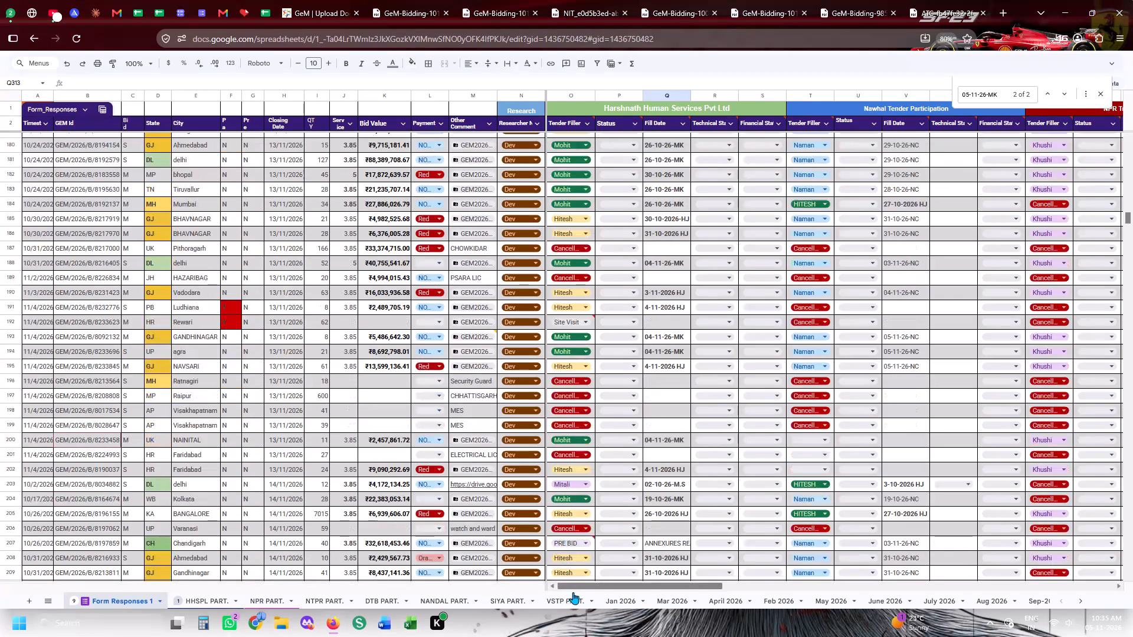
pyautogui.scroll(10, 654, 489)
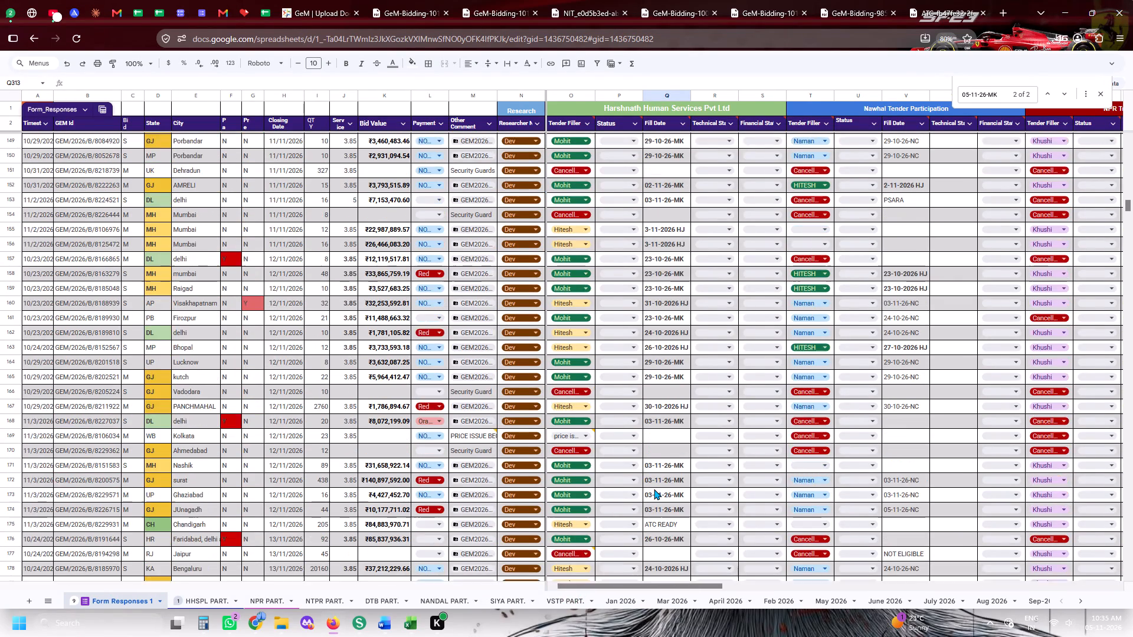
pyautogui.scroll(5, 654, 489)
pyautogui.moveTo(628, 590); pyautogui.dragTo(606, 586)
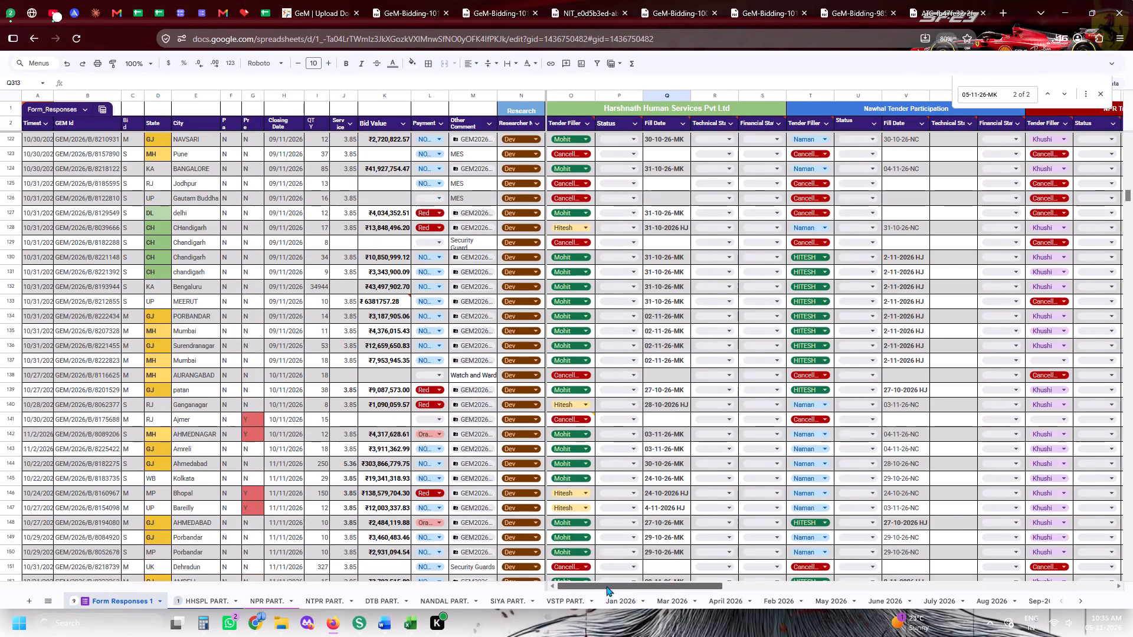
pyautogui.moveTo(606, 586); pyautogui.dragTo(603, 585)
pyautogui.scroll(-19, 482, 473)
pyautogui.scroll(-6, 482, 473)
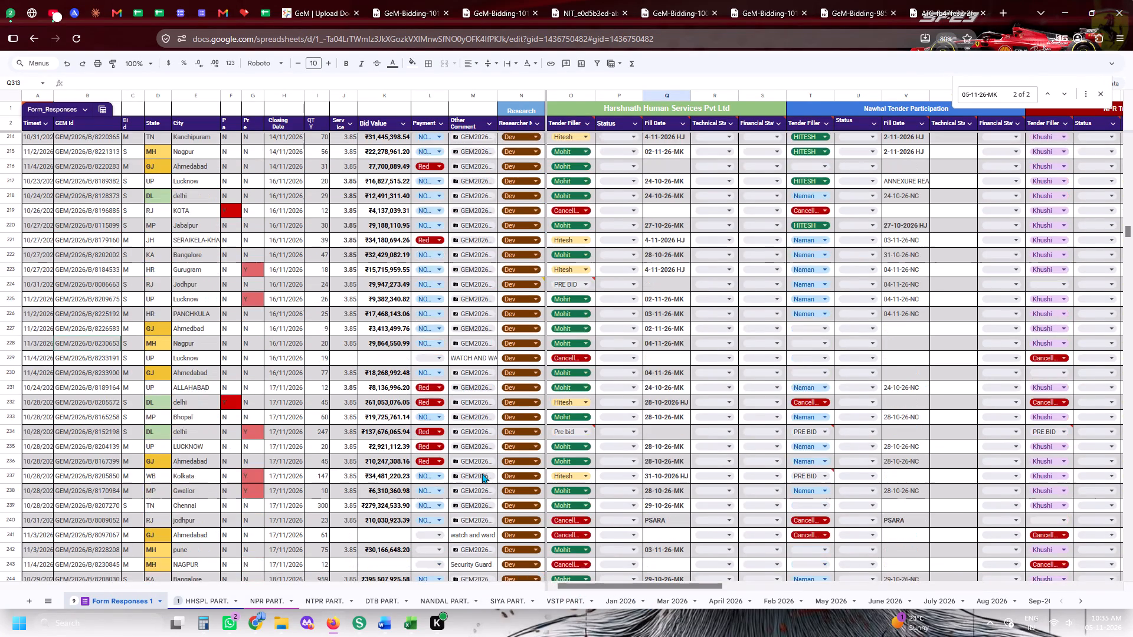
pyautogui.scroll(-15, 482, 473)
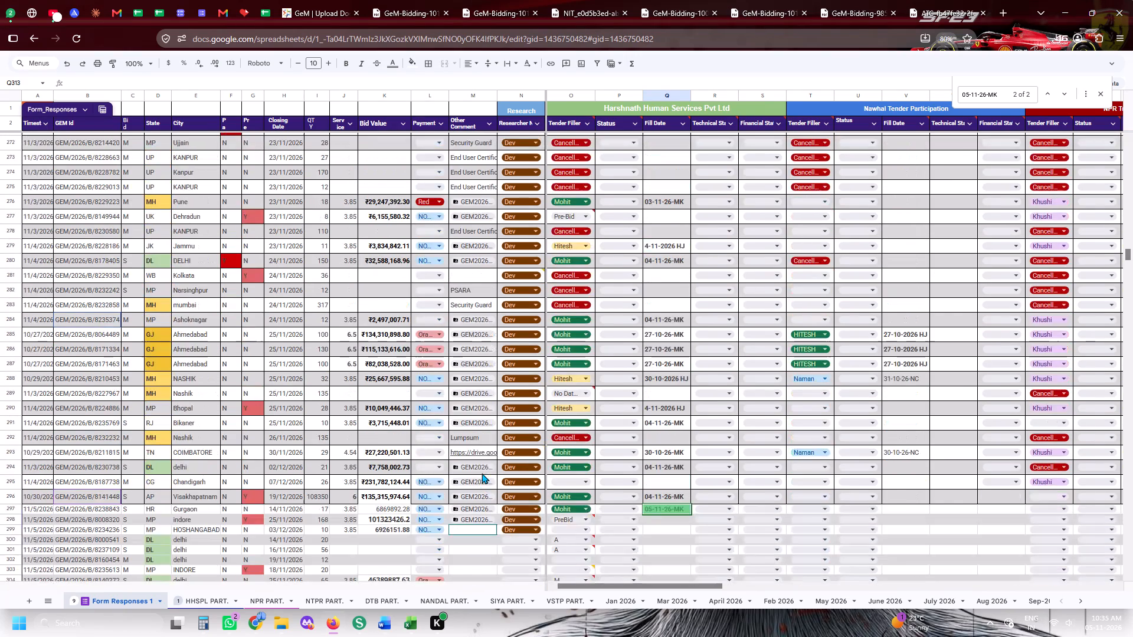
pyautogui.scroll(-3, 482, 473)
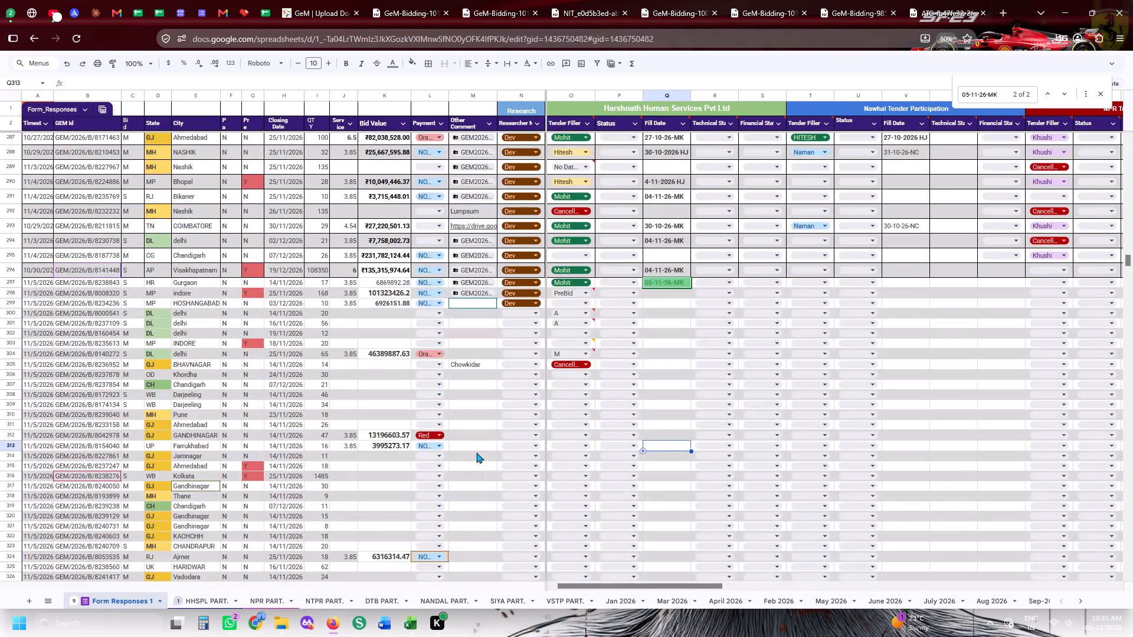
pyautogui.scroll(-2, 476, 452)
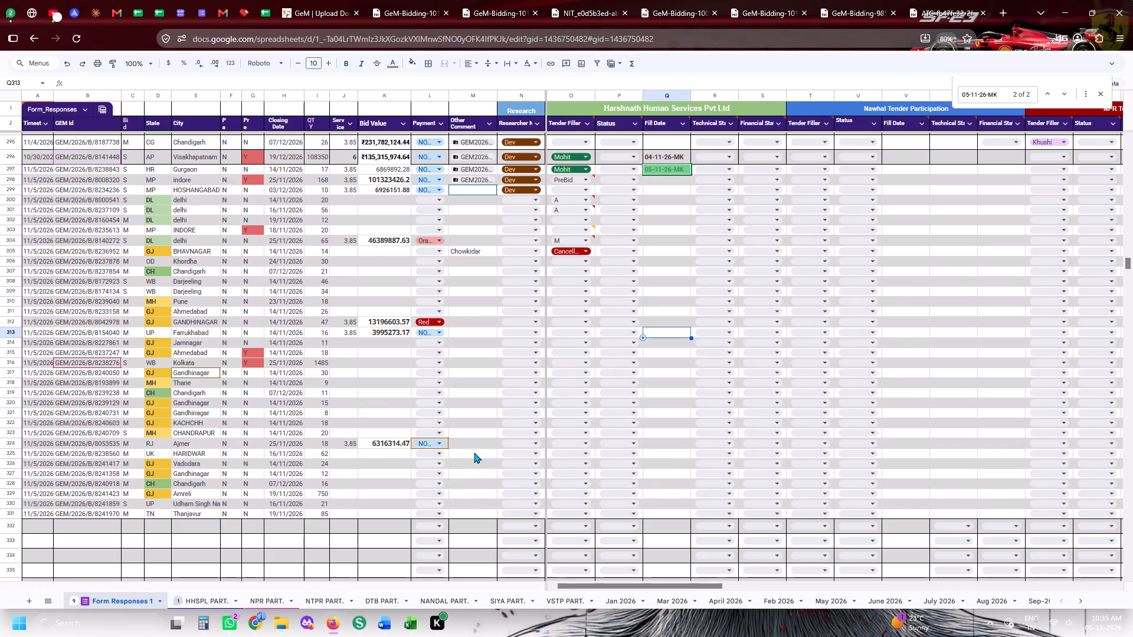
# Copy the Khordha tender's number, GEM/2026/B/8237878, from the tender sheet and look it up on GeM with Exact Bid Search.
pyautogui.click(0, 272)
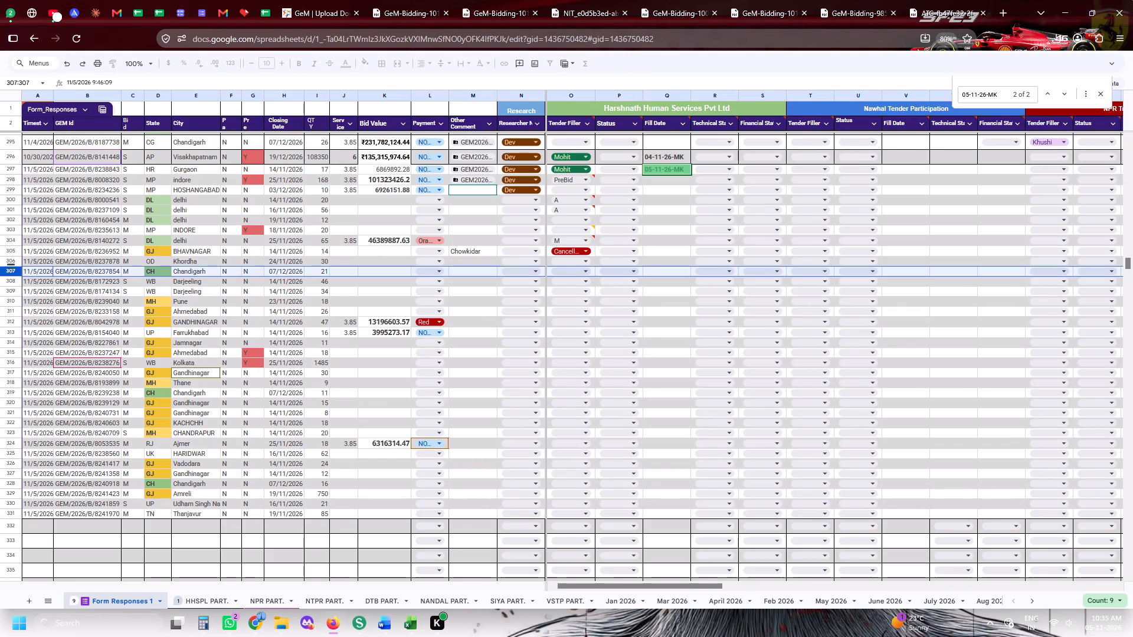
pyautogui.click(0, 268)
pyautogui.click(0, 262)
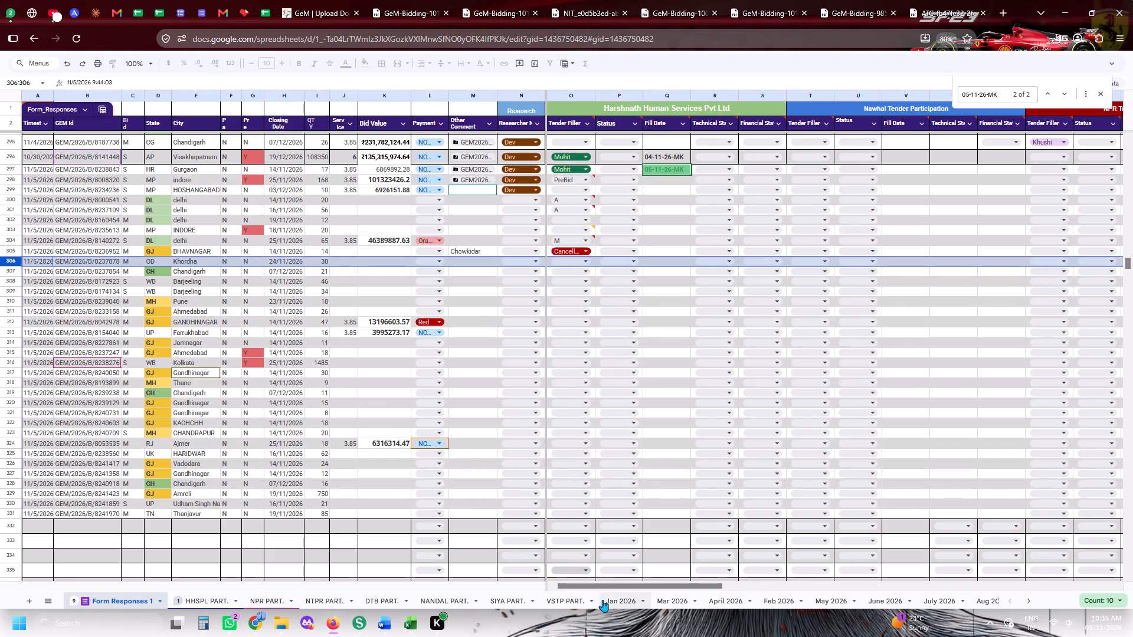
pyautogui.moveTo(610, 587); pyautogui.dragTo(180, 531)
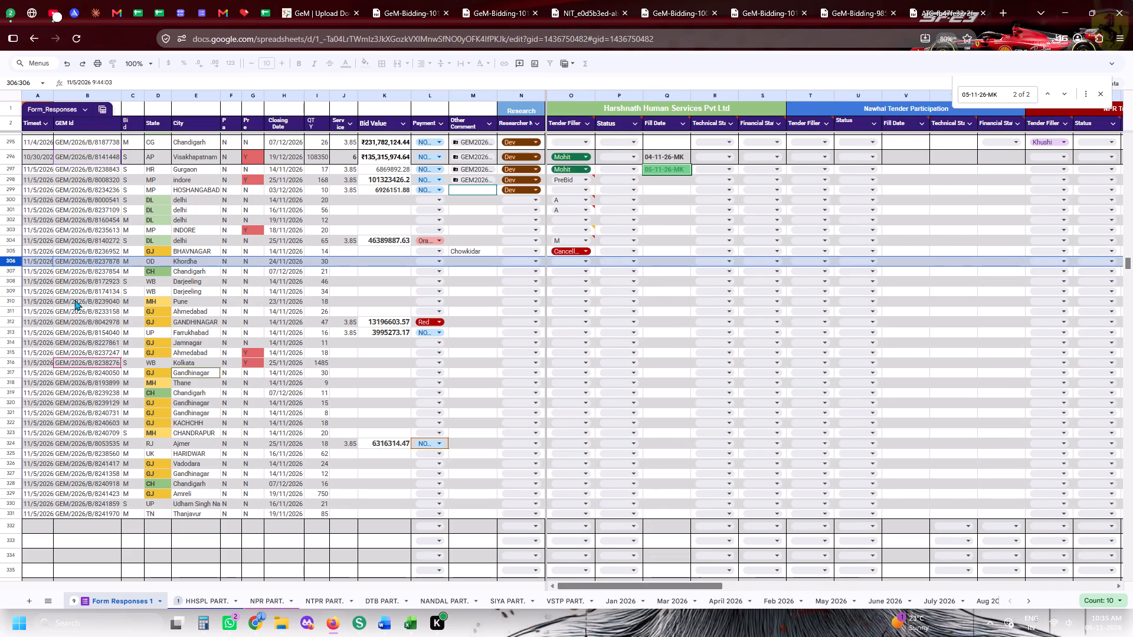
pyautogui.click(83, 264)
pyautogui.rightClick(83, 264)
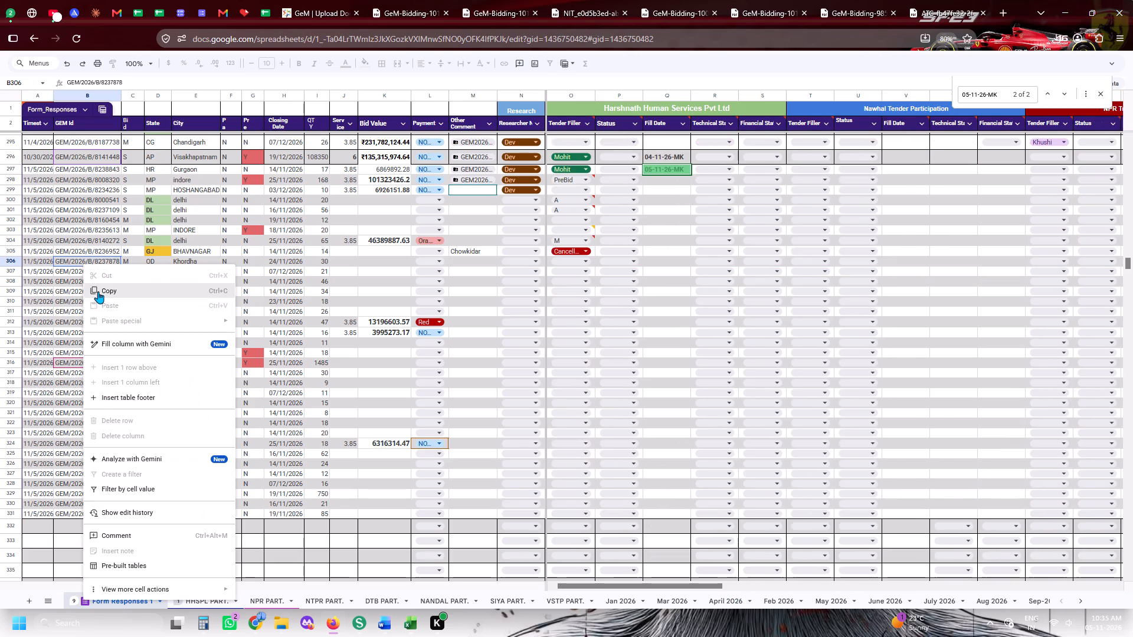
pyautogui.click(98, 291)
pyautogui.click(294, 0)
pyautogui.scroll(6, 871, 182)
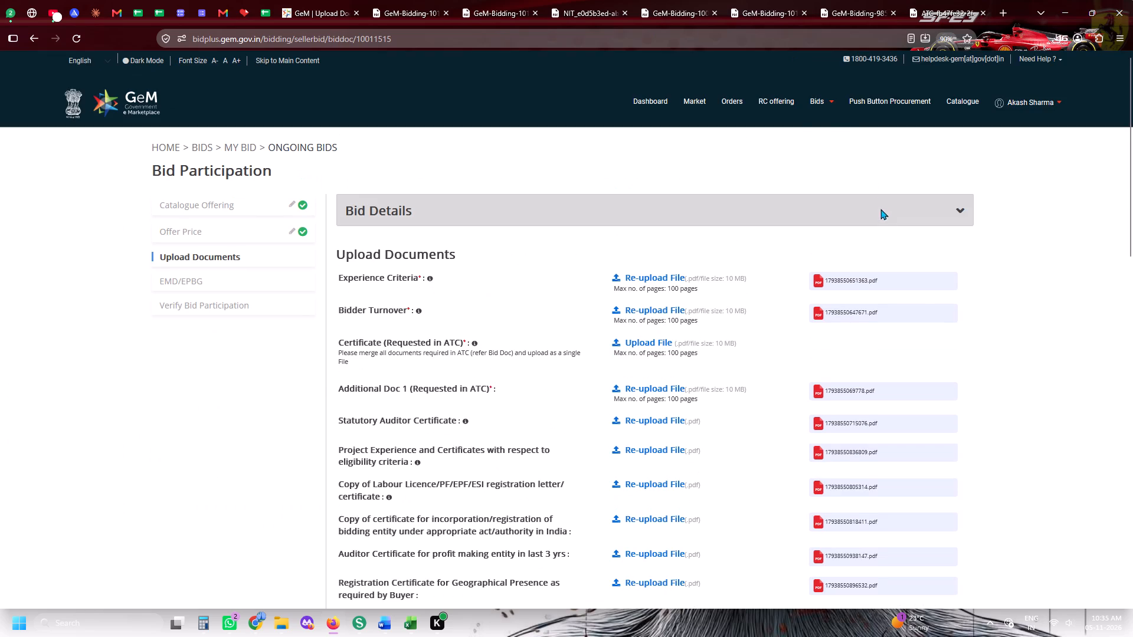
pyautogui.click(831, 91)
pyautogui.click(834, 122)
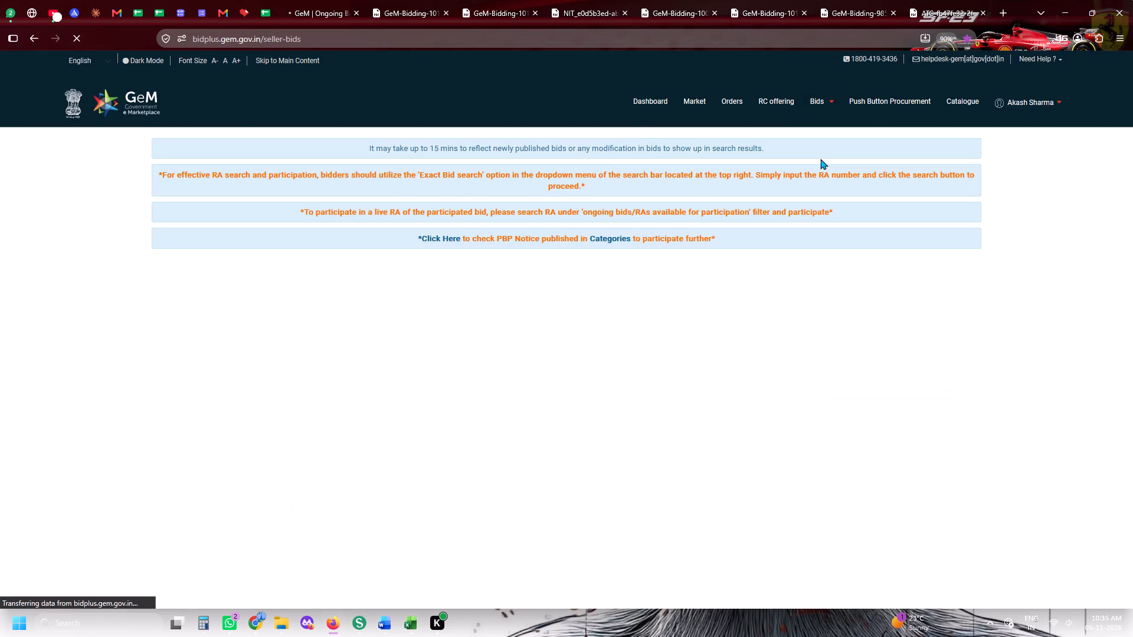
pyautogui.click(820, 159)
pyautogui.click(814, 155)
pyautogui.hotkey('ctrl', 'v')
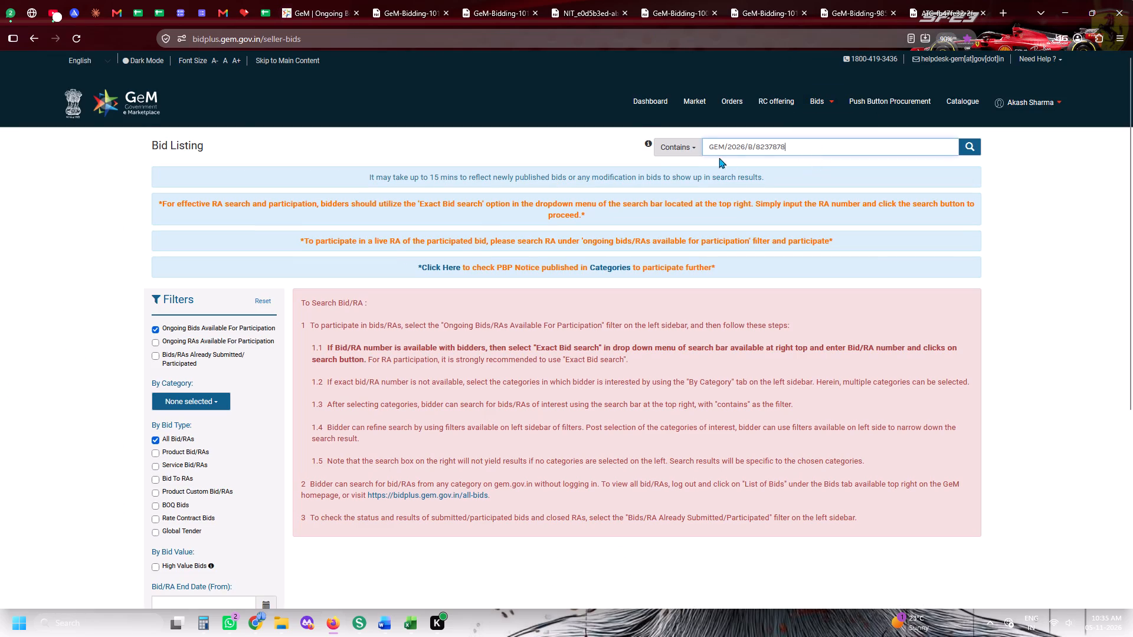
pyautogui.click(660, 153)
pyautogui.click(672, 208)
pyautogui.click(960, 149)
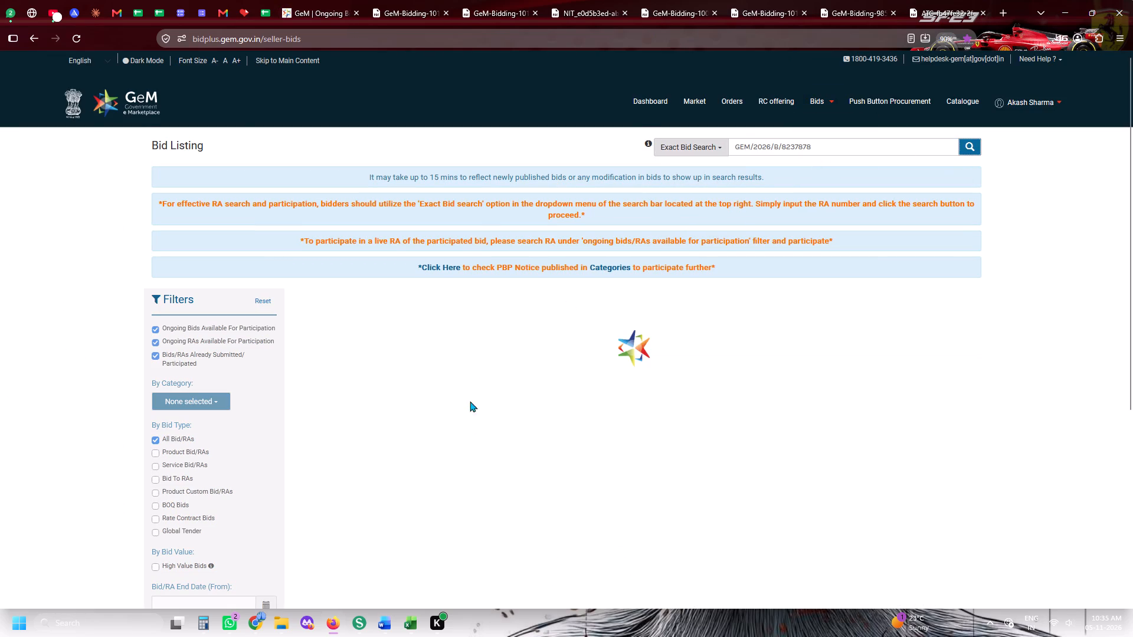
# Open the bid document of GEM/2026/B/8237878 and examine its qualification terms, job profiles, wage details and consignee requirements.
pyautogui.click(375, 324)
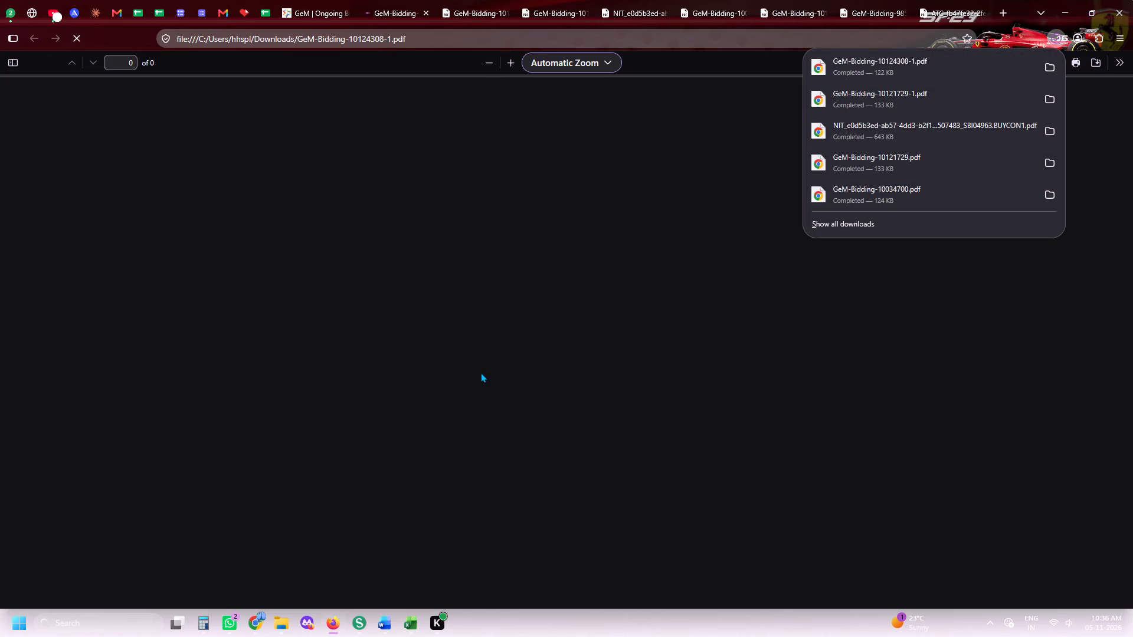
pyautogui.scroll(-20, 576, 365)
pyautogui.scroll(-7, 576, 365)
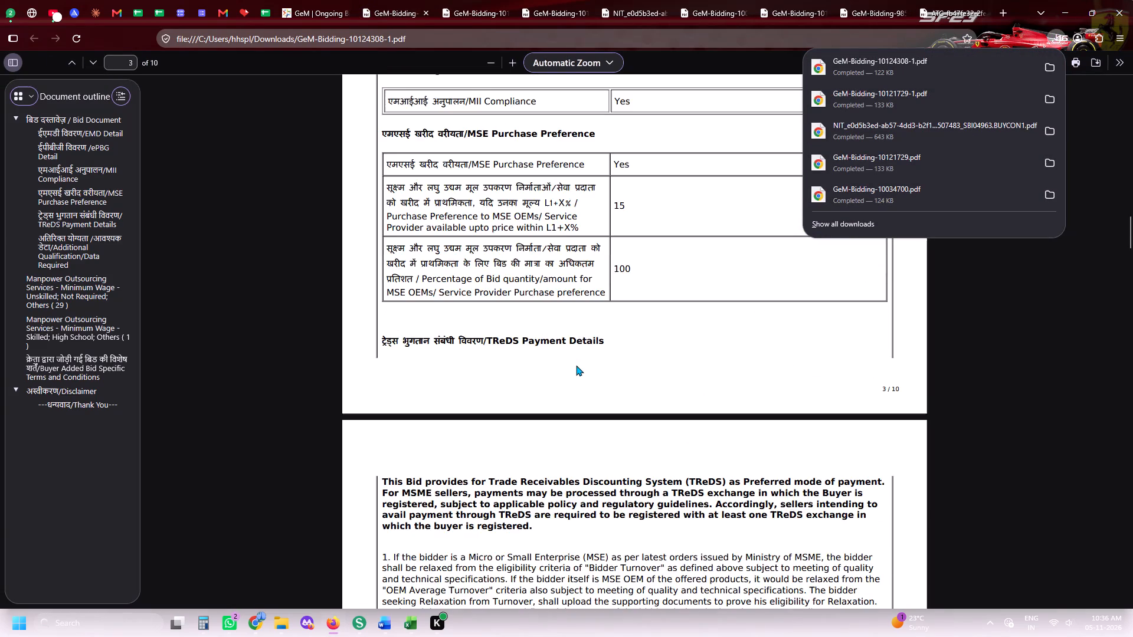
pyautogui.scroll(-16, 576, 365)
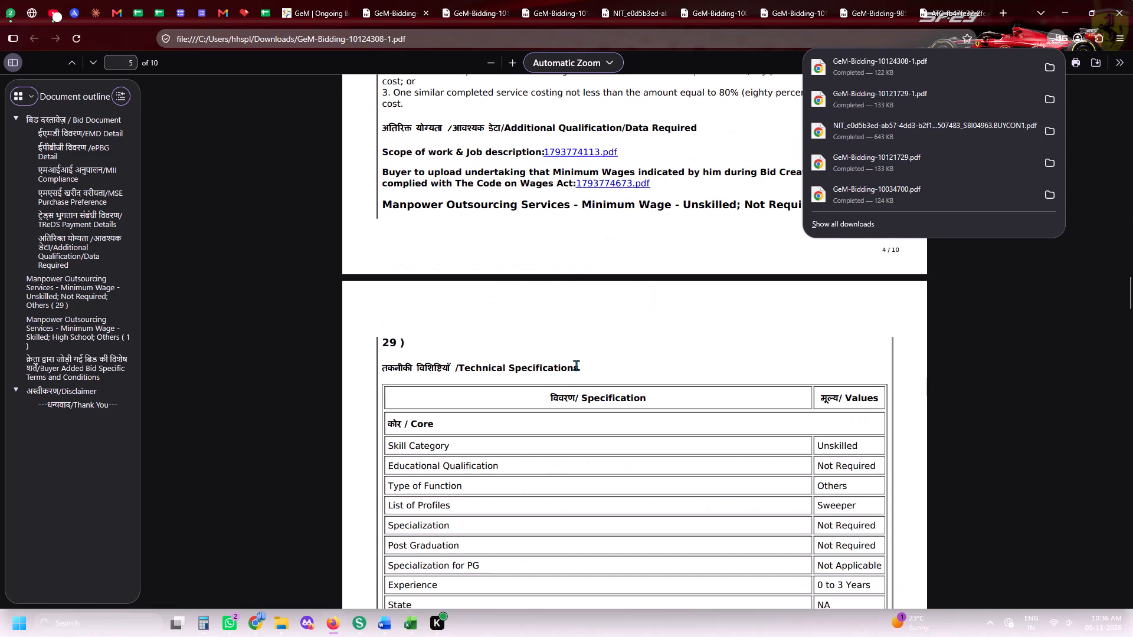
pyautogui.scroll(-10, 576, 365)
pyautogui.click(576, 365)
pyautogui.scroll(-6, 576, 365)
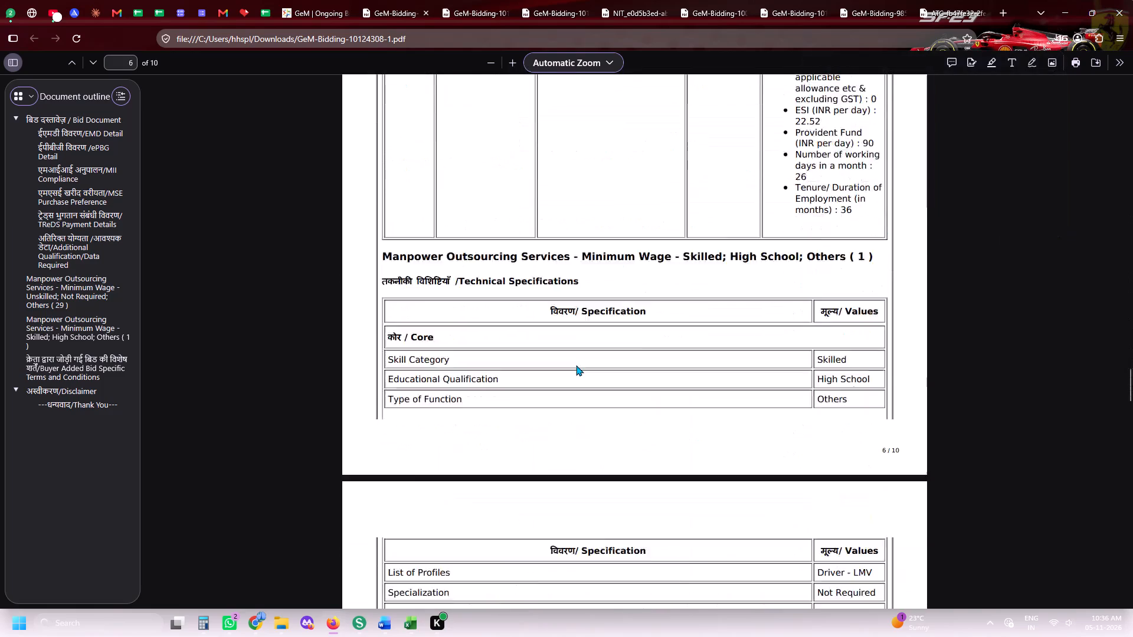
pyautogui.scroll(-14, 576, 365)
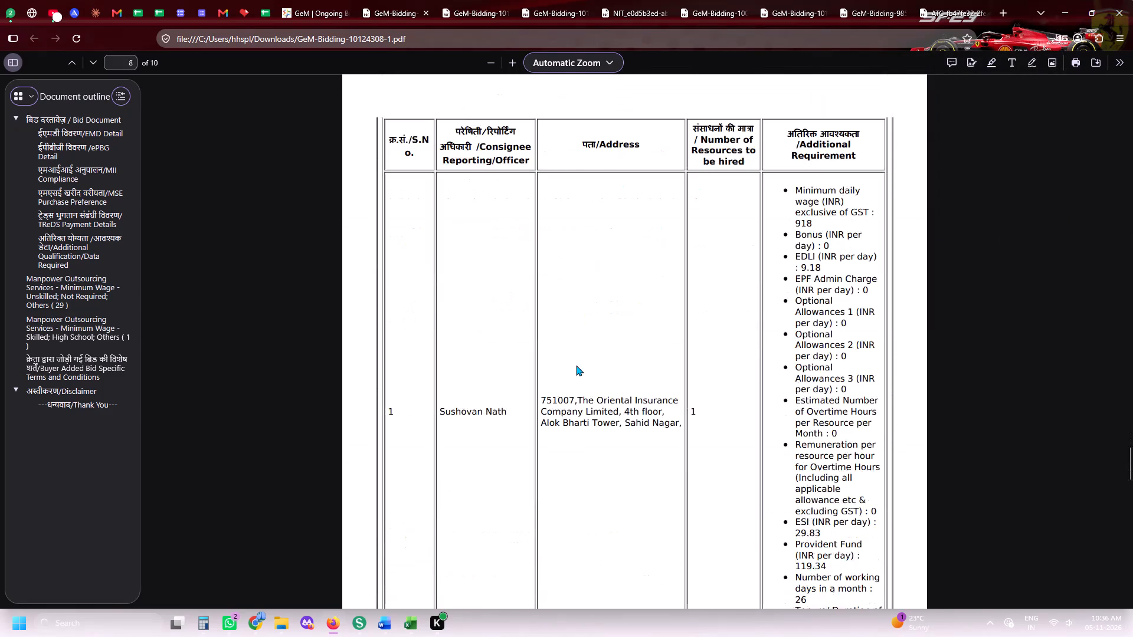
pyautogui.scroll(-7, 576, 365)
pyautogui.scroll(20, 576, 365)
pyautogui.scroll(4, 576, 365)
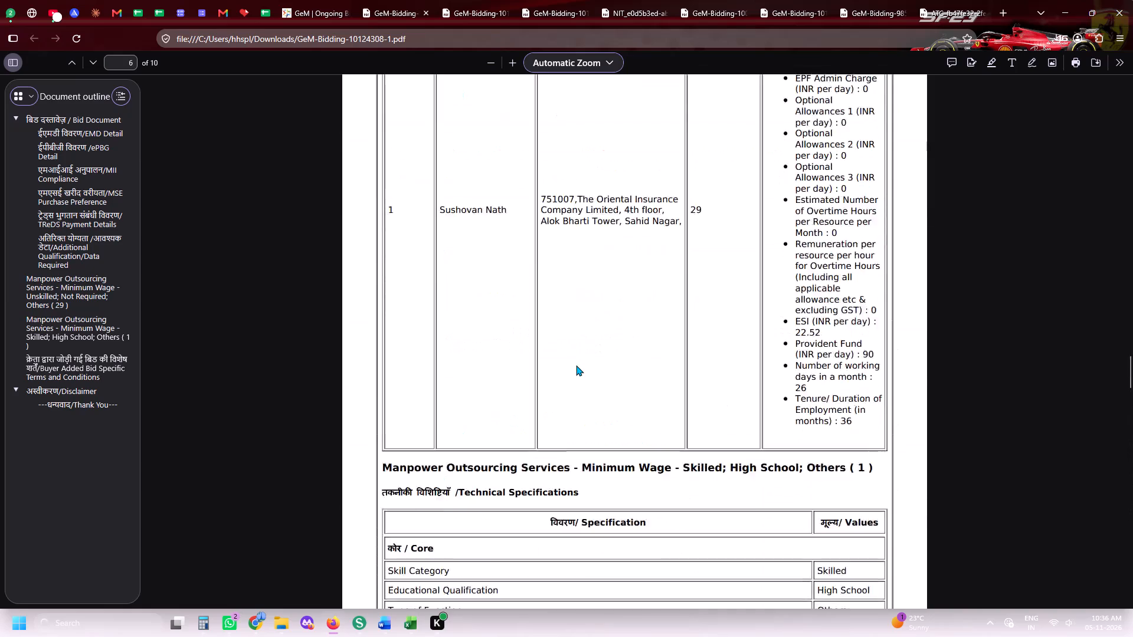
pyautogui.scroll(19, 576, 365)
pyautogui.scroll(2, 576, 365)
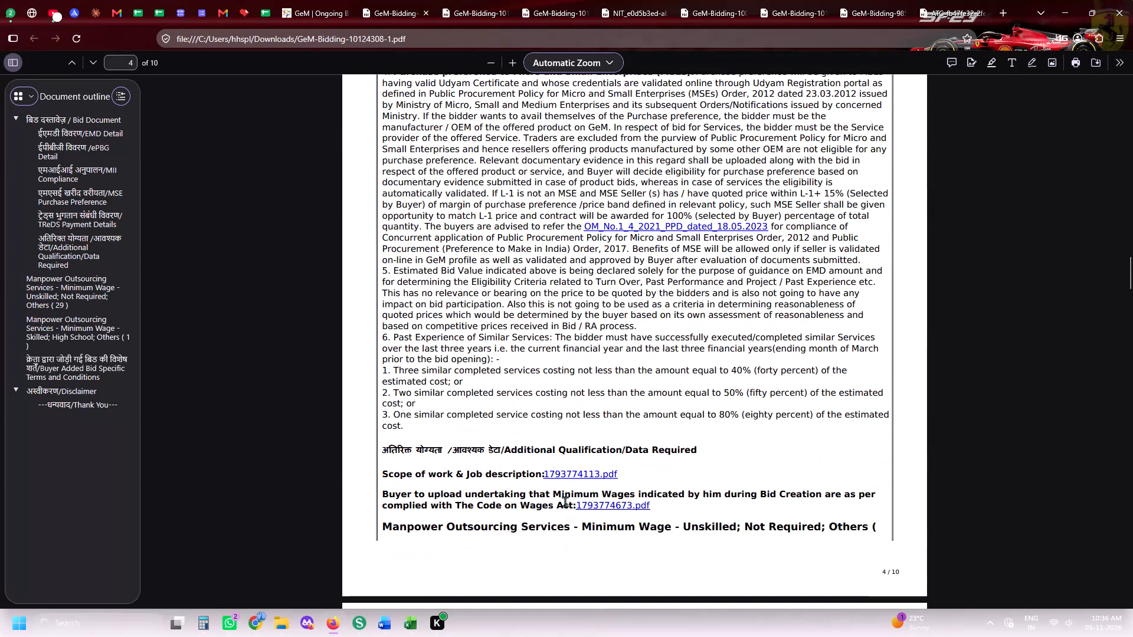
# Check the bid's linked scope of work and job description file and the buyer's minimum wages undertaking.
pyautogui.click(568, 478)
pyautogui.scroll(-5, 568, 478)
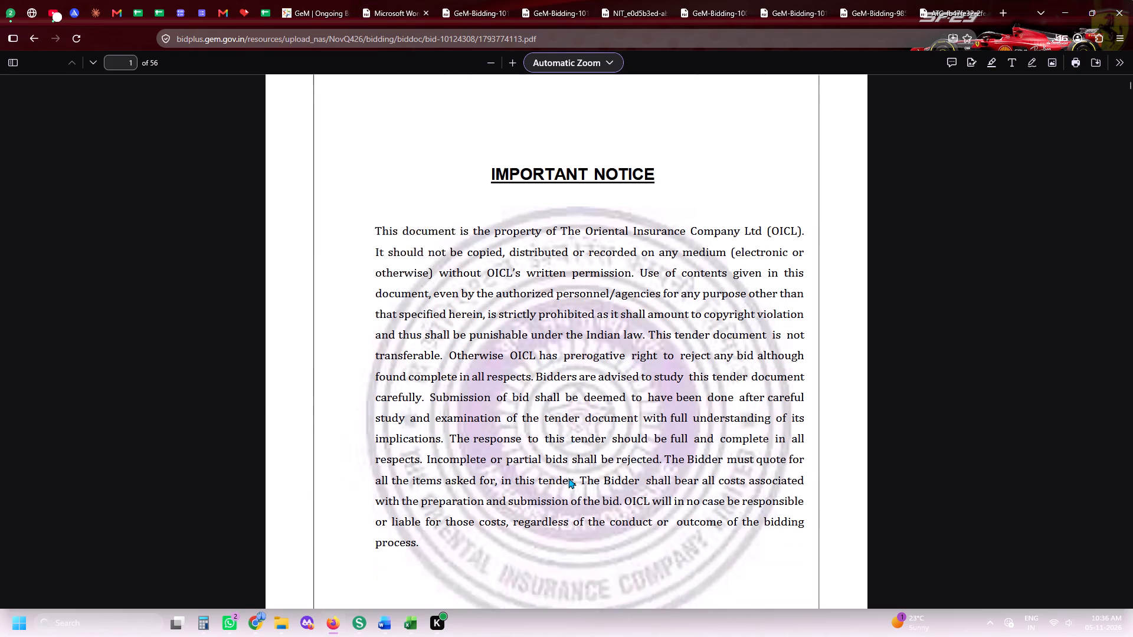
pyautogui.scroll(-1, 568, 478)
pyautogui.click(38, 35)
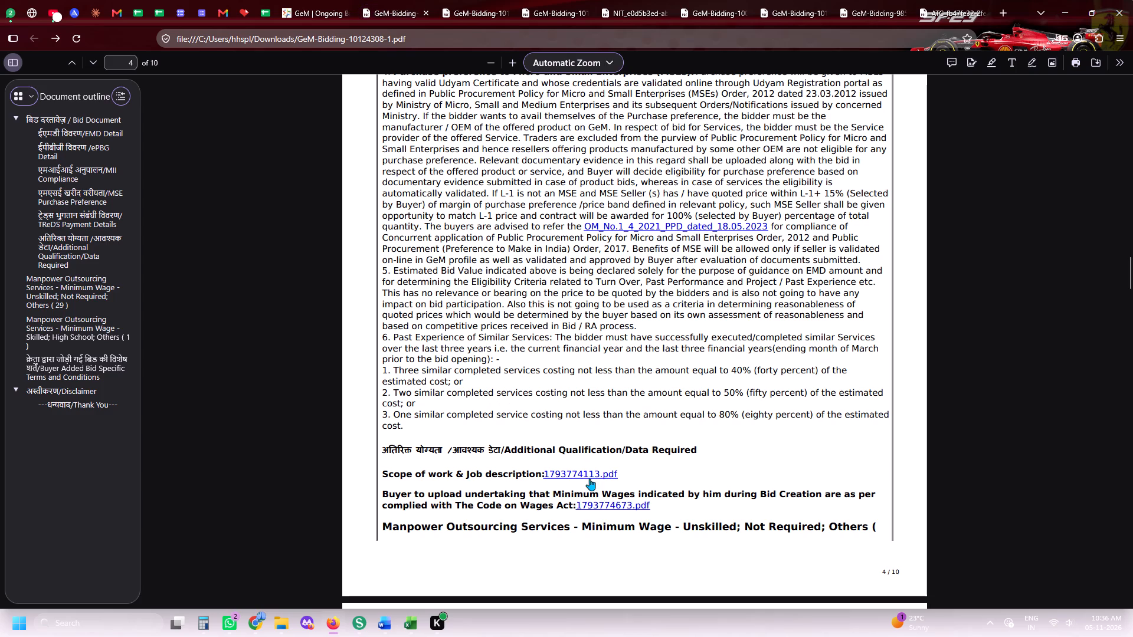
pyautogui.click(605, 509)
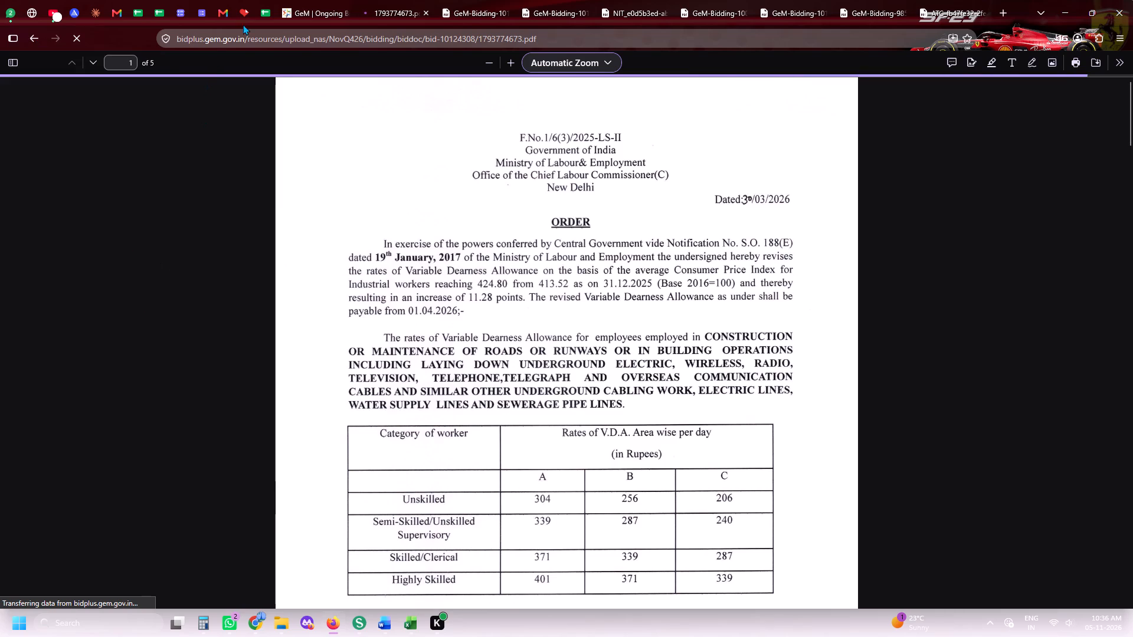
# Copy the Chandigarh tender's number, GEM/2026/B/8237854, from the tender sheet and look it up on GeM with Exact Bid Search.
pyautogui.click(258, 14)
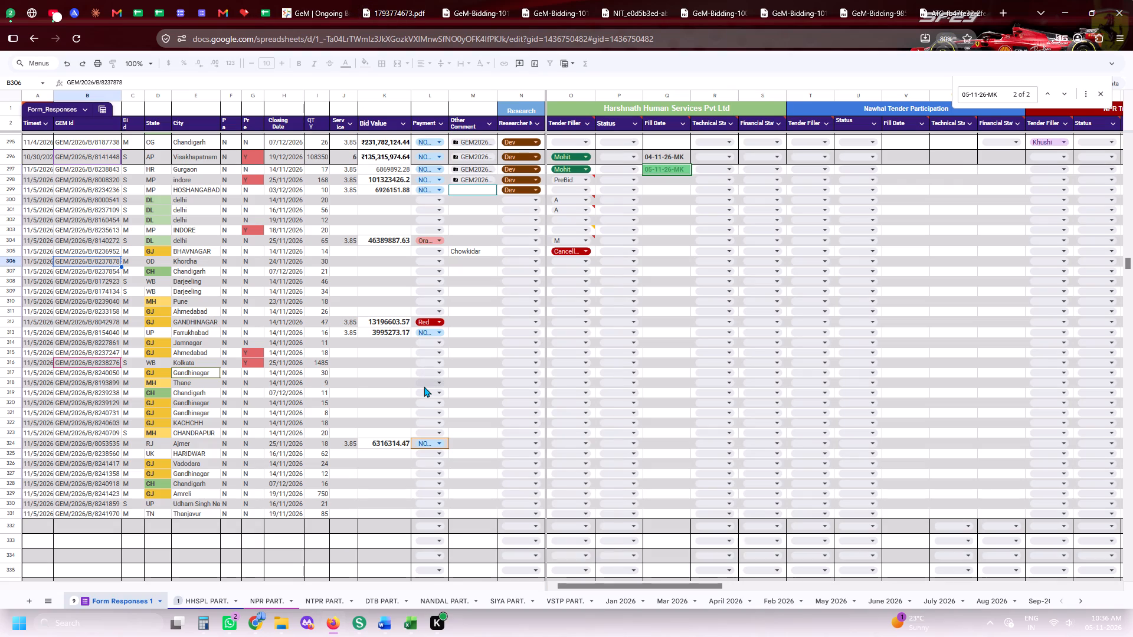
pyautogui.click(88, 273)
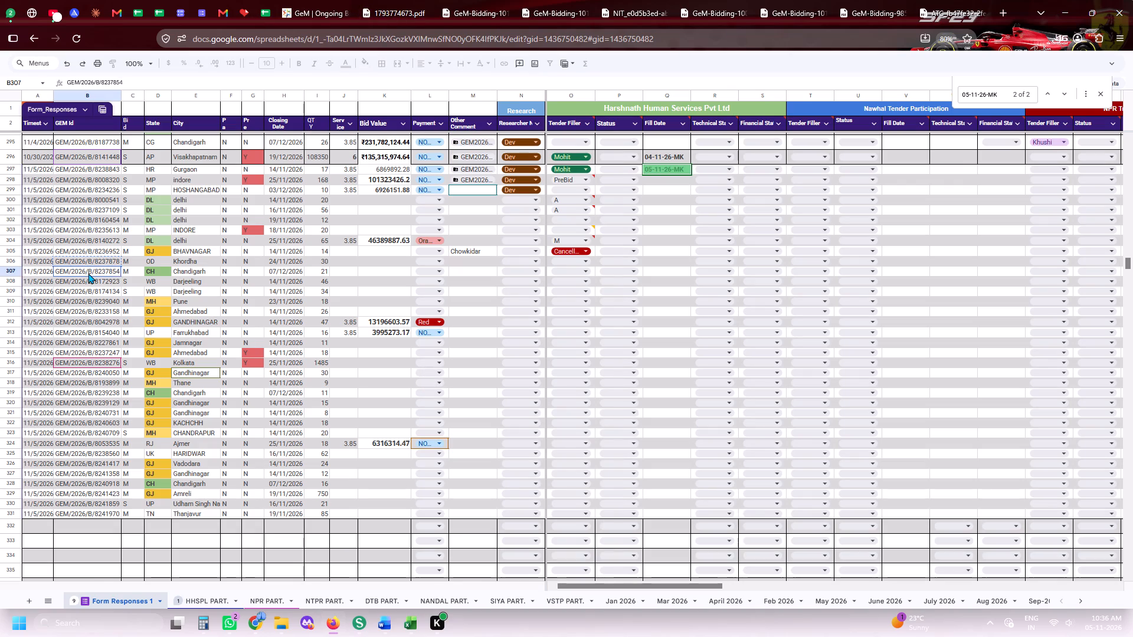
pyautogui.rightClick(88, 273)
pyautogui.click(126, 300)
pyautogui.click(340, 0)
pyautogui.click(824, 142)
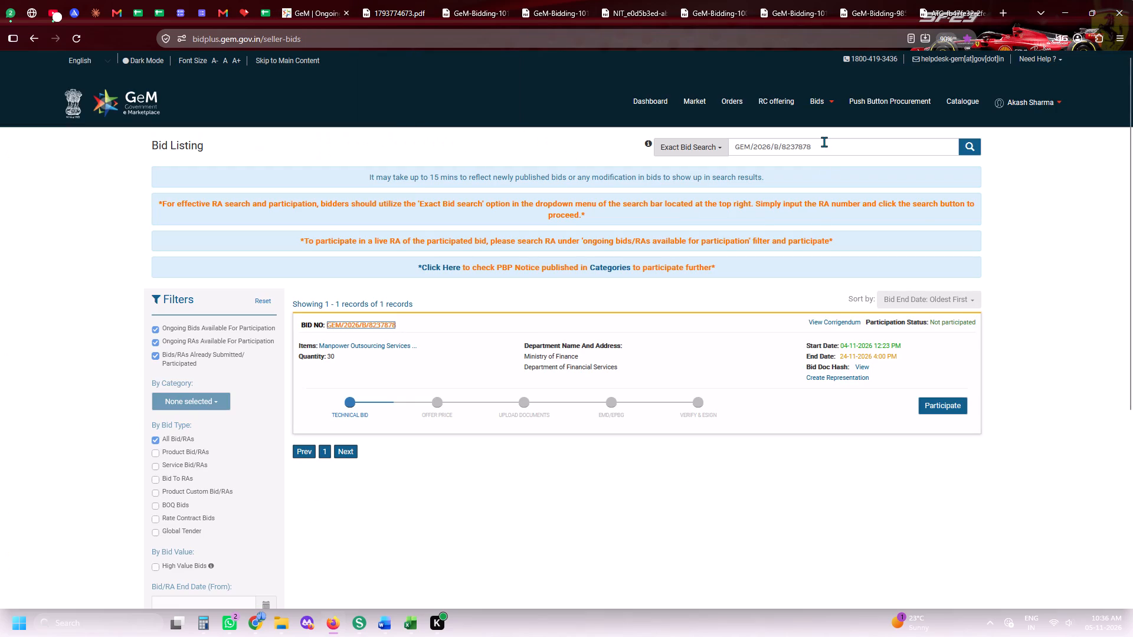
pyautogui.hotkey('ctrl', 'a')
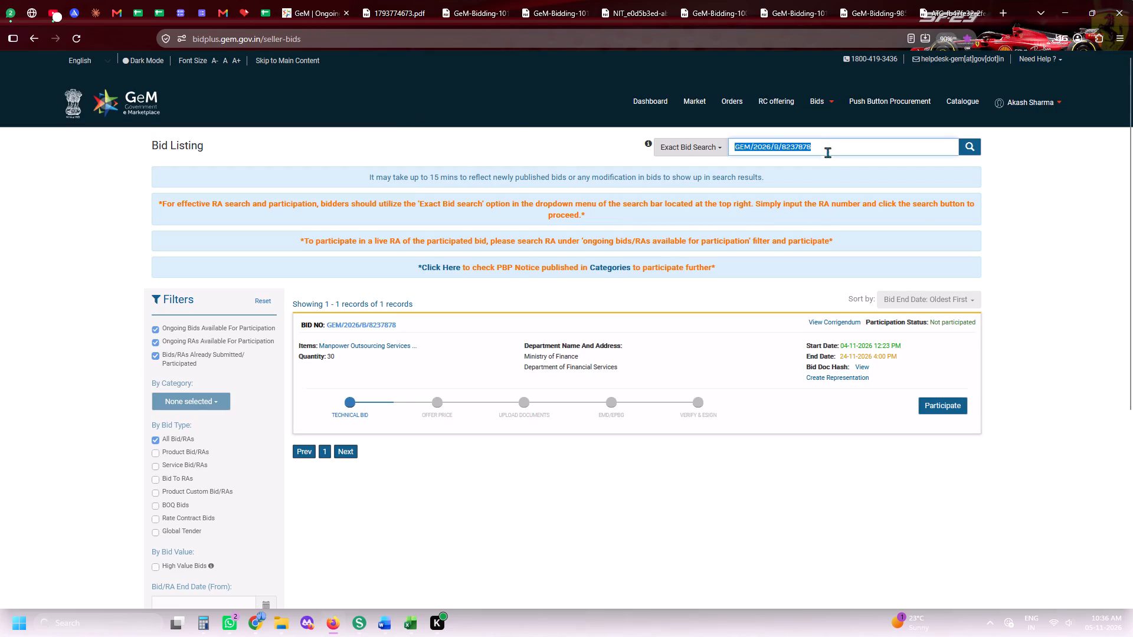
pyautogui.hotkey('ctrl', 'v')
pyautogui.click(966, 150)
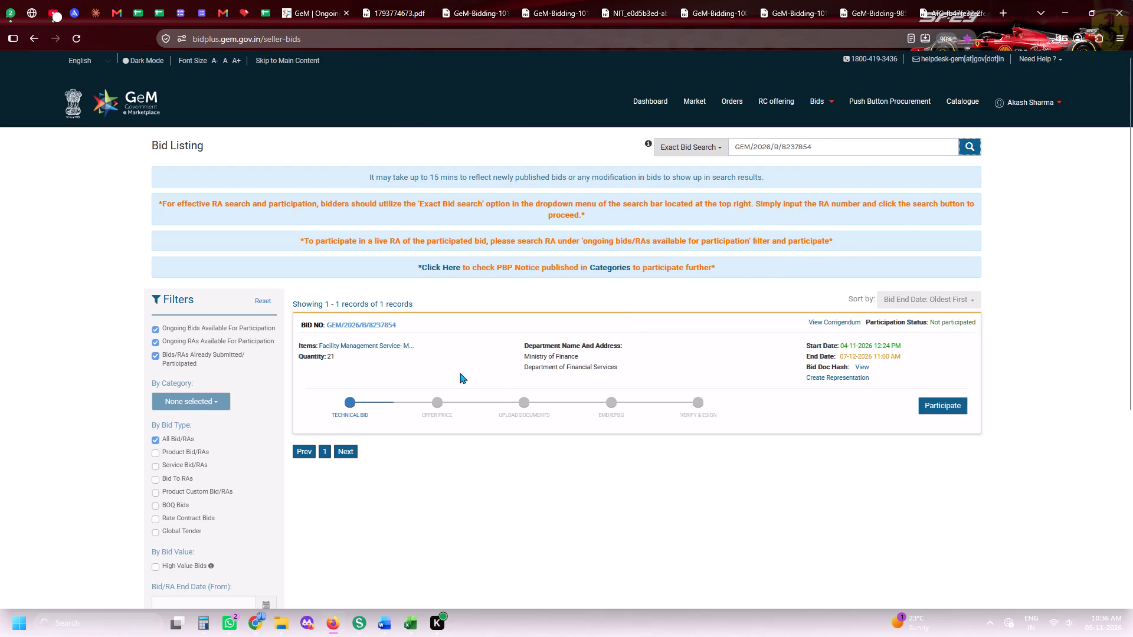
# Open the bid document of GEM/2026/B/8237854 and examine its bid details, experience criteria, technical specifications, consignee wage details and buyer-added terms.
pyautogui.click(388, 323)
pyautogui.click(279, 0)
pyautogui.click(274, 1)
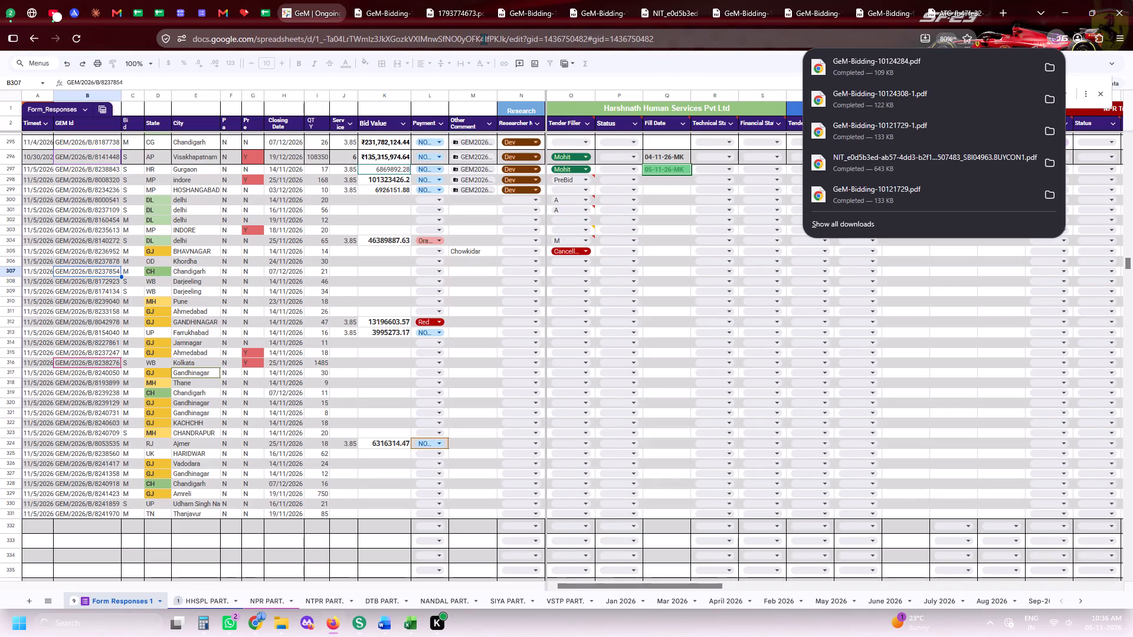
pyautogui.click(853, 74)
pyautogui.scroll(-13, 499, 465)
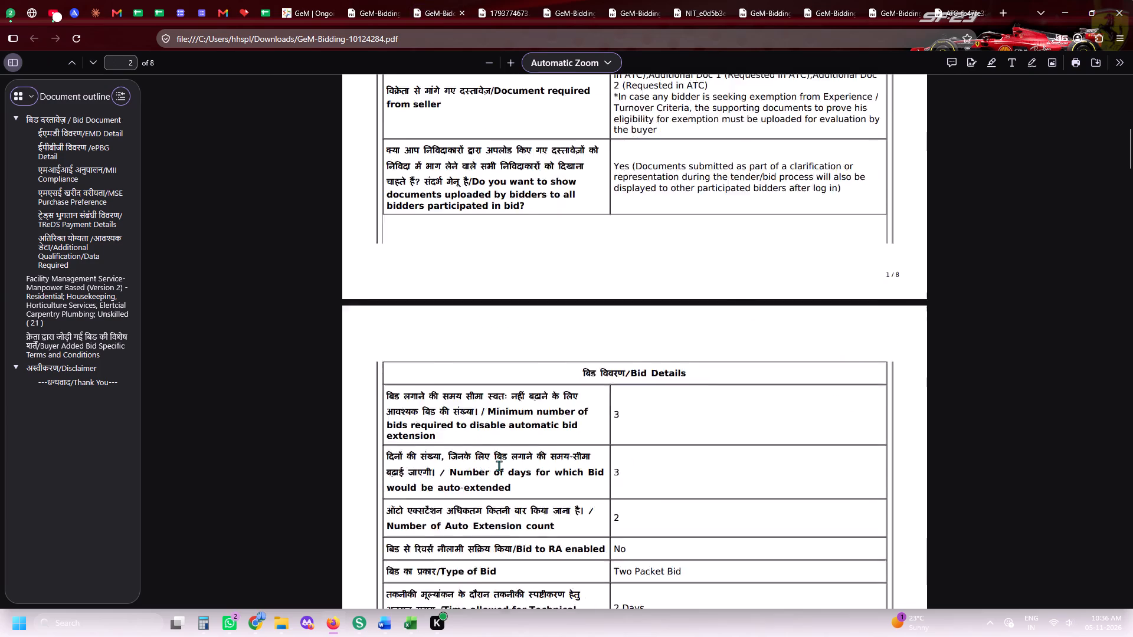
pyautogui.scroll(-14, 499, 465)
pyautogui.scroll(-7, 499, 465)
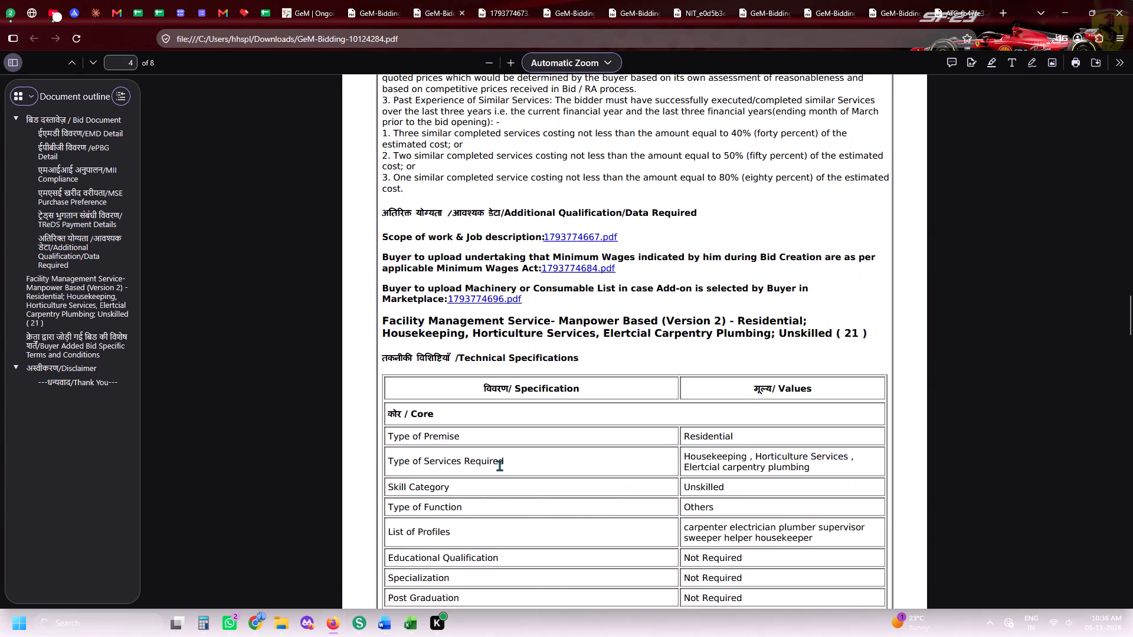
pyautogui.scroll(-20, 499, 465)
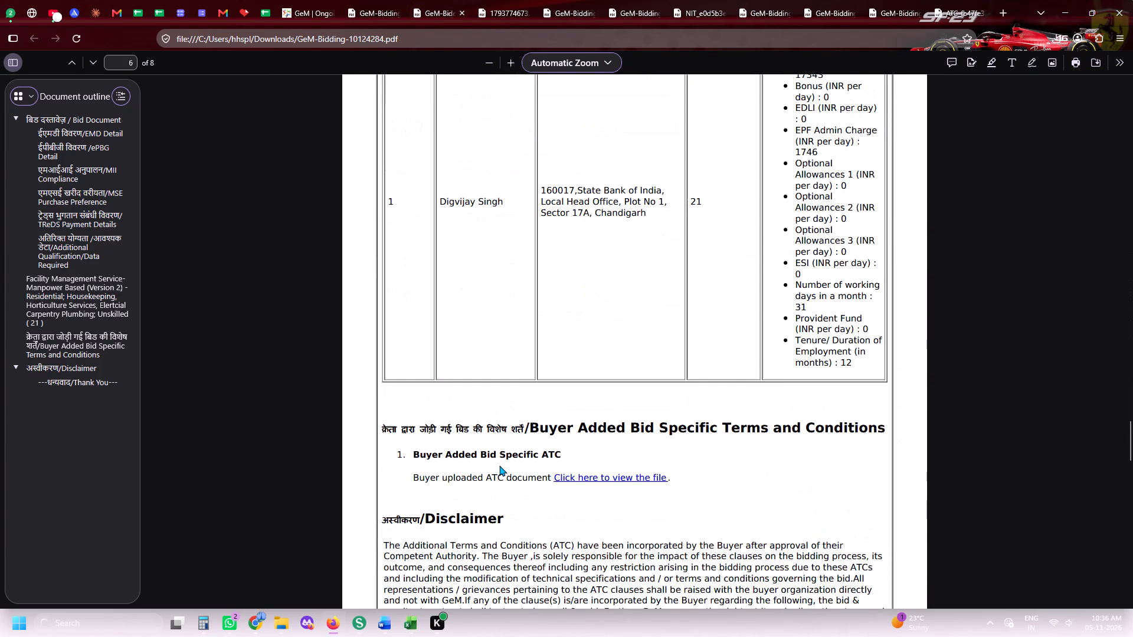
# Open the Drive folder linked in the Other Comment entry of the Hoshangabad tender in the tender sheet.
pyautogui.click(274, 0)
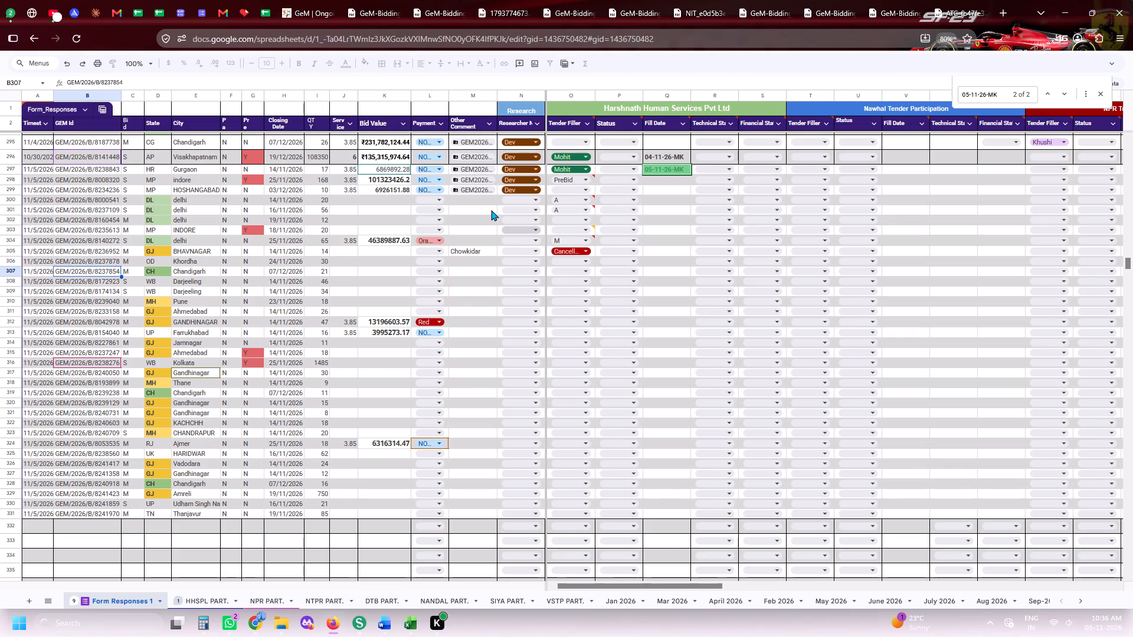
pyautogui.click(468, 191)
pyautogui.click(502, 267)
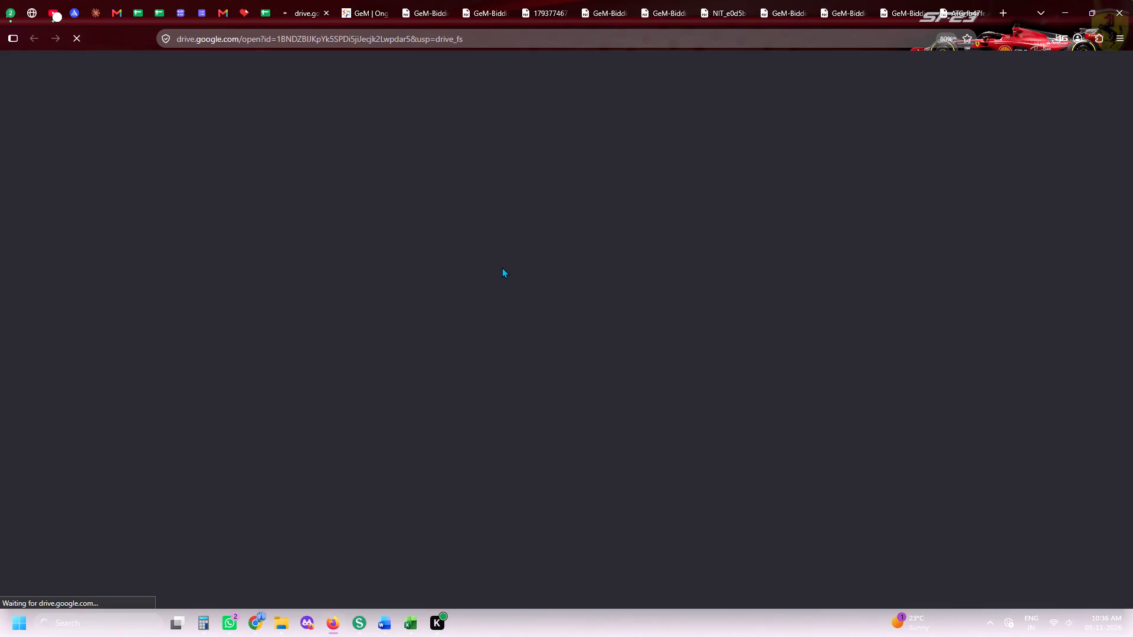
# Close all the open bid, NIT, ATC and wage order PDFs, keeping the GeM bid listing, and return to the tender's Drive folder.
pyautogui.click(361, 0)
pyautogui.click(453, 8)
pyautogui.tripleClick(444, 18)
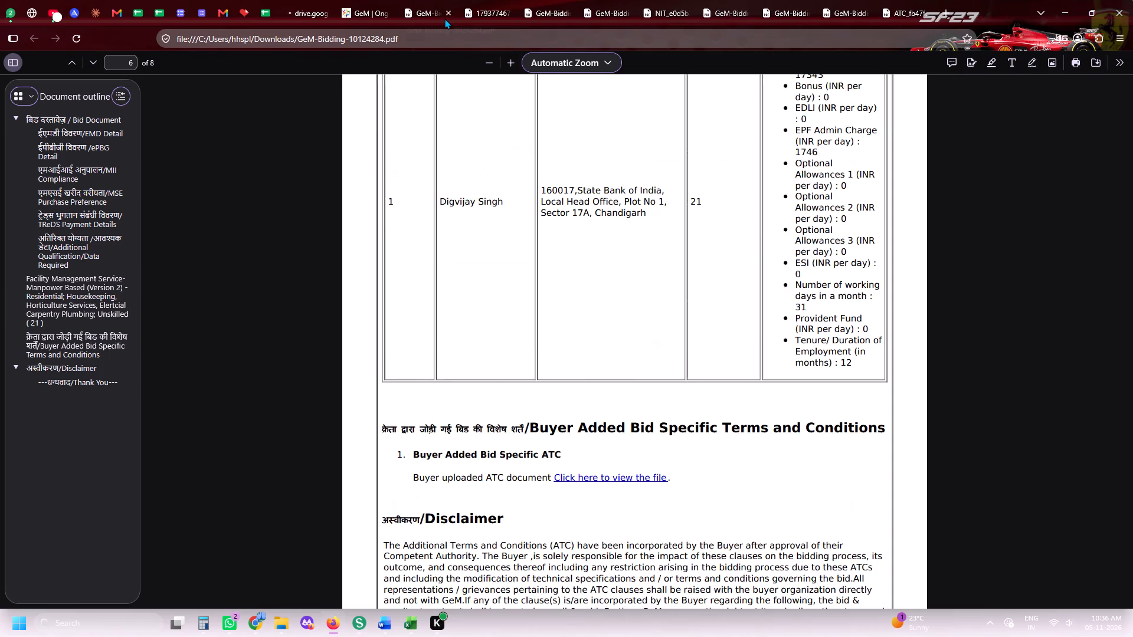
pyautogui.click(444, 18)
pyautogui.click(444, 18)
pyautogui.tripleClick(444, 13)
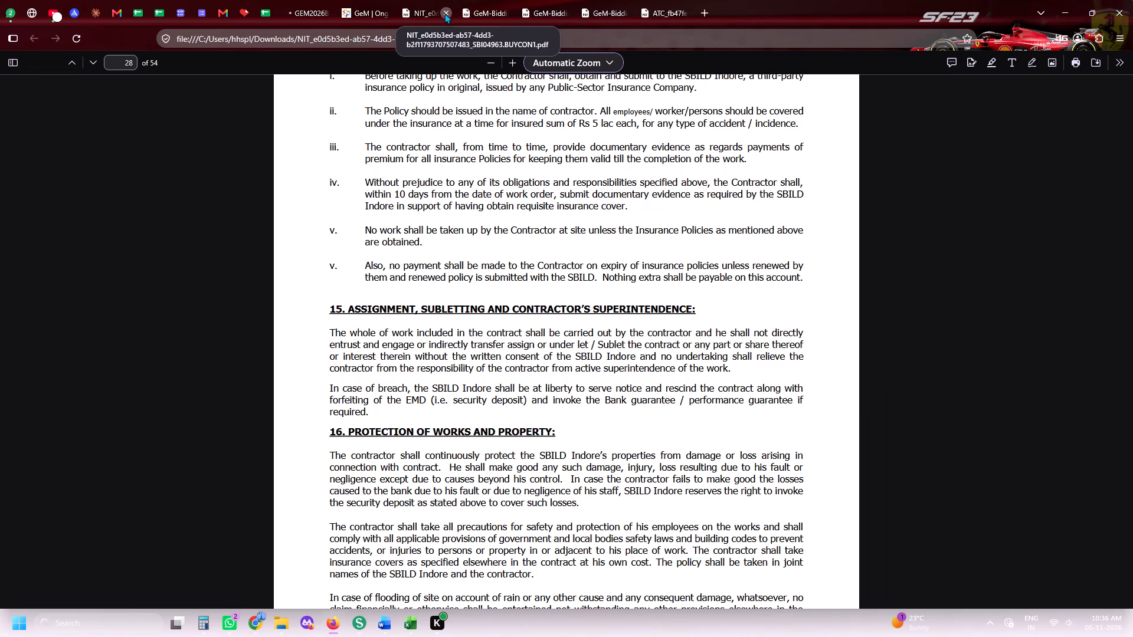
pyautogui.click(444, 13)
pyautogui.click(444, 13)
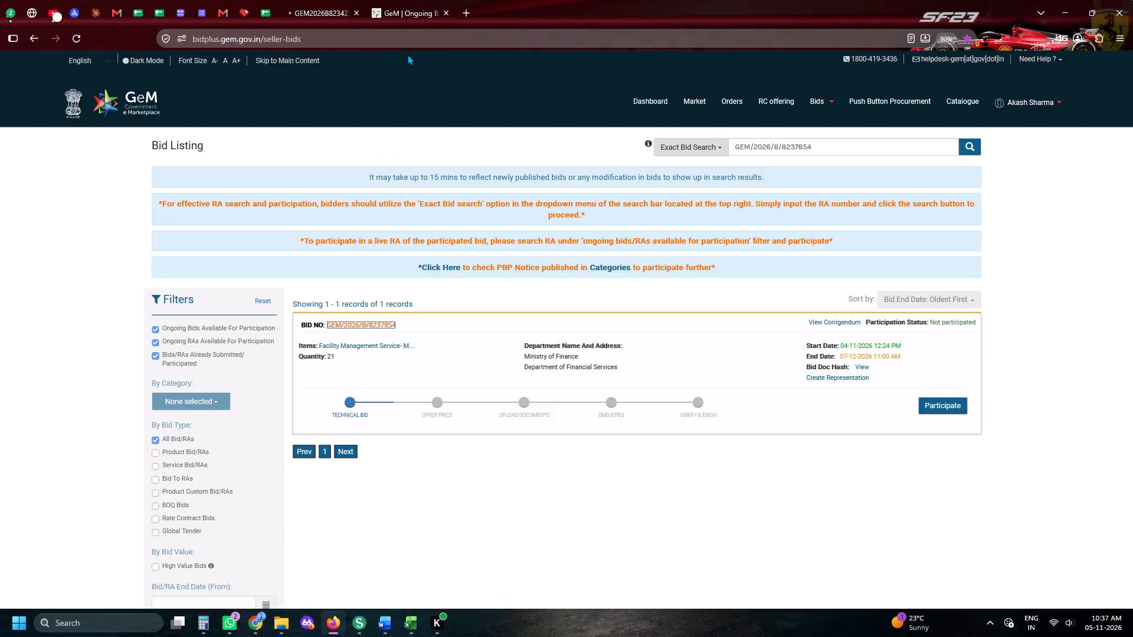
pyautogui.click(306, 10)
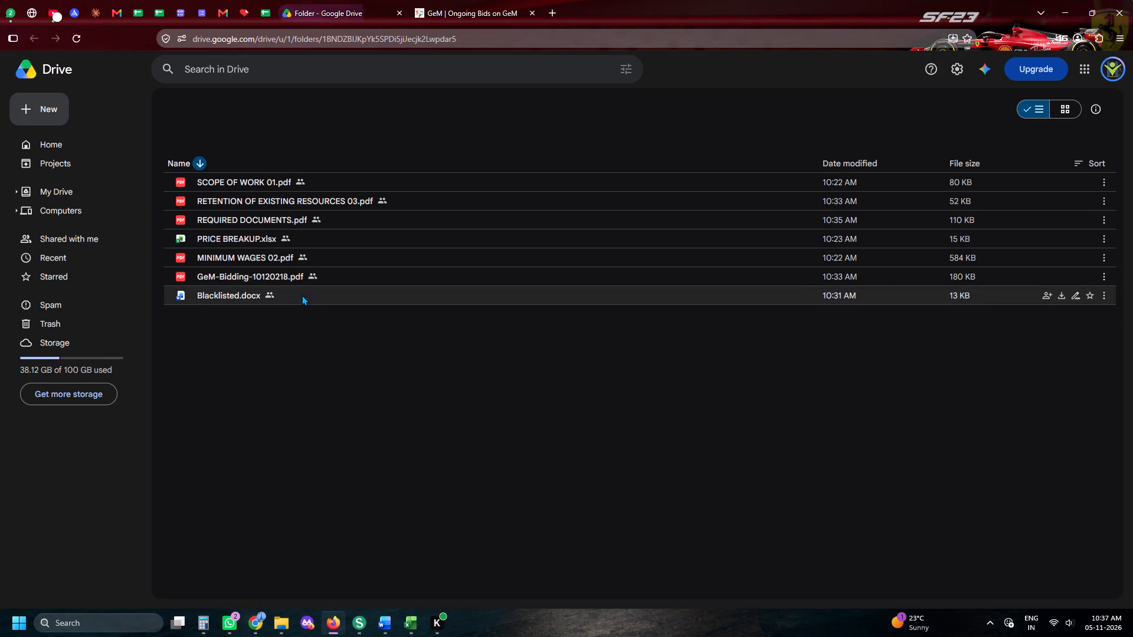
# For the Hoshangabad tender, enter MK as Harshnath's tender filler and copy the fill date 05-11-26-MK from the Gurgaon tender.
pyautogui.click(265, 1)
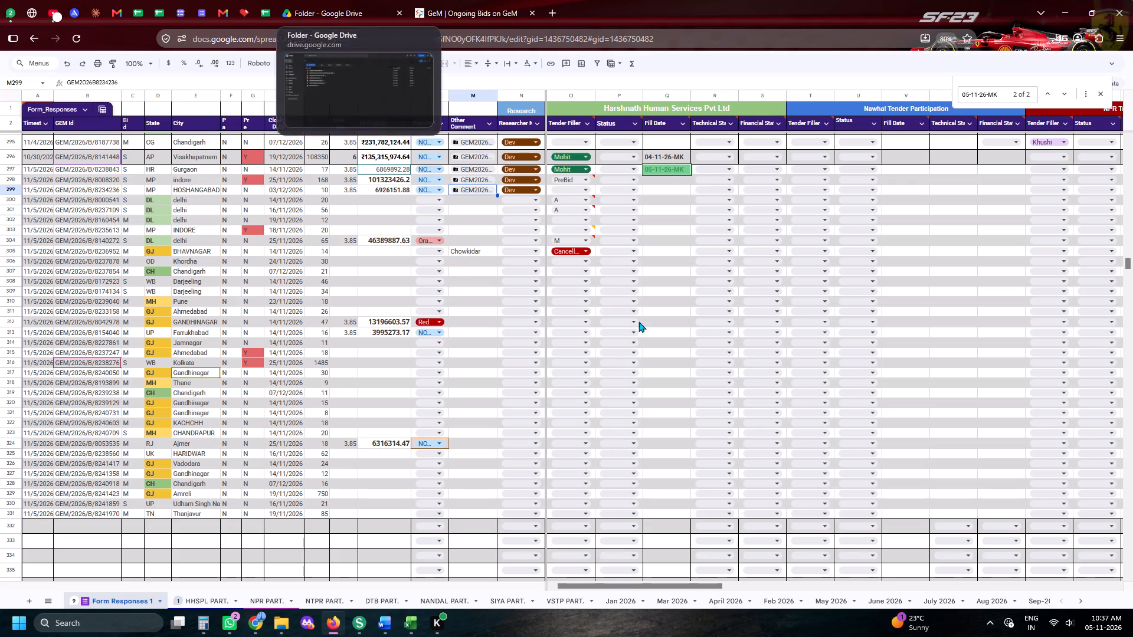
pyautogui.click(552, 191)
pyautogui.write('MK')
pyautogui.press('Tab')
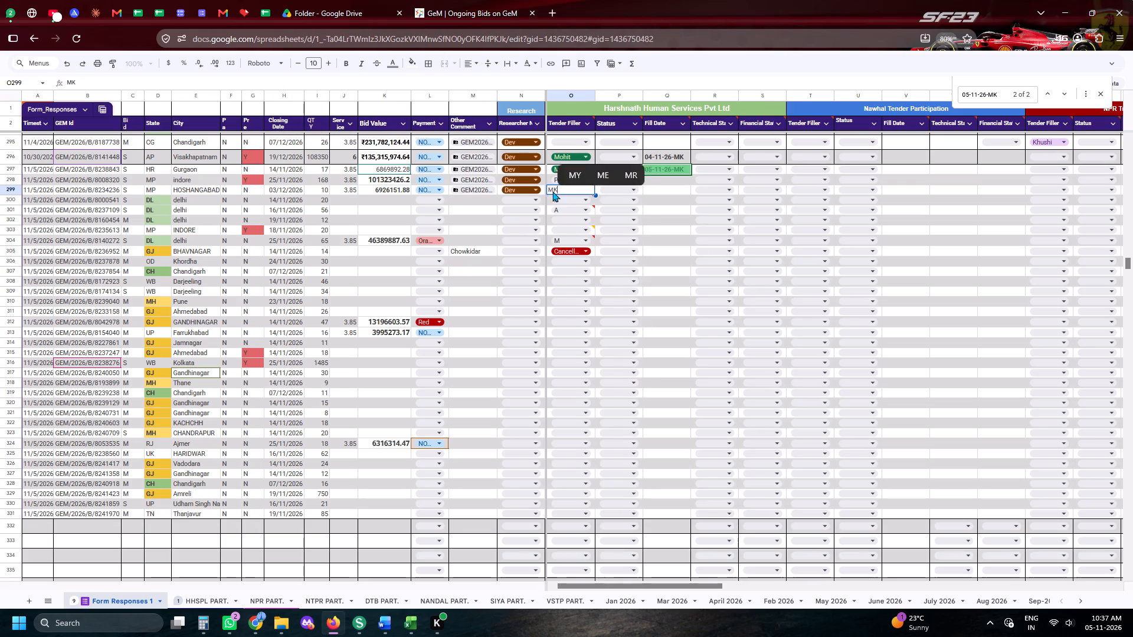
pyautogui.click(645, 172)
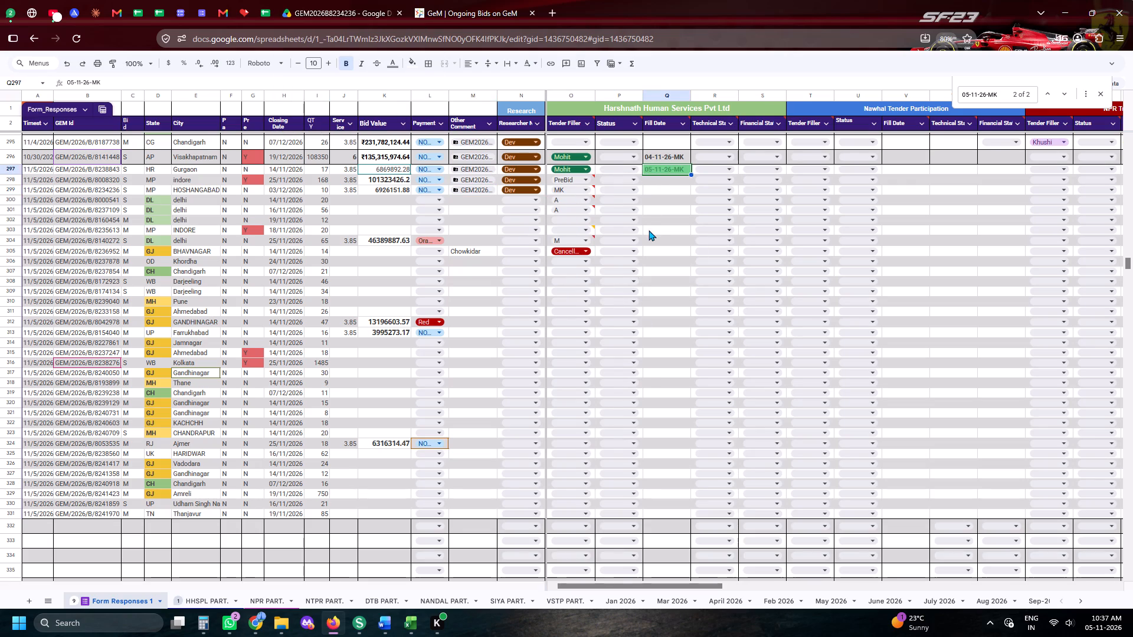
pyautogui.hotkey('ctrl', 'c')
pyautogui.click(653, 191)
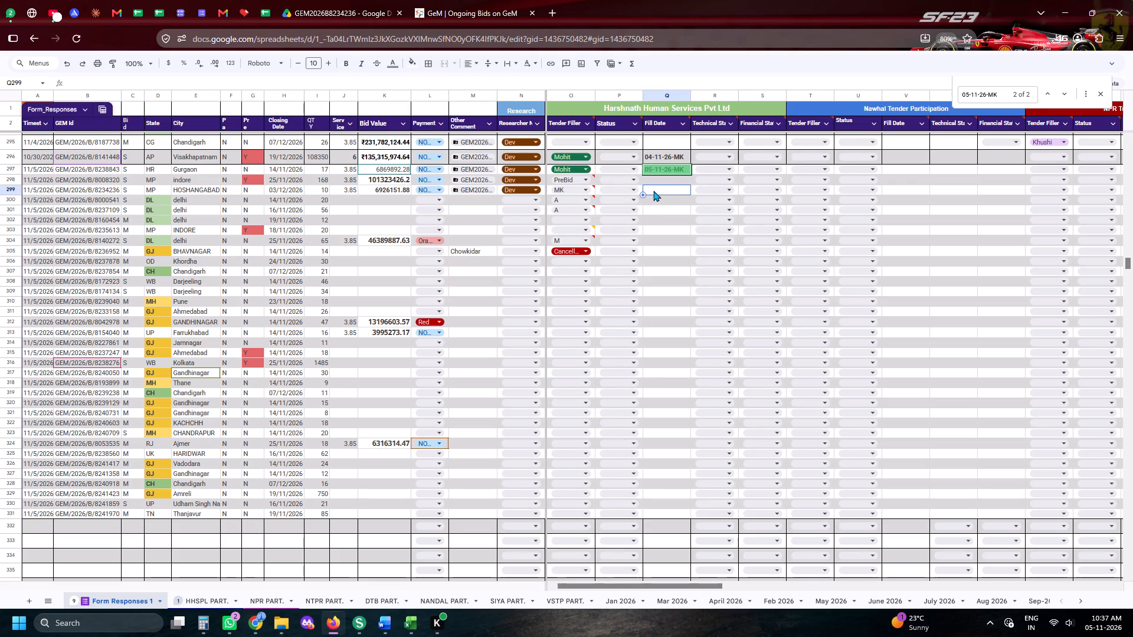
pyautogui.hotkey('ctrl', 'v')
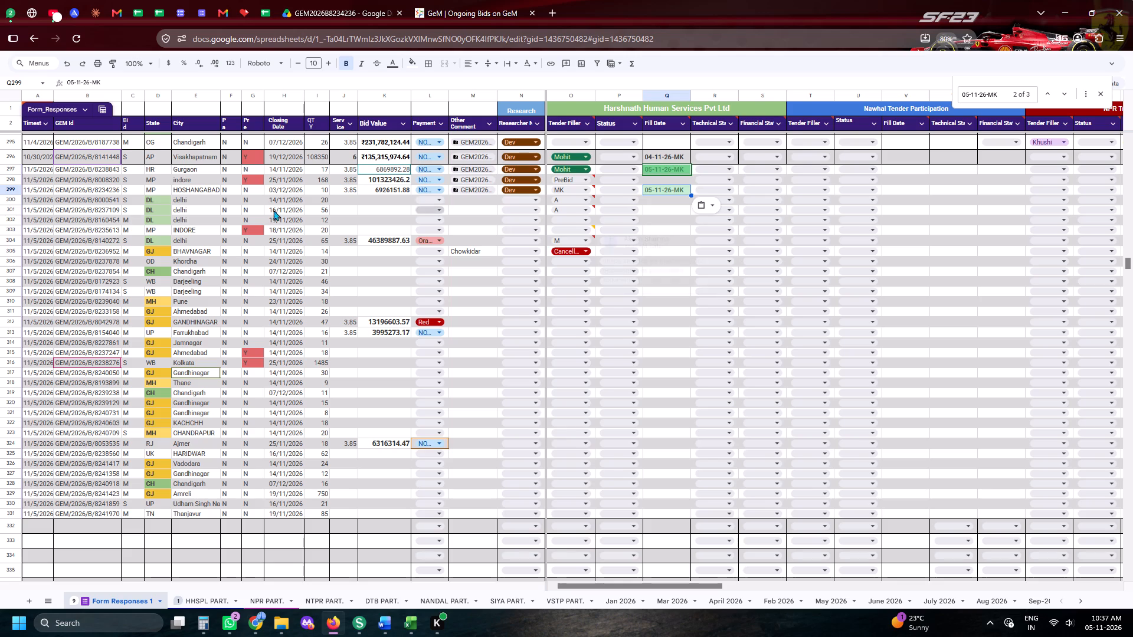
pyautogui.click(0, 190)
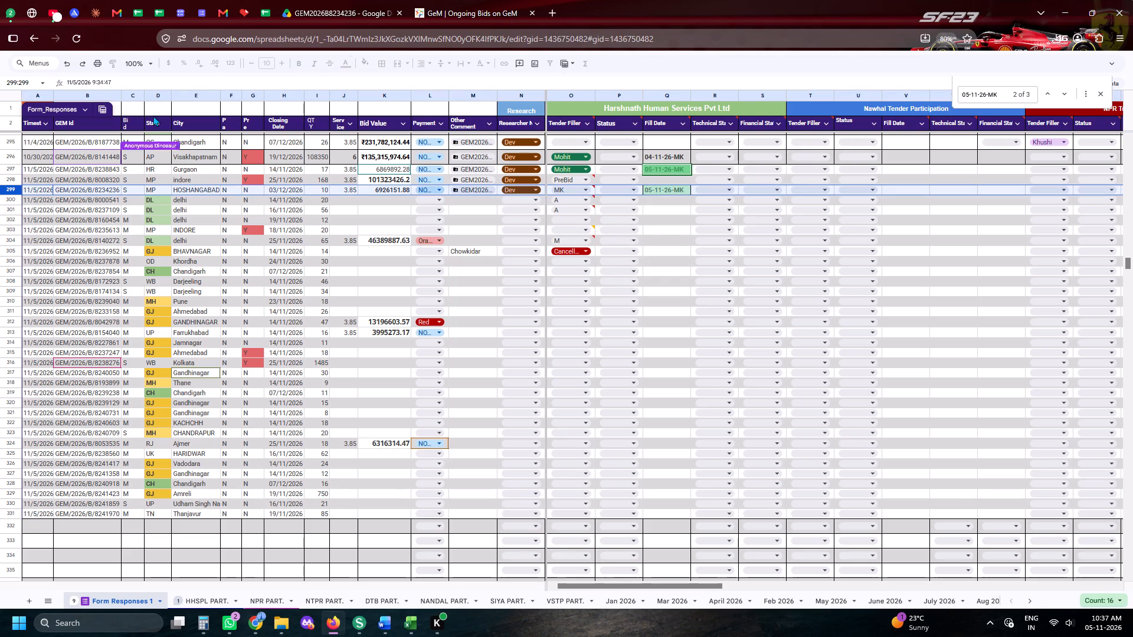
# Open Blacklisted.docx and PRICE BREAKUP.xlsx from the GEM2026B8234236 Drive folder.
pyautogui.click(263, 0)
pyautogui.click(310, 0)
pyautogui.doubleClick(246, 295)
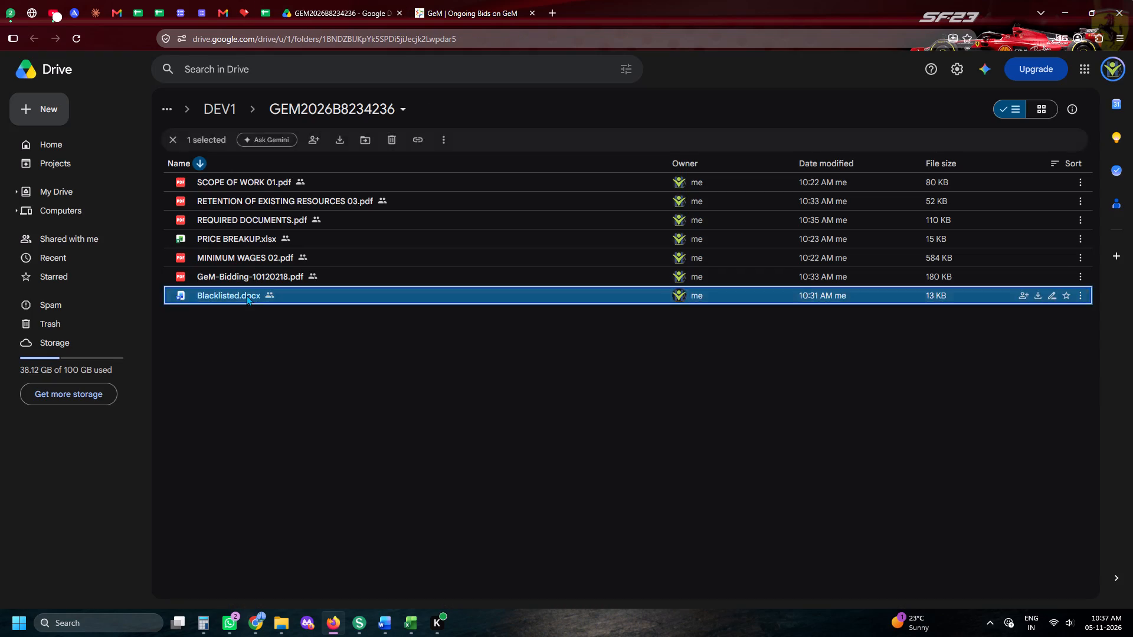
pyautogui.click(255, 0)
pyautogui.click(343, 0)
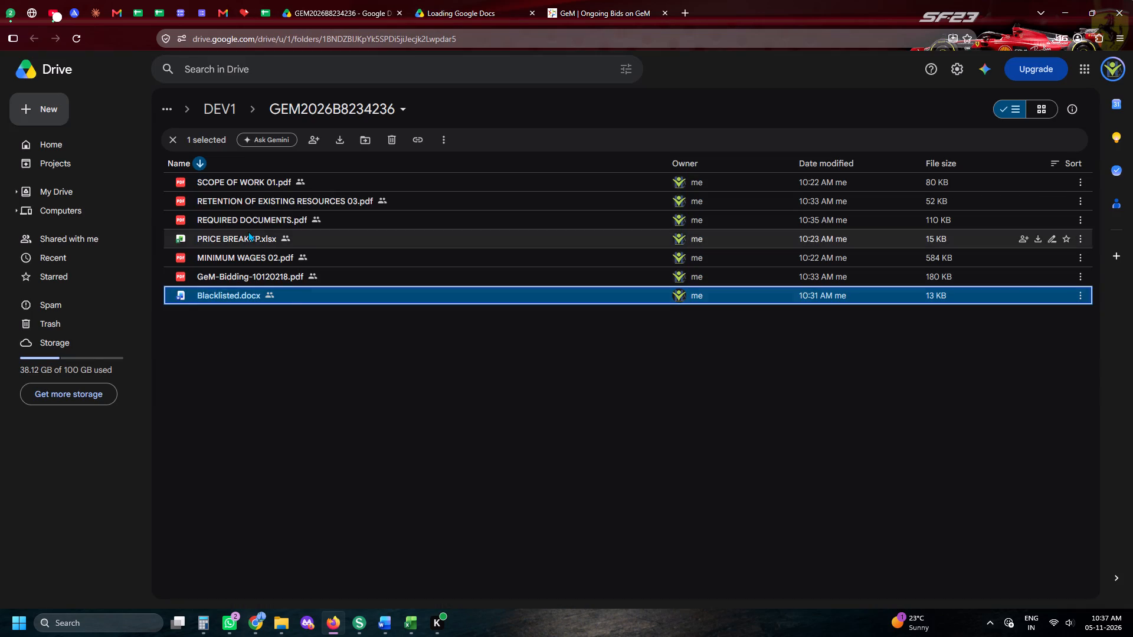
pyautogui.tripleClick(248, 231)
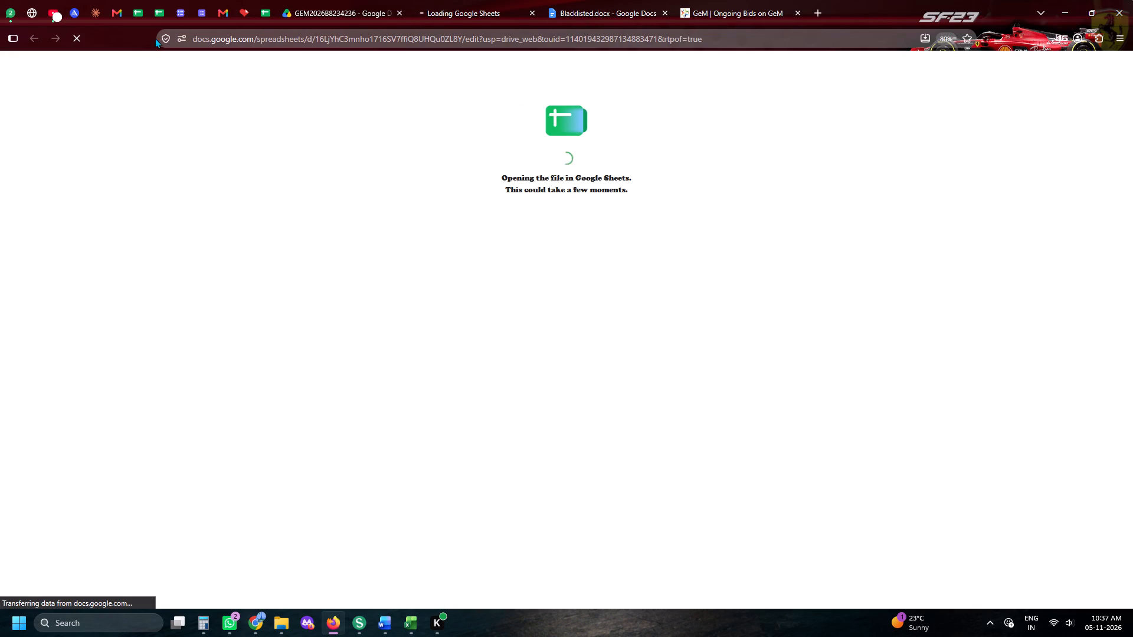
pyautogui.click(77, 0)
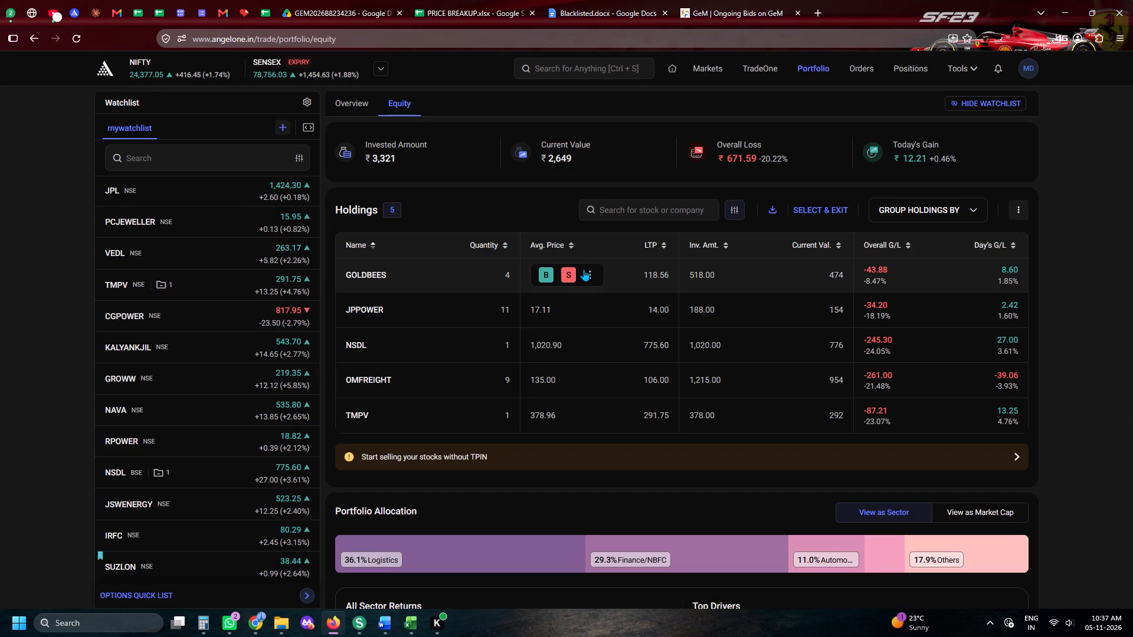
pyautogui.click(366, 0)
# Check the cook and attendant wages calculation in the PRICE BREAKUP working sheet against the Hoshangabad tender's bid value in the tender sheet.
pyautogui.click(463, 0)
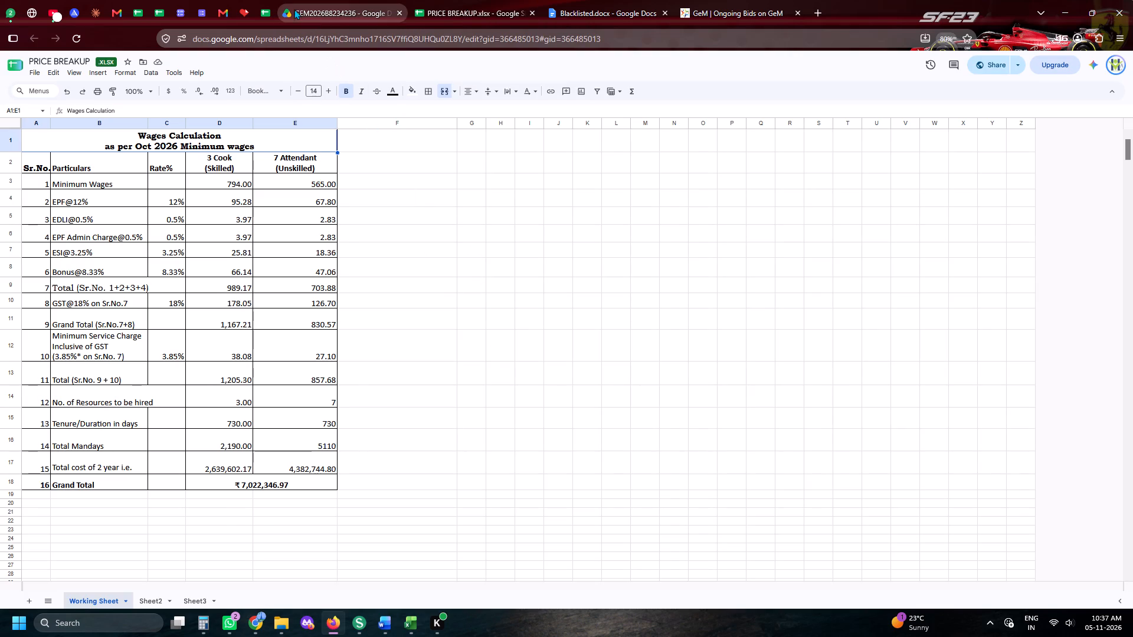
pyautogui.click(271, 0)
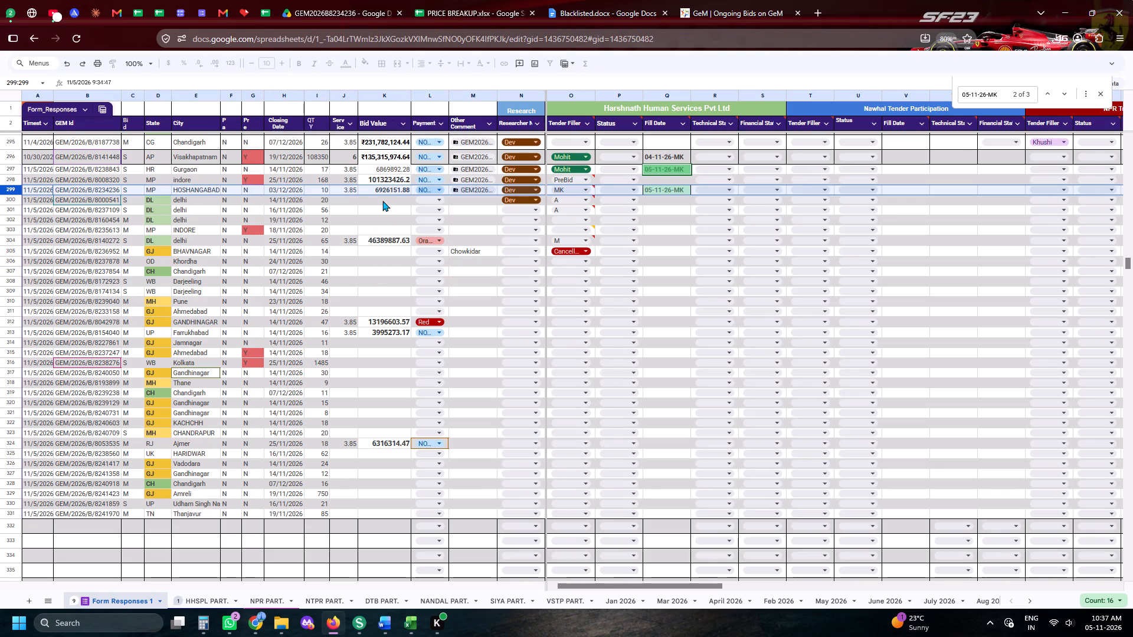
pyautogui.click(382, 195)
pyautogui.click(382, 188)
pyautogui.click(343, 0)
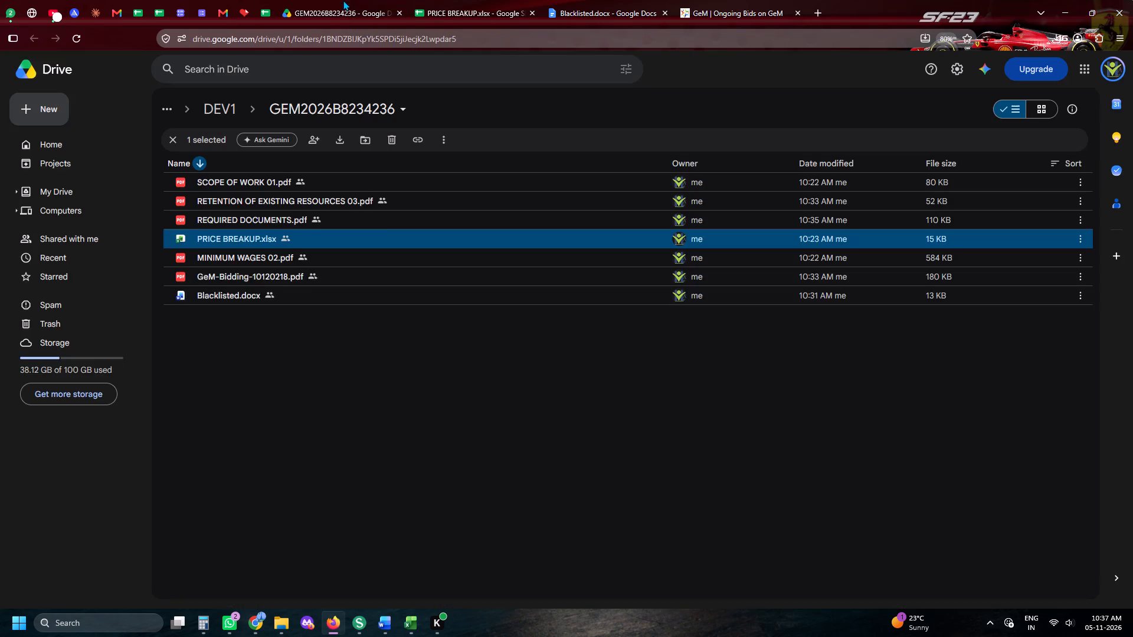
pyautogui.click(422, 0)
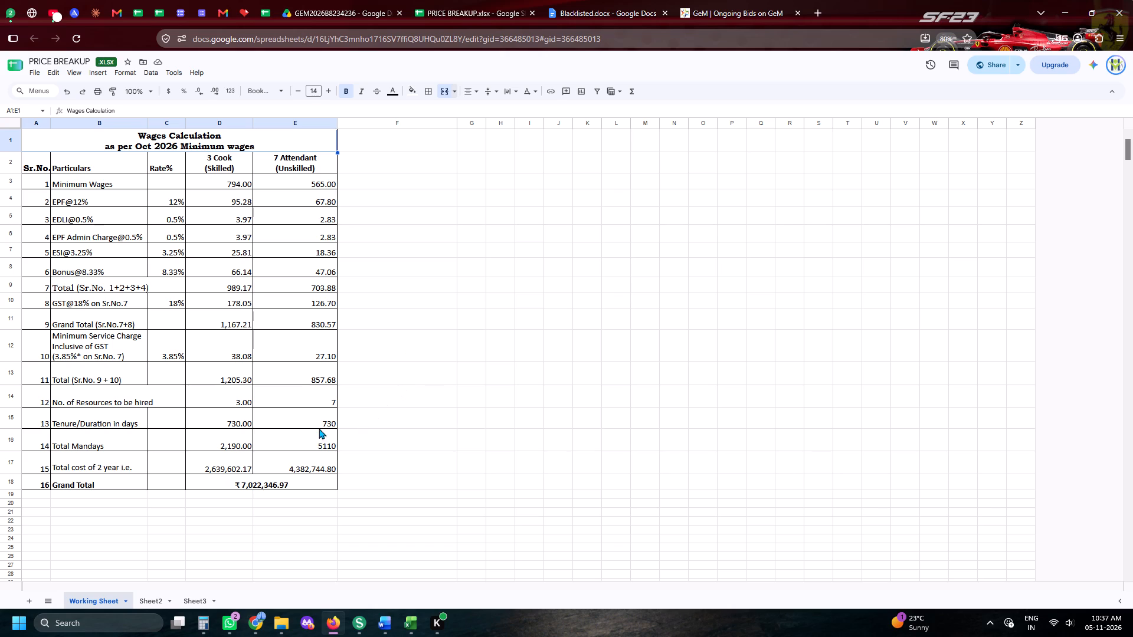
pyautogui.click(304, 434)
pyautogui.click(299, 369)
pyautogui.click(297, 321)
pyautogui.click(292, 272)
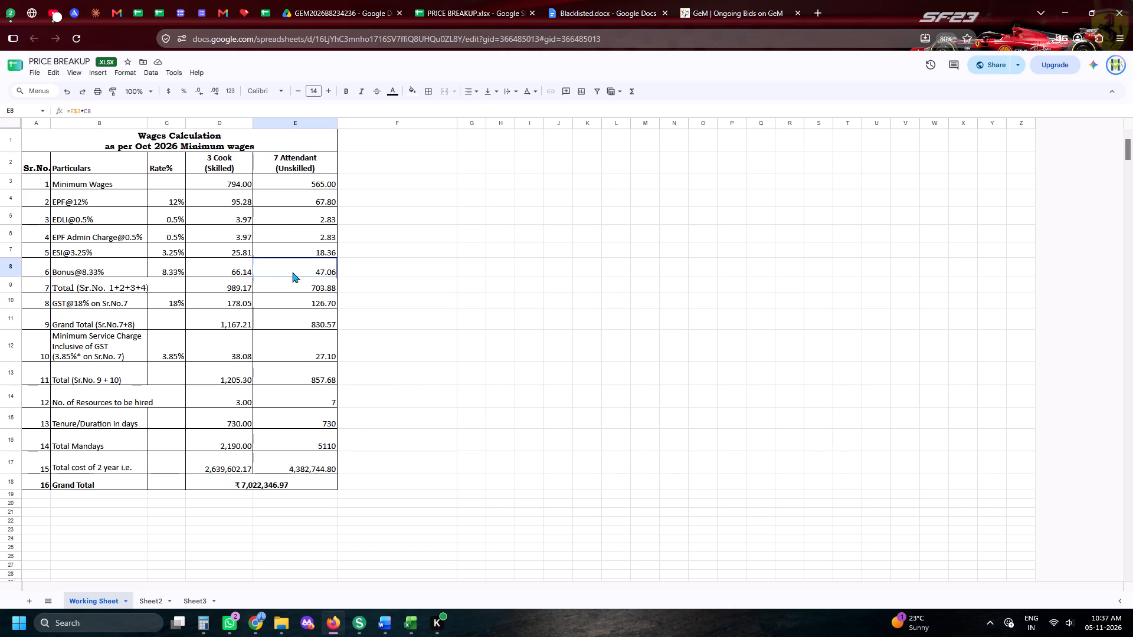
pyautogui.click(290, 220)
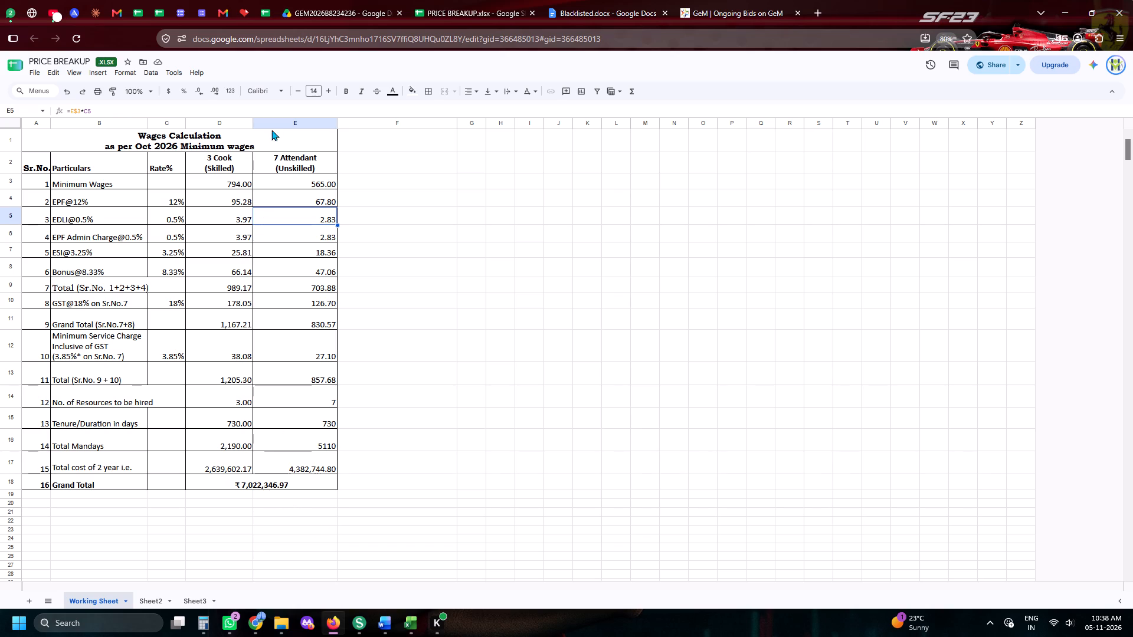
pyautogui.click(267, 8)
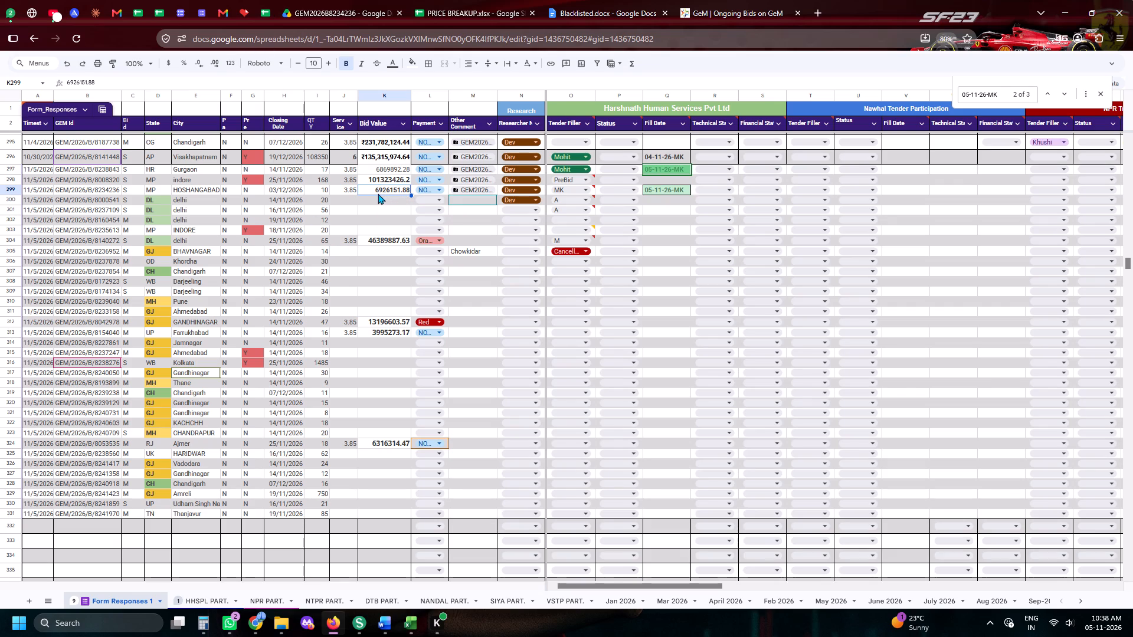
# Compare the grand total in the PRICE BREAKUP working sheet with the Hoshangabad tender's bid value in the tender sheet.
pyautogui.click(535, 0)
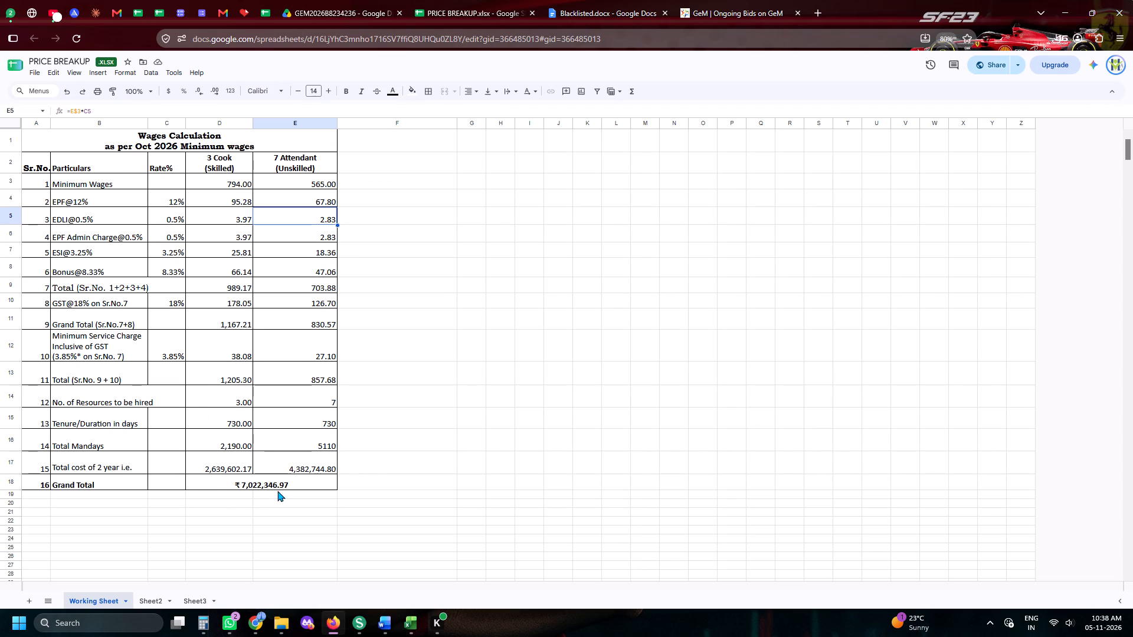
pyautogui.click(274, 14)
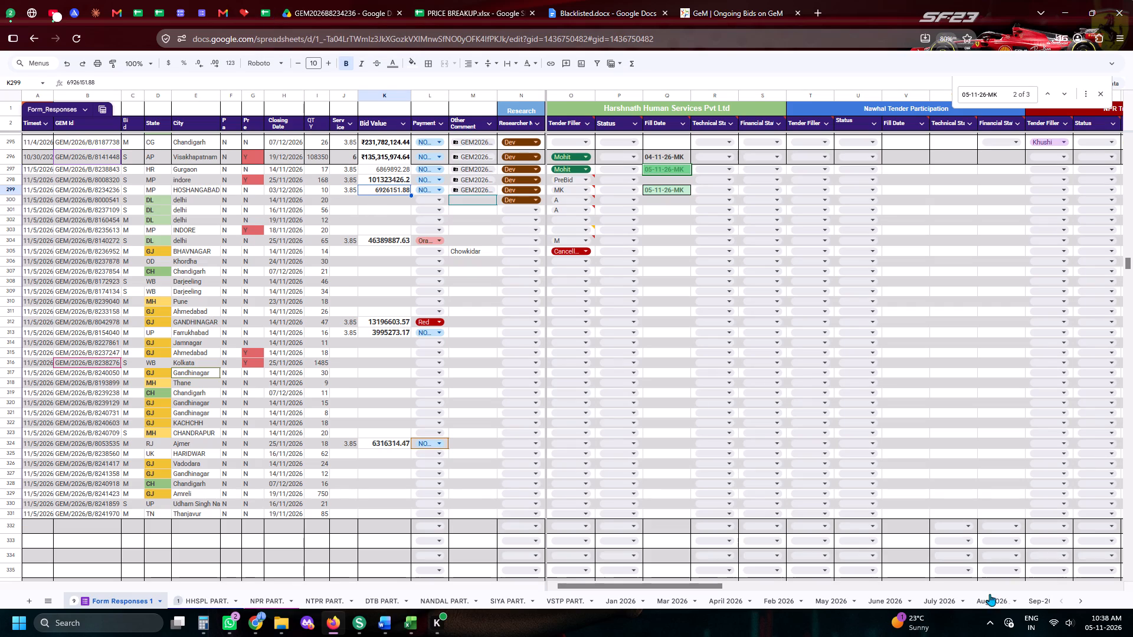
# Lower the system volume slightly, skip to the following media track, and return to the tender sheet.
pyautogui.click(1057, 617)
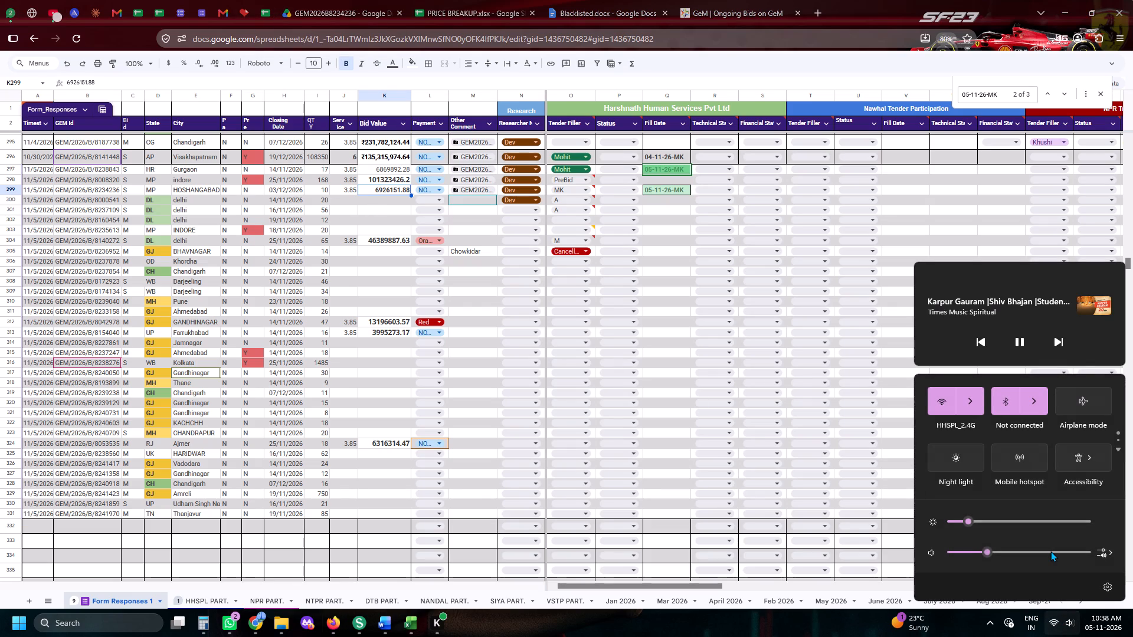
pyautogui.scroll(-1, 1050, 551)
pyautogui.click(1053, 340)
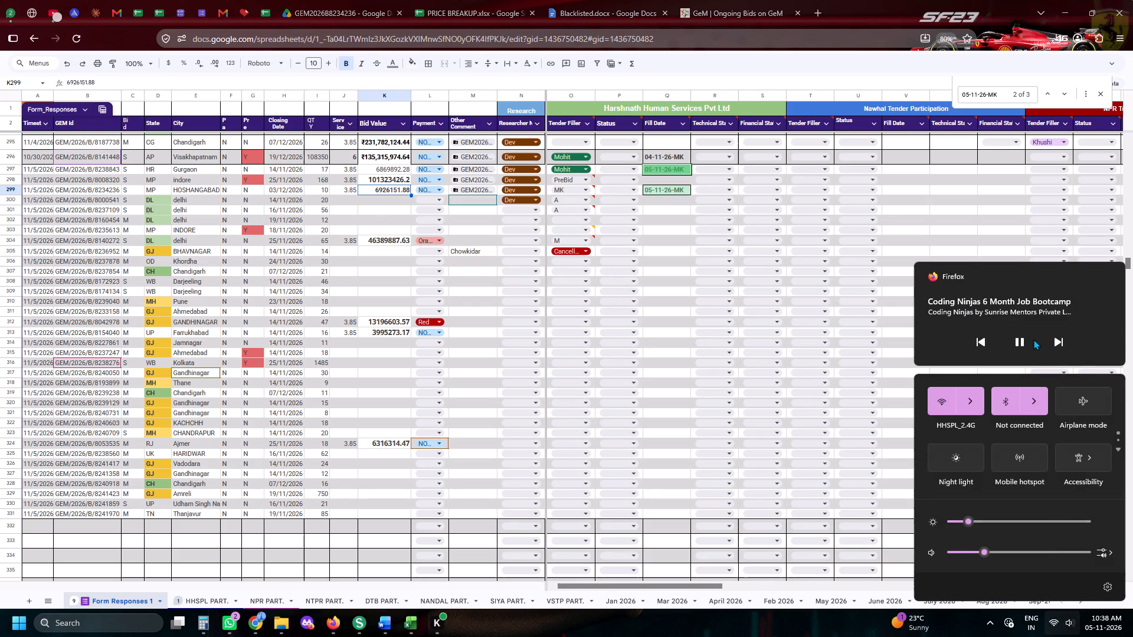
pyautogui.click(661, 330)
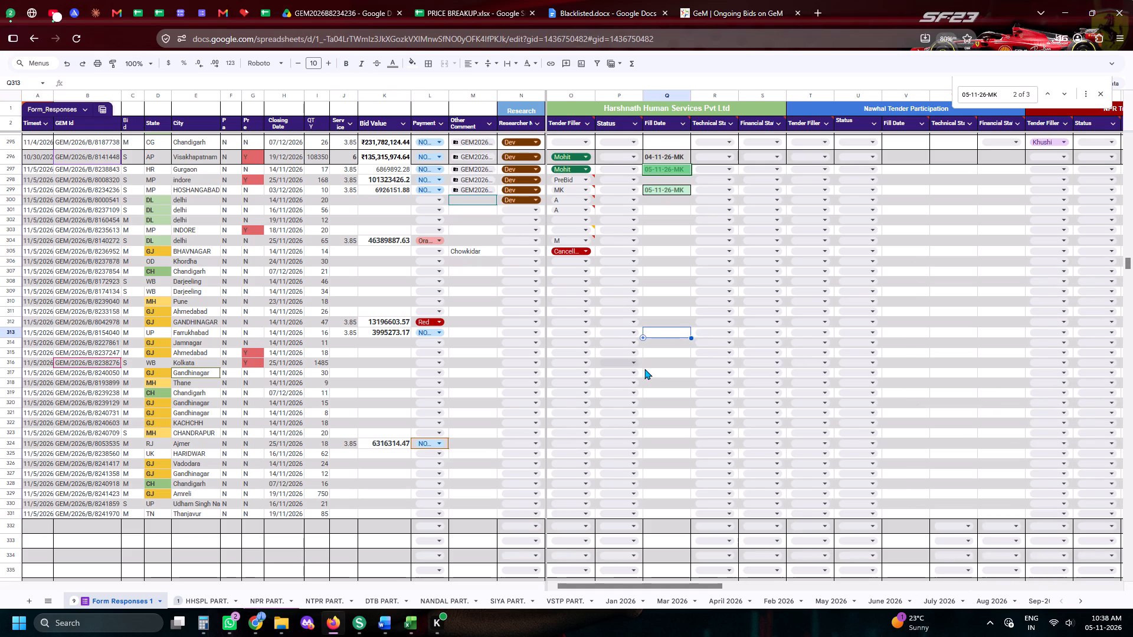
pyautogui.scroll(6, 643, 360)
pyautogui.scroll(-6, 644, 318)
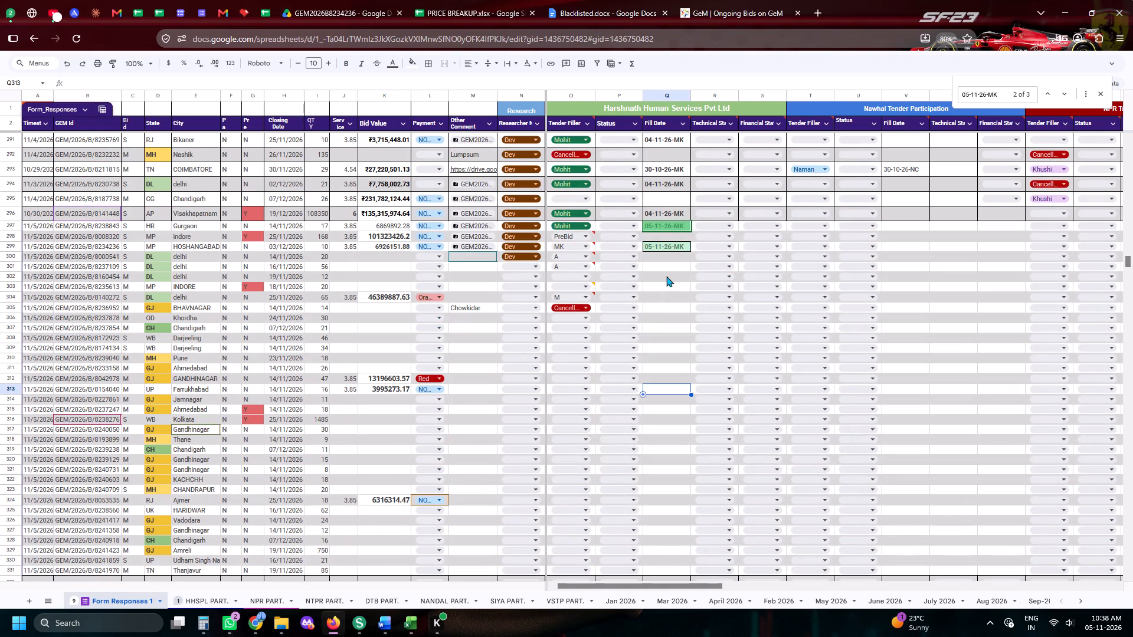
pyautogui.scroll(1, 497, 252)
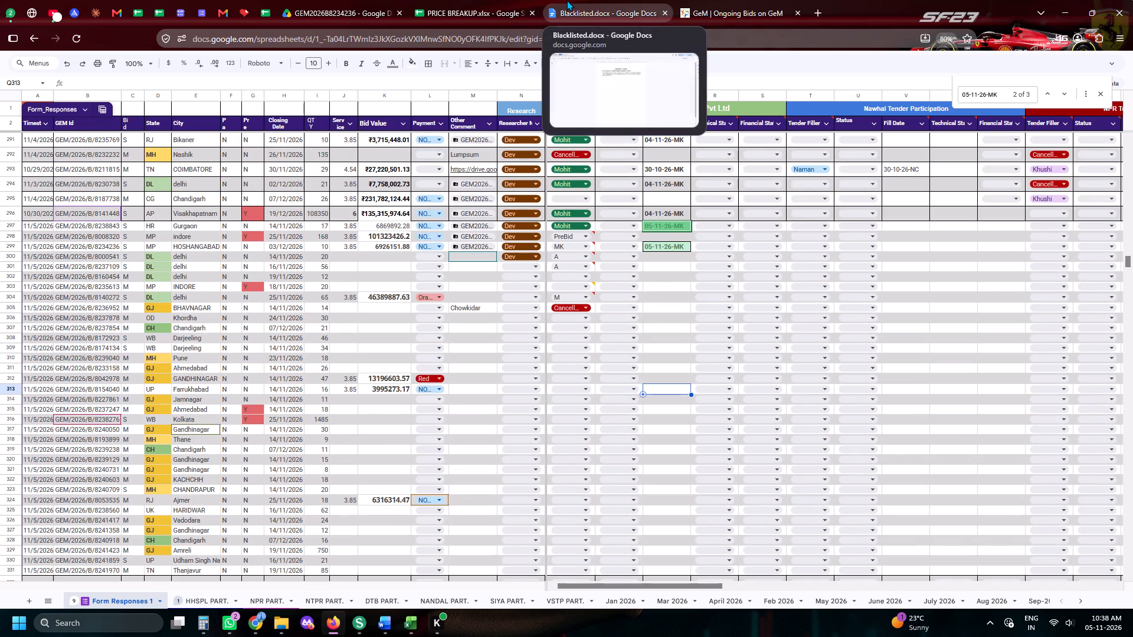
# Review the blacklisted/debarred declaration wording in Blacklisted.docx.
pyautogui.click(566, 0)
pyautogui.scroll(2, 574, 314)
pyautogui.scroll(-6, 574, 314)
pyautogui.scroll(6, 574, 314)
pyautogui.scroll(-6, 574, 314)
pyautogui.scroll(5, 574, 314)
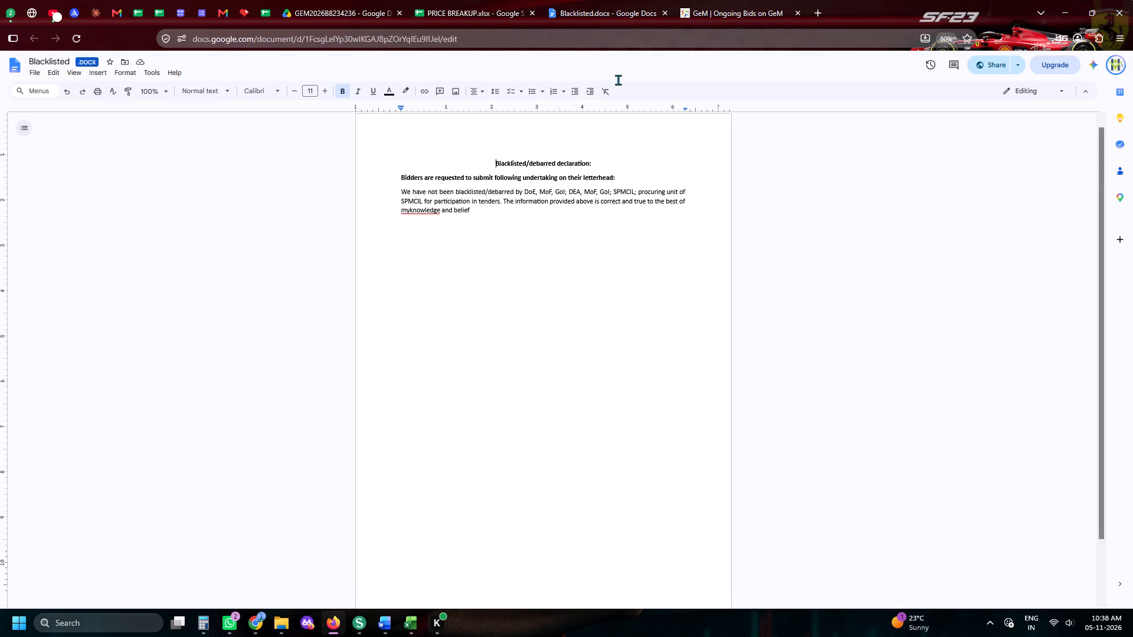
# Copy bid number GEM/2026/B/8234236 from the Hoshangabad row of the tender sheet, search it exactly on GeM, and open its participation.
pyautogui.click(691, 0)
pyautogui.click(268, 0)
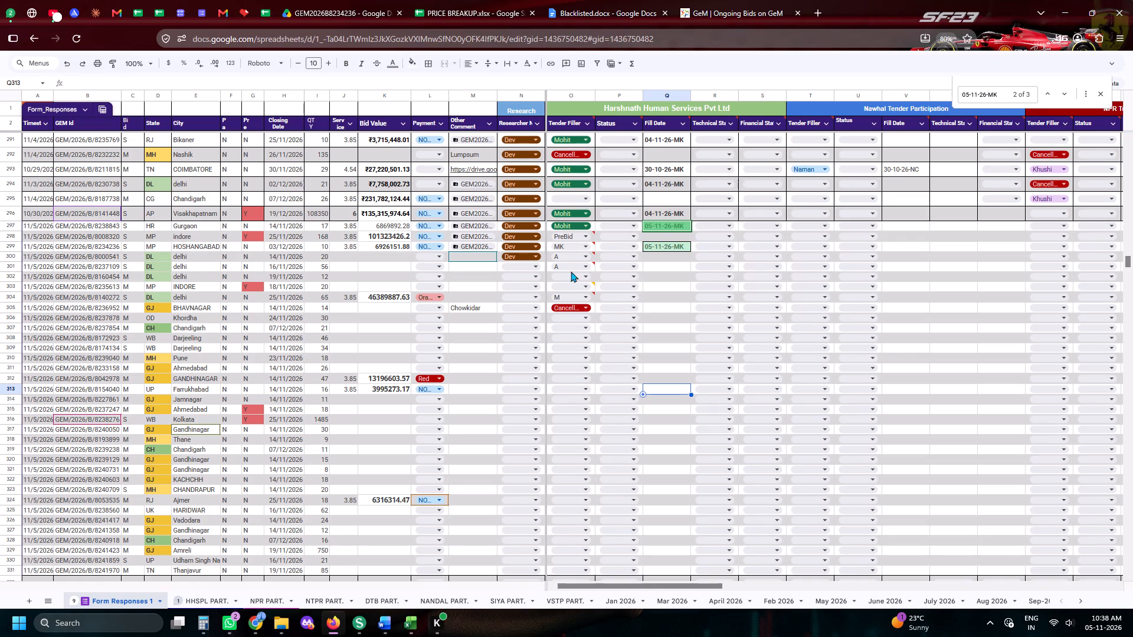
pyautogui.click(0, 250)
pyautogui.click(90, 249)
pyautogui.rightClick(90, 249)
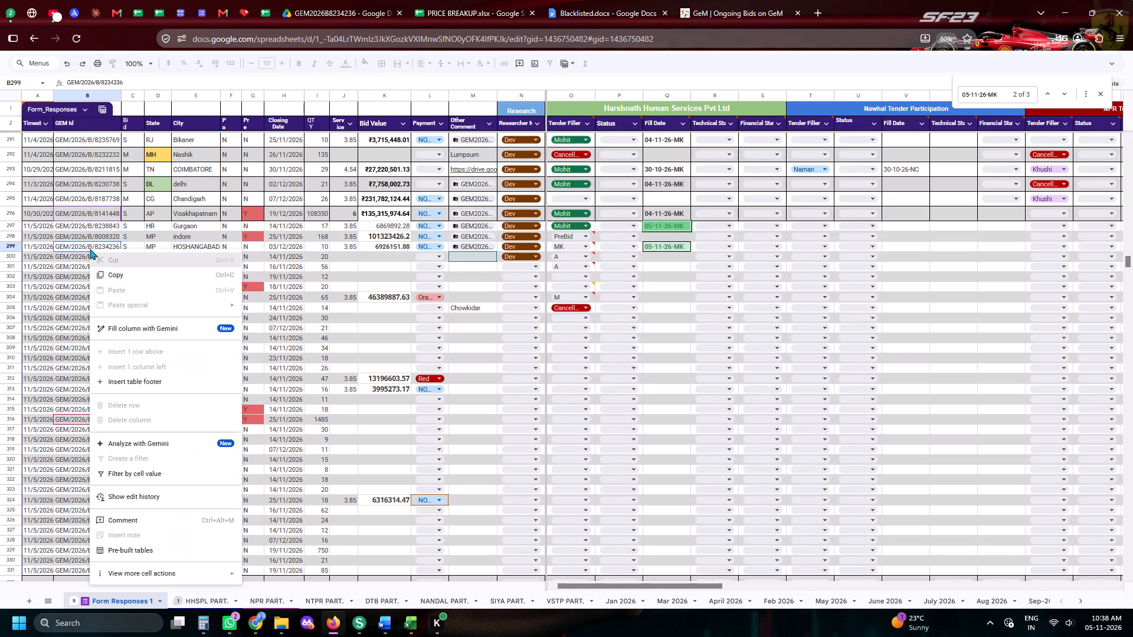
pyautogui.click(117, 275)
pyautogui.click(770, 0)
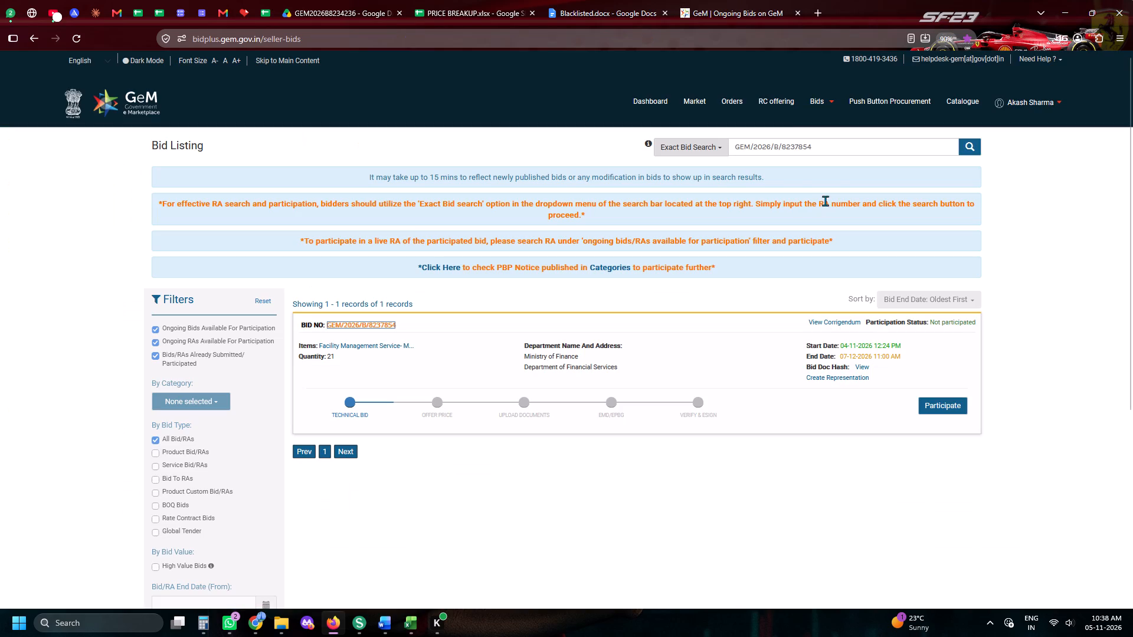
pyautogui.click(831, 149)
pyautogui.hotkey('ctrl', 'a')
pyautogui.hotkey('ctrl', 'v')
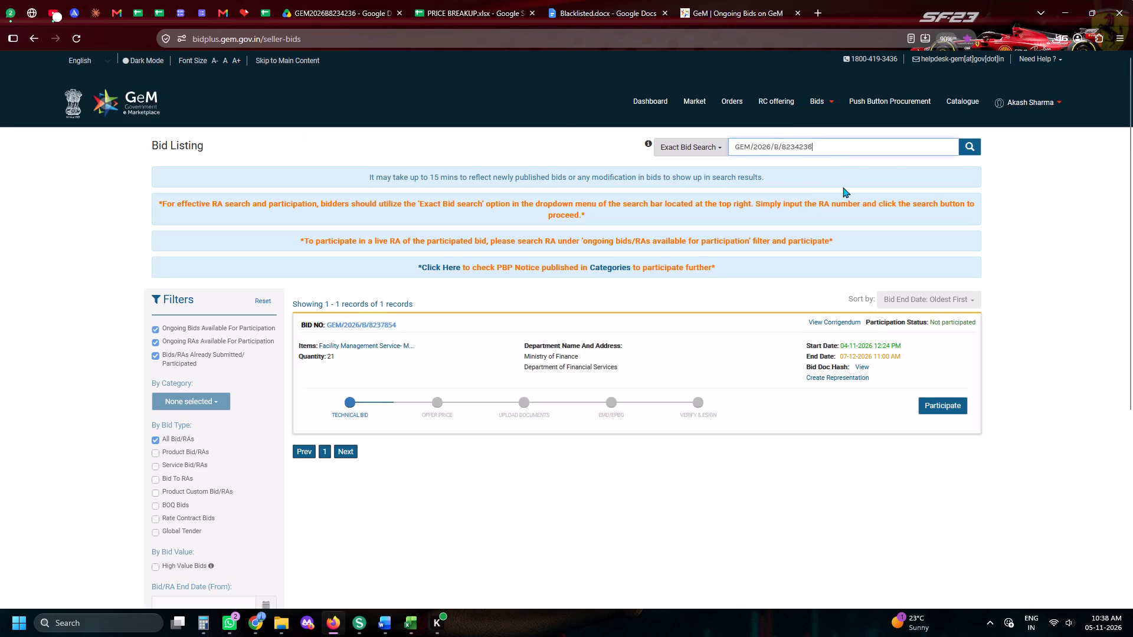
pyautogui.click(966, 147)
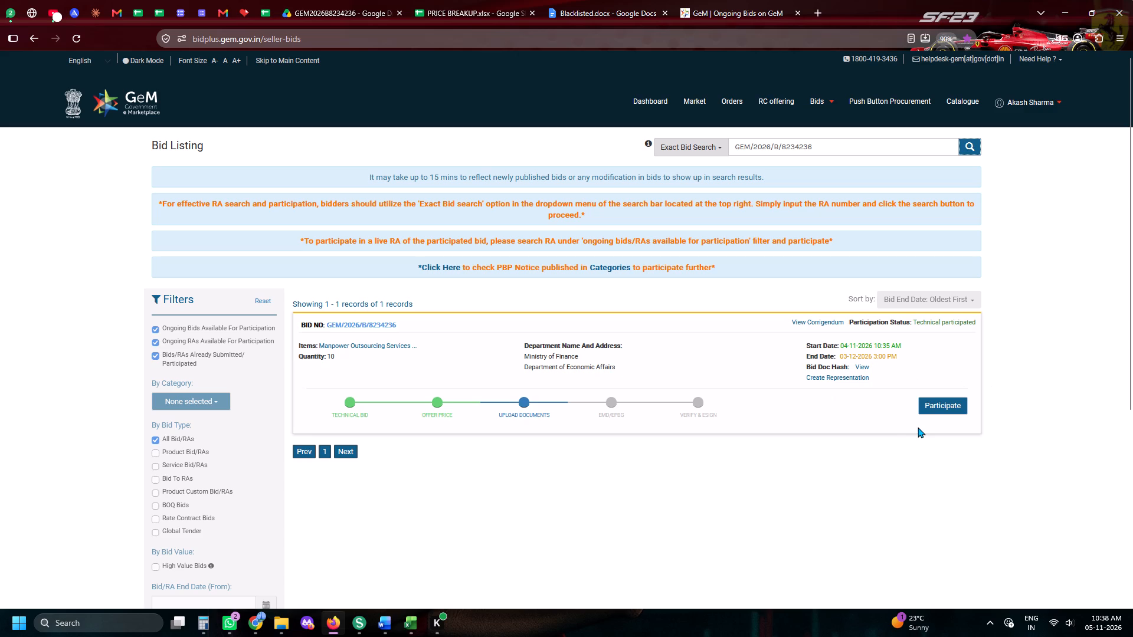
pyautogui.click(922, 420)
pyautogui.click(923, 412)
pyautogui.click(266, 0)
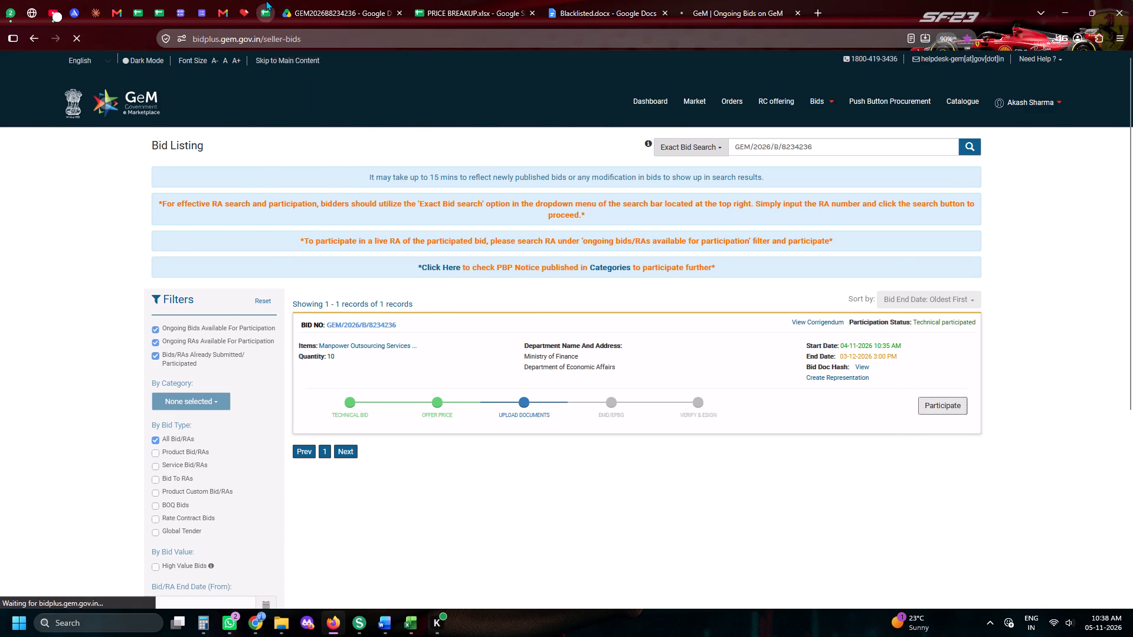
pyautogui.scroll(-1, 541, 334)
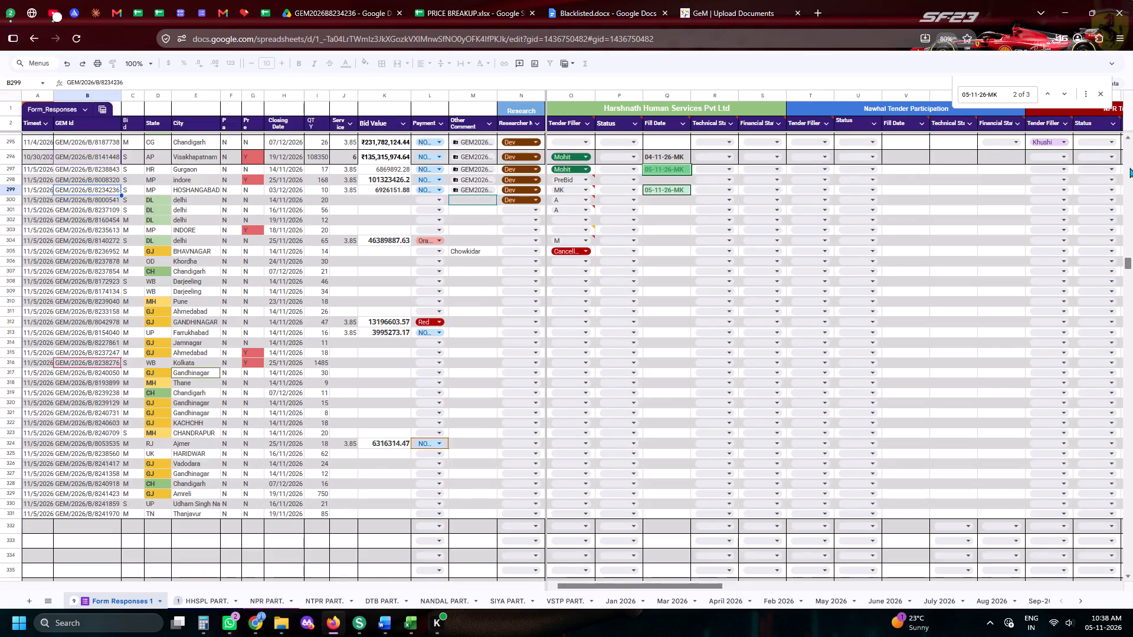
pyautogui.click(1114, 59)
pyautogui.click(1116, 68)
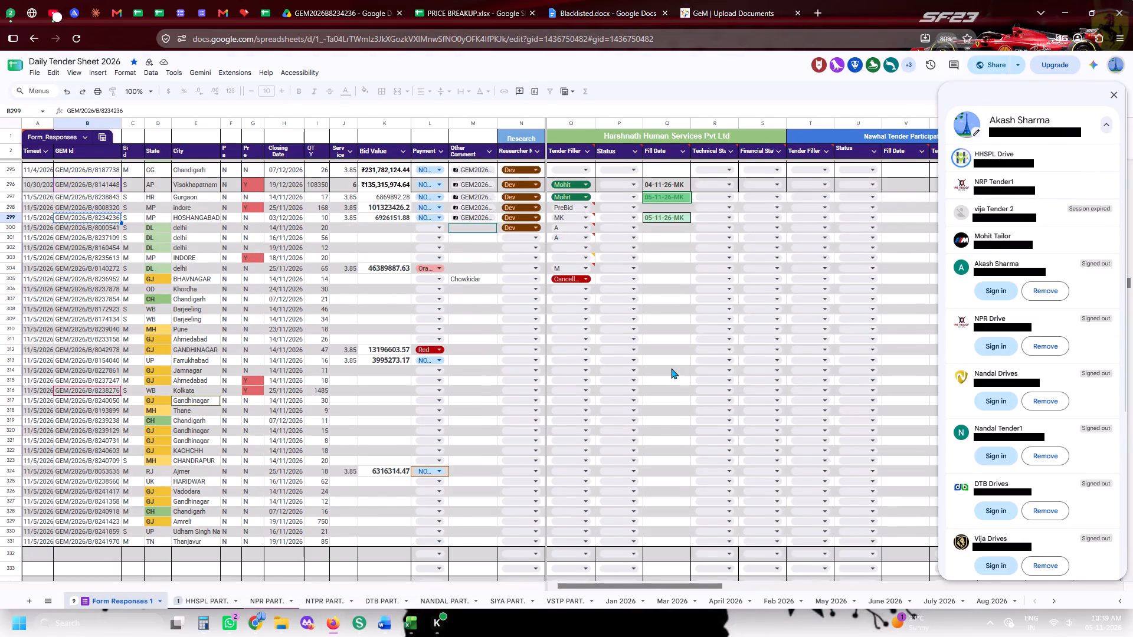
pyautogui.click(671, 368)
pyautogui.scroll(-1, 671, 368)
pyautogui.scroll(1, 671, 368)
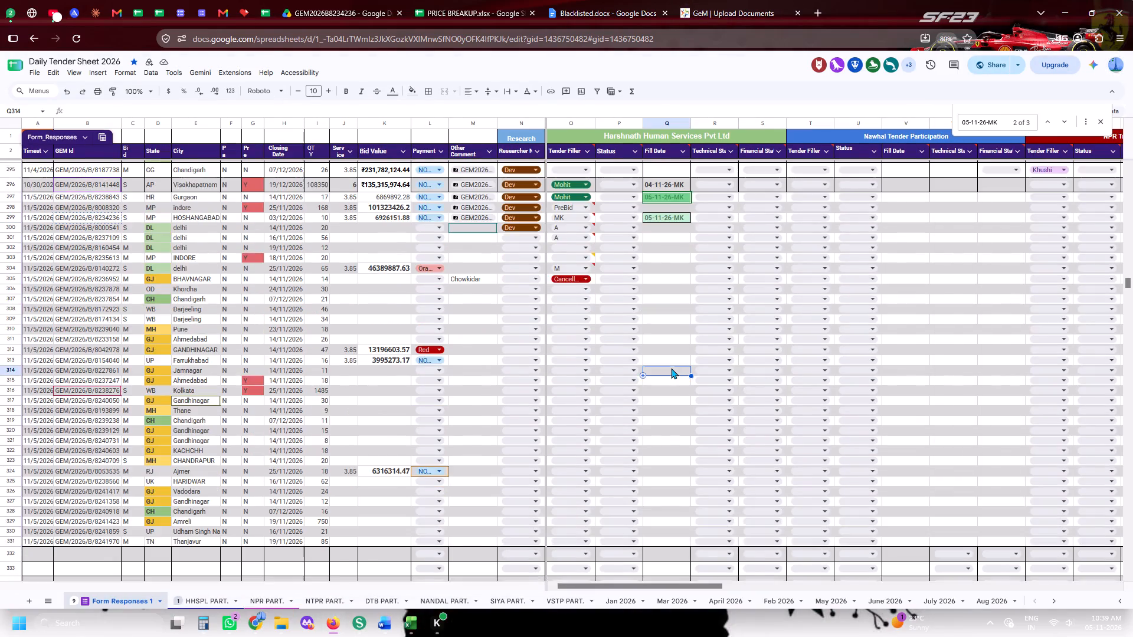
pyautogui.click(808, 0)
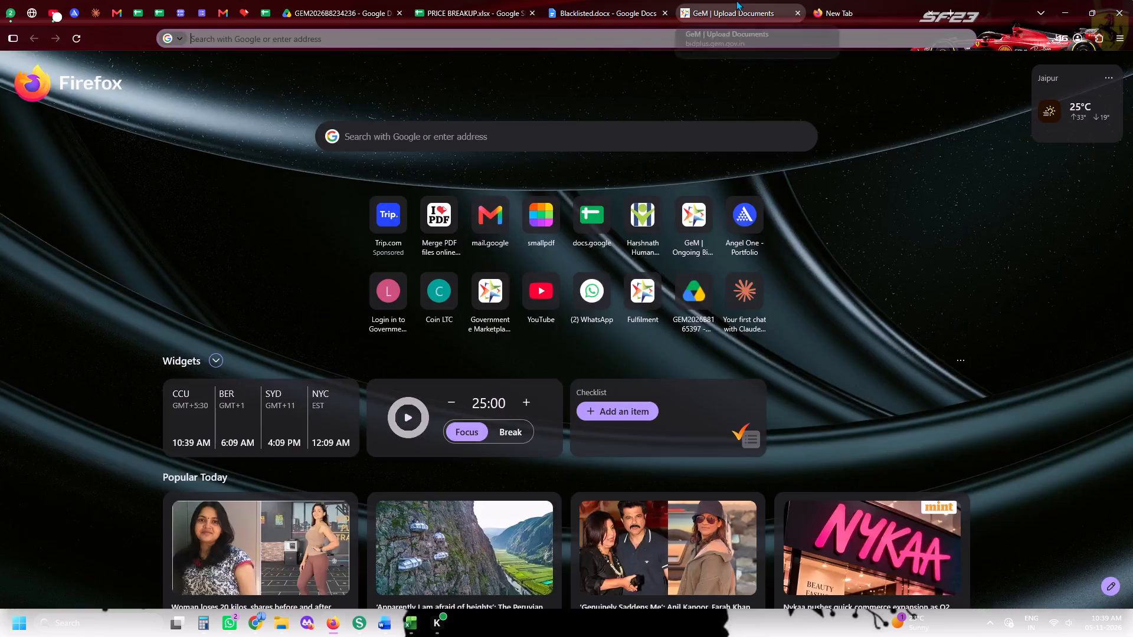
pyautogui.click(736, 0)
# Close the PRICE BREAKUP.xlsx spreadsheet.
pyautogui.click(428, 0)
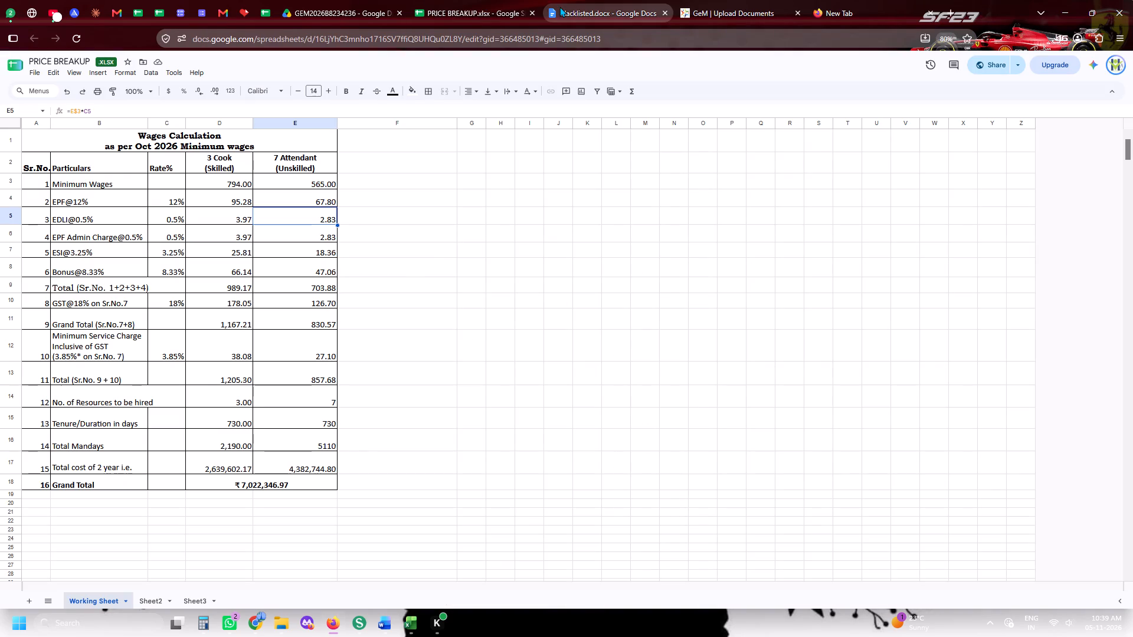
pyautogui.click(530, 12)
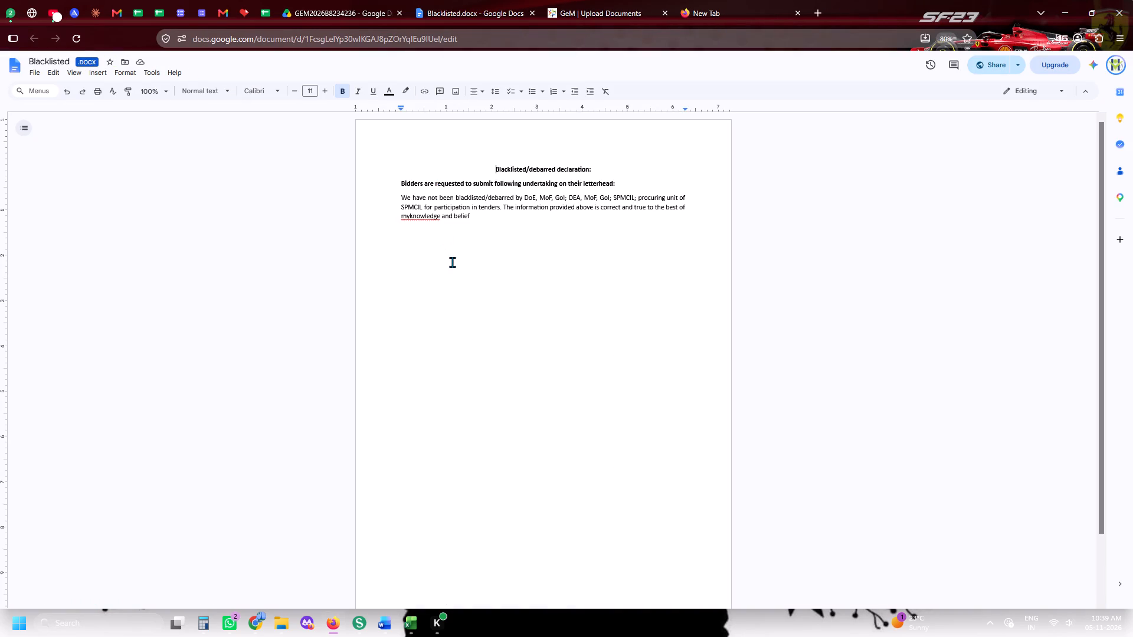
# Copy the full text of Blacklisted.docx and replace the entire body of the letterhead-hhspl document in Word with it.
pyautogui.hotkey('ctrl', 'a')
pyautogui.hotkey('ctrl', 'c')
pyautogui.hotkey('ctrl', 'c')
pyautogui.hotkey('ctrl', 'c')
pyautogui.hotkey('ctrl', 'c')
pyautogui.hotkey('ctrl', 'c')
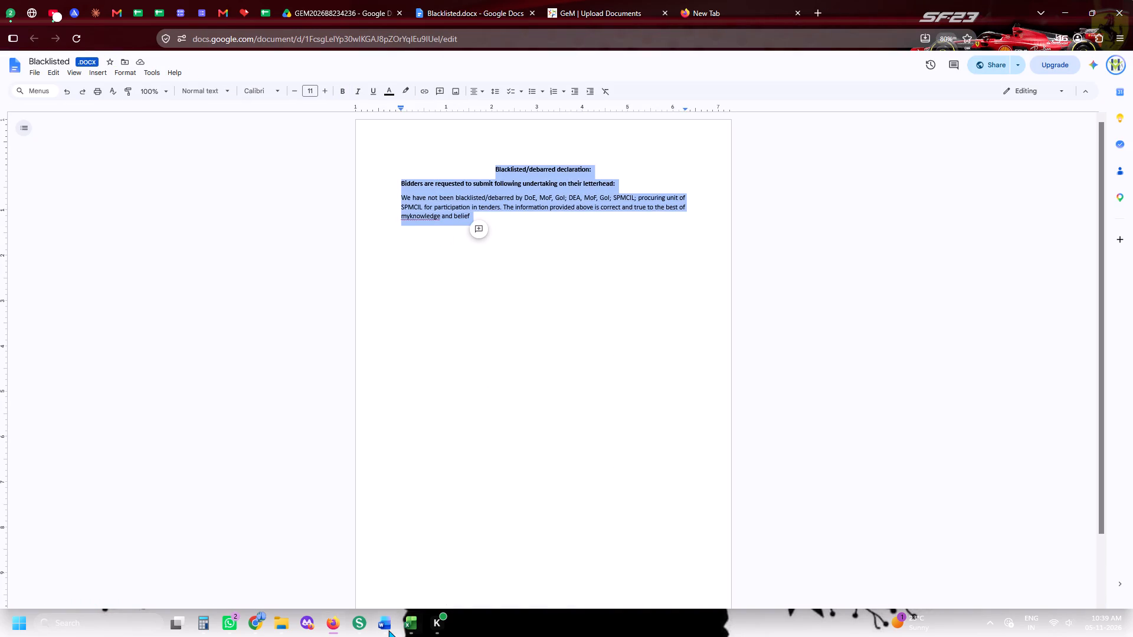
pyautogui.click(387, 630)
pyautogui.click(556, 559)
pyautogui.scroll(2, 574, 450)
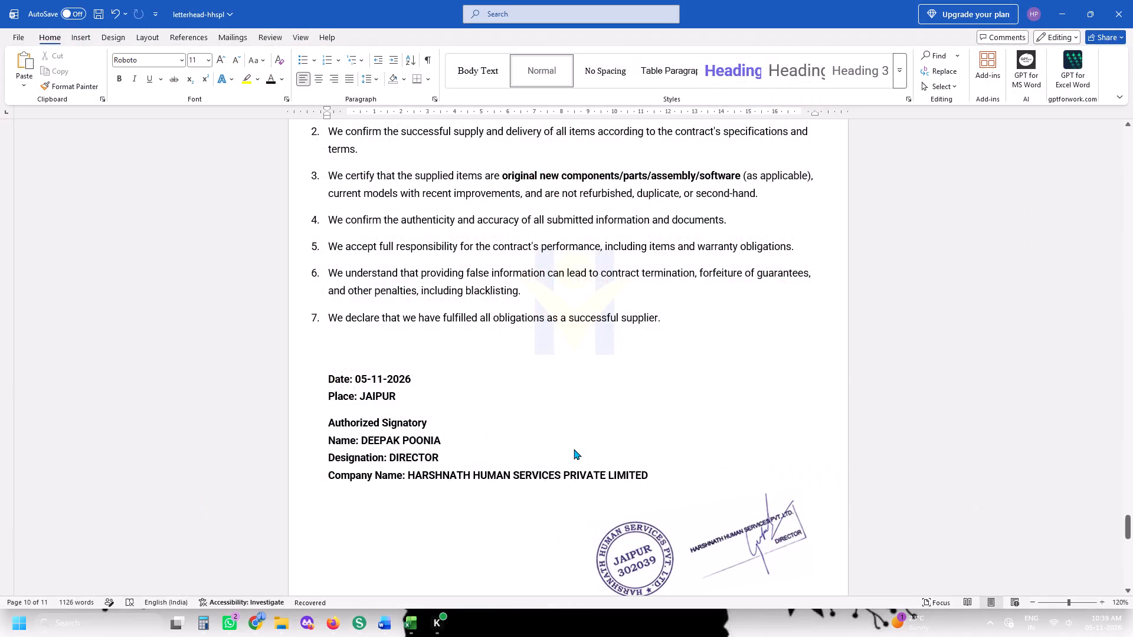
pyautogui.scroll(2, 574, 449)
pyautogui.scroll(-6, 574, 446)
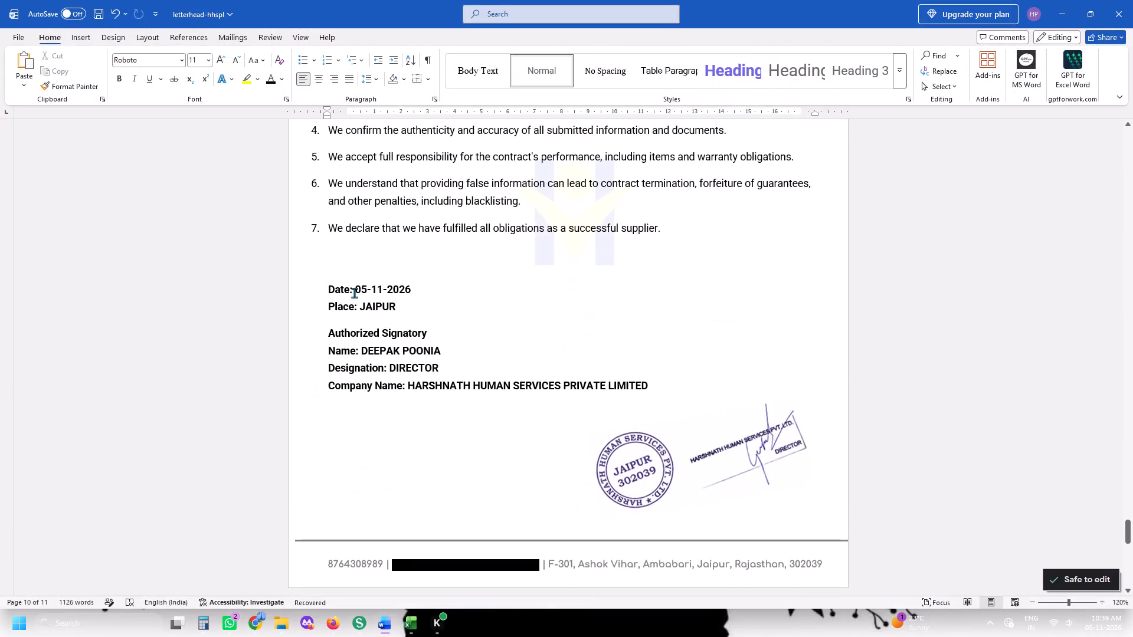
pyautogui.hotkey('ctrl', 'a')
pyautogui.hotkey('ctrl', 'v')
pyautogui.scroll(10, 545, 432)
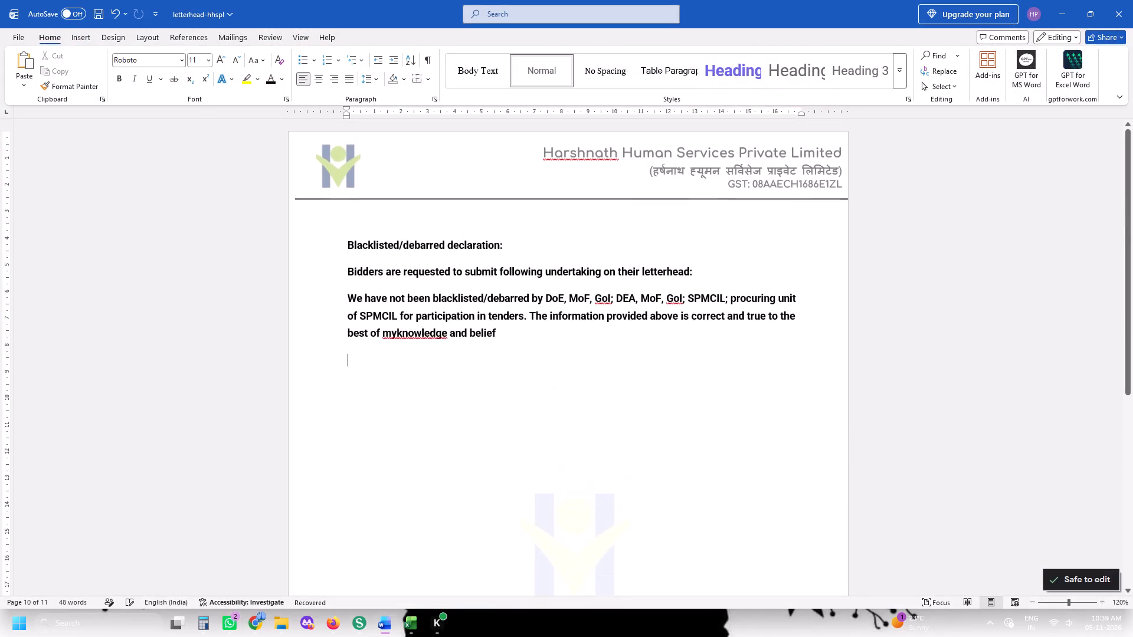
pyautogui.scroll(1, 545, 432)
# Remove bold from all the pasted declaration text and justify it.
pyautogui.moveTo(525, 342); pyautogui.dragTo(319, 223)
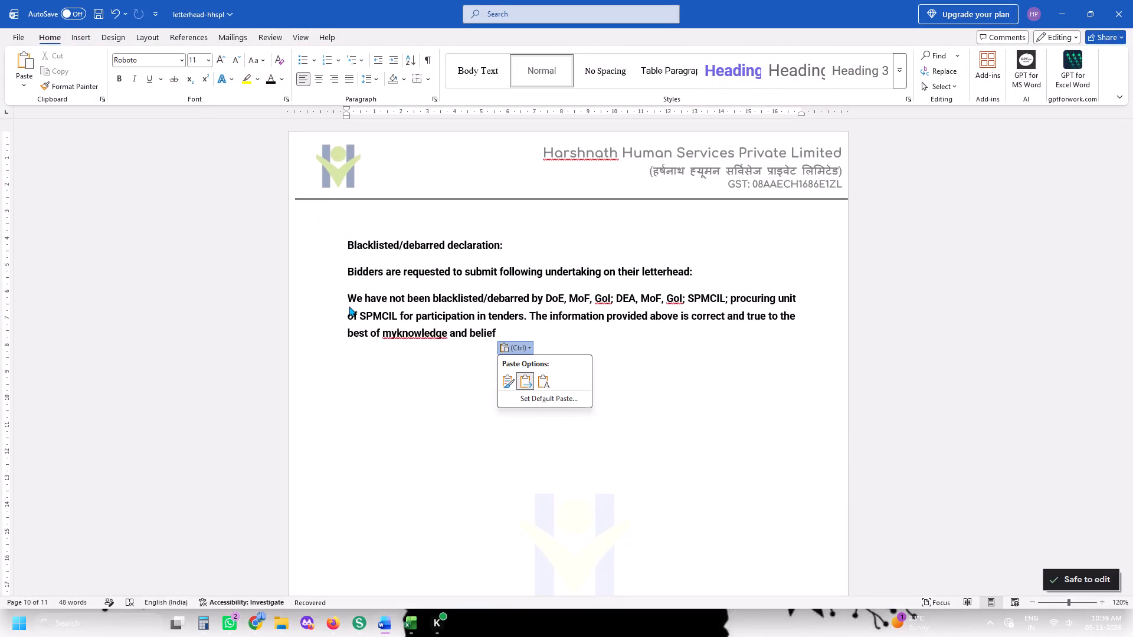
pyautogui.hotkey('ctrl', 'a')
pyautogui.doubleClick(380, 348)
pyautogui.hotkey('ctrl', 'a')
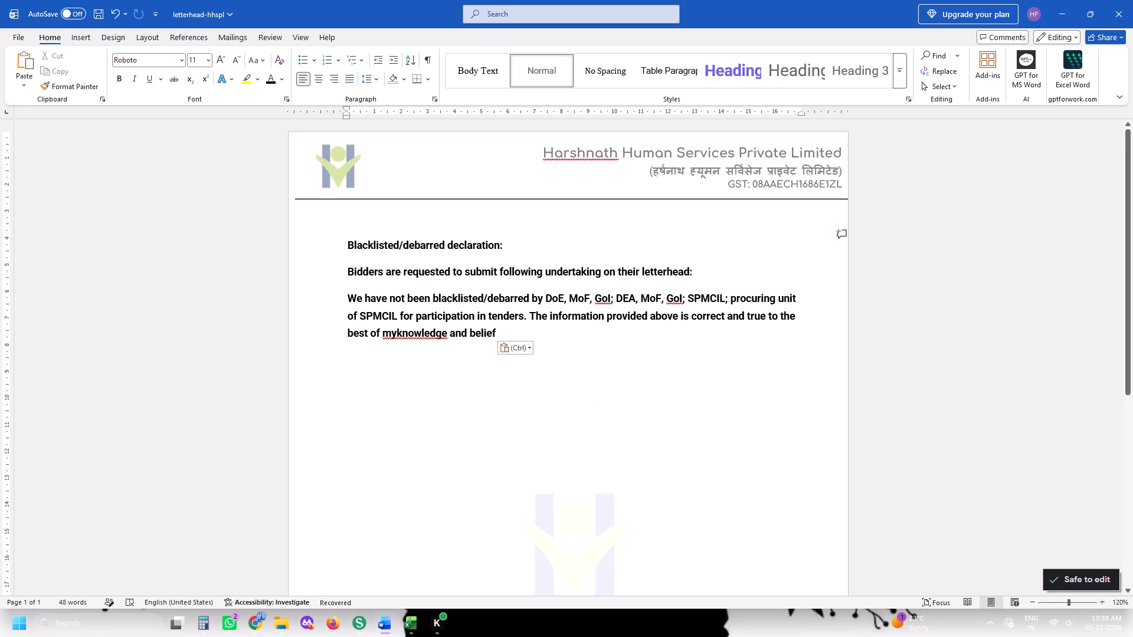
pyautogui.hotkey('ctrl', 'b')
pyautogui.hotkey('ctrl', 'j')
pyautogui.click(471, 344)
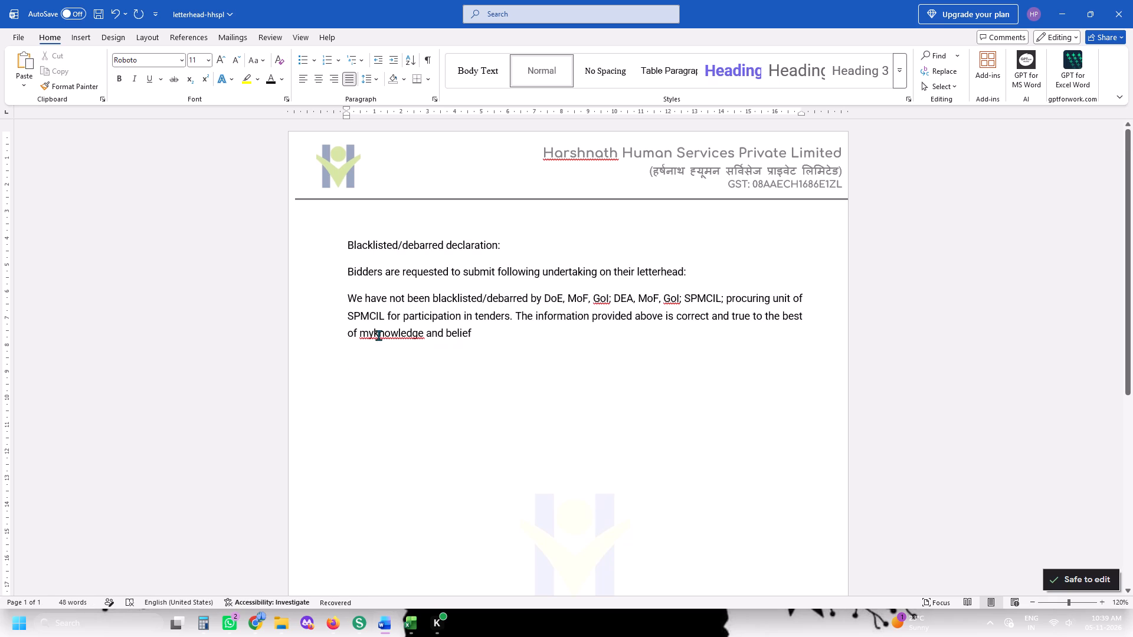
# Correct "myknowledge" to "my knowledge" and end the declaration paragraph with a full stop after "belief".
pyautogui.click(375, 335)
pyautogui.press('space')
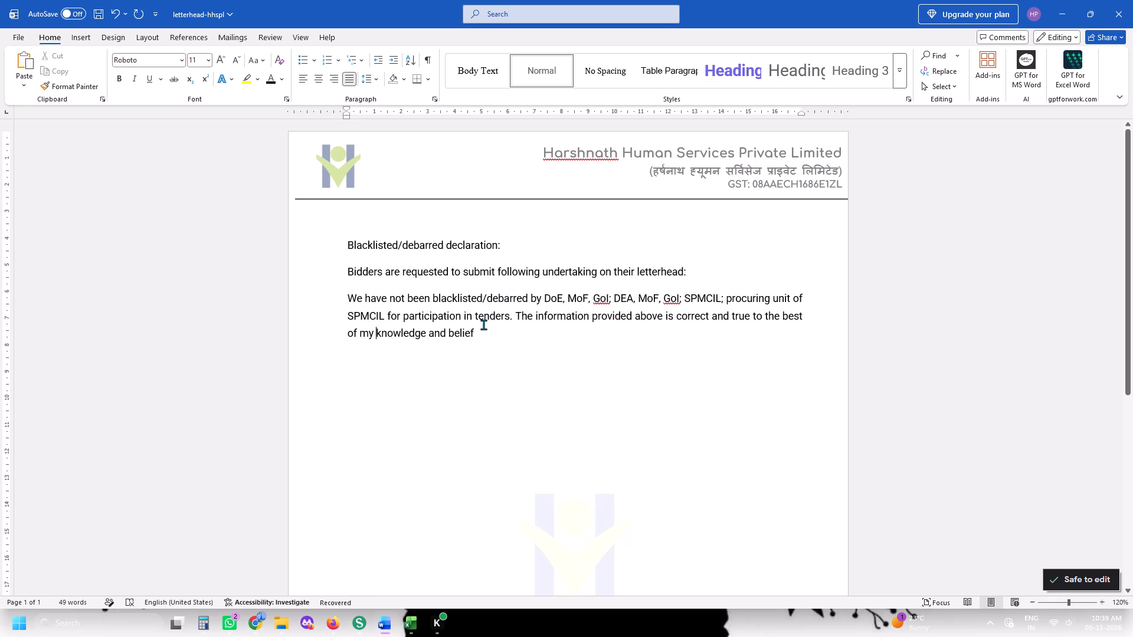
pyautogui.click(483, 332)
pyautogui.press('.')
# Below the declaration, insert the date, place and authorized signatory block from the clipboard history, followed by the company stamp and signature image.
pyautogui.press('Return')
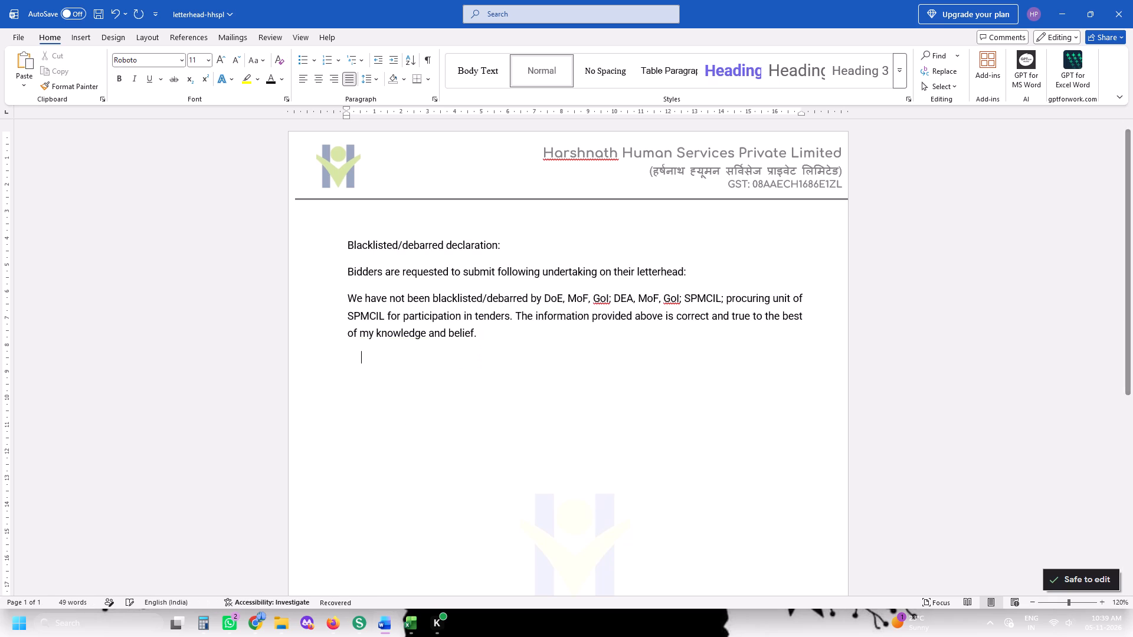
pyautogui.press('super+v')
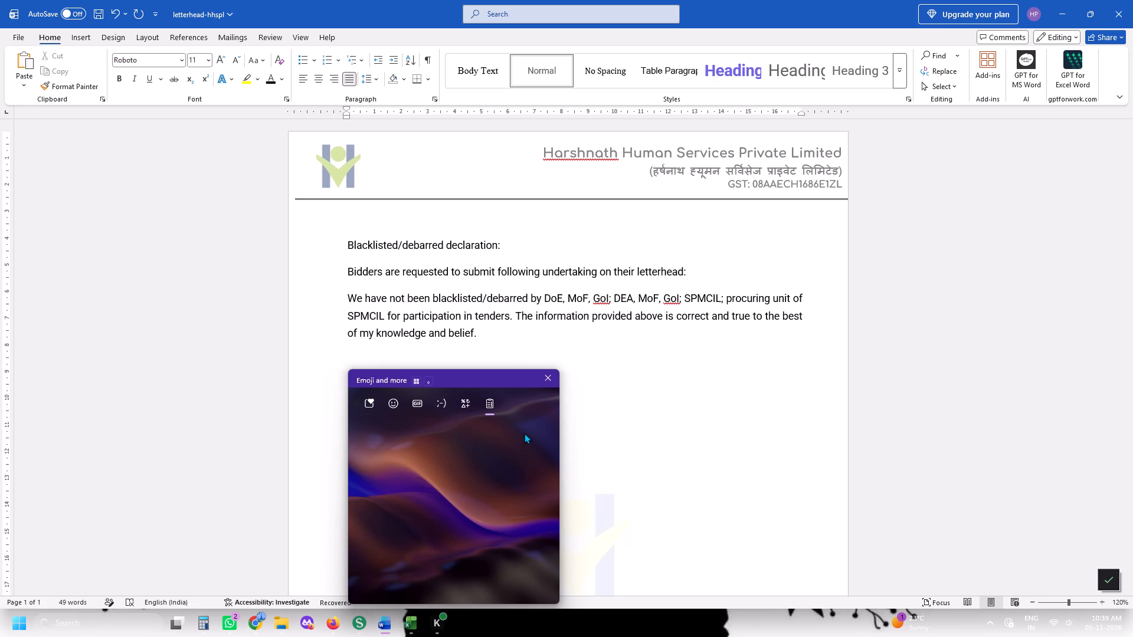
pyautogui.click(524, 433)
pyautogui.click(453, 483)
pyautogui.hotkey('ctrl', 'v')
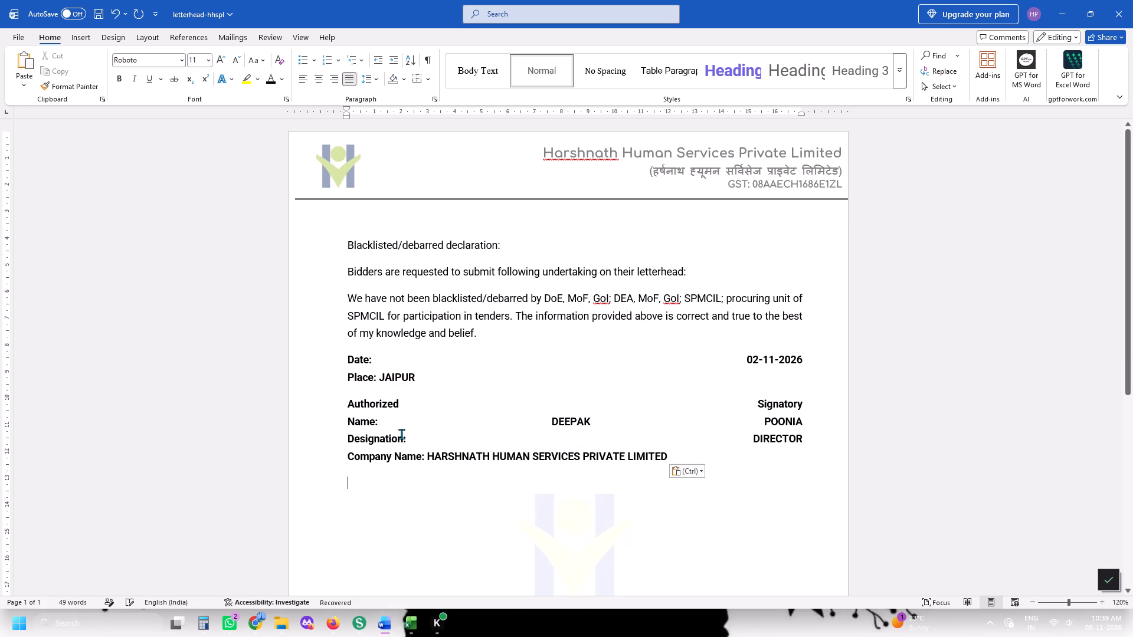
pyautogui.press('Return')
pyautogui.press('super+v')
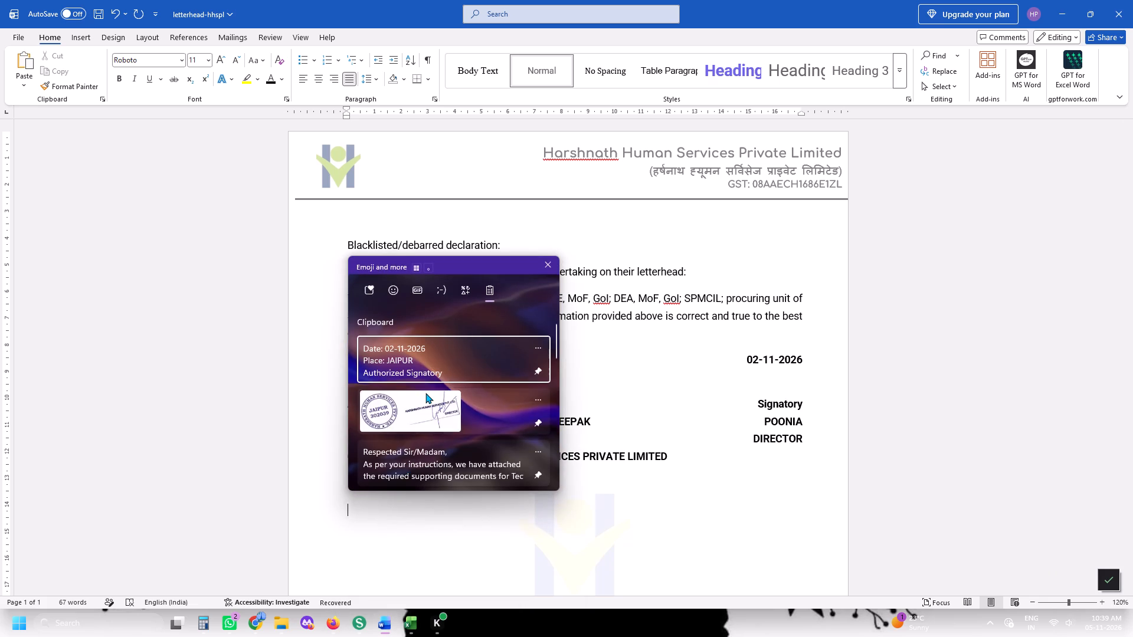
pyautogui.click(425, 393)
pyautogui.hotkey('ctrl', 'v')
pyautogui.scroll(-5, 441, 438)
# Left-align the signatory block from the Date line through the Company Name line.
pyautogui.moveTo(712, 232); pyautogui.dragTo(364, 150)
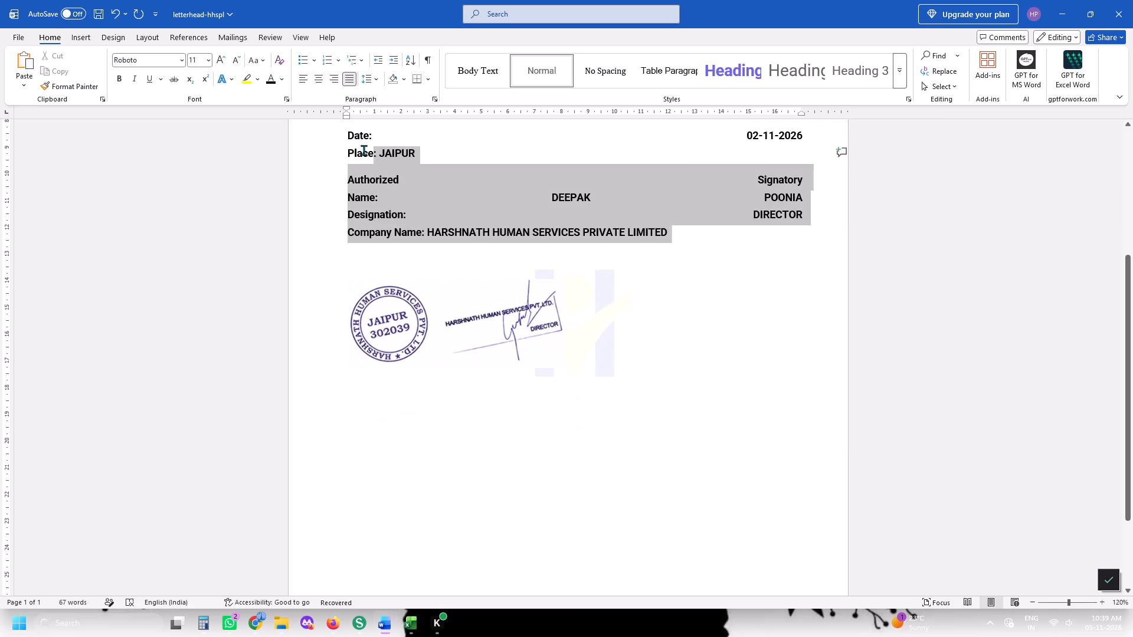
pyautogui.moveTo(364, 150); pyautogui.dragTo(345, 133)
pyautogui.hotkey('ctrl', 'j')
pyautogui.scroll(3, 464, 326)
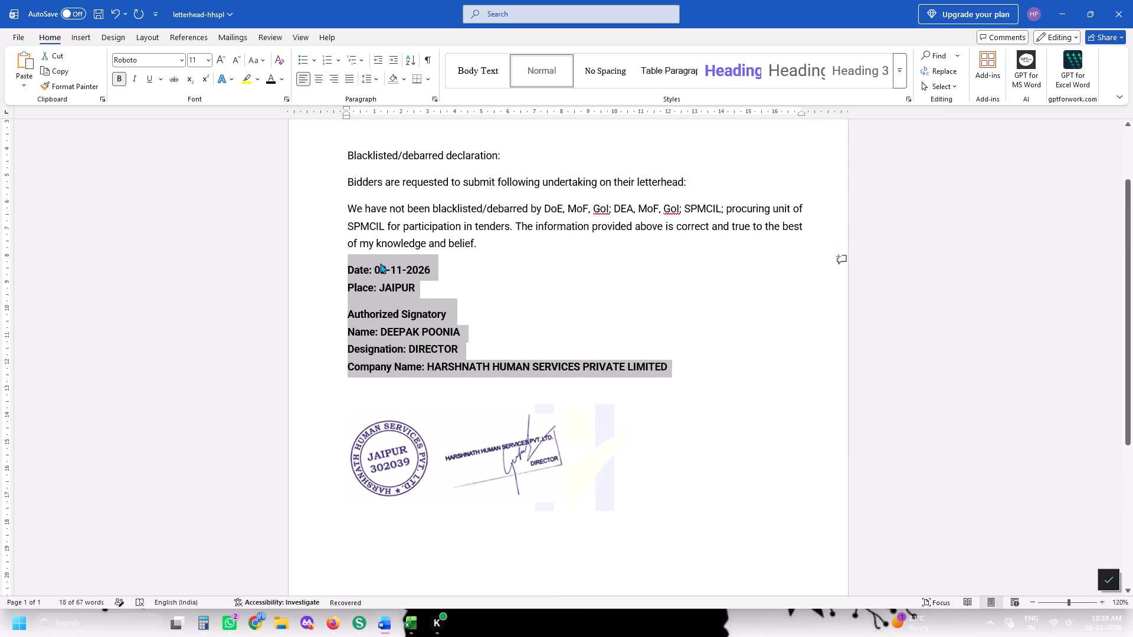
# Set the date in the signatory block to 05-11-2026.
pyautogui.click(380, 263)
pyautogui.press('Right')
pyautogui.press('BackSpace')
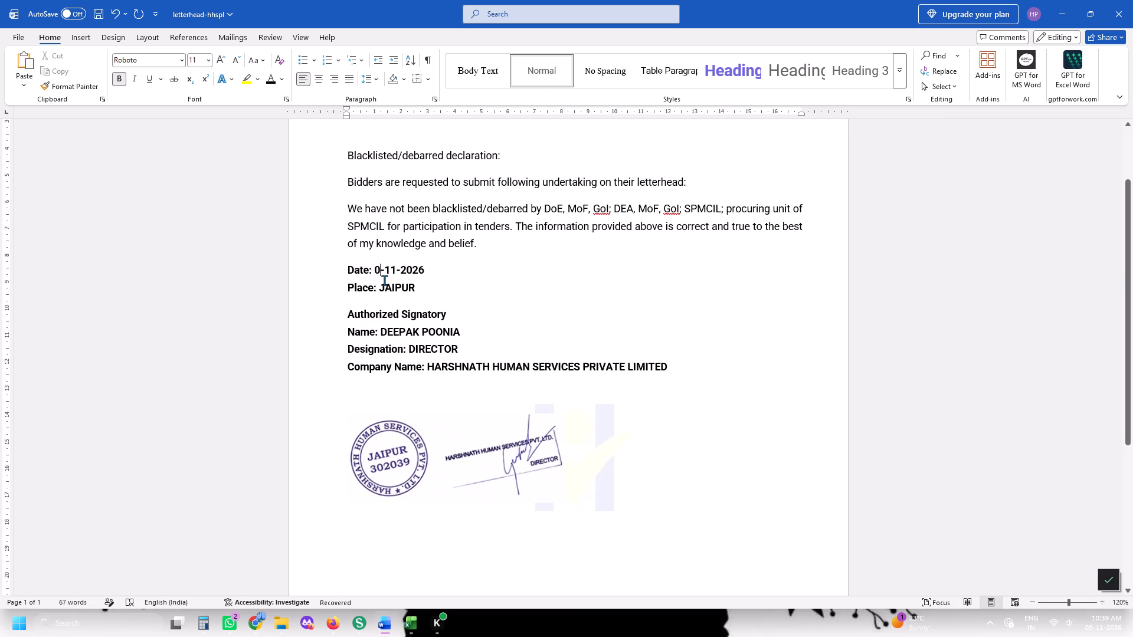
pyautogui.press('5')
# Add a blank line above the date and delete the "Bidders are requested to submit following undertaking on their letterhead:" line.
pyautogui.click(496, 247)
pyautogui.press('Return')
pyautogui.scroll(1, 496, 247)
pyautogui.moveTo(689, 226); pyautogui.dragTo(205, 228)
pyautogui.press('Delete')
# Make the Blacklisted/debarred declaration heading bold, underlined, centred and uppercase, remove its colon, and add a blank line below it.
pyautogui.moveTo(526, 182); pyautogui.dragTo(290, 185)
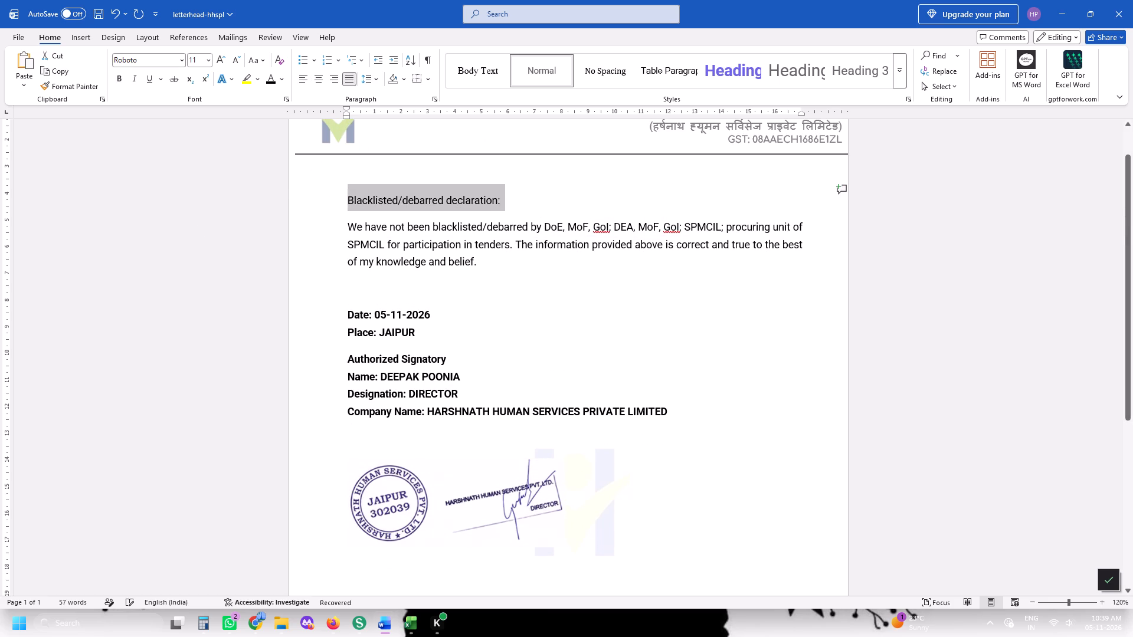
pyautogui.hotkey('ctrl', 'b')
pyautogui.hotkey('ctrl', 'u')
pyautogui.hotkey('ctrl', 'e')
pyautogui.click(269, 65)
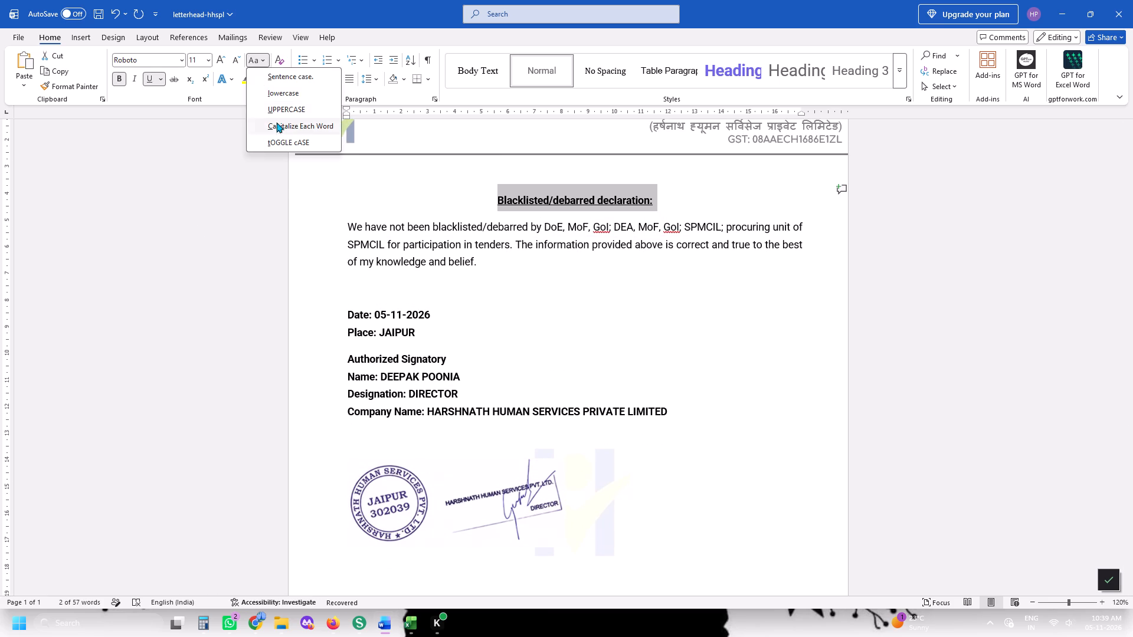
pyautogui.click(274, 116)
pyautogui.press('End')
pyautogui.press('BackSpace')
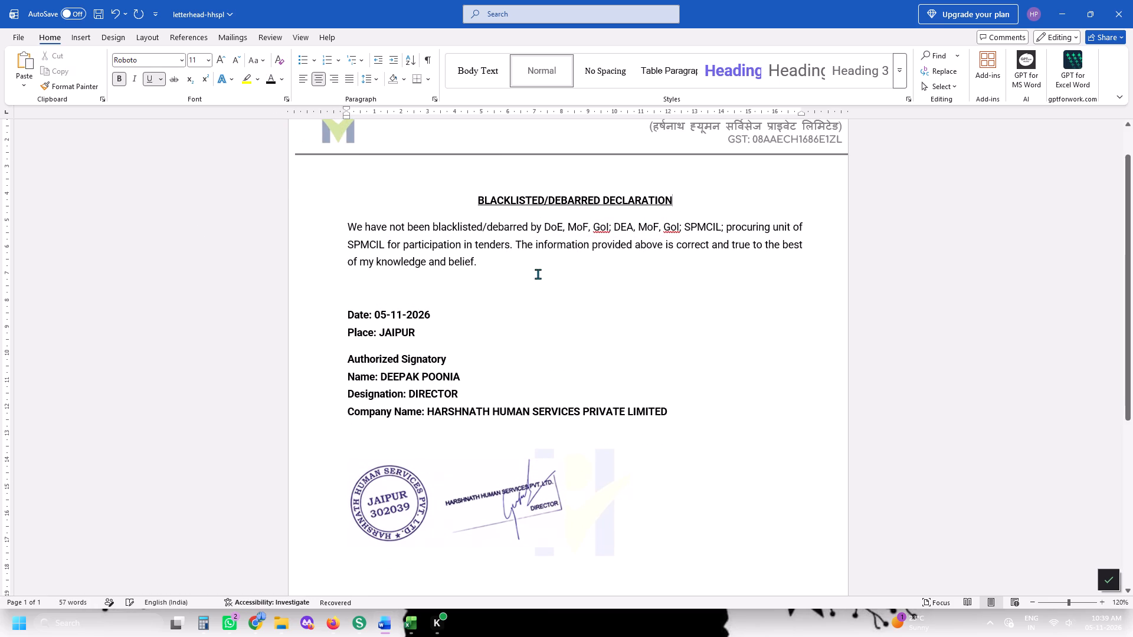
pyautogui.press('Return')
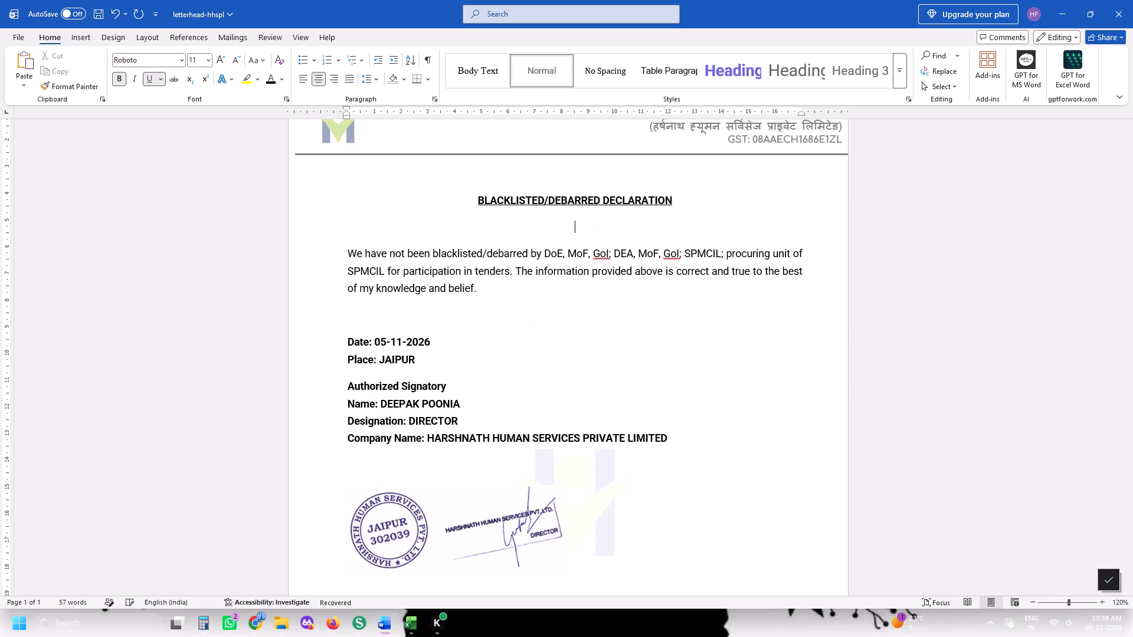
# Enlarge the BLACKLISTED/DEBARRED DECLARATION heading by one font size increment.
pyautogui.scroll(-5, 645, 237)
pyautogui.scroll(4, 608, 262)
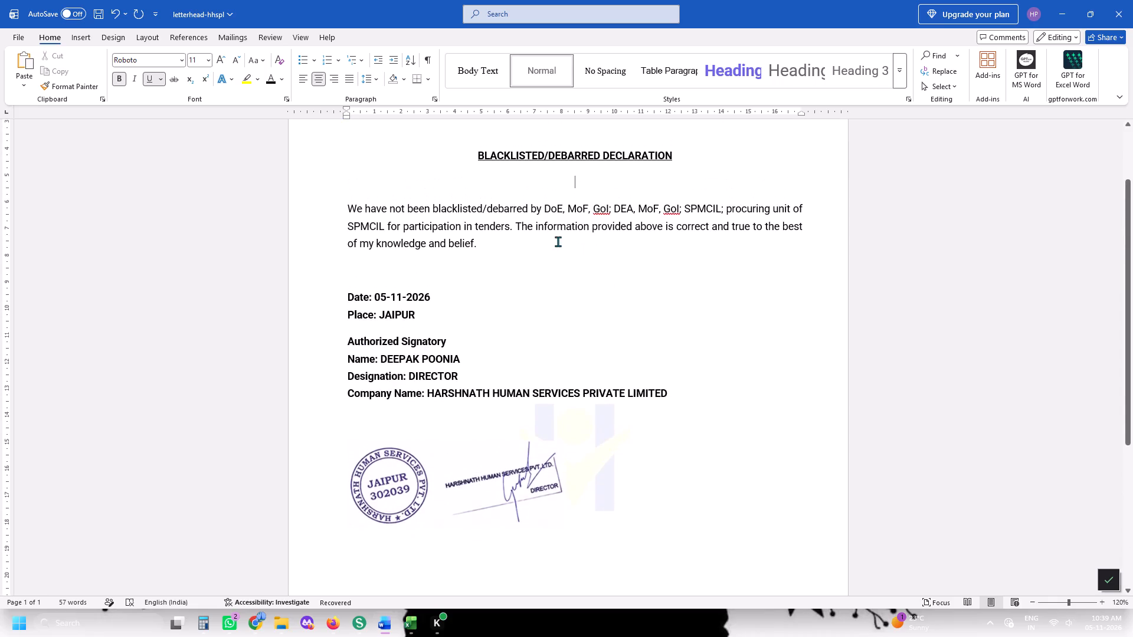
pyautogui.moveTo(471, 156); pyautogui.dragTo(722, 153)
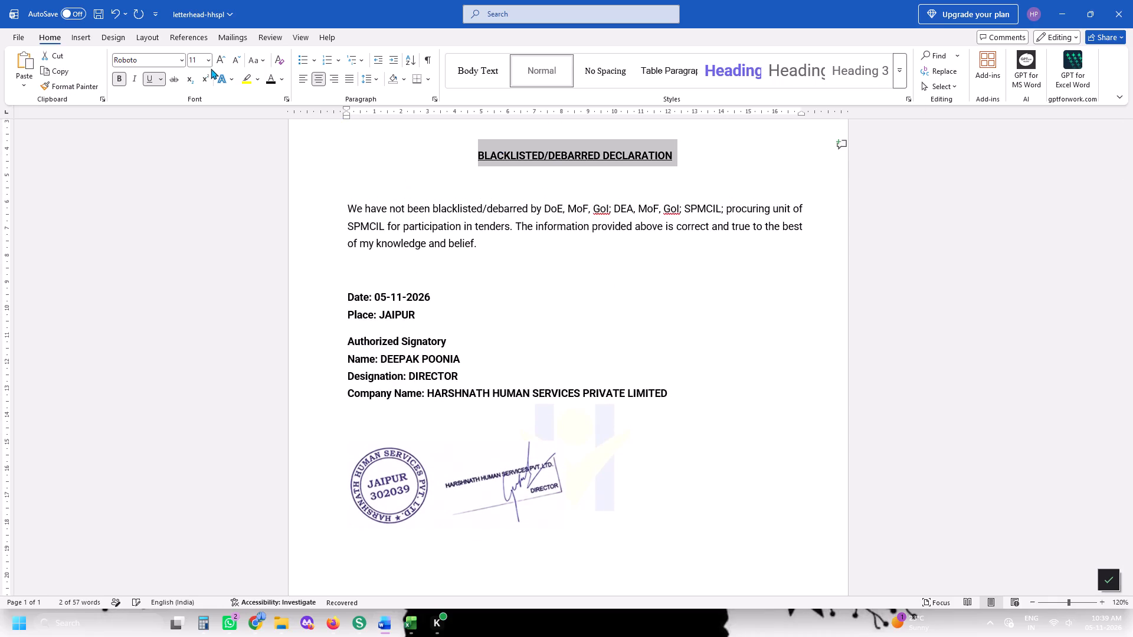
pyautogui.click(222, 61)
pyautogui.click(594, 238)
# Set the stamp and signature image's wrapping to Behind Text and place it at the page's lower right, just above the footer.
pyautogui.scroll(-6, 532, 304)
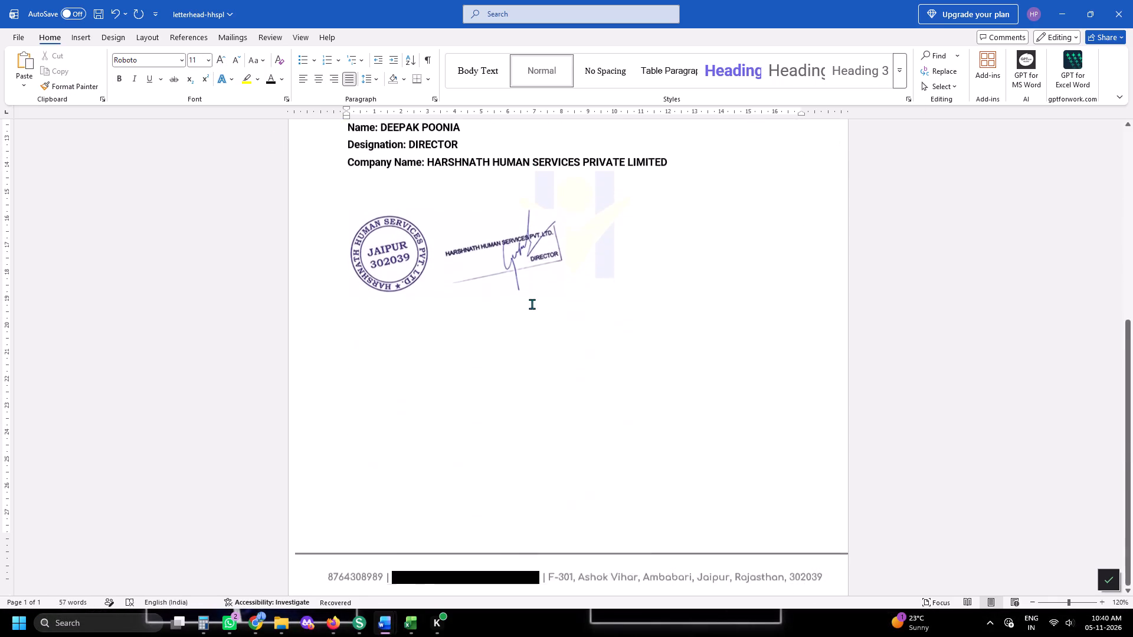
pyautogui.moveTo(486, 213); pyautogui.dragTo(701, 435)
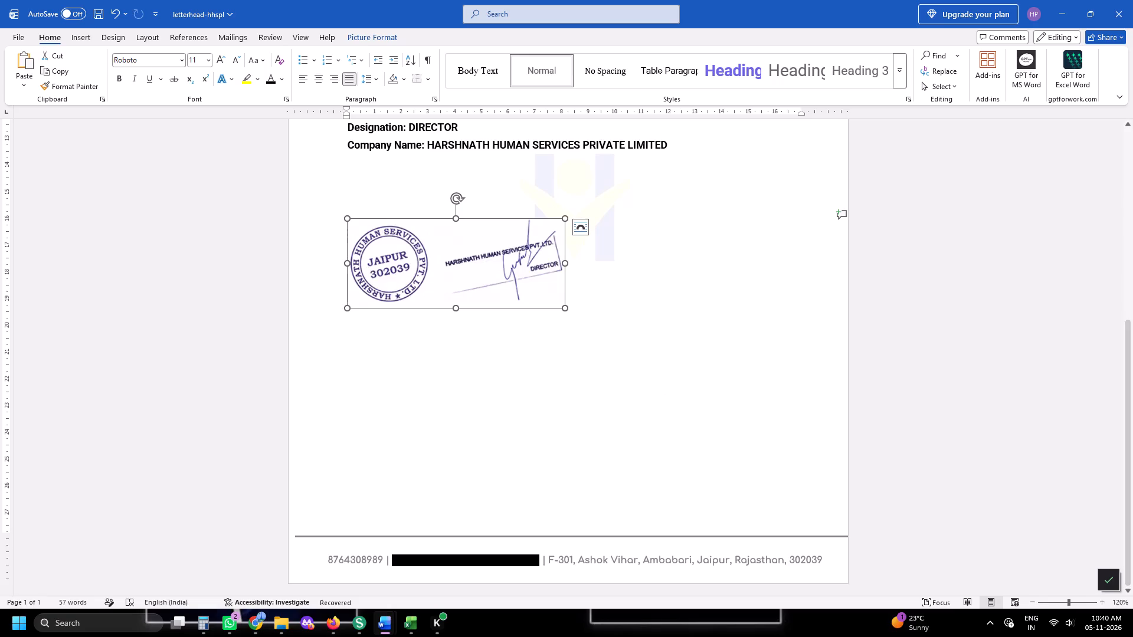
pyautogui.moveTo(534, 239); pyautogui.dragTo(529, 331)
pyautogui.click(586, 230)
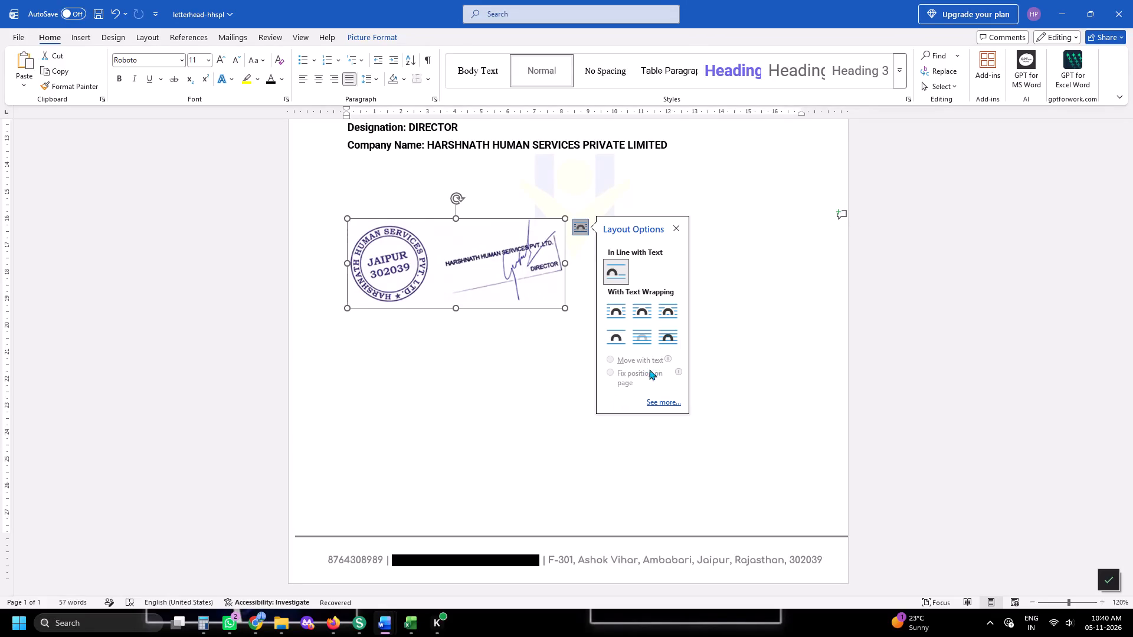
pyautogui.click(648, 341)
pyautogui.moveTo(352, 248); pyautogui.dragTo(618, 409)
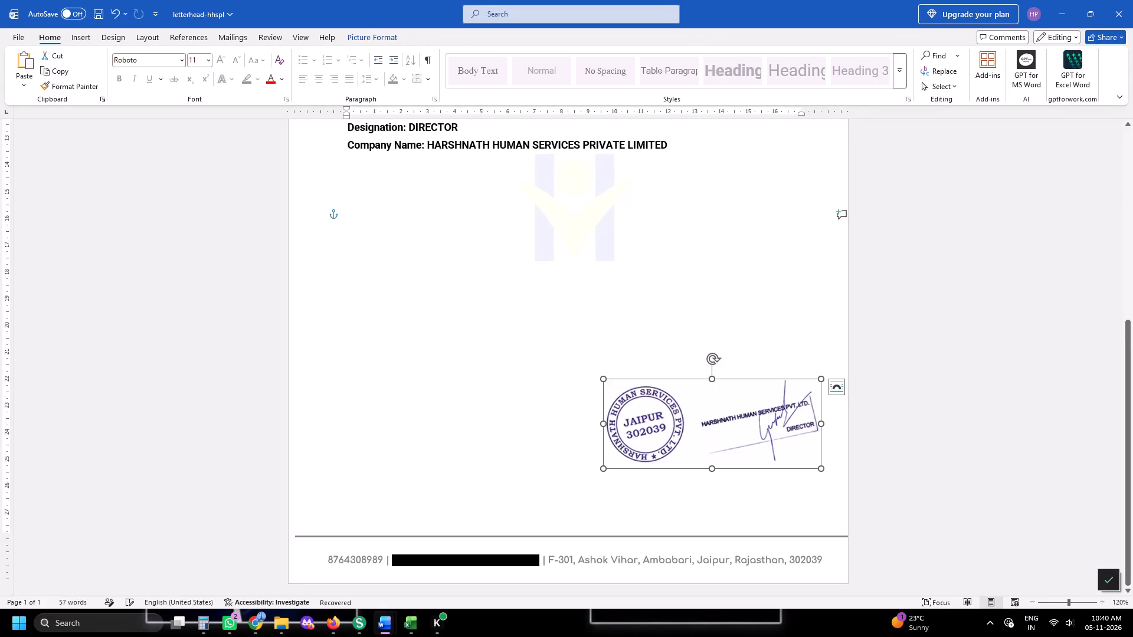
# Publish the declaration as a PDF in Downloads, reusing the 10:14 AM "M…P 2" file's name with its final number changed to 3.
pyautogui.hotkey('alt', 'f')
pyautogui.hotkey('alt', 'e')
pyautogui.hotkey('alt', 'a')
pyautogui.scroll(8, 225, 357)
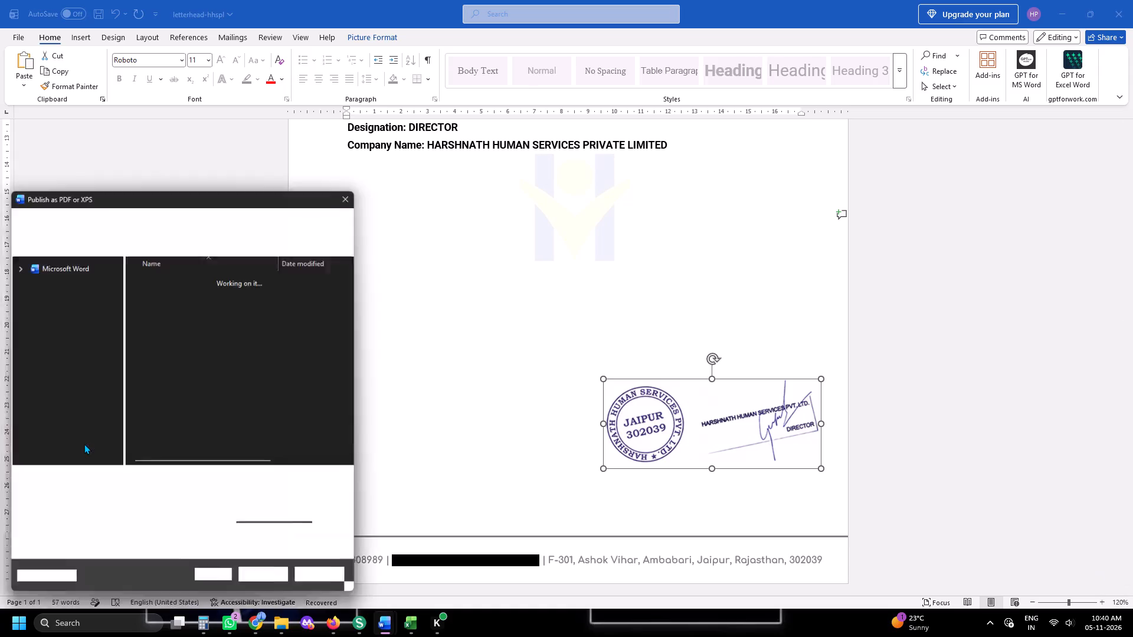
pyautogui.scroll(7, 84, 444)
pyautogui.click(71, 338)
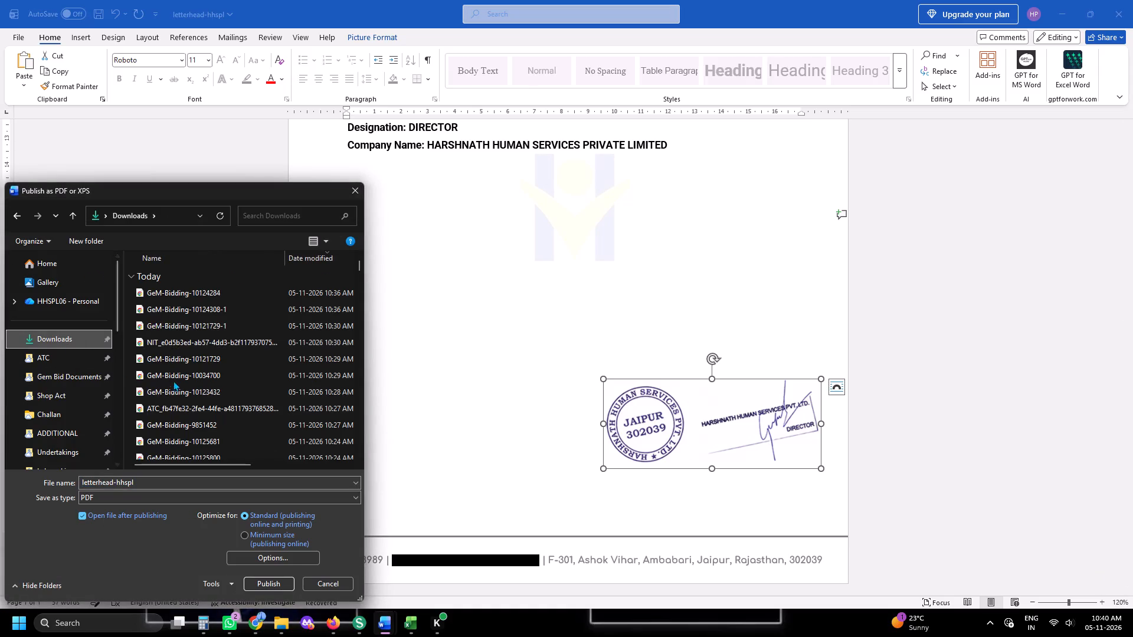
pyautogui.scroll(-3, 172, 409)
pyautogui.click(169, 319)
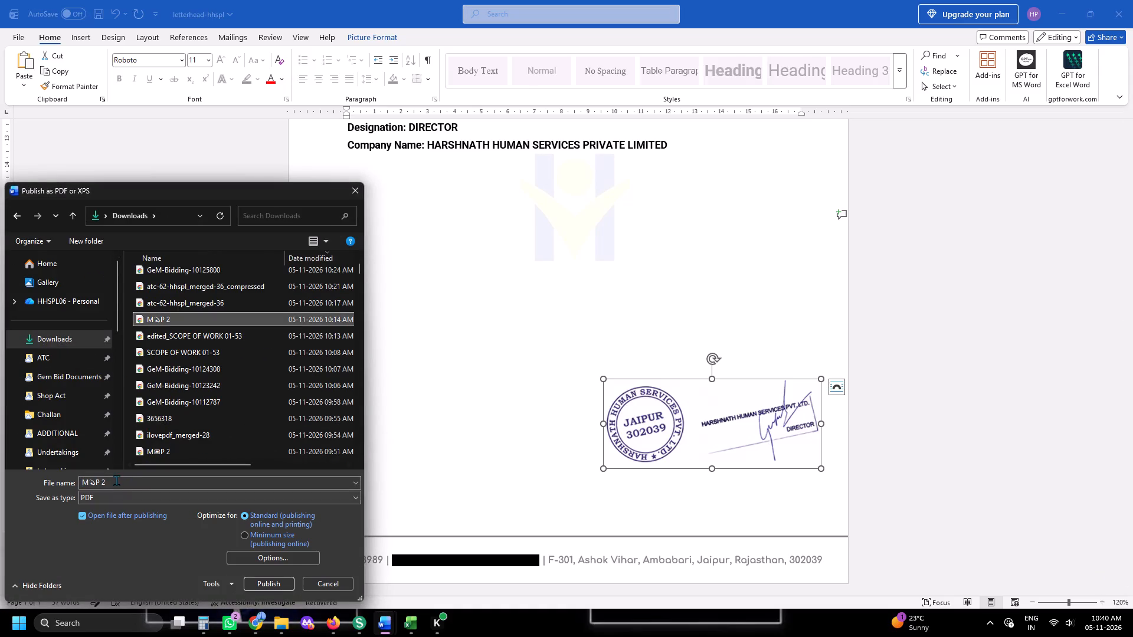
pyautogui.click(116, 480)
pyautogui.click(121, 482)
pyautogui.press('BackSpace')
pyautogui.press('3')
pyautogui.press('Return')
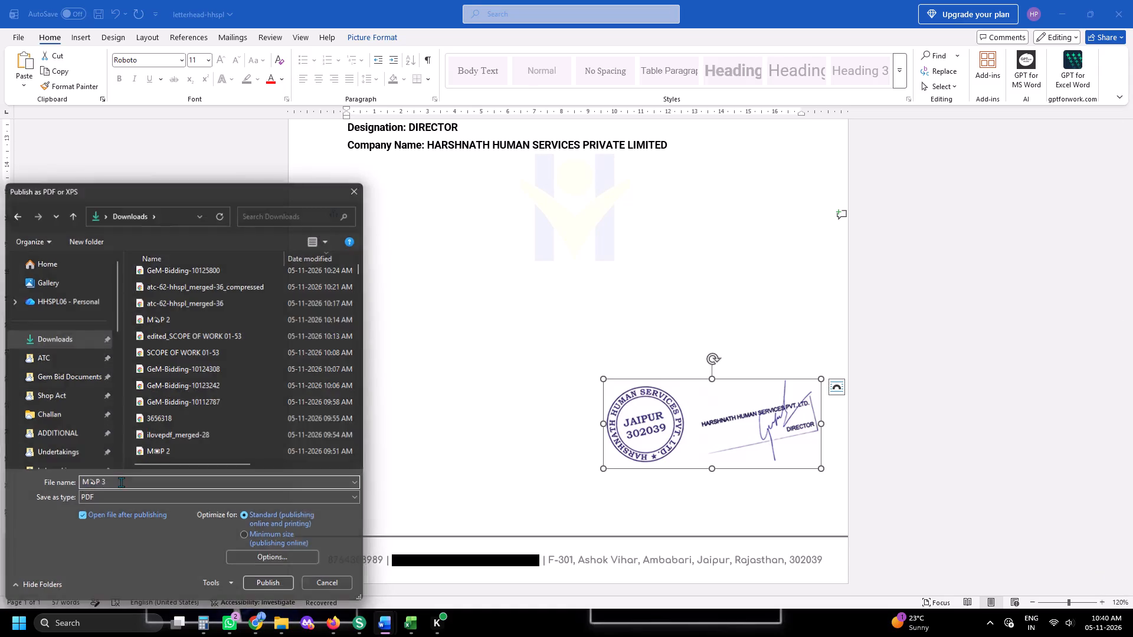
# Switch to Firefox and open iLovePDF's Merge PDF tool to select the PDF files for merging.
pyautogui.hotkey('alt', 'Tab')
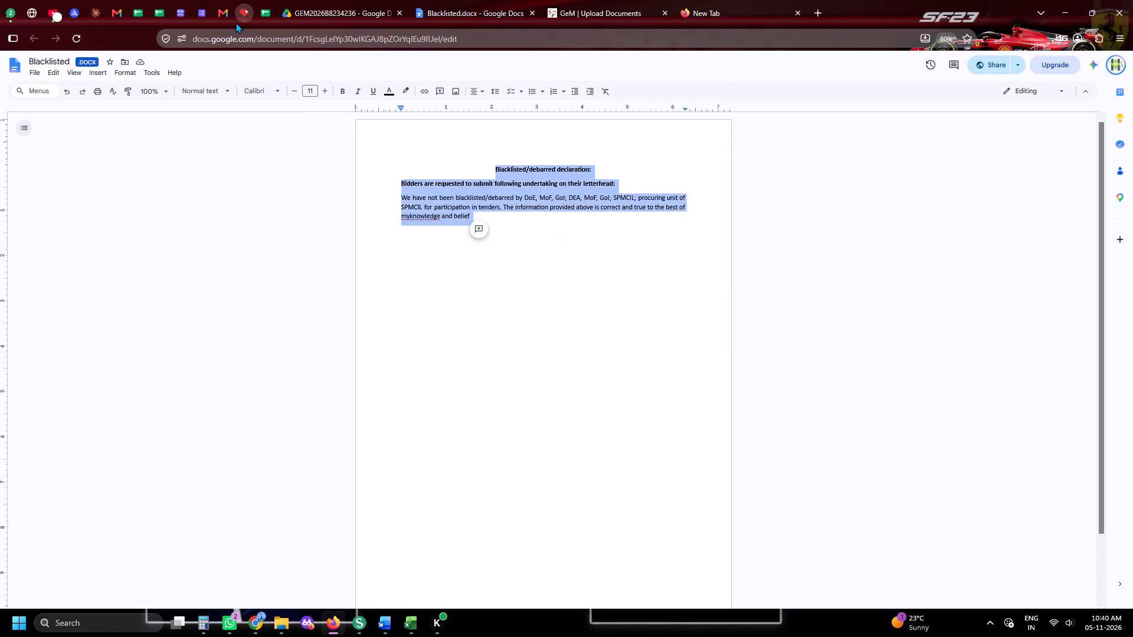
pyautogui.click(235, 22)
pyautogui.click(119, 69)
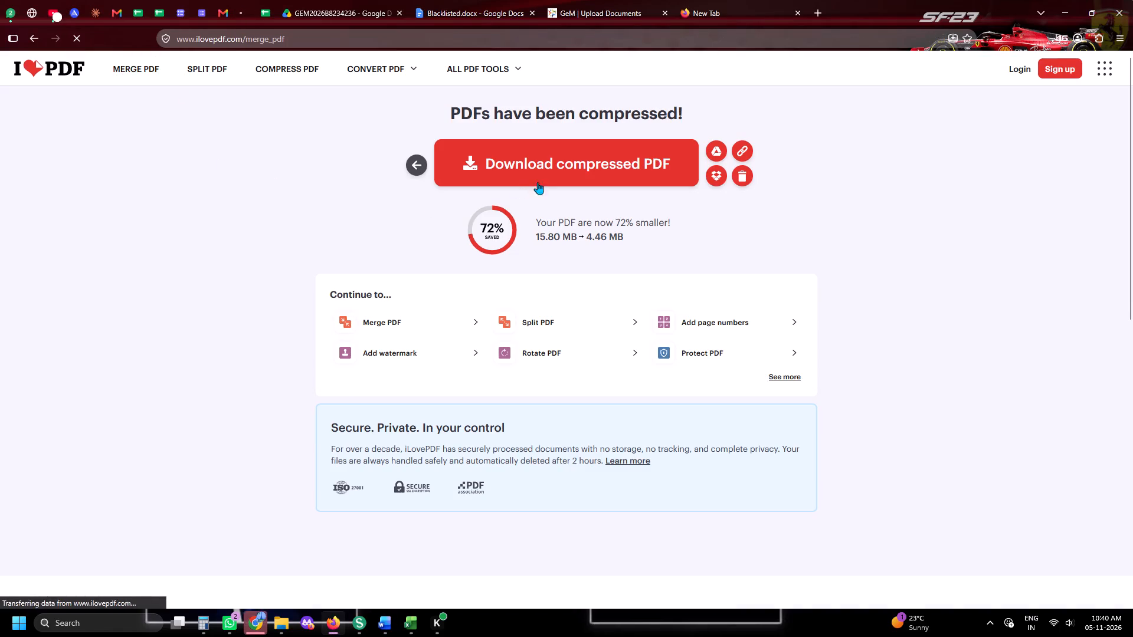
pyautogui.click(541, 191)
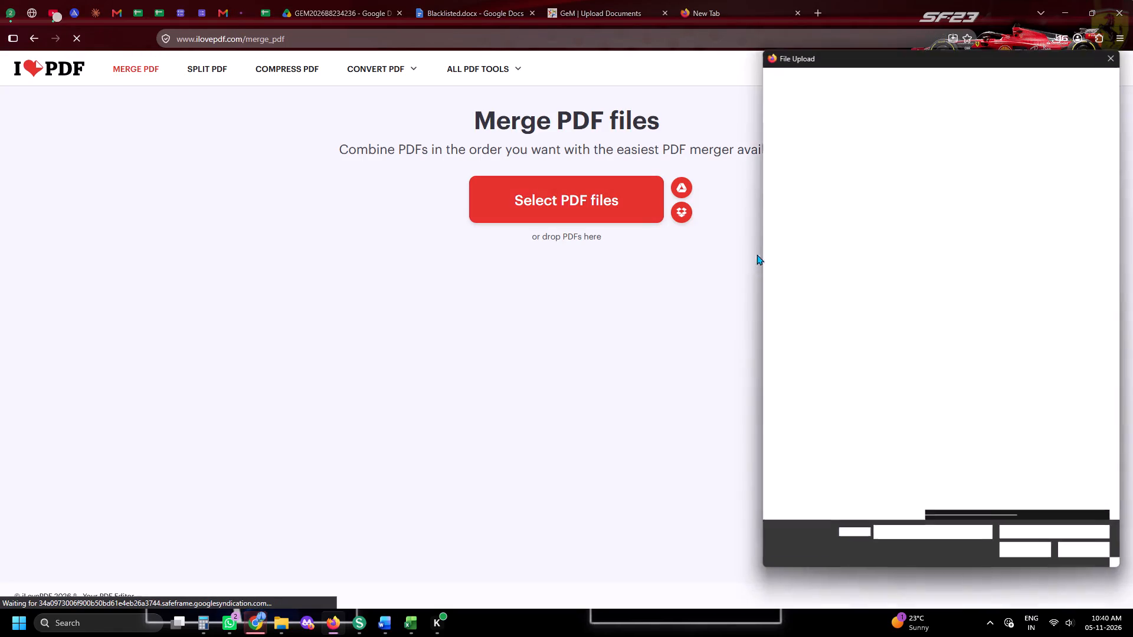
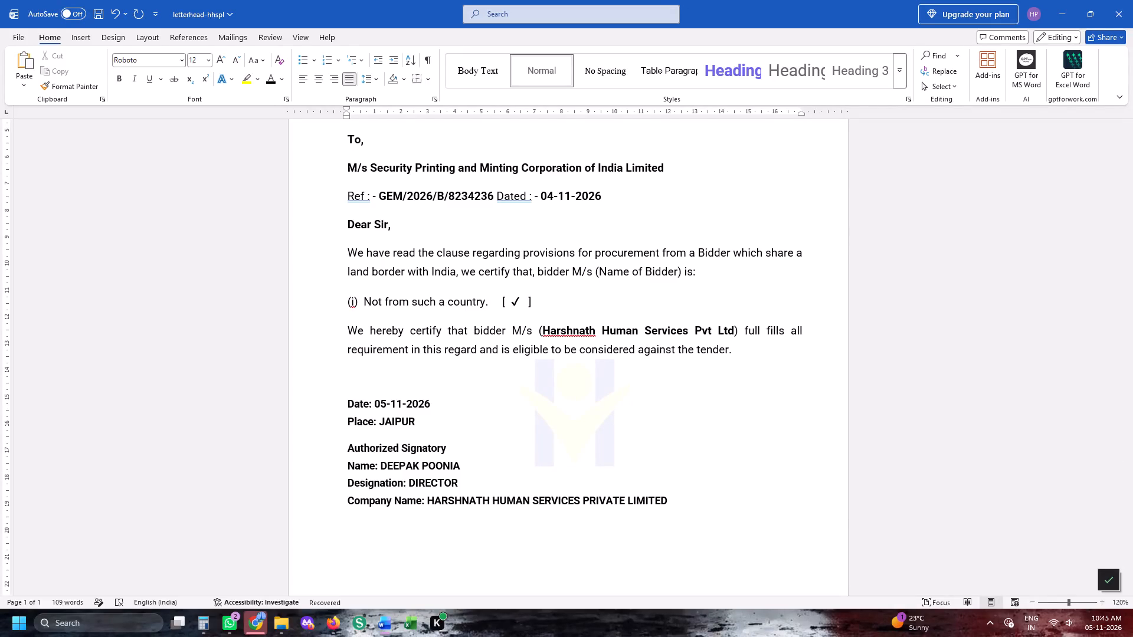
# Replace the "(Name of Bidder)" placeholder in the land border undertaking's first paragraph with bold "Harshnath Human Services Pvt Ltd".
pyautogui.scroll(-8, 345, 331)
pyautogui.scroll(5, 345, 331)
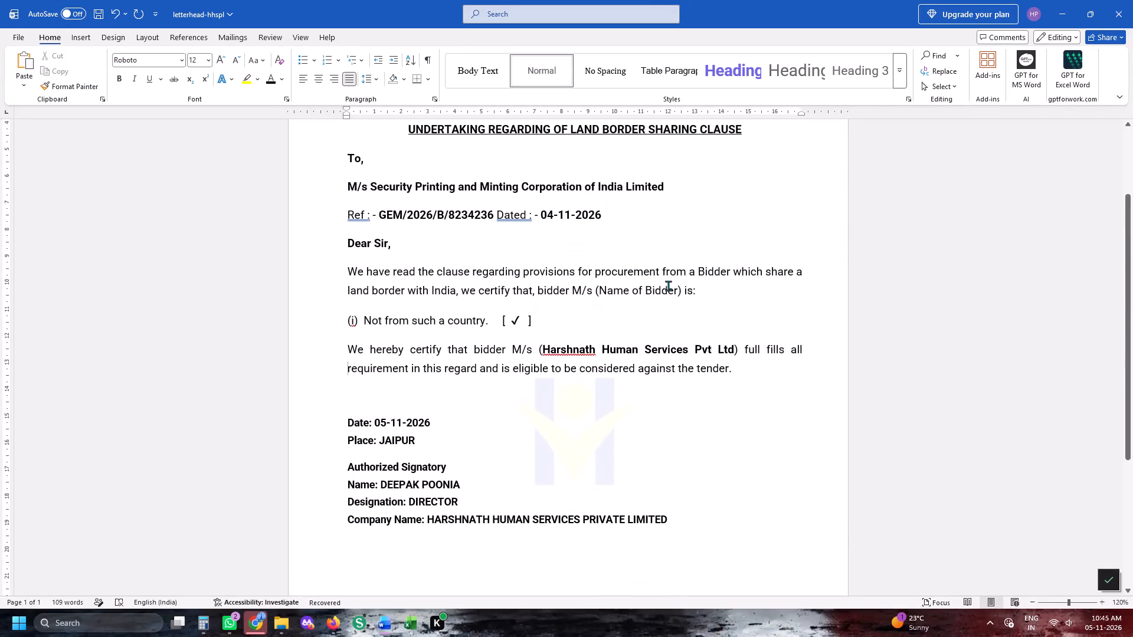
pyautogui.moveTo(680, 290); pyautogui.dragTo(594, 293)
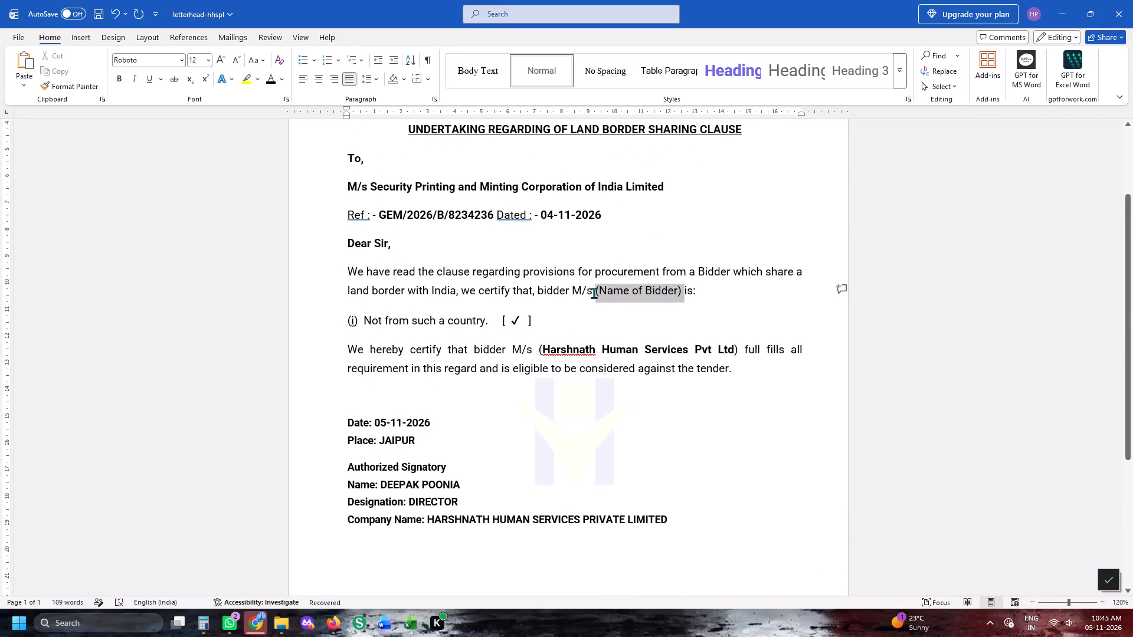
pyautogui.moveTo(594, 293); pyautogui.dragTo(596, 293)
pyautogui.hotkey('ctrl', 'b')
pyautogui.hotkey('ctrl', 'v')
pyautogui.press('BackSpace')
pyautogui.press('BackSpace')
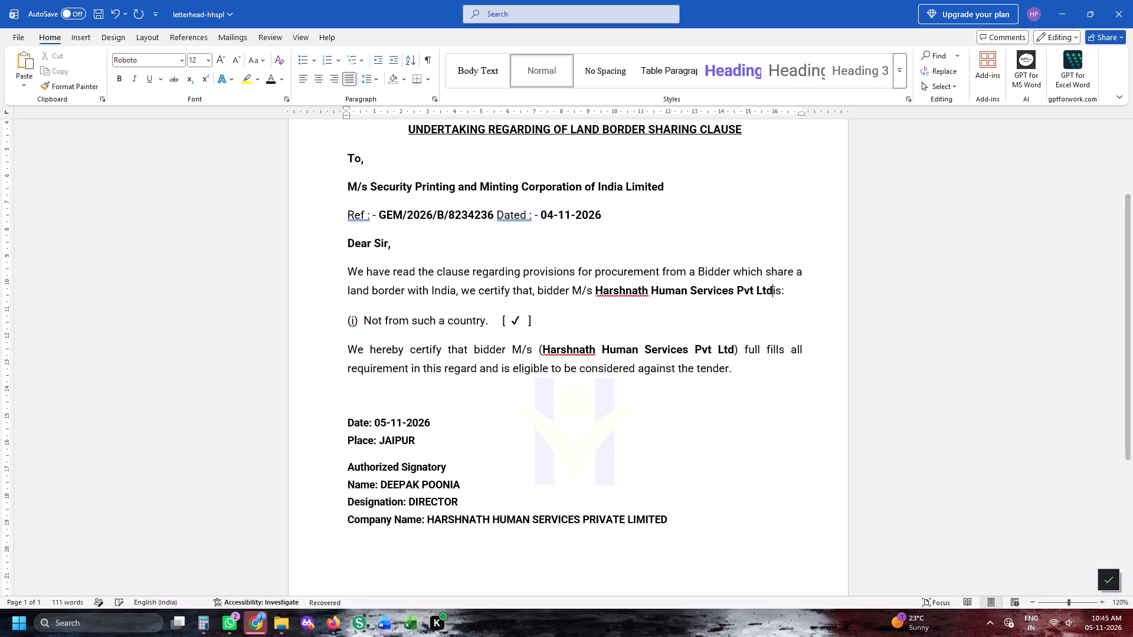
pyautogui.press('space')
# Move the stamp and signature image up off the footer so it sits just above the footer line.
pyautogui.scroll(-11, 543, 316)
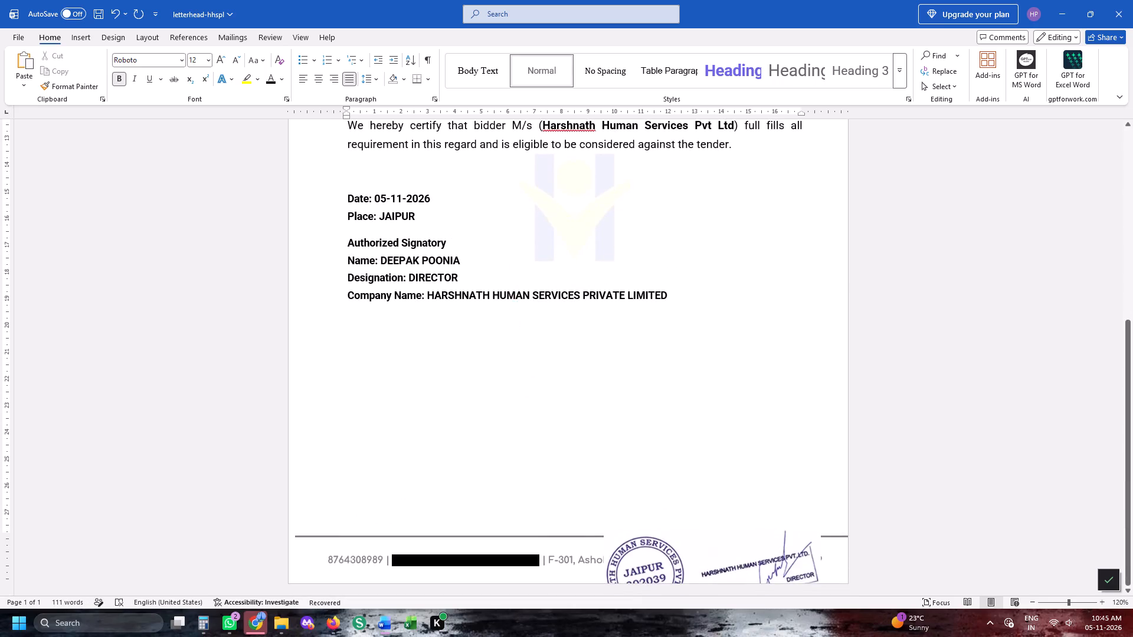
pyautogui.moveTo(683, 548); pyautogui.dragTo(676, 449)
# Publish the land border undertaking as a PDF in Downloads, reusing the "M…P 3" file's name with its final number changed to 4.
pyautogui.hotkey('alt', 'f')
pyautogui.hotkey('alt', 'e')
pyautogui.hotkey('alt', 'a')
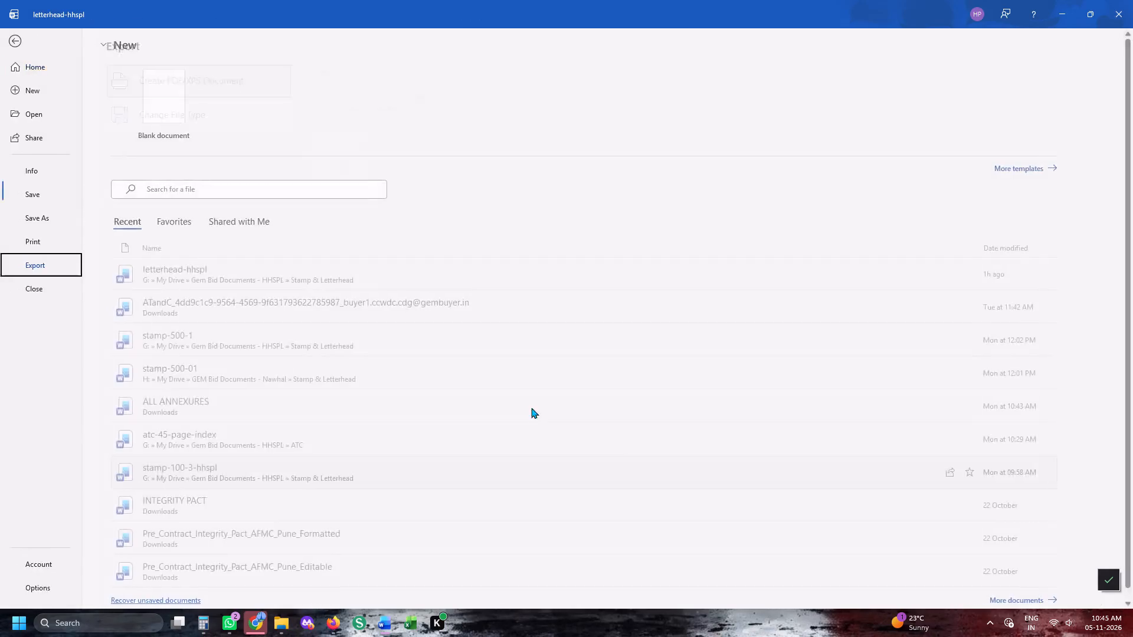
pyautogui.scroll(11, 163, 328)
pyautogui.scroll(3, 125, 293)
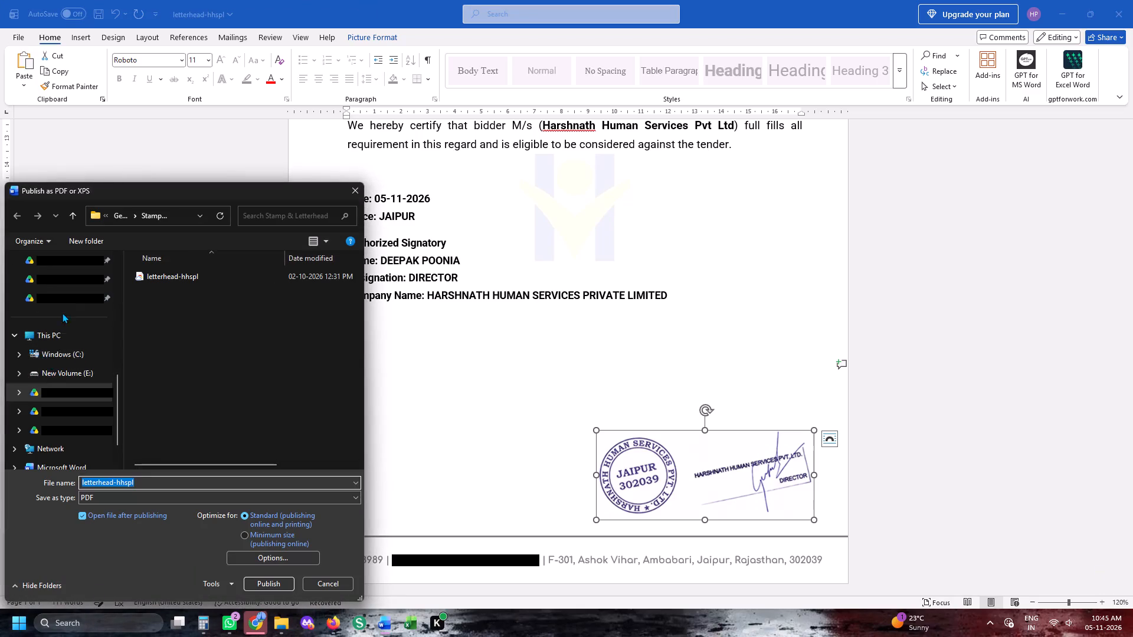
pyautogui.scroll(6, 87, 360)
pyautogui.click(56, 341)
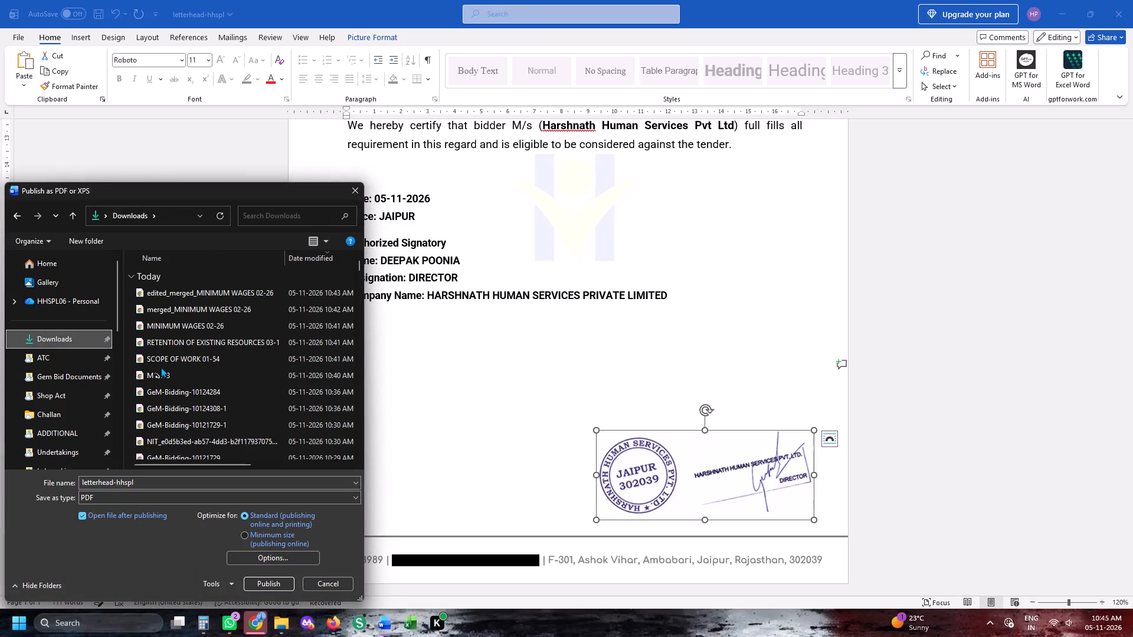
pyautogui.click(161, 375)
pyautogui.tripleClick(117, 483)
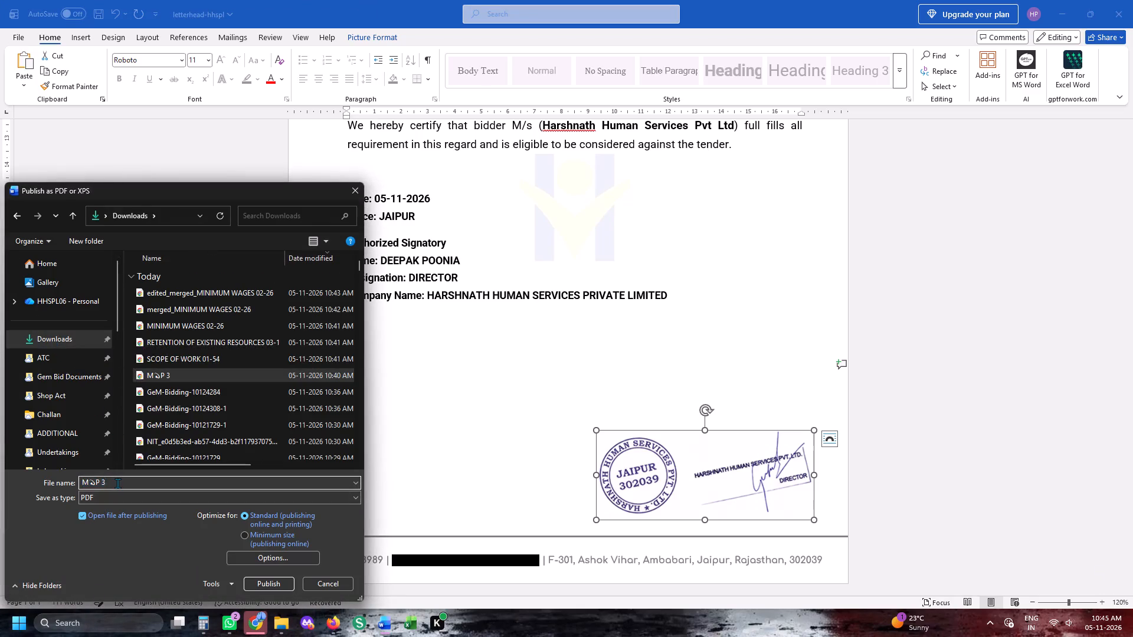
pyautogui.press('BackSpace')
pyautogui.press('4')
pyautogui.press('Return')
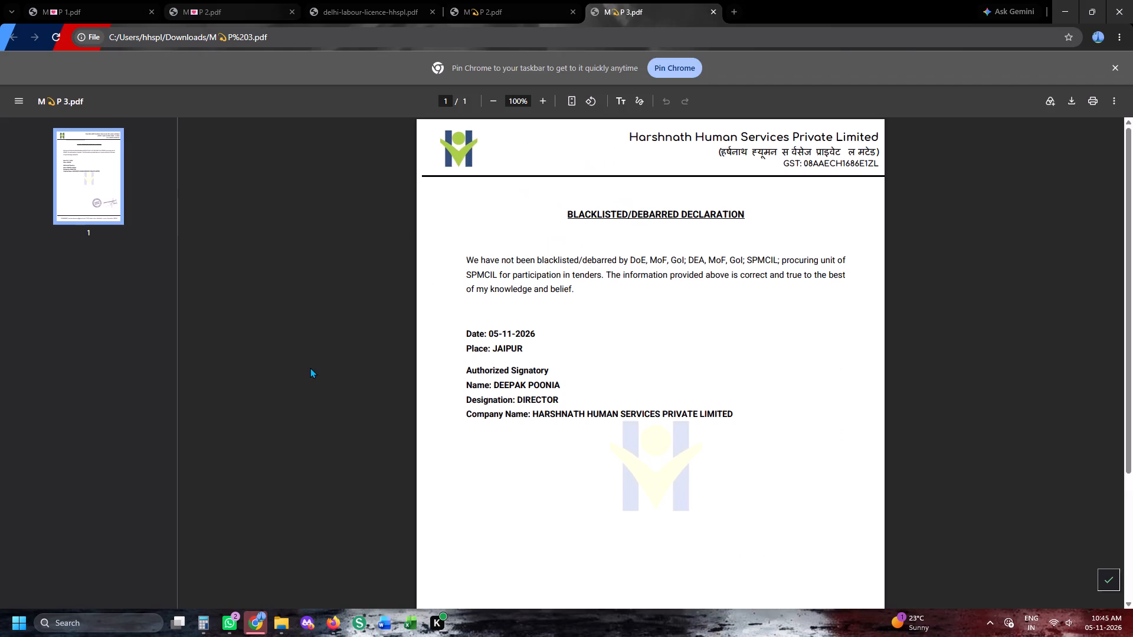
# Switch to Firefox and add the "M…P 4" PDF from Downloads to iLovePDF's merge list, placed last after "M…P 3".
pyautogui.hotkey('alt', 'Tab')
pyautogui.hotkey('alt', 'Tab')
pyautogui.hotkey('alt', 'Tab')
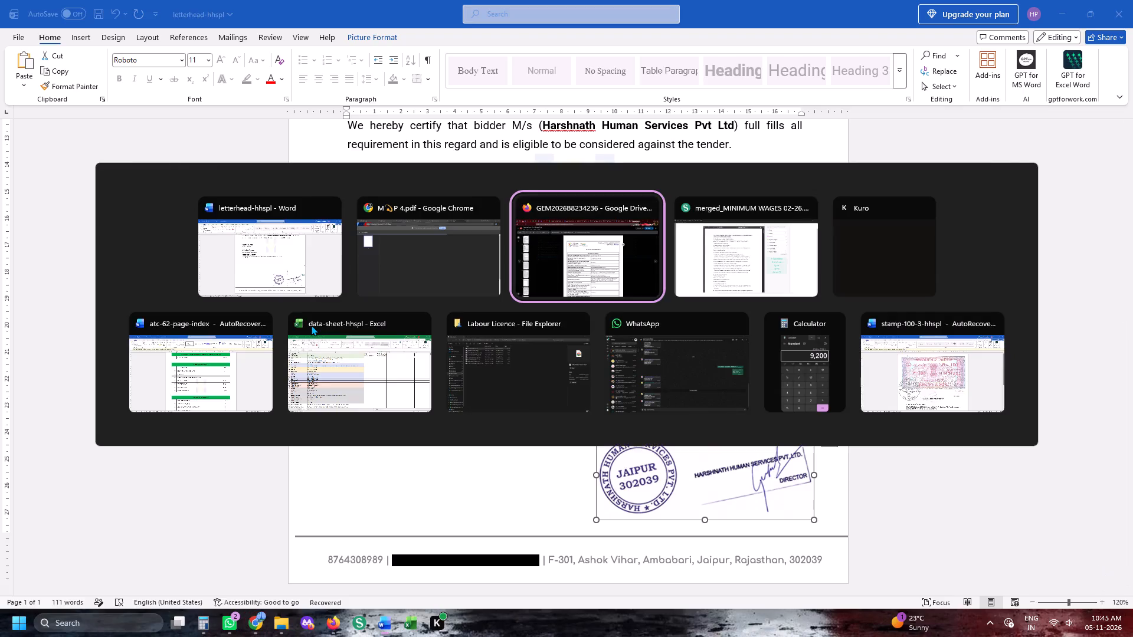
pyautogui.click(253, 7)
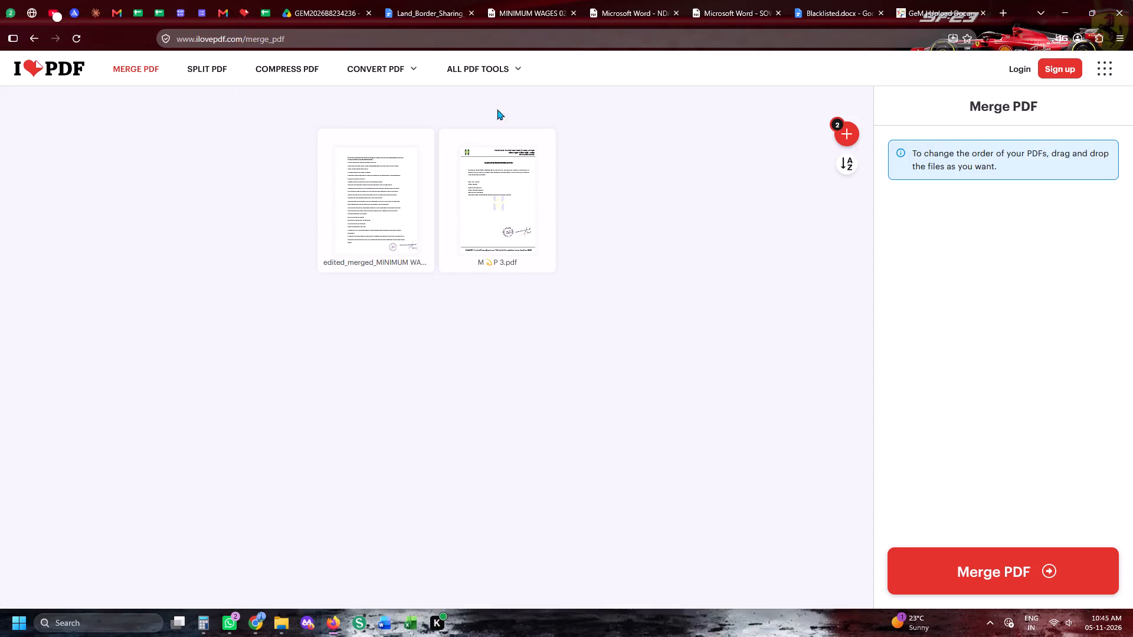
pyautogui.click(853, 121)
pyautogui.click(851, 133)
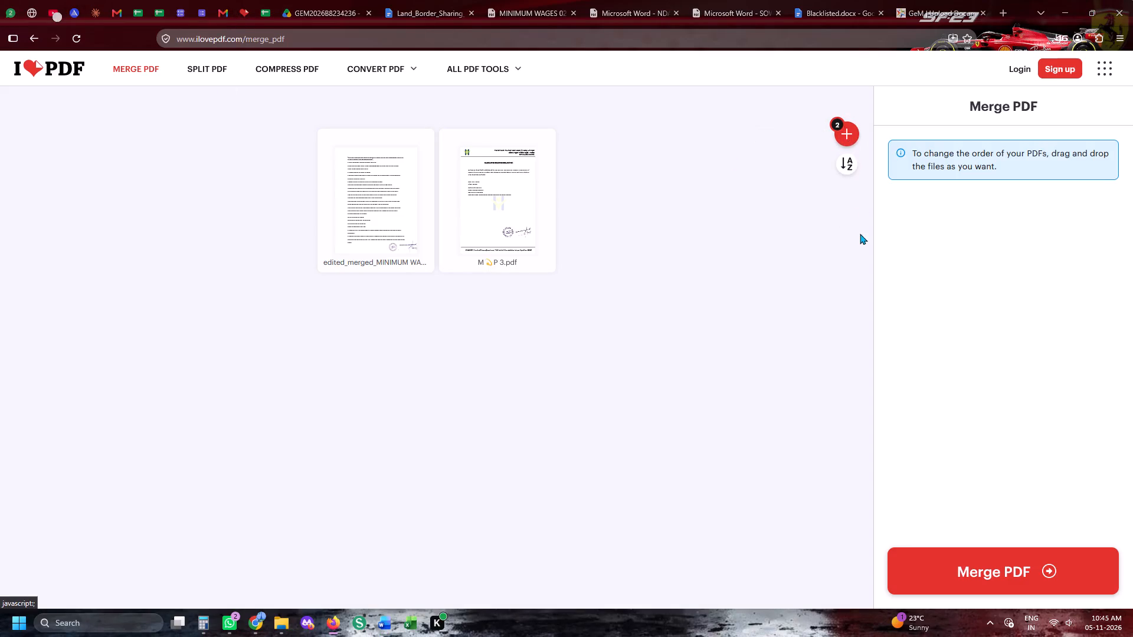
pyautogui.scroll(13, 860, 234)
pyautogui.click(791, 214)
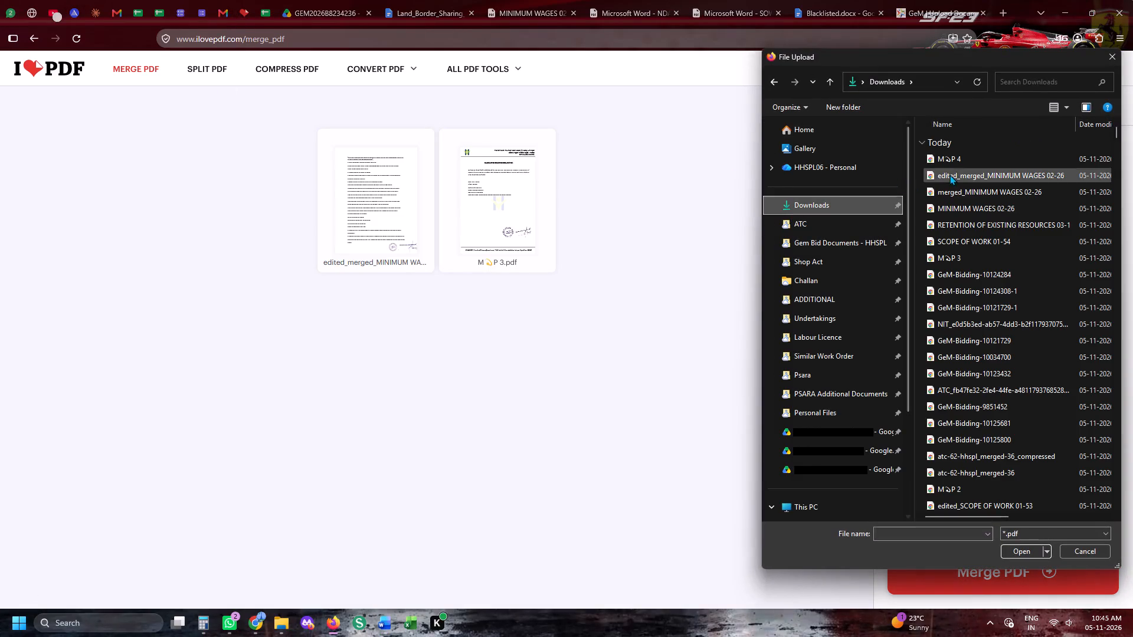
pyautogui.doubleClick(958, 162)
pyautogui.moveTo(569, 204); pyautogui.dragTo(458, 223)
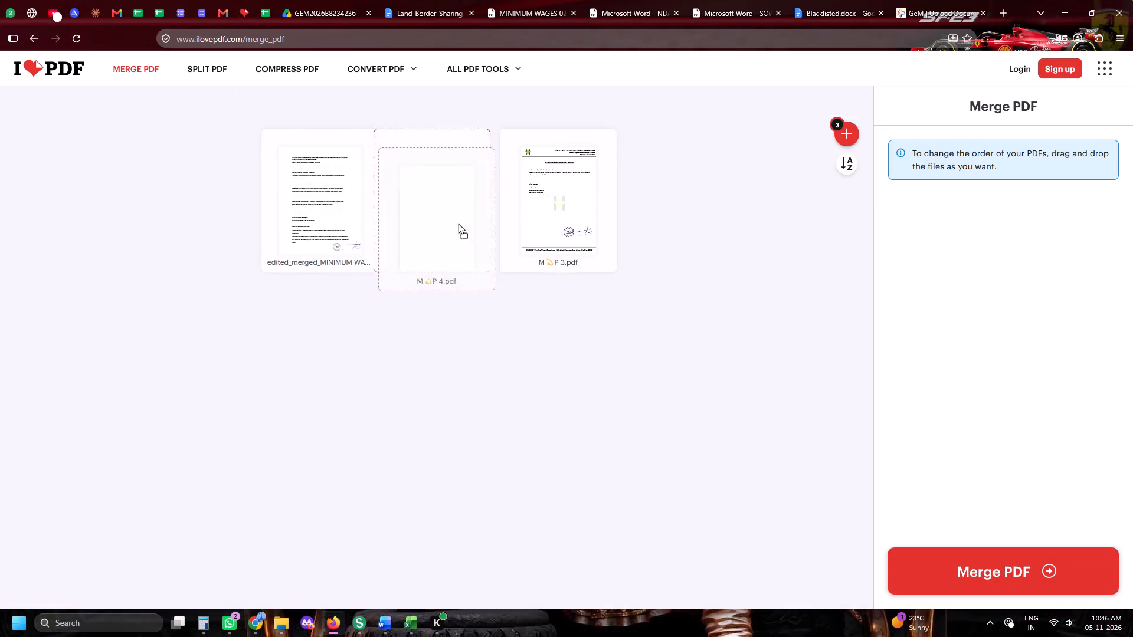
pyautogui.moveTo(458, 223); pyautogui.dragTo(564, 221)
# Examine MINIMUM WAGES 02.pdf in the tender's Google Drive folder, referring to the atc-62-page-index document, and close the preview.
pyautogui.click(381, 620)
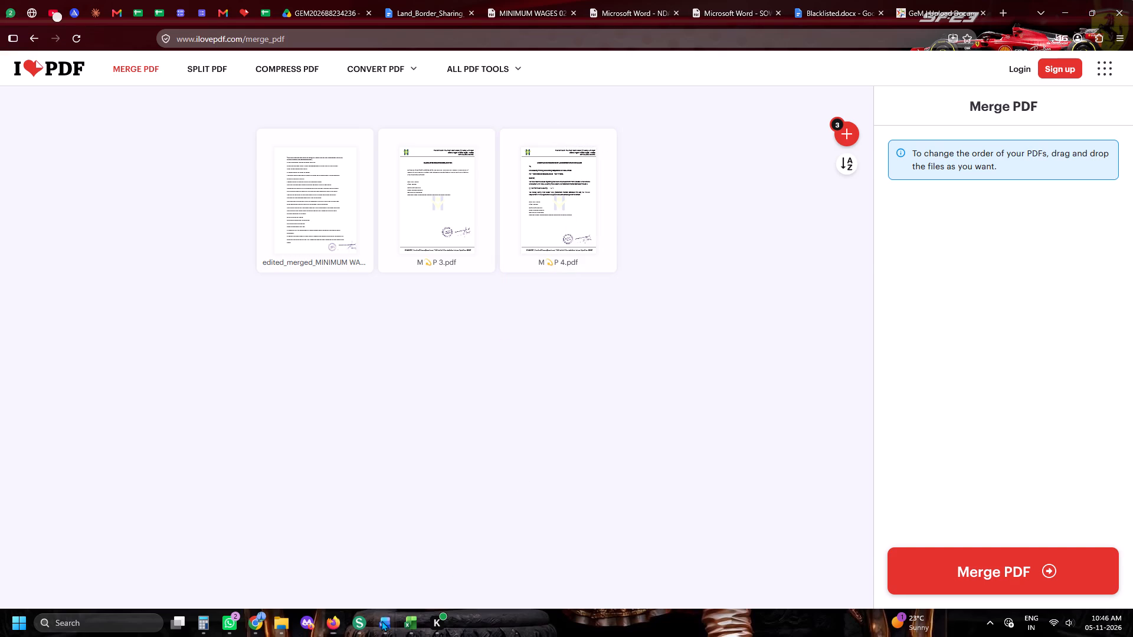
pyautogui.click(273, 560)
pyautogui.hotkey('alt', 'Tab')
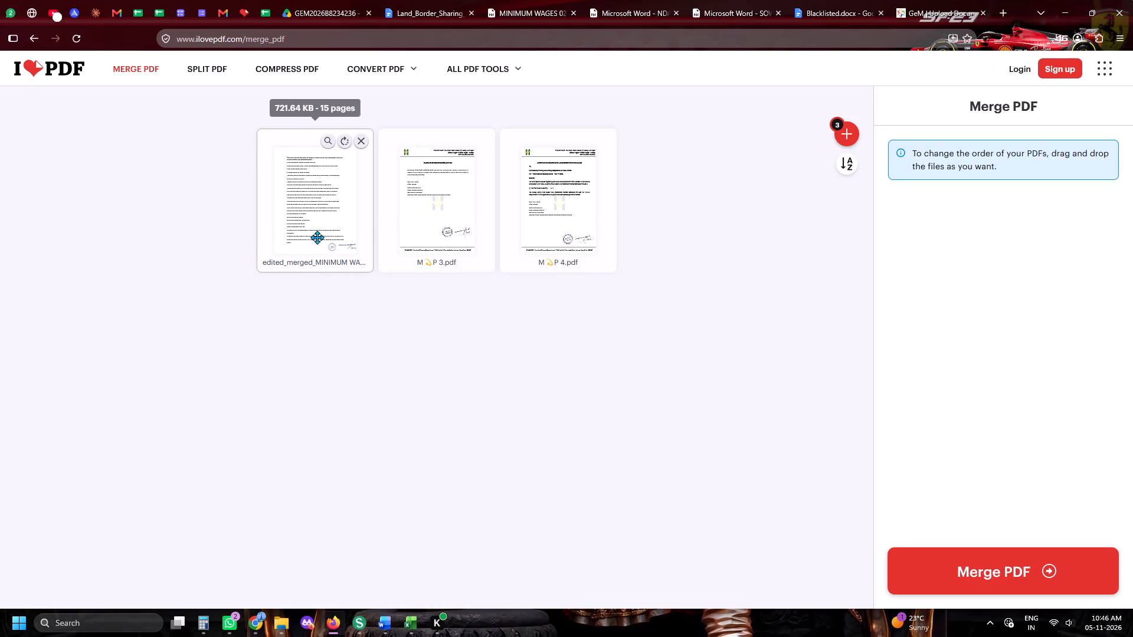
pyautogui.click(332, 0)
pyautogui.click(23, 74)
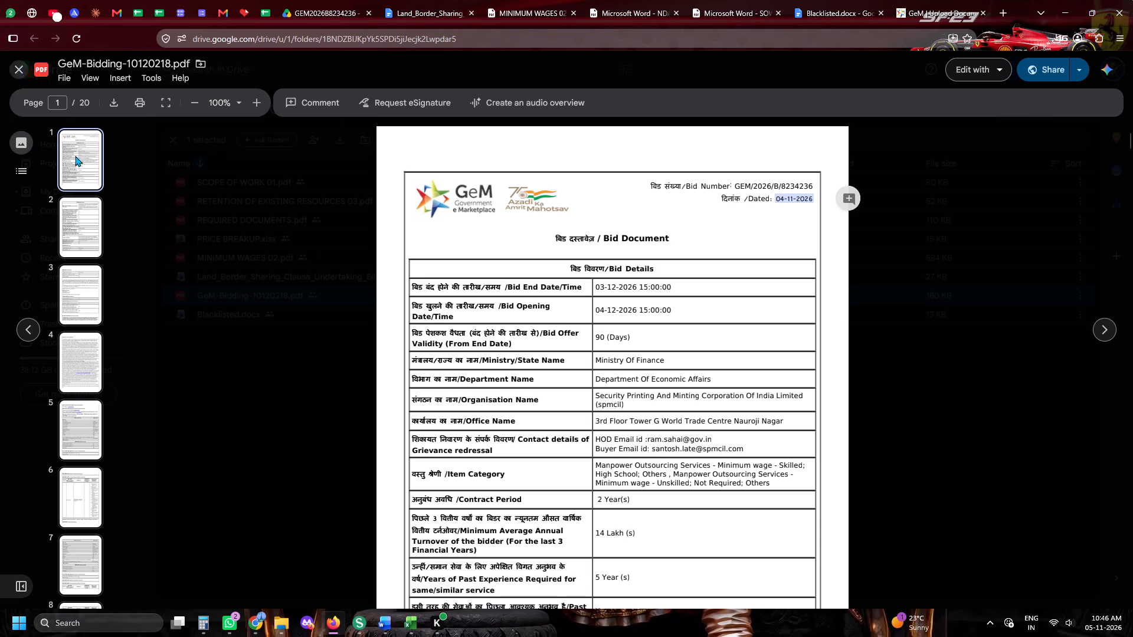
pyautogui.click(253, 184)
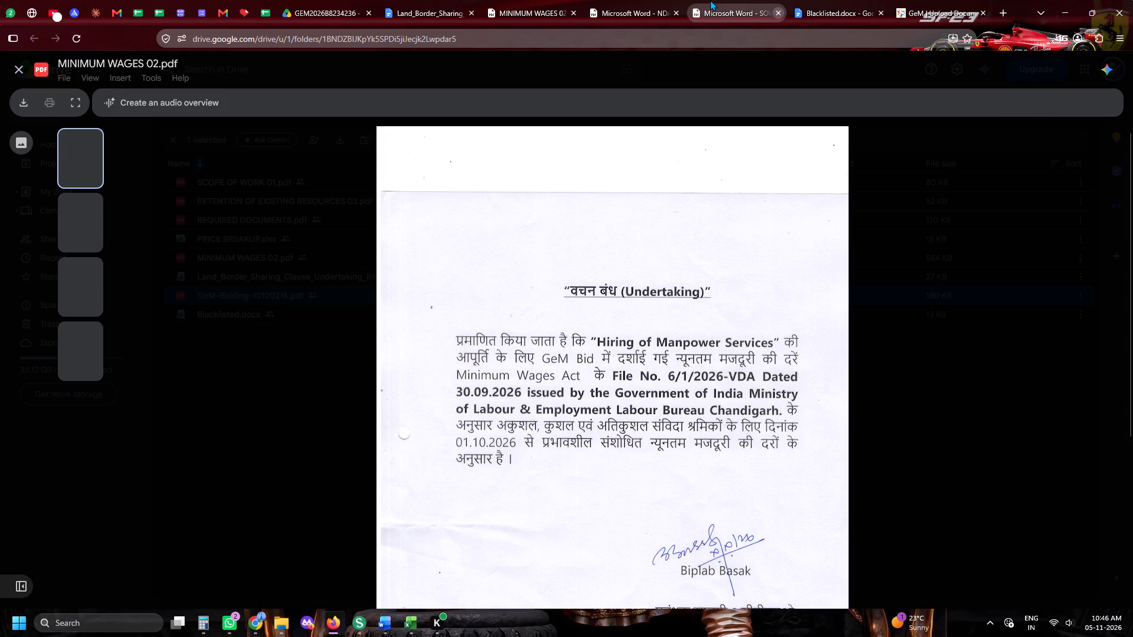
pyautogui.scroll(-6, 252, 331)
pyautogui.scroll(4, 235, 337)
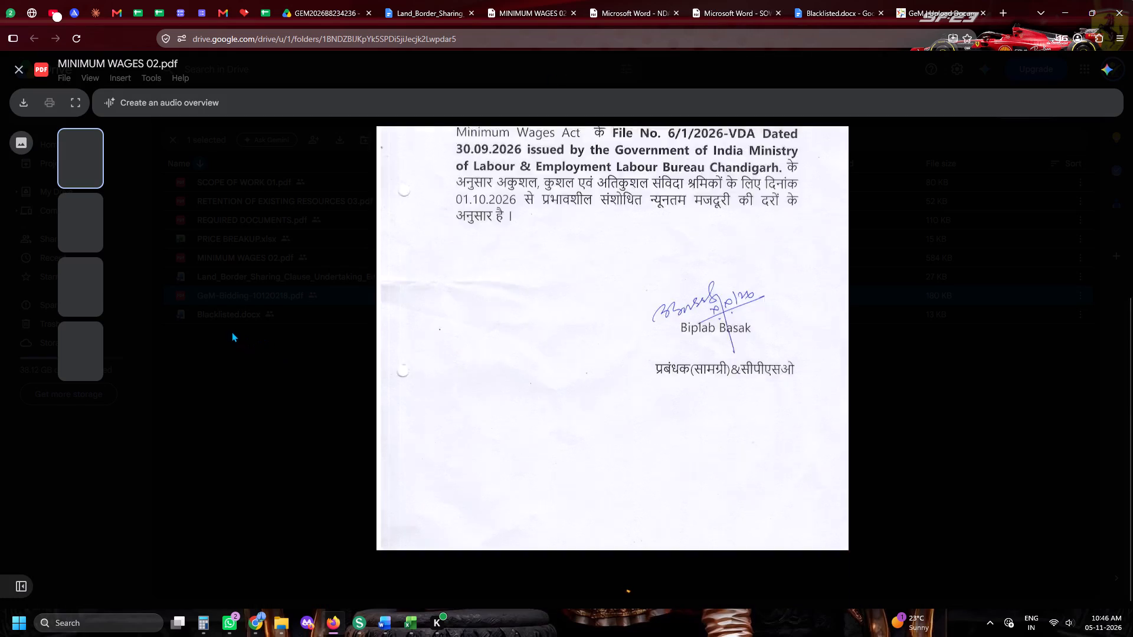
pyautogui.scroll(2, 231, 331)
pyautogui.scroll(-6, 225, 331)
pyautogui.scroll(6, 169, 402)
pyautogui.scroll(-6, 169, 402)
pyautogui.click(95, 233)
pyautogui.click(86, 297)
pyautogui.click(86, 328)
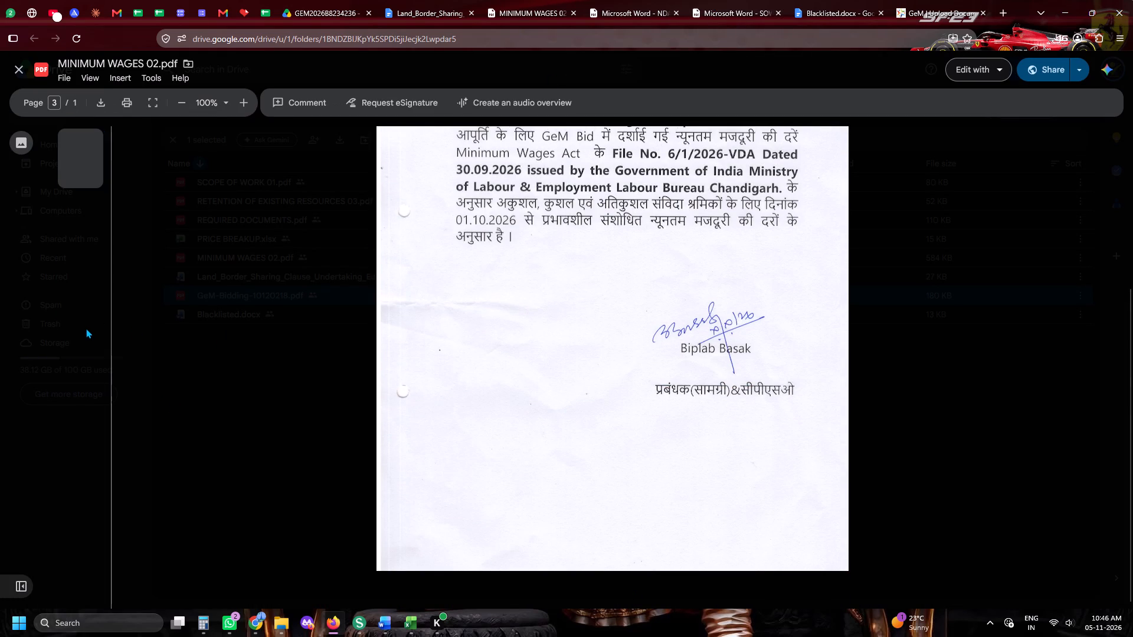
pyautogui.hotkey('alt', 'Tab')
pyautogui.hotkey('alt', 'Tab')
pyautogui.hotkey('alt', 'Tab')
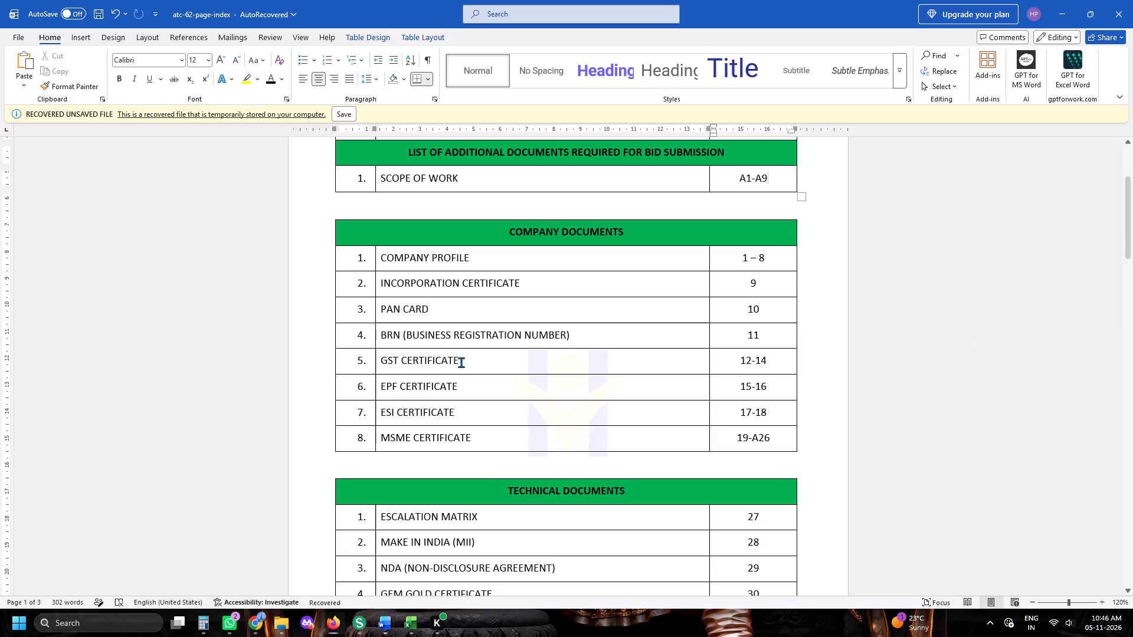
pyautogui.hotkey('alt', 'Tab')
pyautogui.scroll(16, 183, 303)
pyautogui.scroll(-10, 624, 281)
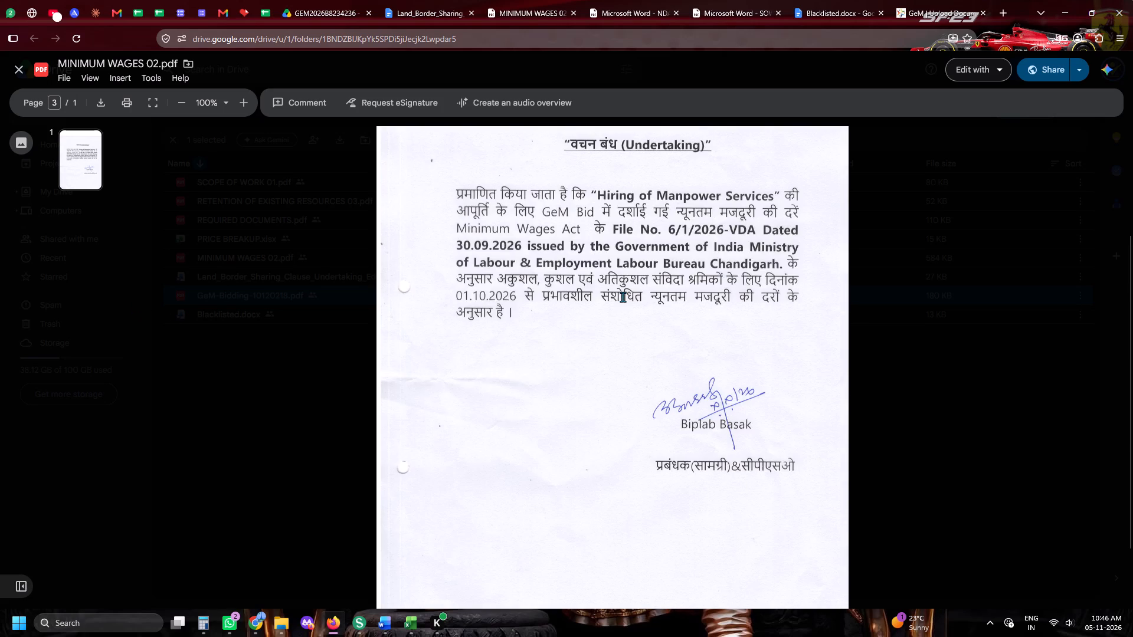
pyautogui.scroll(-3, 623, 297)
pyautogui.scroll(10, 623, 297)
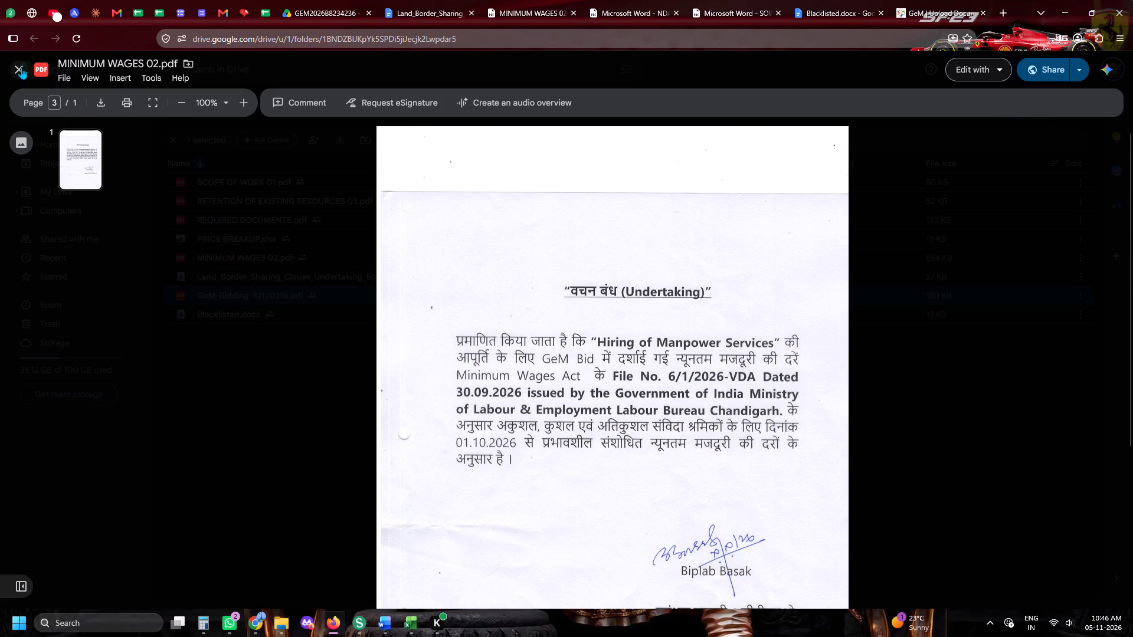
pyautogui.click(21, 67)
# Check the length of the SCOPE OF WORK 01-54 PDF and set its page range in the Word page index to A1-A4.
pyautogui.click(515, 7)
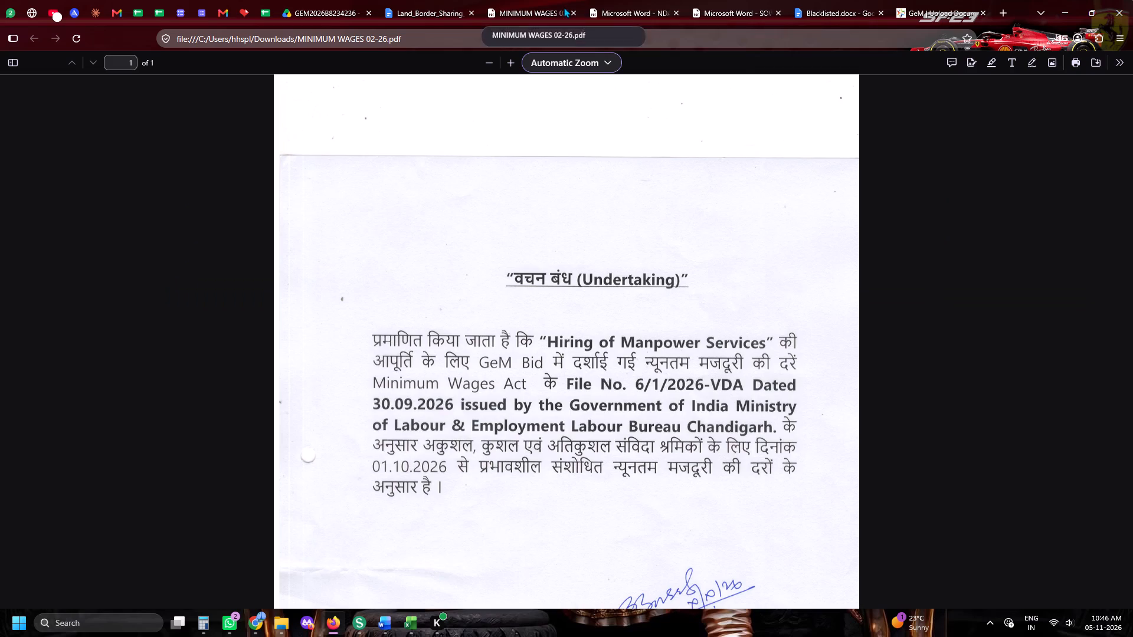
pyautogui.click(636, 0)
pyautogui.click(734, 0)
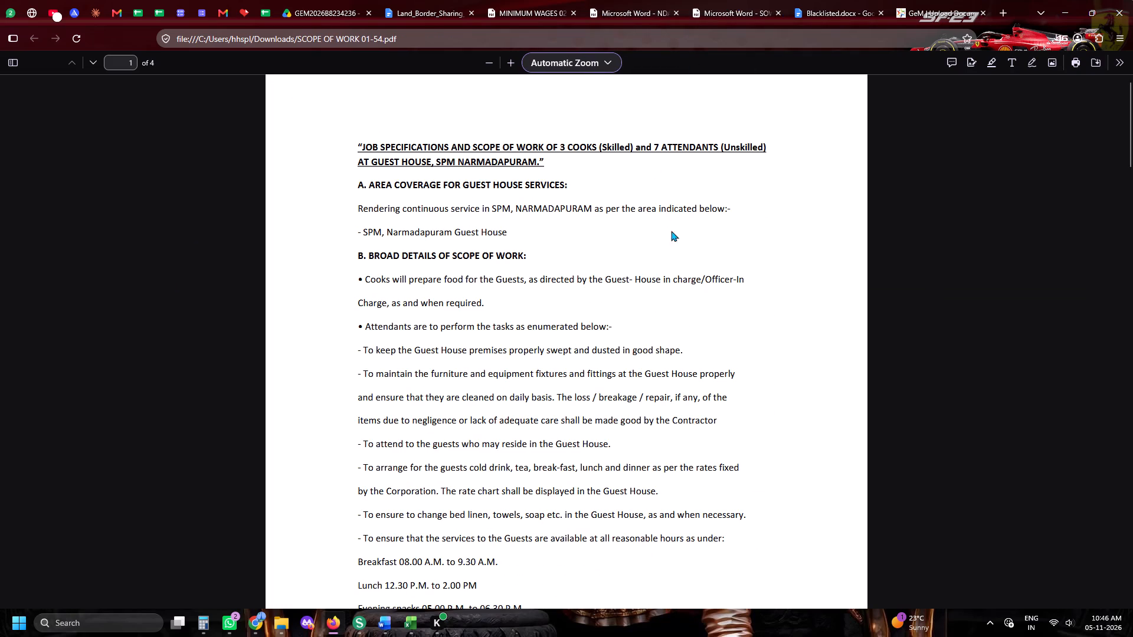
pyautogui.hotkey('alt', 'Tab')
pyautogui.press('BackSpace')
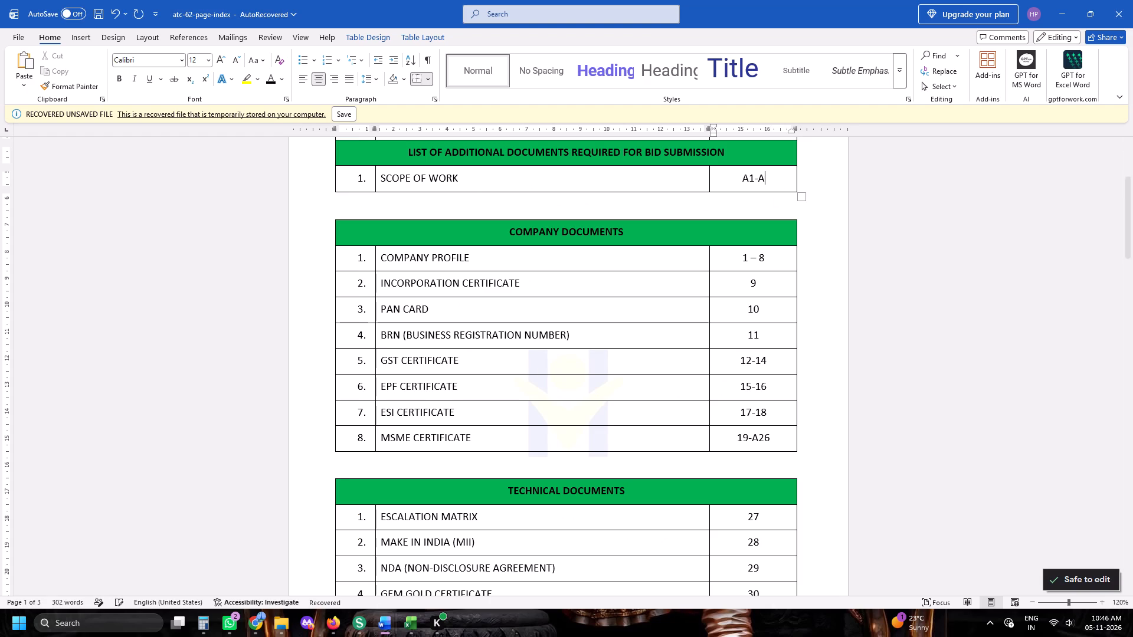
pyautogui.press('4')
# Add a second row to the additional documents list with the title MINIMUM WAGES, copied from its PDF's file name, and page A5.
pyautogui.press('Tab')
pyautogui.hotkey('alt', 'Tab')
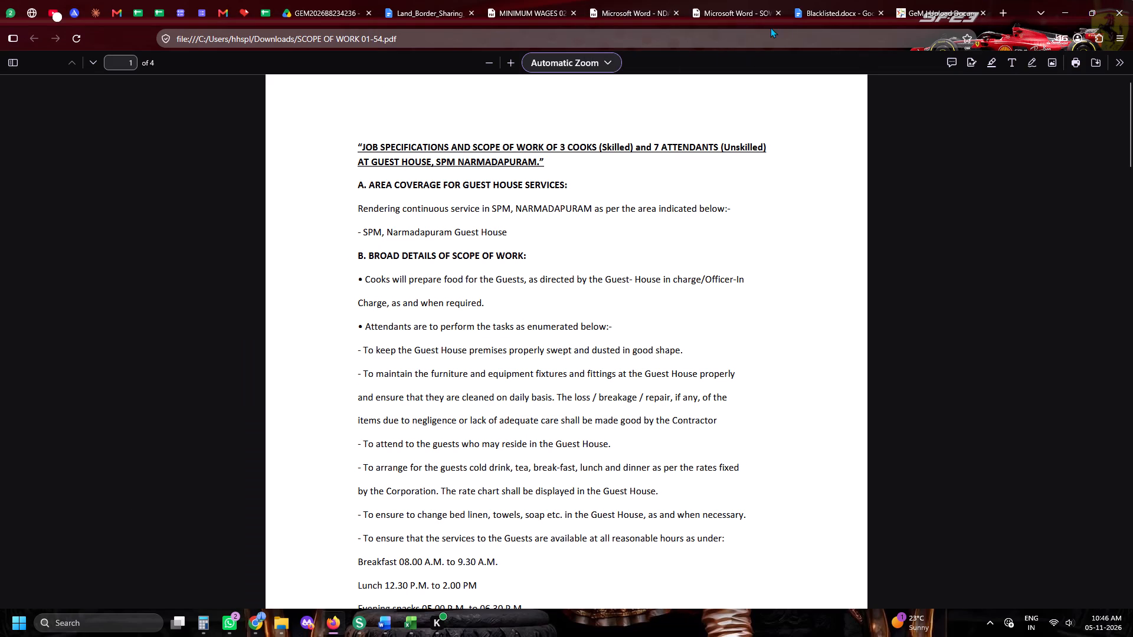
pyautogui.click(772, 12)
pyautogui.click(780, 12)
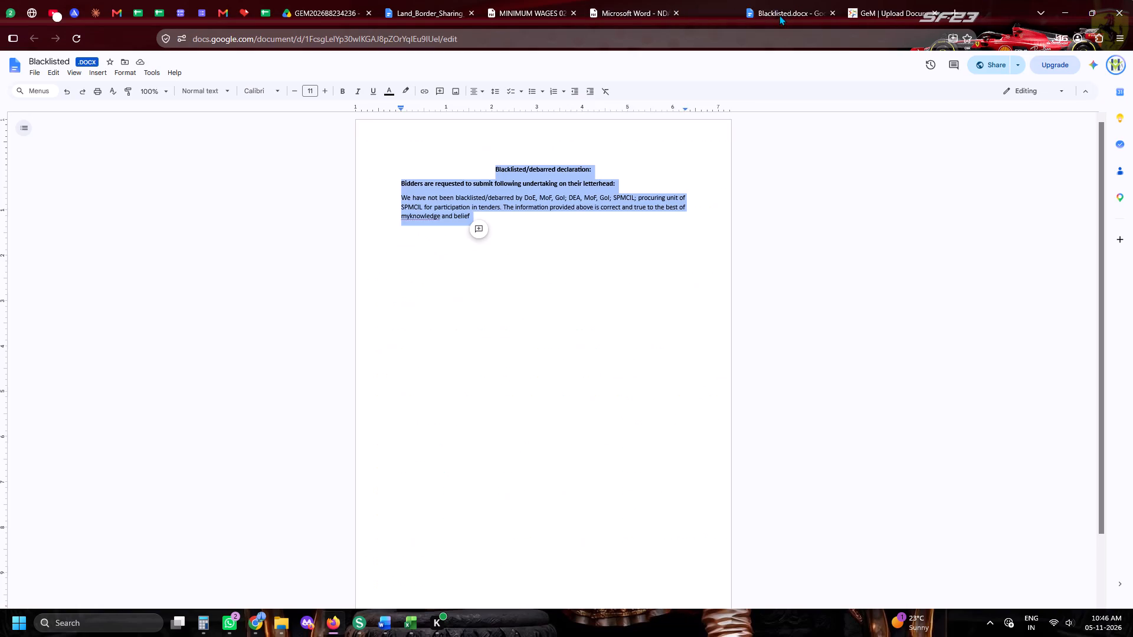
pyautogui.click(530, 10)
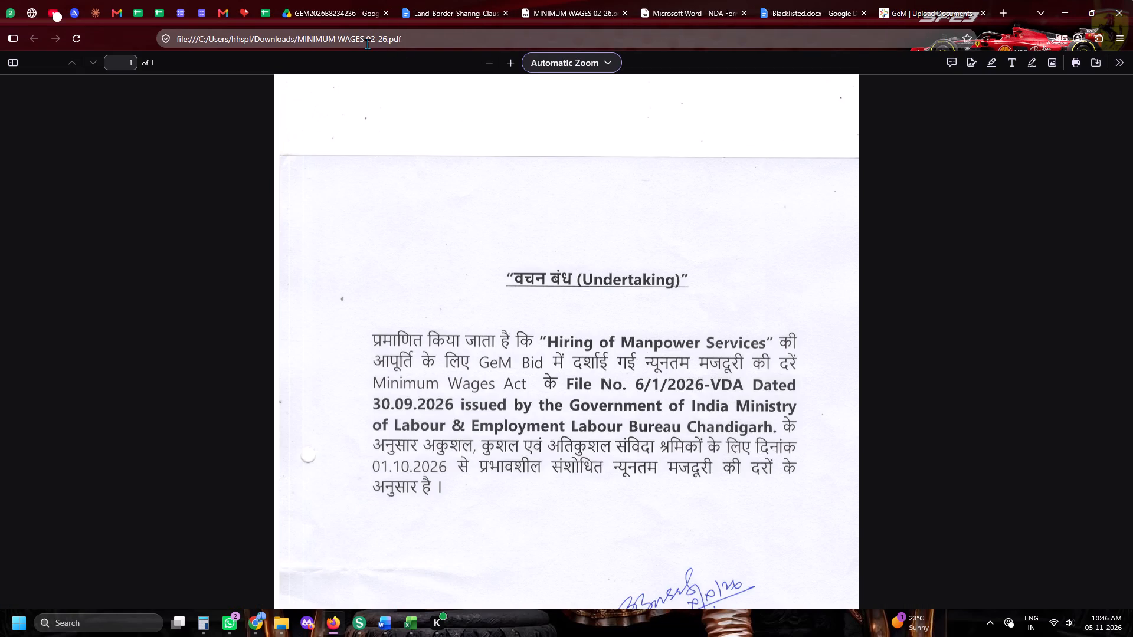
pyautogui.moveTo(367, 44); pyautogui.dragTo(297, 44)
pyautogui.hotkey('ctrl', 'c')
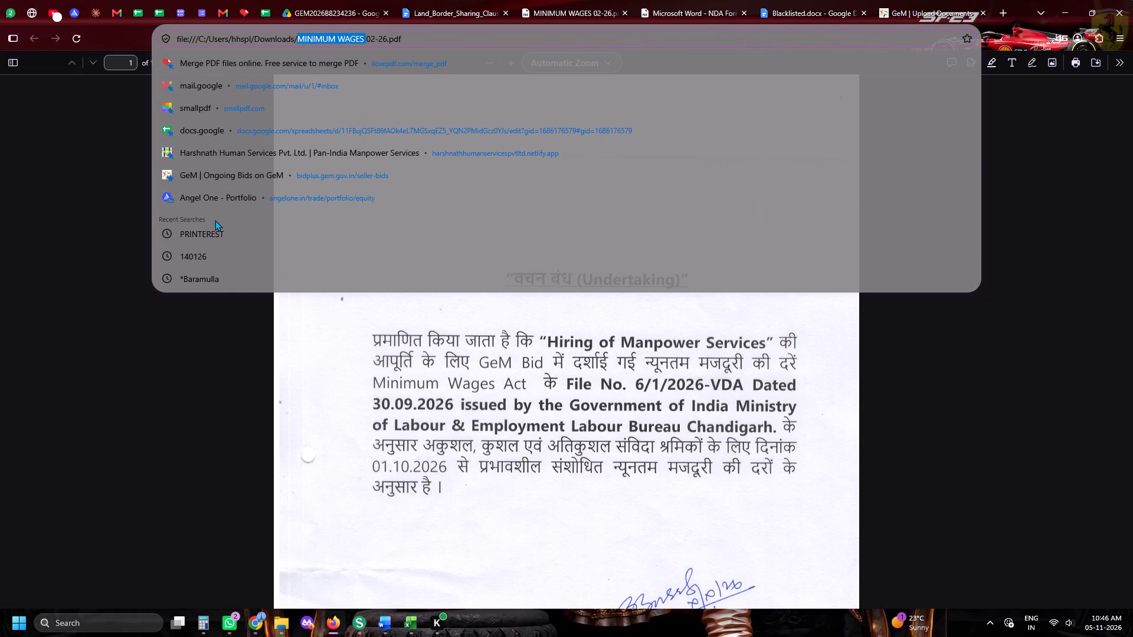
pyautogui.hotkey('ctrl', 'c')
pyautogui.hotkey('ctrl', 'c')
pyautogui.keyDown('ctrl'); pyautogui.click(189, 356); pyautogui.keyUp('ctrl')
pyautogui.hotkey('alt', 'Tab')
pyautogui.press('Tab')
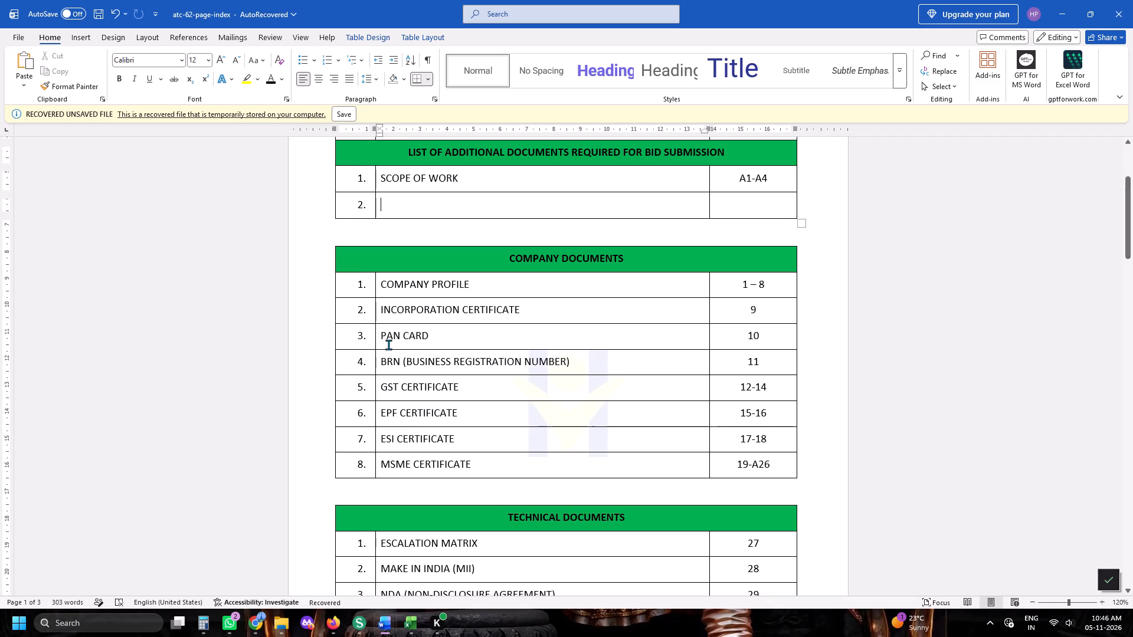
pyautogui.hotkey('ctrl', 'v')
pyautogui.press('Tab')
pyautogui.write('A5')
# Add a third row to the additional documents list titled RETENTION OF EXISTING RESOURCES, copied from the file name of its PDF open in Firefox.
pyautogui.hotkey('alt', 'Tab')
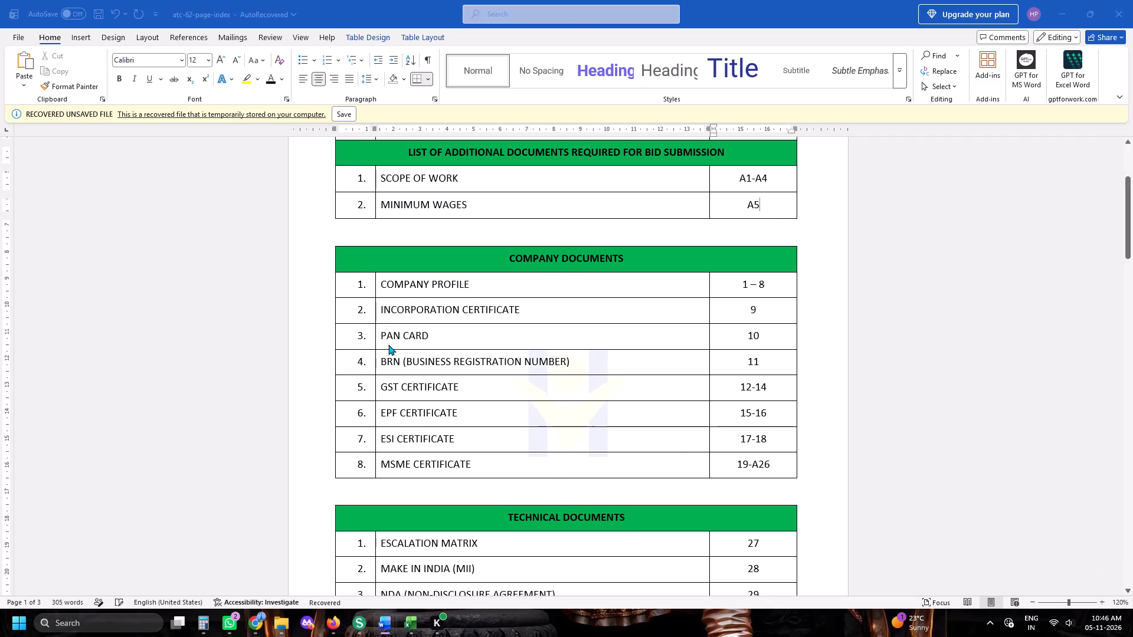
pyautogui.click(621, 13)
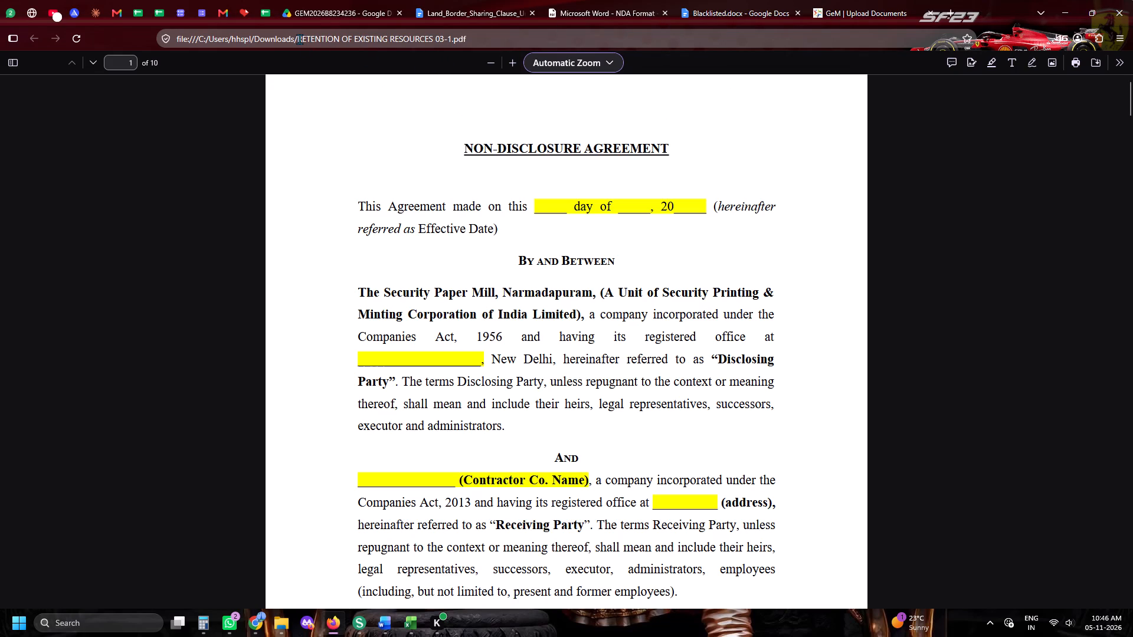
pyautogui.moveTo(299, 39); pyautogui.dragTo(435, 44)
pyautogui.hotkey('ctrl', 'x')
pyautogui.click(192, 392)
pyautogui.hotkey('alt', 'Tab')
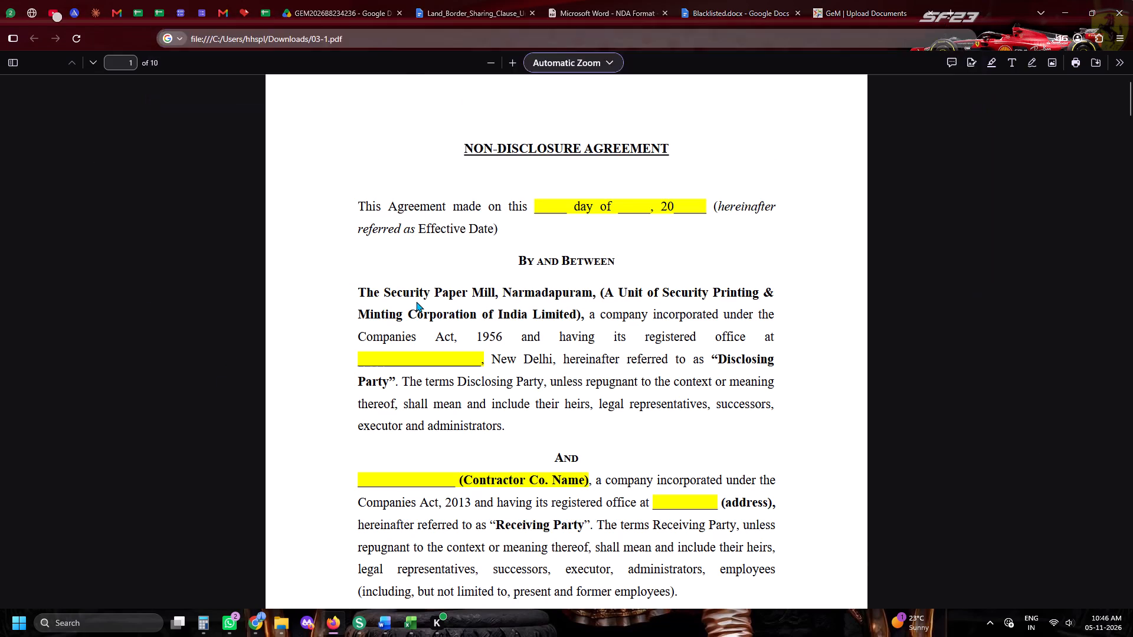
pyautogui.press('Tab')
pyautogui.press('Tab')
pyautogui.hotkey('ctrl', 'v')
pyautogui.press('Tab')
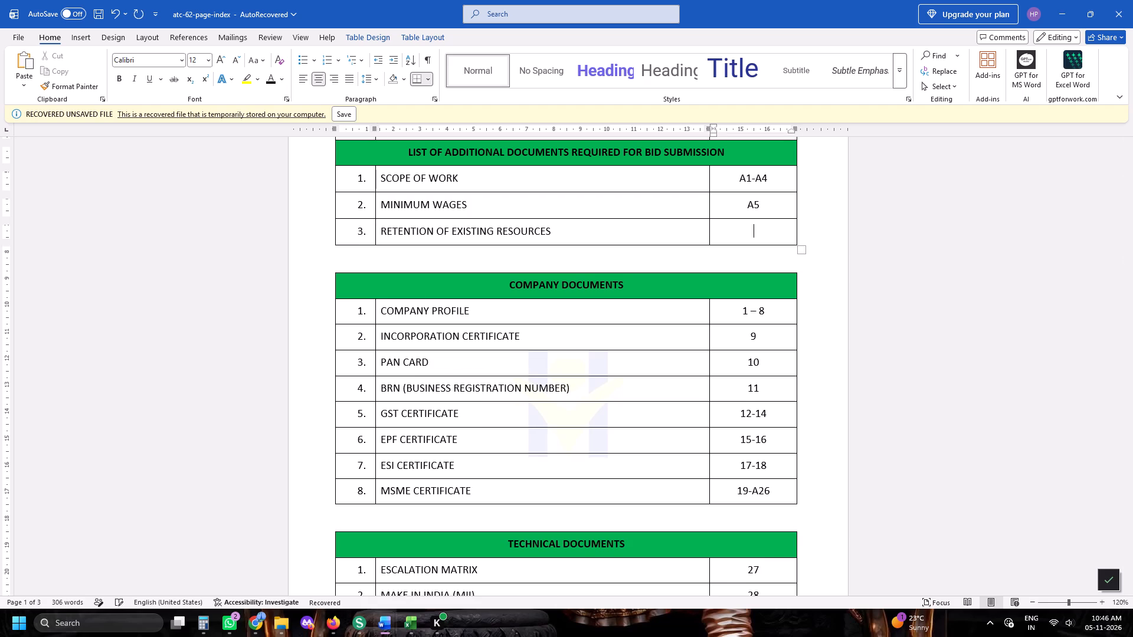
# Check the length of the RETENTION OF EXISTING RESOURCES PDF and set its page range in the Word page index to A6-A15.
pyautogui.write('A6-')
pyautogui.hotkey('alt', 'Tab')
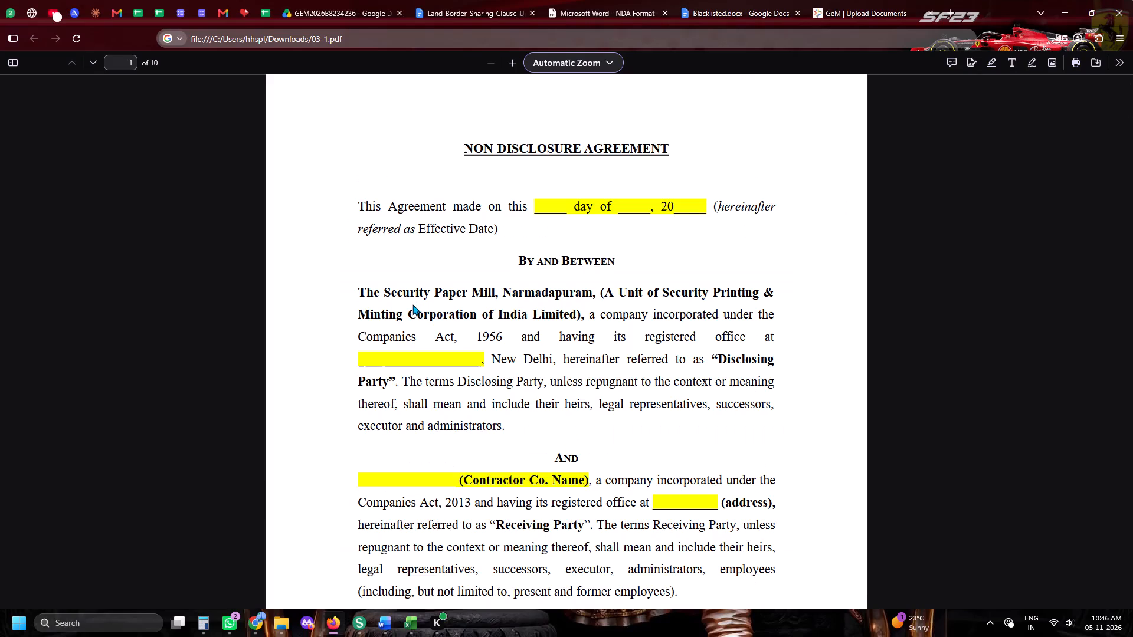
pyautogui.click(283, 0)
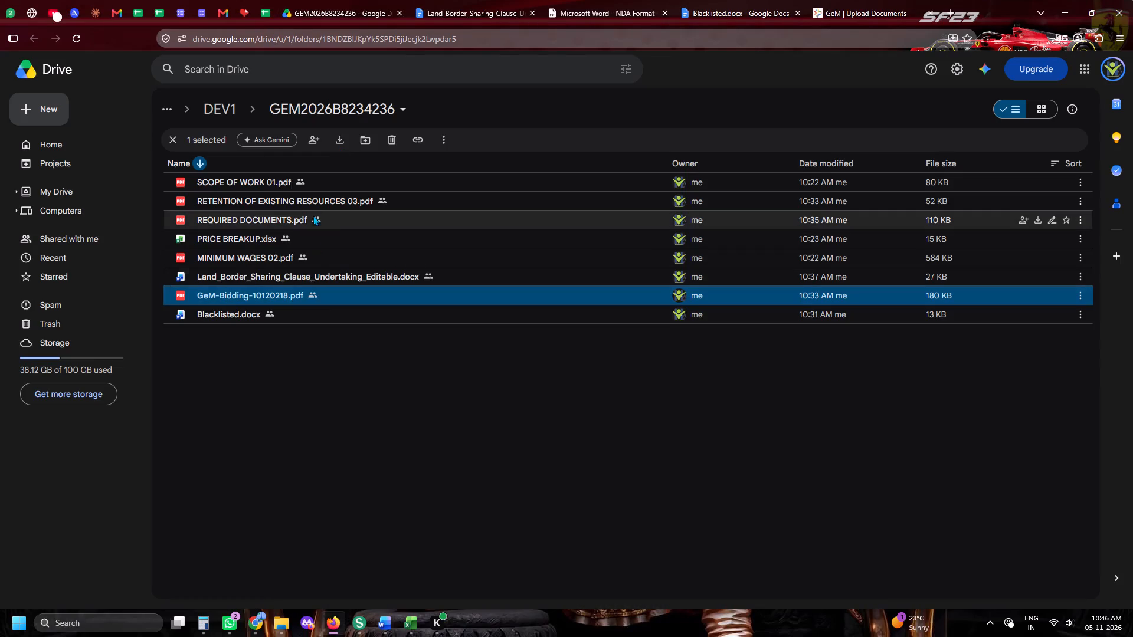
pyautogui.click(311, 209)
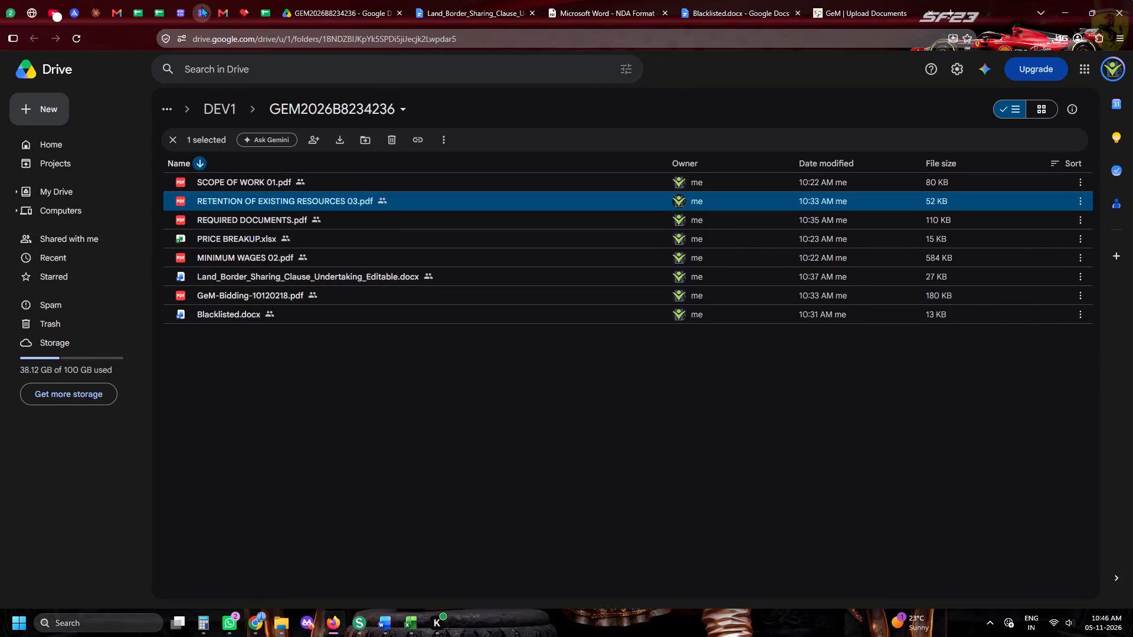
pyautogui.click(238, 12)
pyautogui.hotkey('alt', 'Tab')
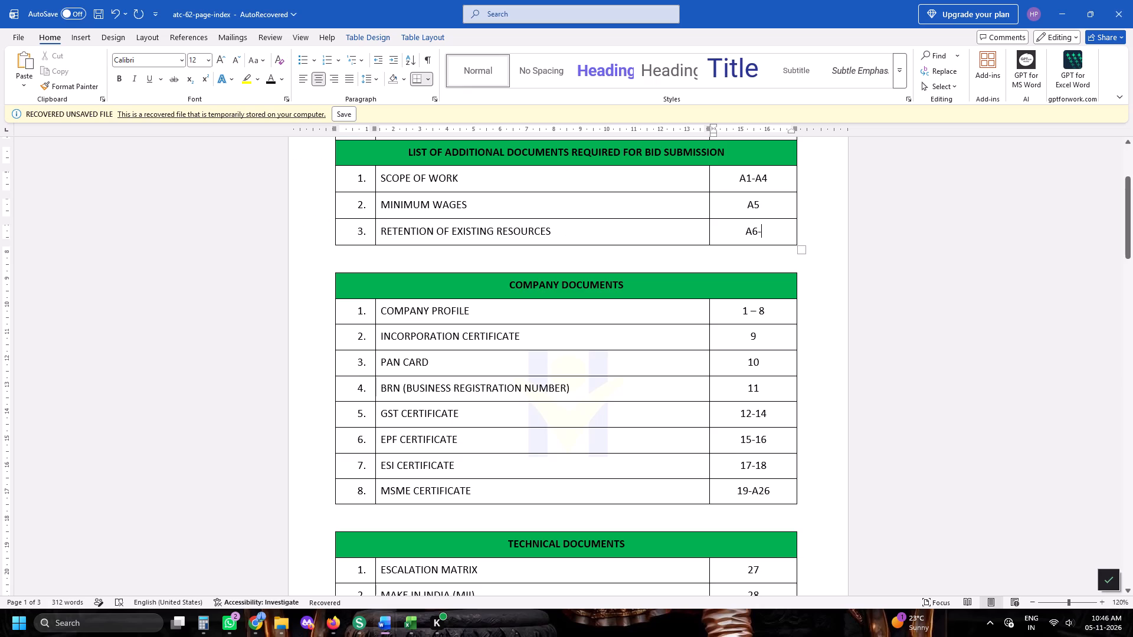
pyautogui.write('A15')
# Add a fourth row titled DECLARATION with page A16, for the blacklisted/debarred declaration in the "M…P 3" PDF open in Chrome.
pyautogui.press('Tab')
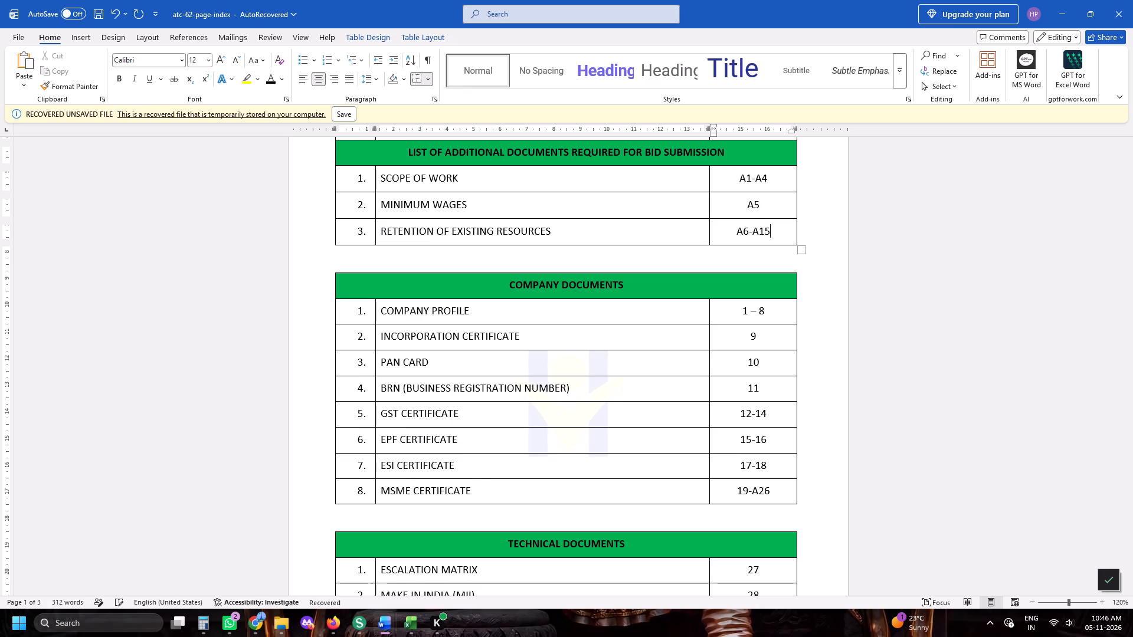
pyautogui.press('Tab')
pyautogui.hotkey('alt', 'Tab')
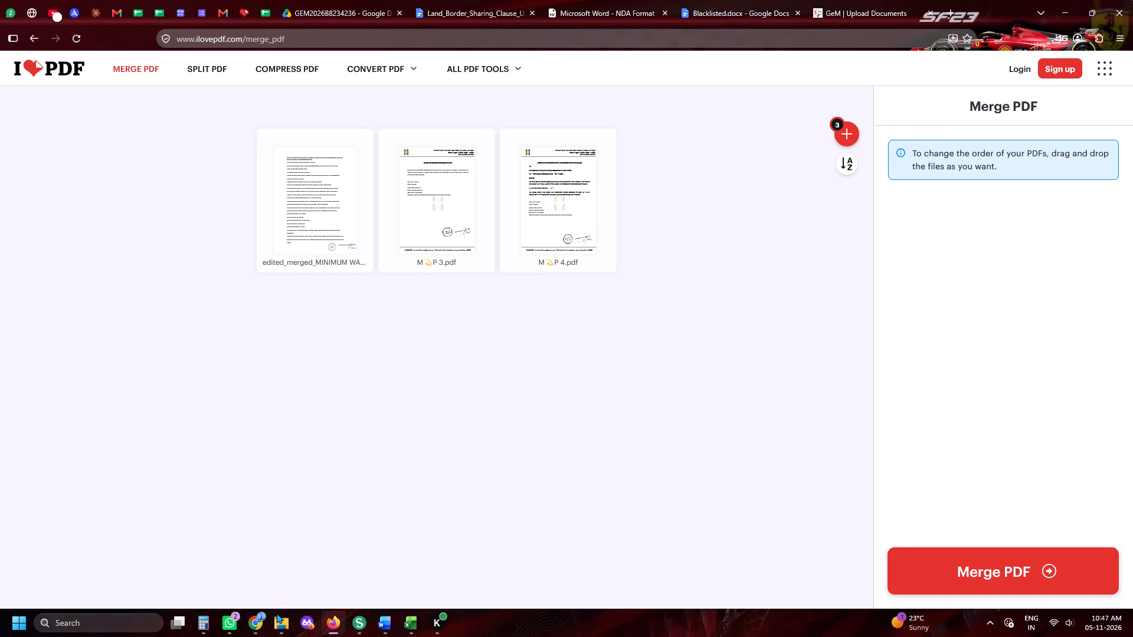
pyautogui.click(254, 631)
pyautogui.click(637, 0)
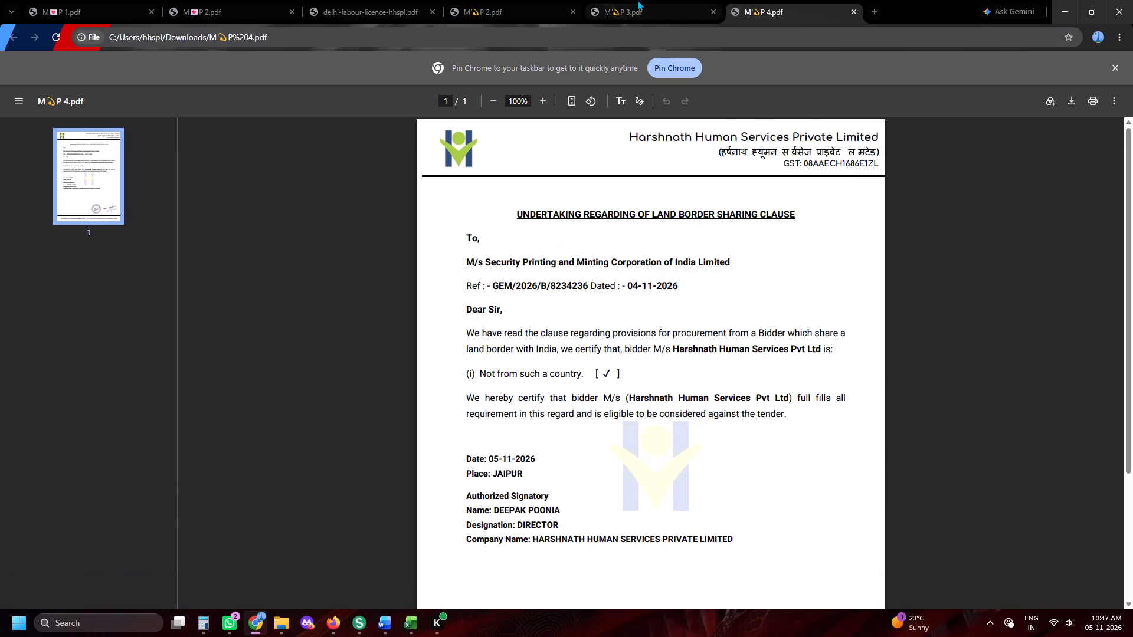
pyautogui.hotkey('alt', 'Tab')
pyautogui.press('Tab')
pyautogui.press('Tab')
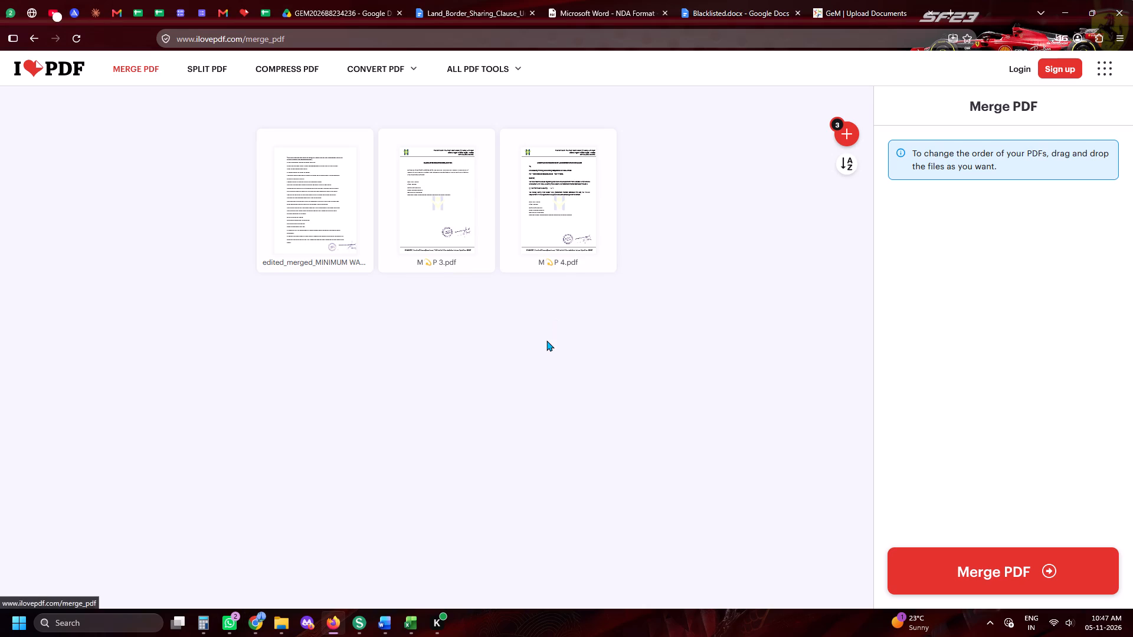
pyautogui.hotkey('alt', 'Tab')
pyautogui.hotkey('alt', 'Tab')
pyautogui.hotkey('alt', 'Tab')
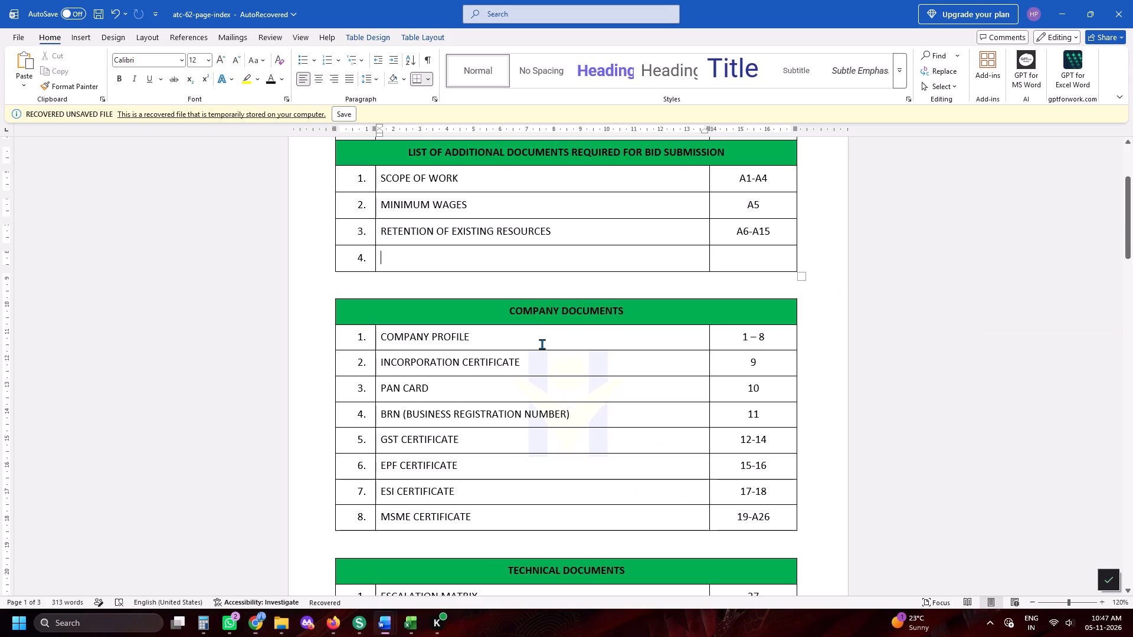
pyautogui.press('Tab')
pyautogui.click(499, 263)
pyautogui.write('DECLARATION OF')
pyautogui.press('space')
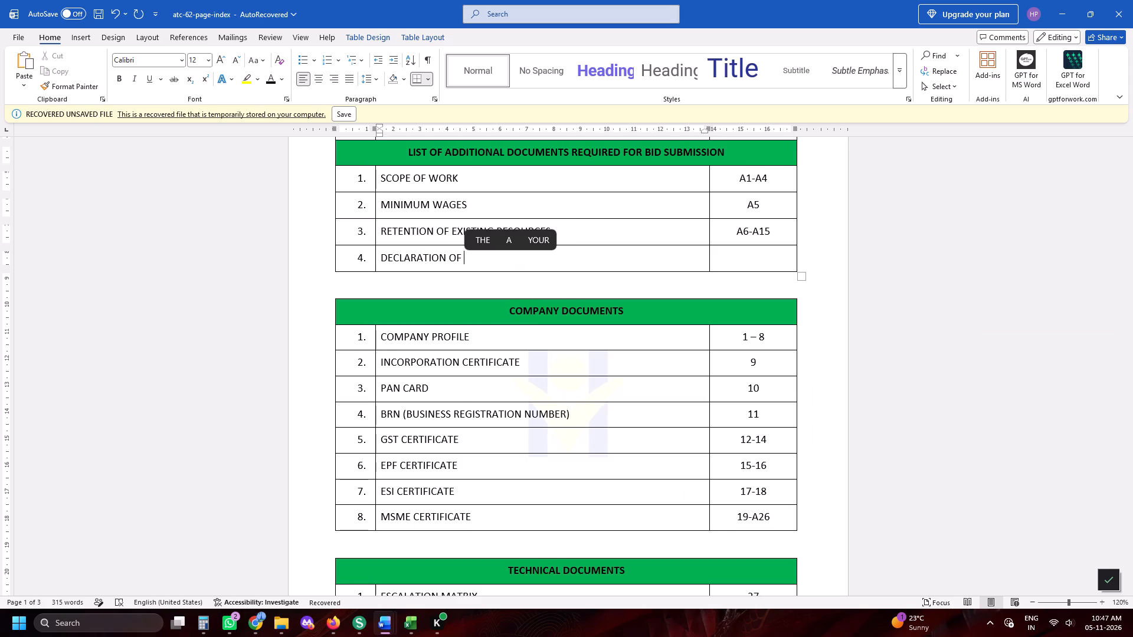
pyautogui.hotkey('alt', 'Tab')
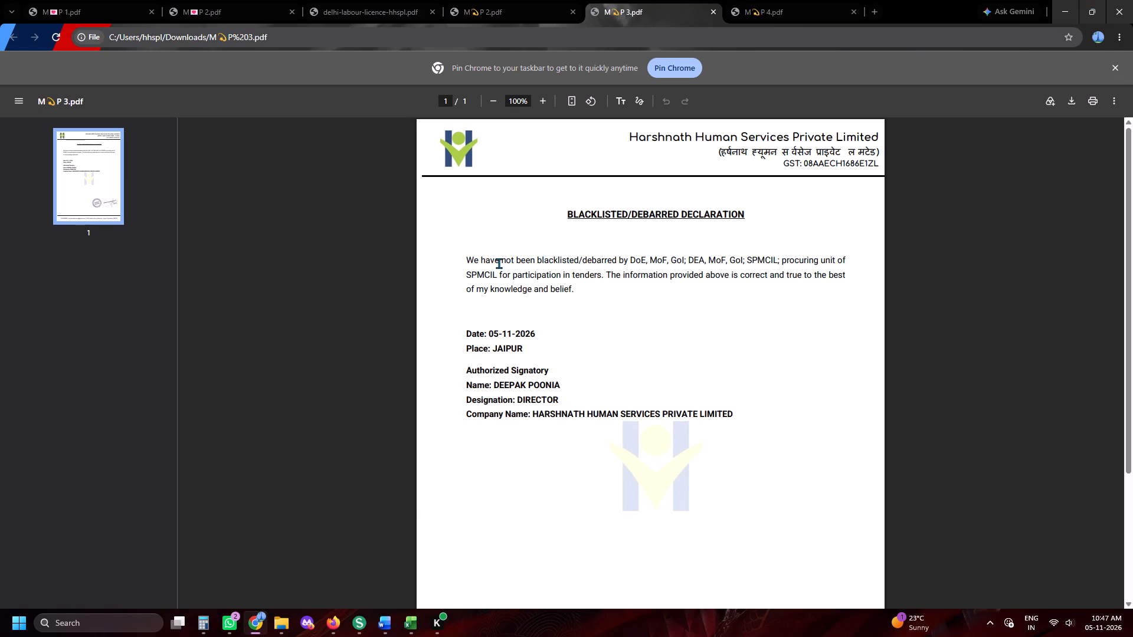
pyautogui.hotkey('alt', 'Tab')
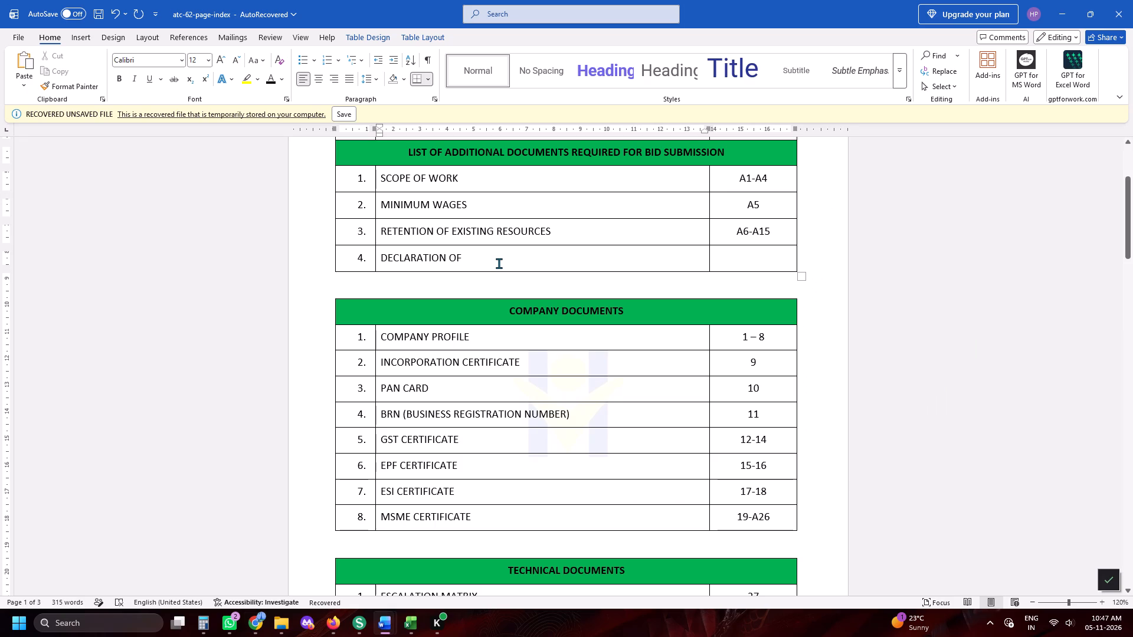
pyautogui.press('BackSpace')
pyautogui.press('BackSpace')
pyautogui.press('BackSpace')
pyautogui.press('Tab')
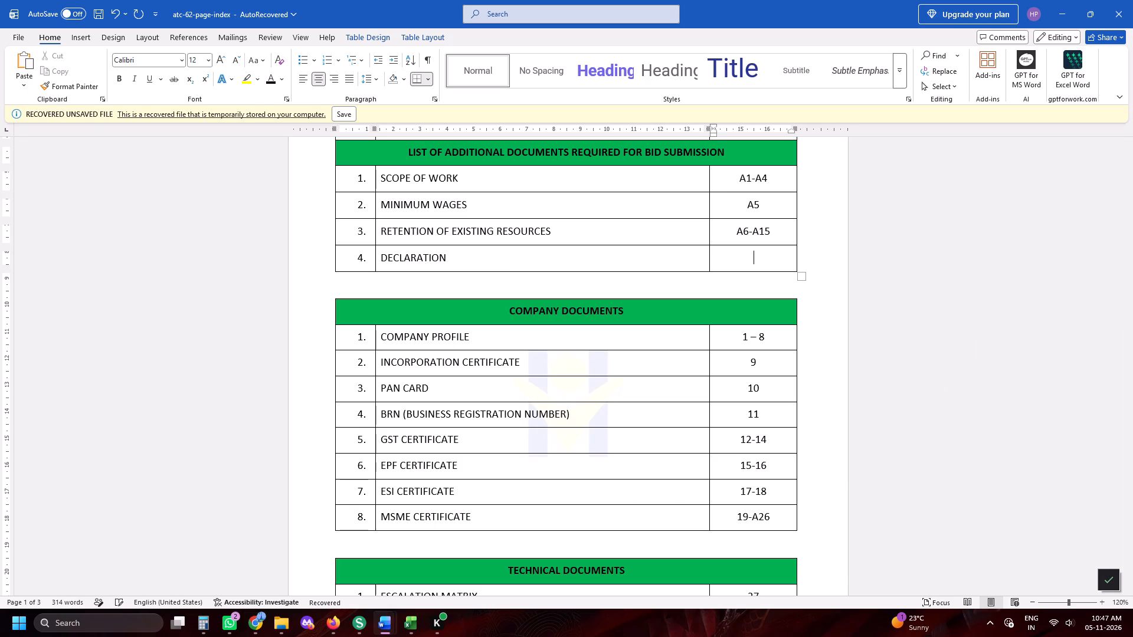
pyautogui.write('A16')
# Add a fifth row titled UNDERTAKING with page A17 for the land border undertaking in "M…P 4", checking that PDF in Chrome and iLovePDF.
pyautogui.hotkey('alt', 'Tab')
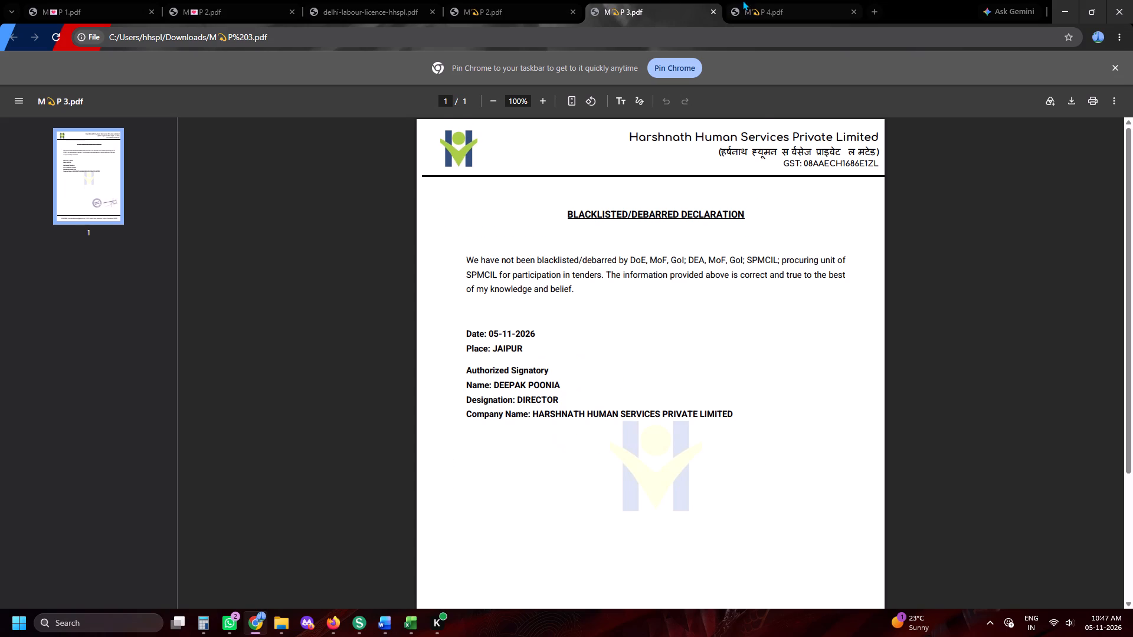
pyautogui.click(742, 0)
pyautogui.moveTo(519, 213); pyautogui.dragTo(638, 214)
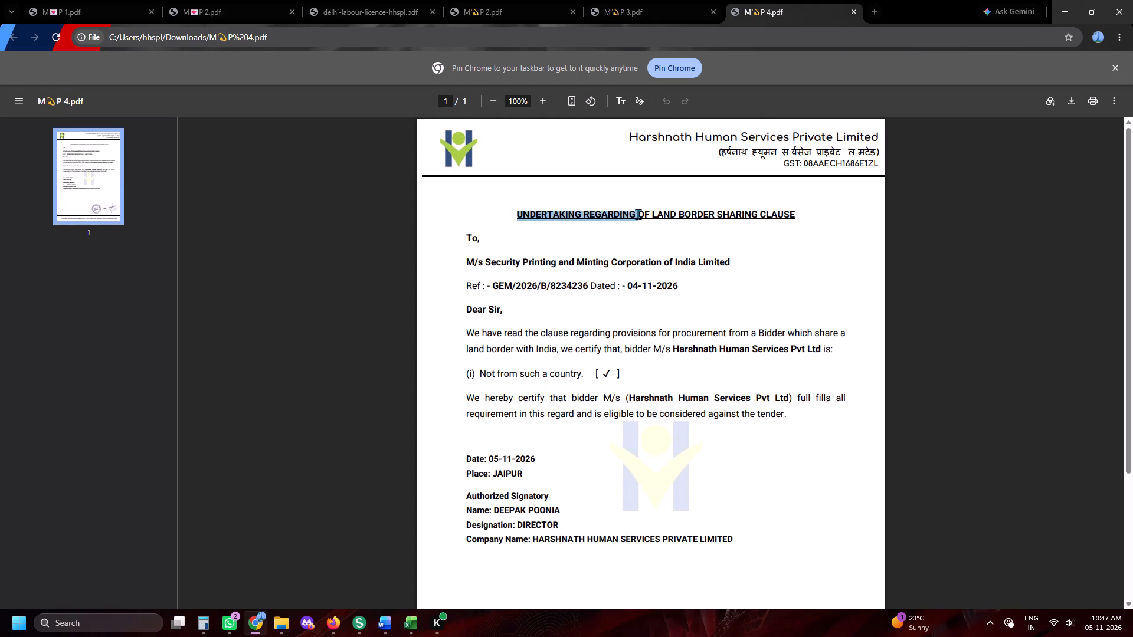
pyautogui.moveTo(638, 214); pyautogui.dragTo(634, 215)
pyautogui.hotkey('alt', 'Tab')
pyautogui.press('Tab')
pyautogui.press('Tab')
pyautogui.write('UNDERTAKLOIG')
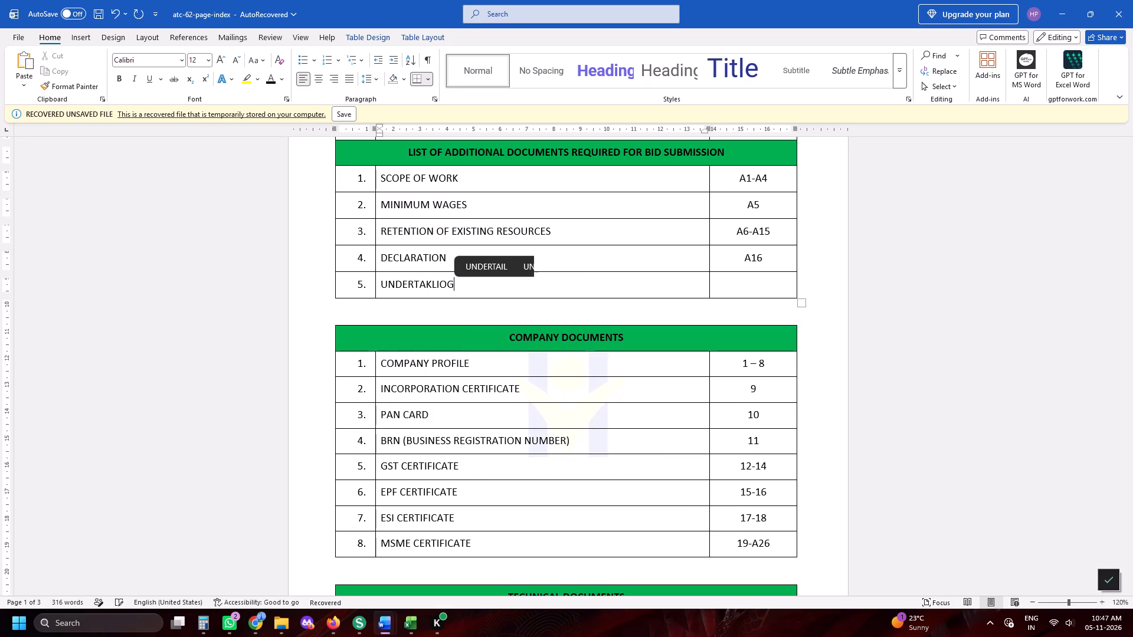
pyautogui.click(519, 268)
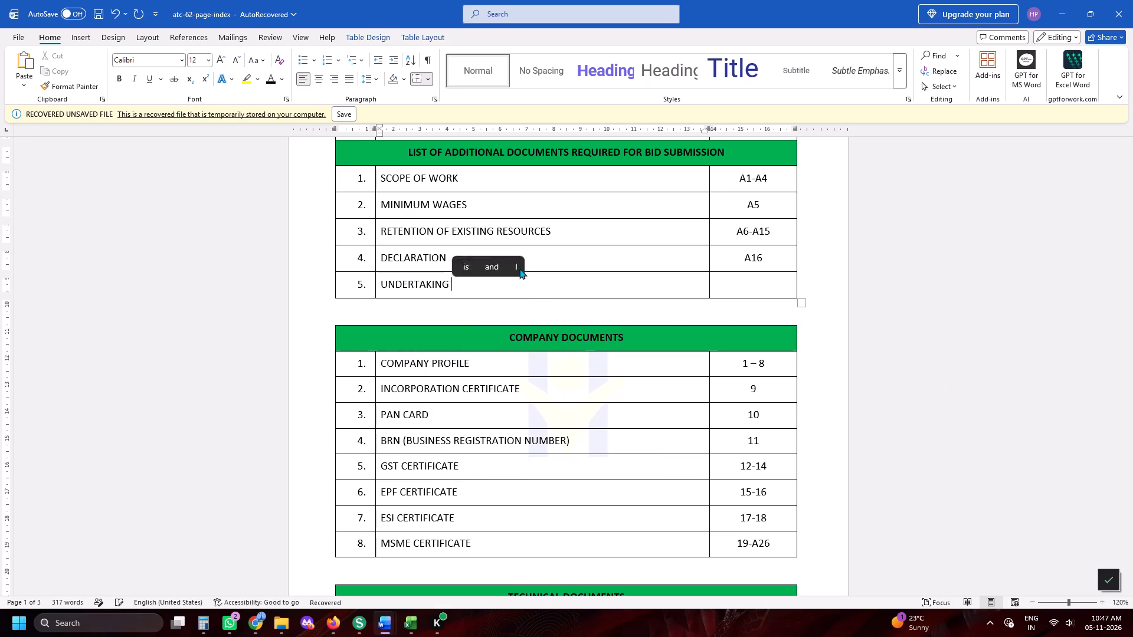
pyautogui.press('Tab')
pyautogui.write('A17')
pyautogui.hotkey('alt', 'Tab')
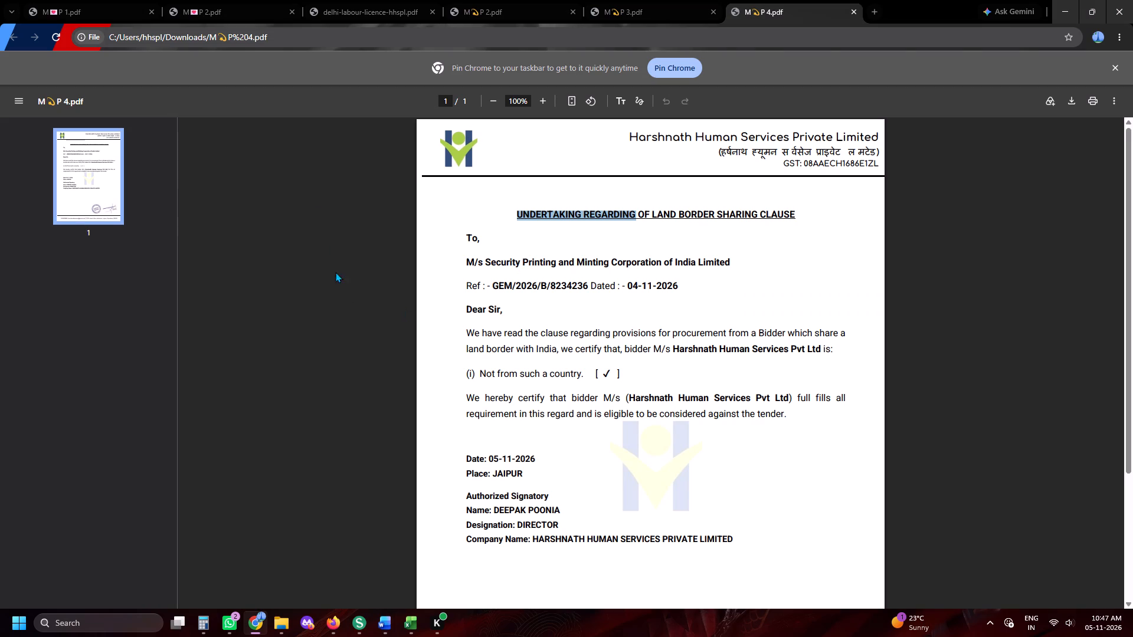
pyautogui.hotkey('alt', 'Tab')
pyautogui.hotkey('alt', 'Tab')
pyautogui.hotkey('alt', 'Tab')
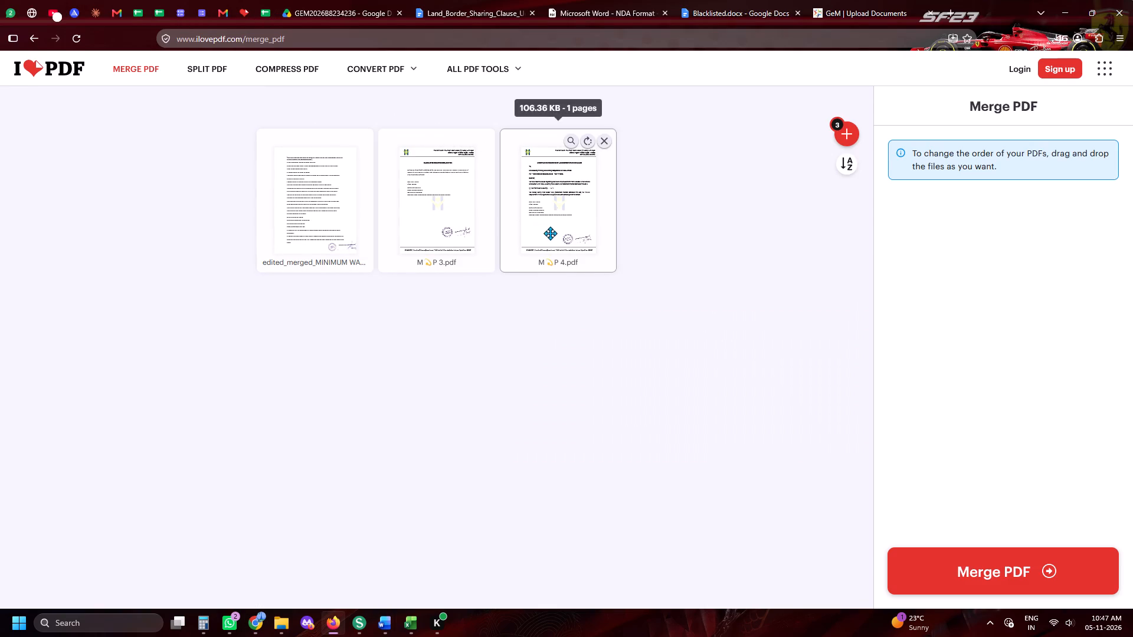
# Export the page index from Word as a PDF to Downloads, named after the "M…P 4" file but numbered 5.
pyautogui.hotkey('alt', 'Tab')
pyautogui.hotkey('alt', 'f')
pyautogui.hotkey('alt', 'e')
pyautogui.hotkey('alt', 'a')
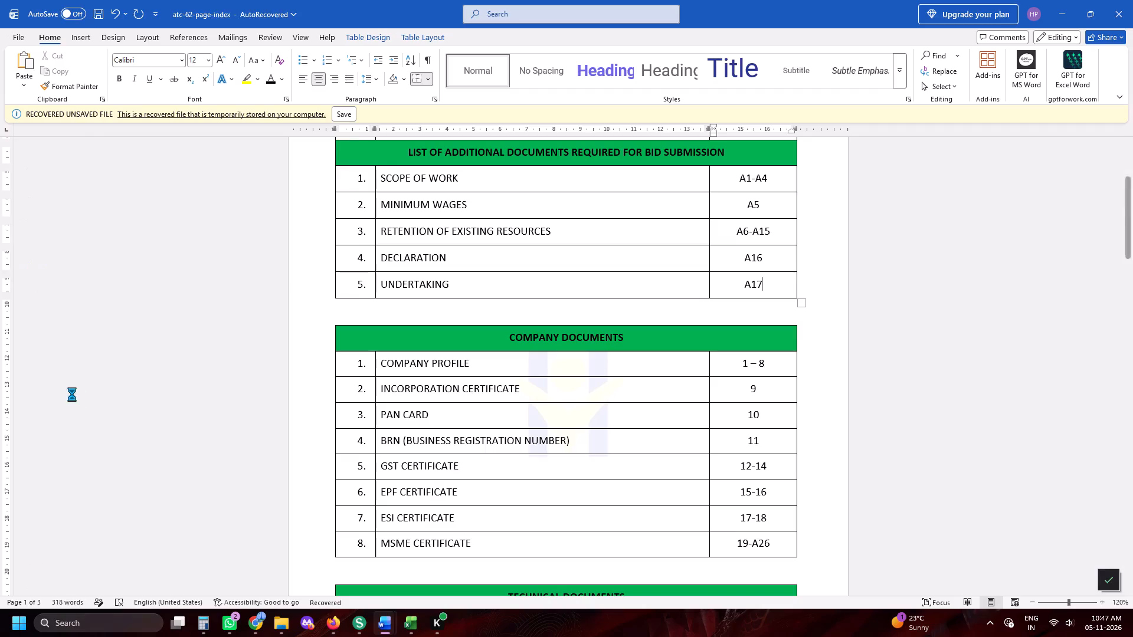
pyautogui.scroll(9, 75, 352)
pyautogui.click(73, 334)
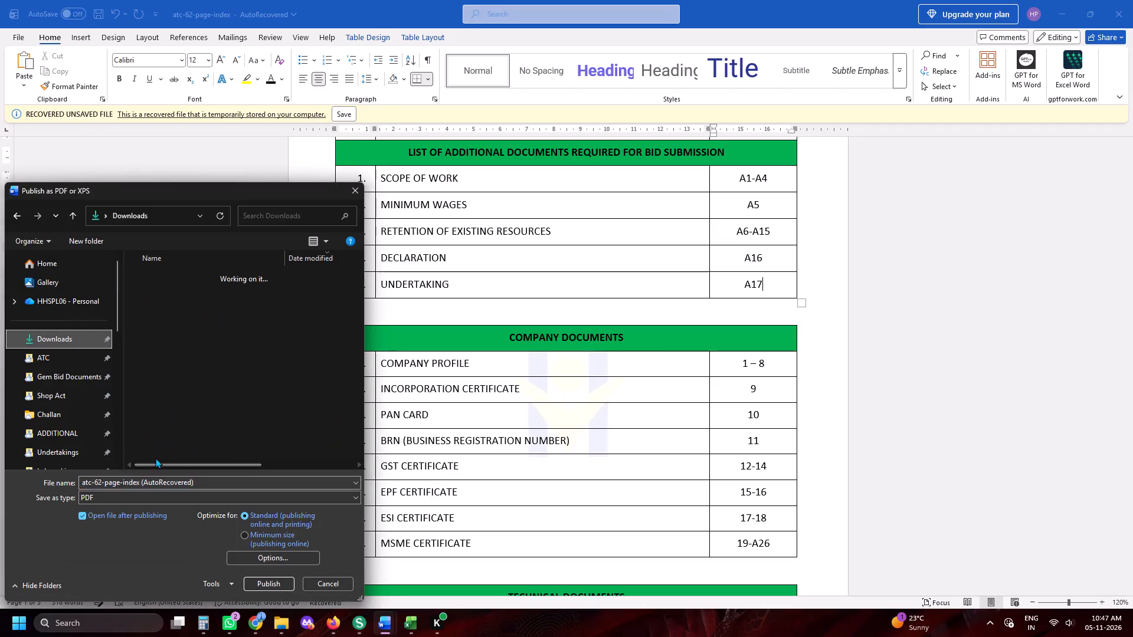
pyautogui.click(162, 293)
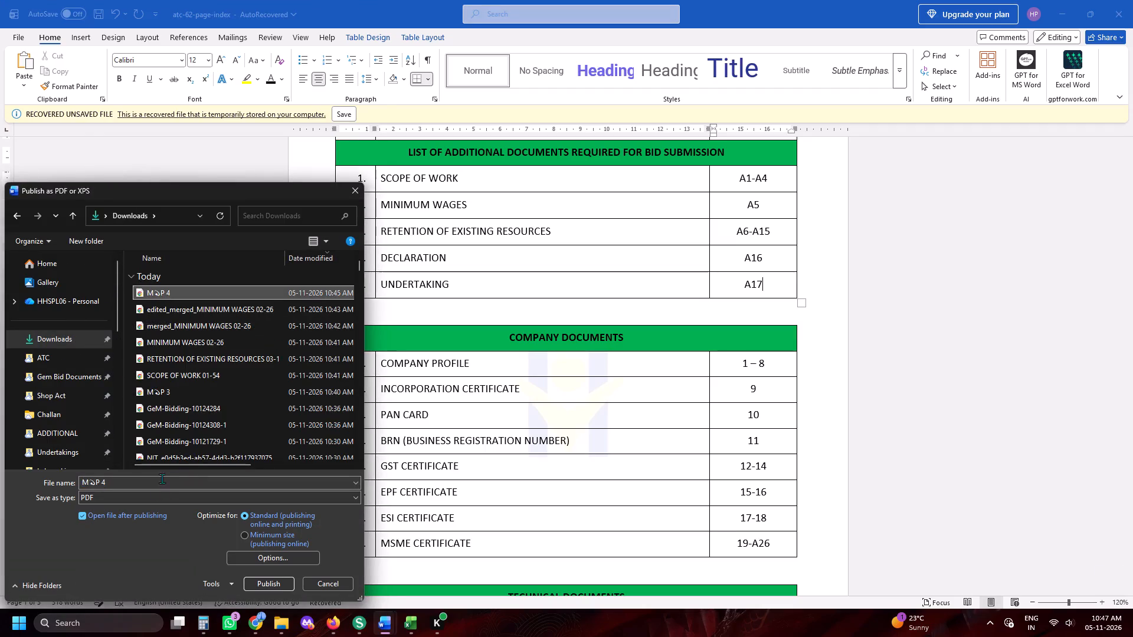
pyautogui.doubleClick(148, 484)
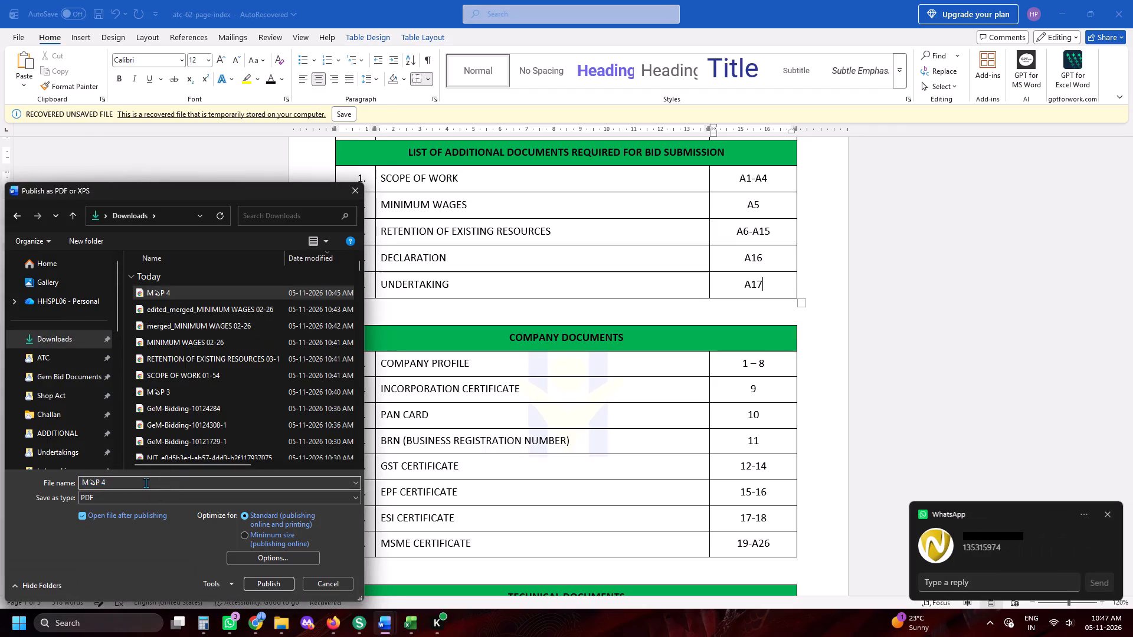
pyautogui.press('BackSpace')
pyautogui.press('5')
pyautogui.press('Return')
# Switch to Firefox and open the Daily Tender Sheet 2026 spreadsheet.
pyautogui.hotkey('alt', 'Tab')
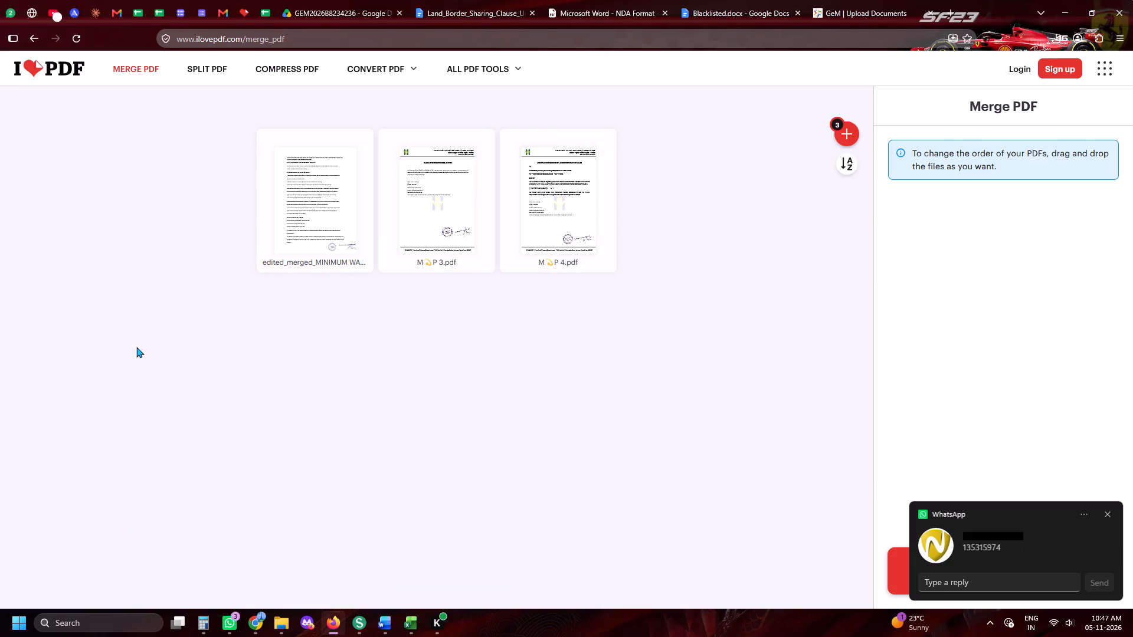
pyautogui.click(269, 0)
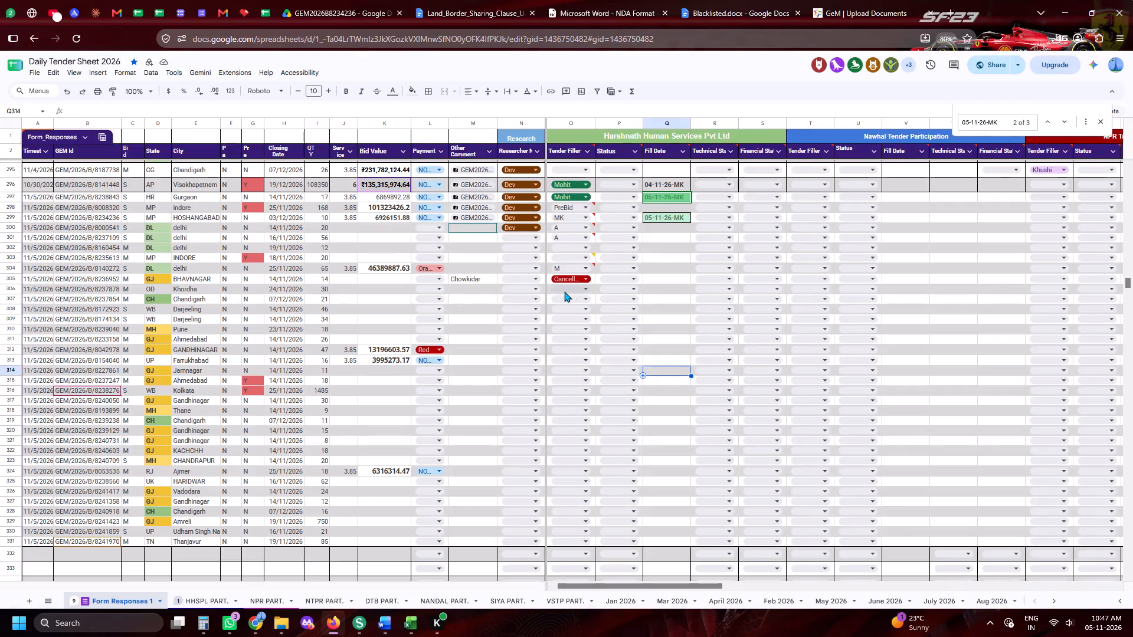
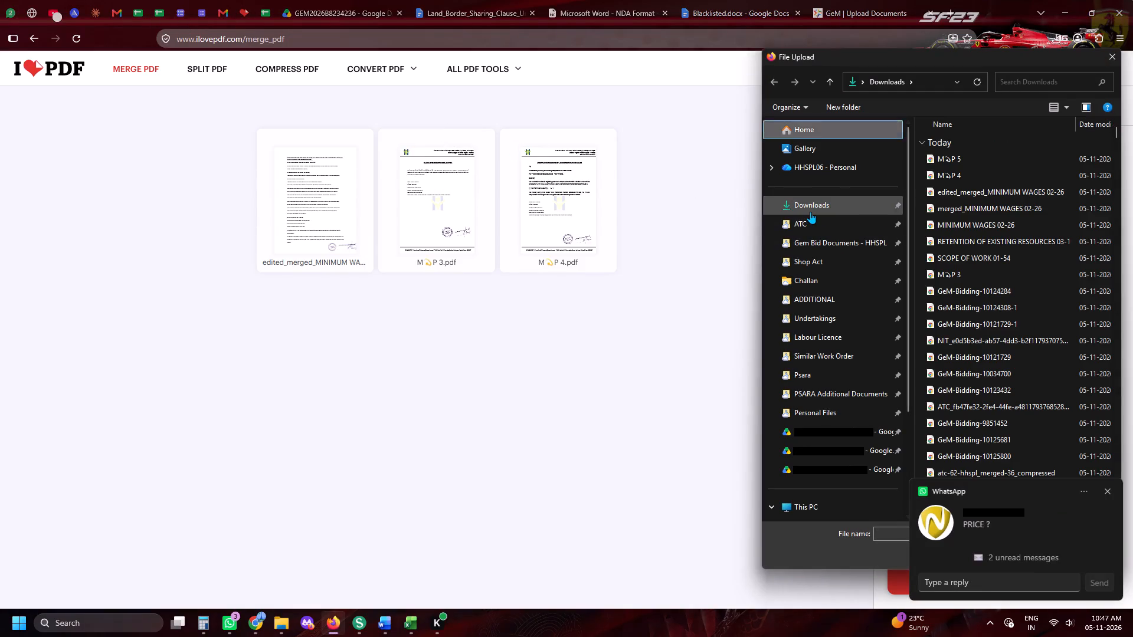
# Add the page index PDF "M…P 5" from Downloads to the merge and place it first, before the minimum wages file.
pyautogui.doubleClick(942, 162)
pyautogui.moveTo(640, 202); pyautogui.dragTo(289, 203)
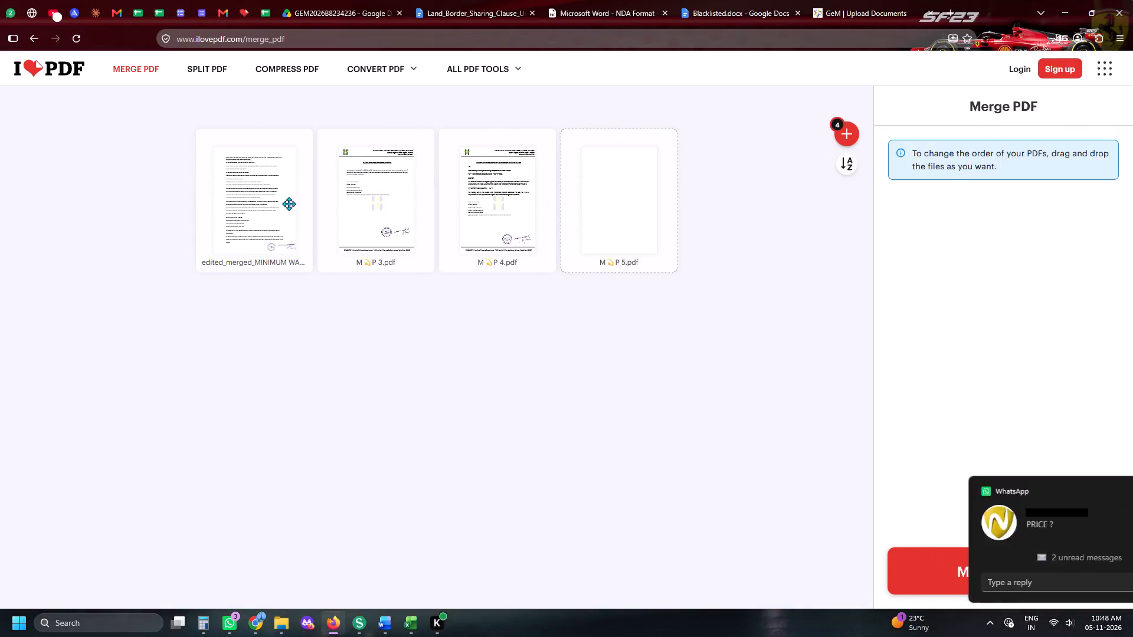
pyautogui.moveTo(289, 203); pyautogui.dragTo(266, 203)
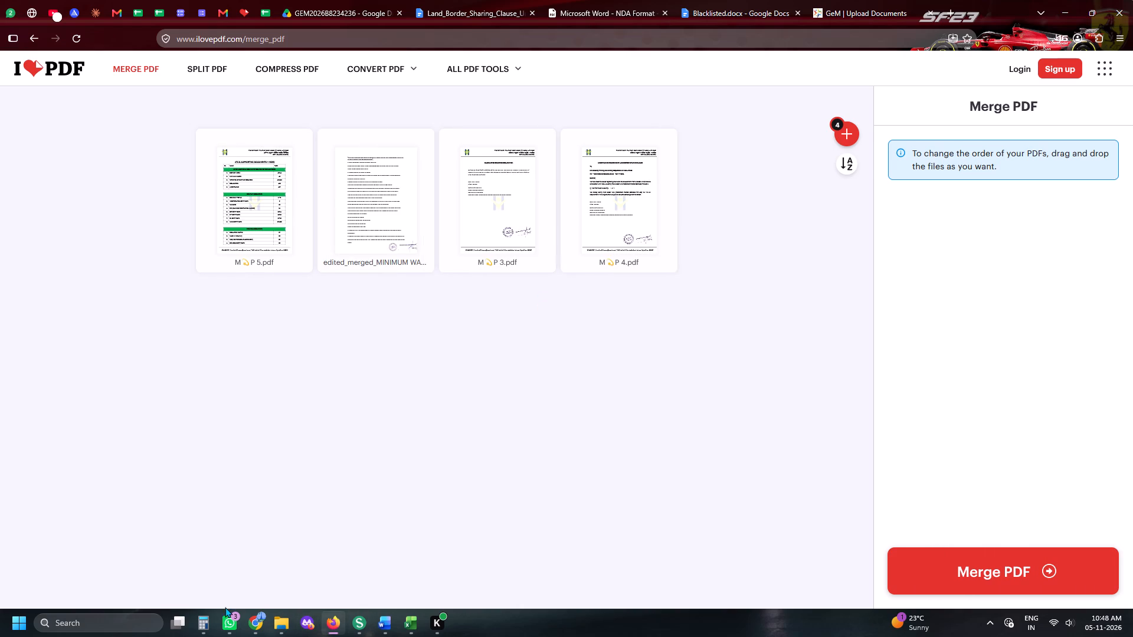
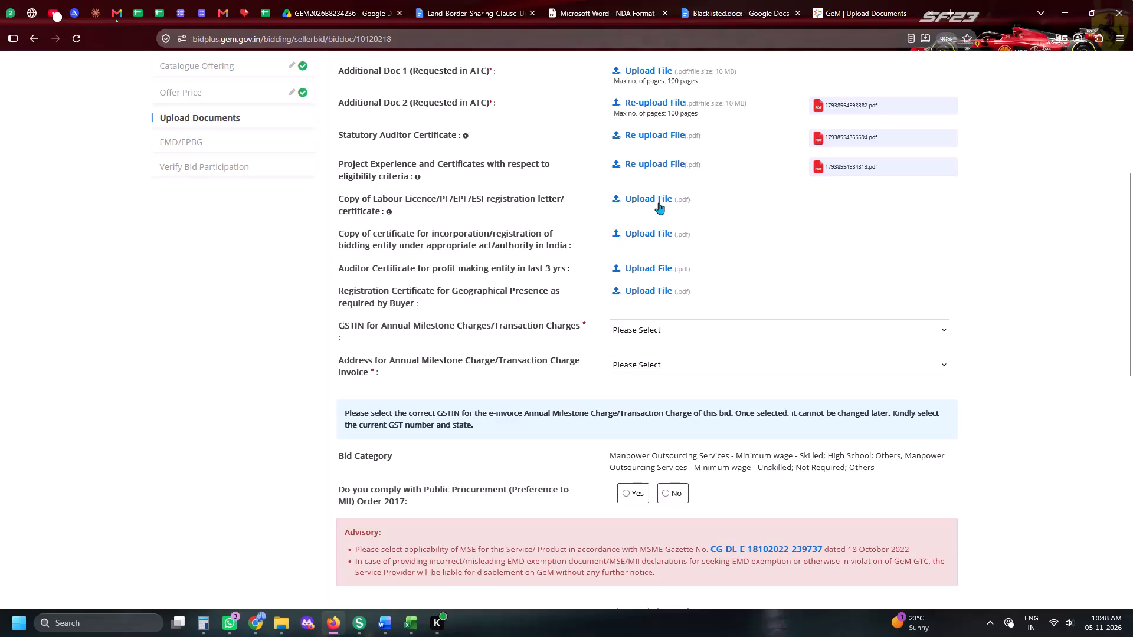
# Upload pf-esic-gst-certificate-hhspl from Gem Bid Documents - HHSPL as the Labour Licence/PF/EPF/ESI registration document.
pyautogui.scroll(3, 839, 316)
pyautogui.click(841, 239)
pyautogui.scroll(-5, 964, 384)
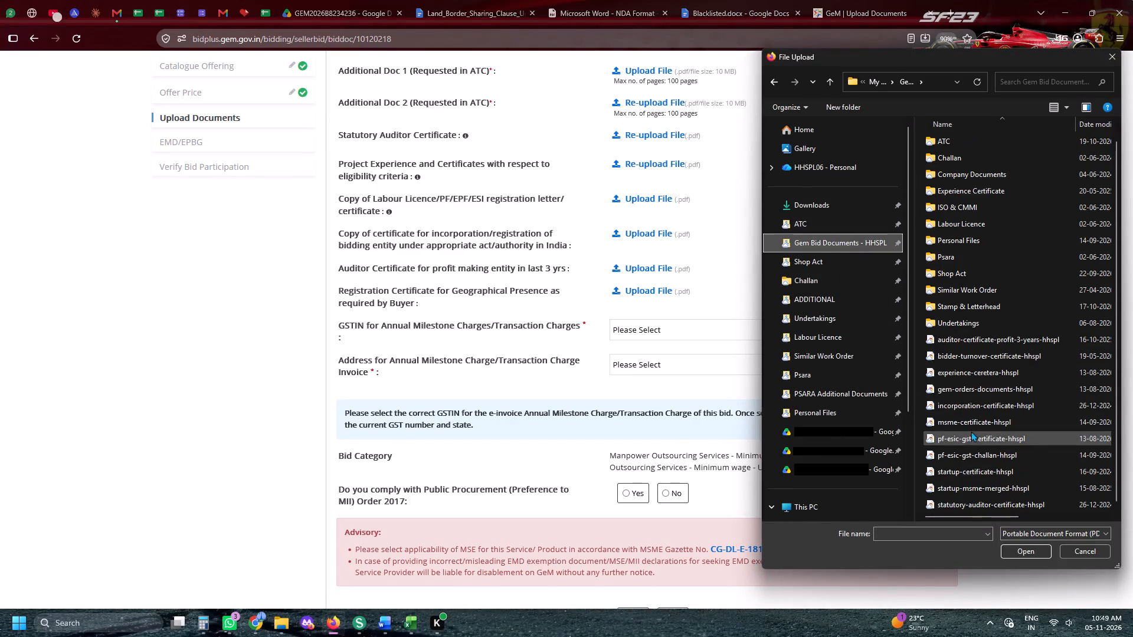
pyautogui.doubleClick(971, 442)
# Upload incorporation-certificate-hhspl as the bidding entity's incorporation/registration certificate.
pyautogui.click(673, 237)
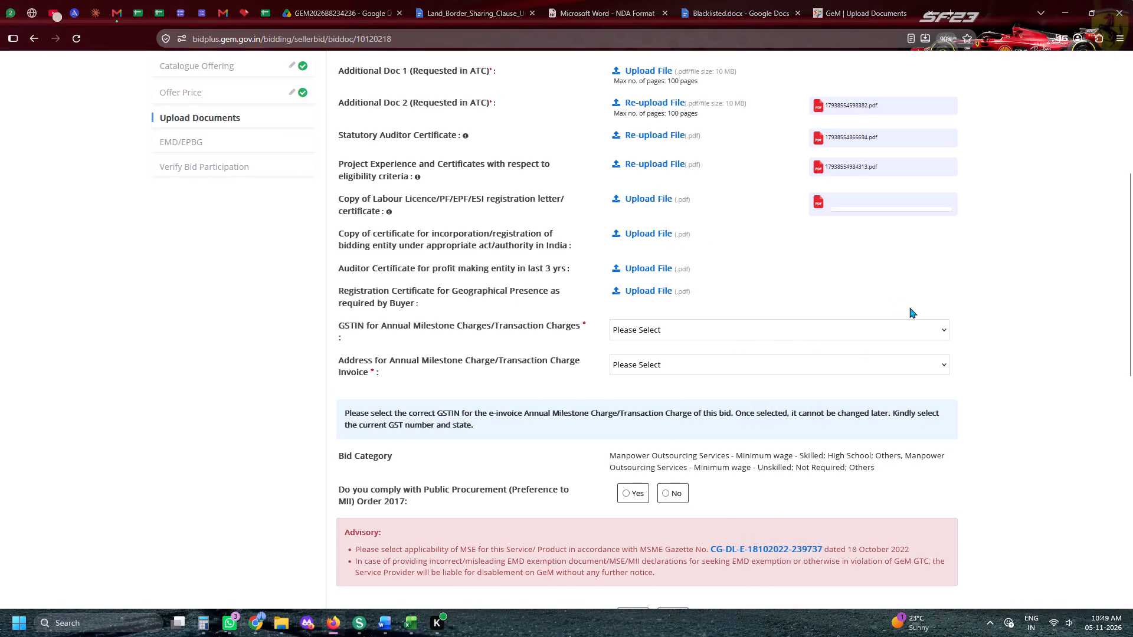
pyautogui.scroll(-6, 1011, 396)
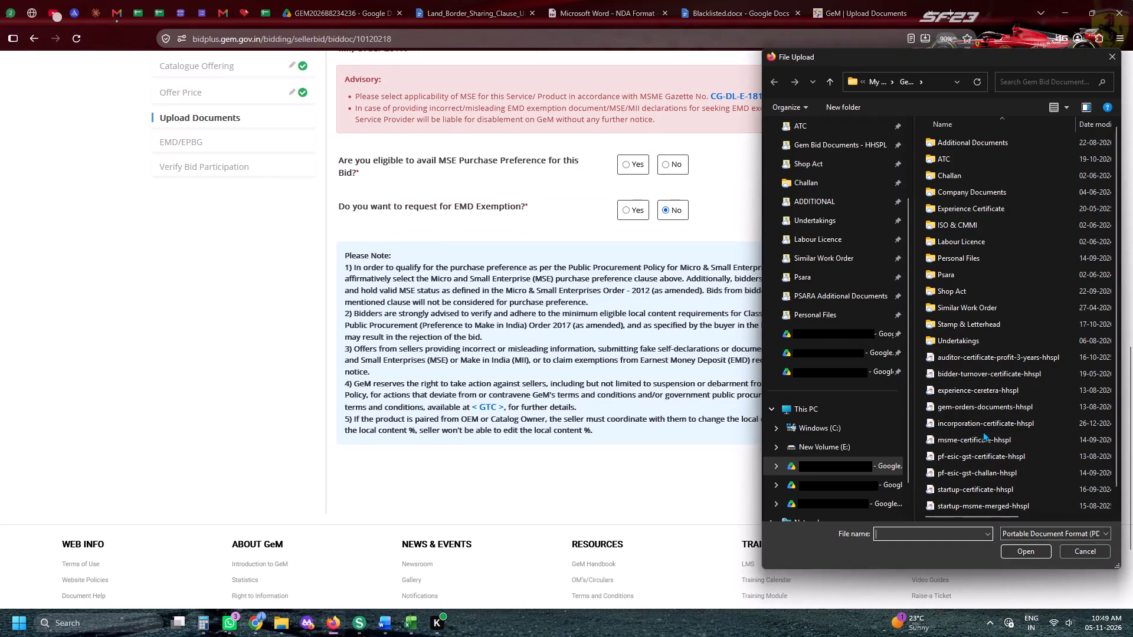
pyautogui.doubleClick(983, 428)
# Switch to iLovePDF, add atc-62-hhspl from the ATC folder after the existing files, and merge them all.
pyautogui.scroll(4, 983, 428)
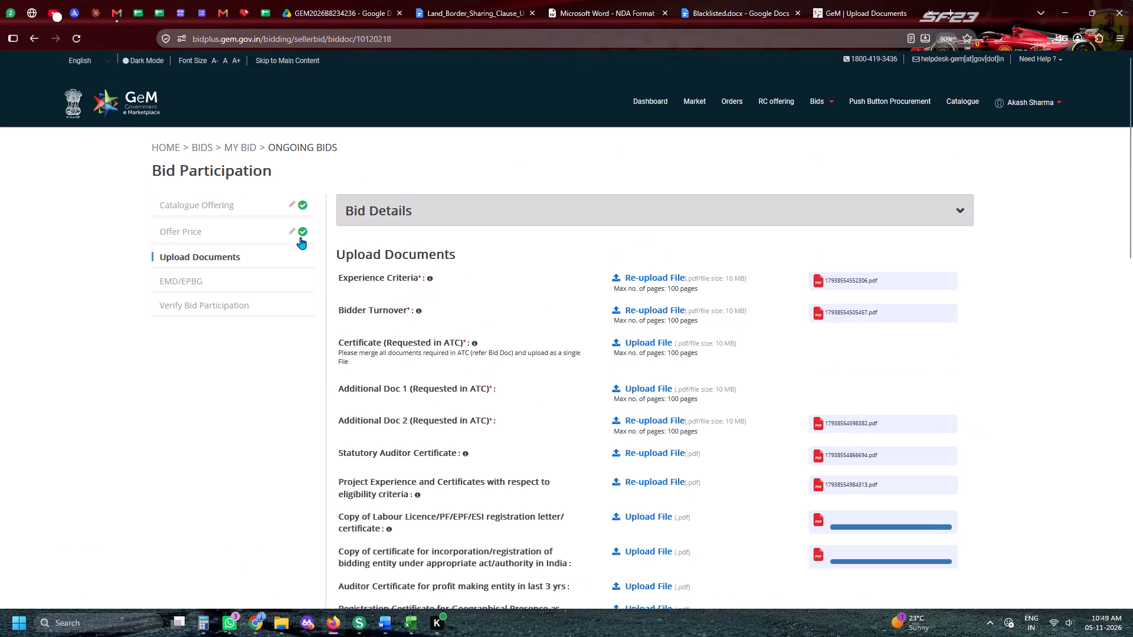
pyautogui.click(397, 0)
pyautogui.click(444, 0)
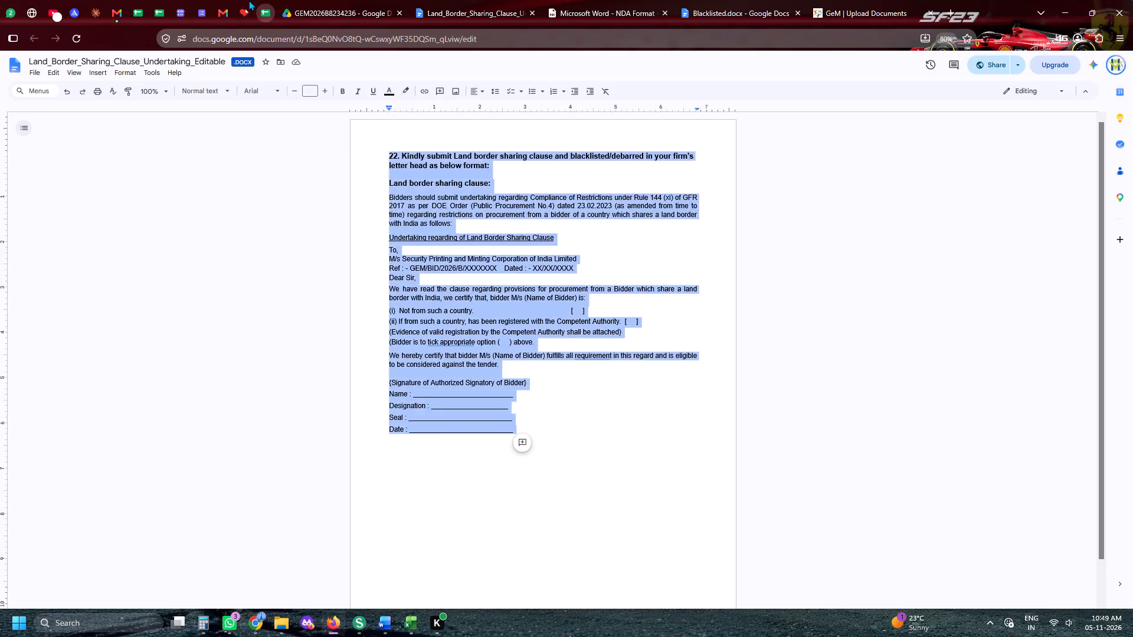
pyautogui.click(245, 0)
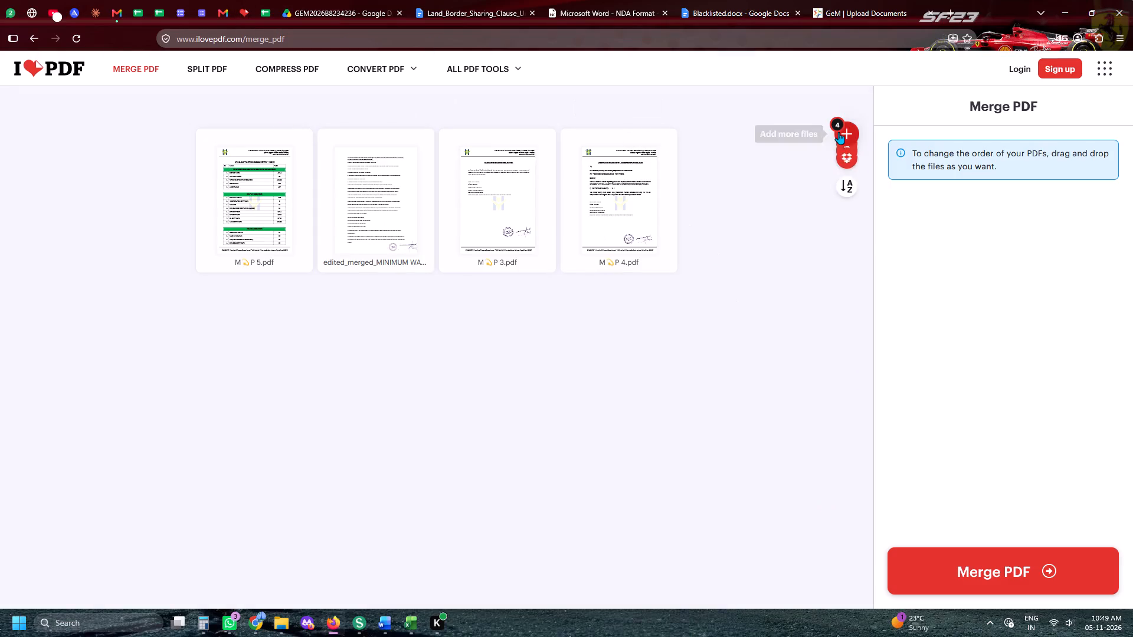
pyautogui.click(839, 132)
pyautogui.scroll(8, 834, 278)
pyautogui.click(797, 219)
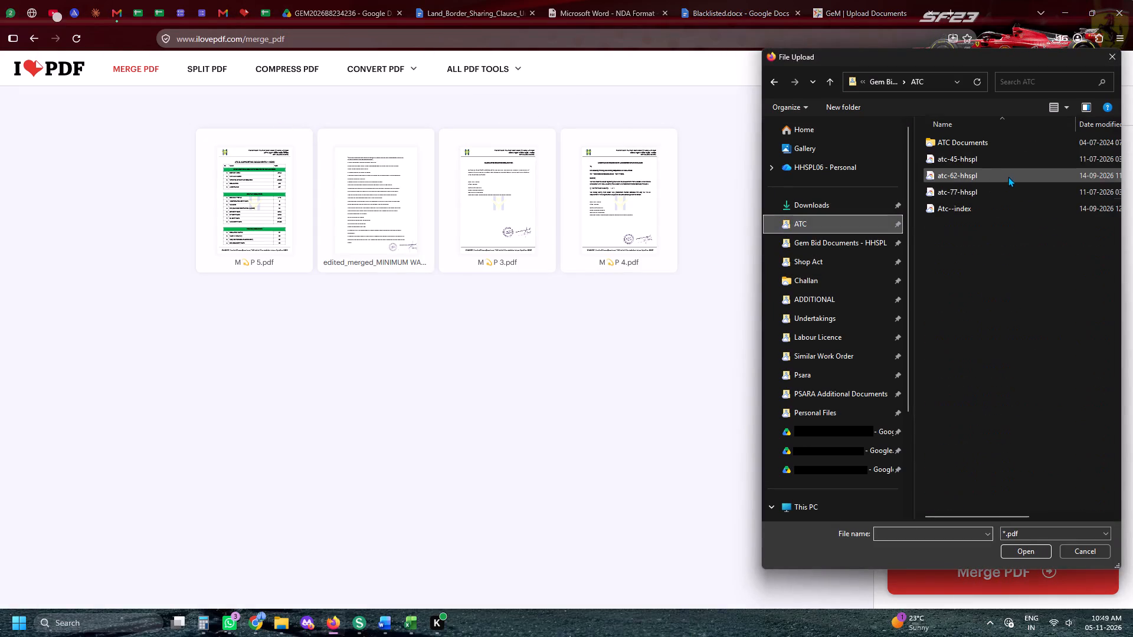
pyautogui.doubleClick(982, 172)
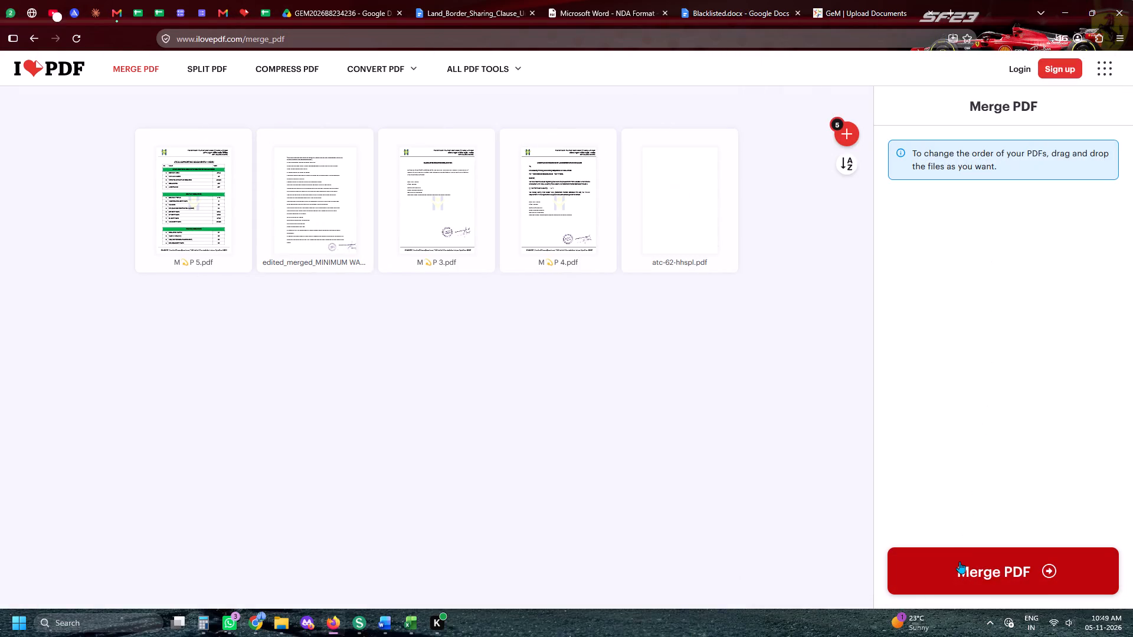
pyautogui.click(960, 562)
# Back in the GeM bid, upload auditor-certificate-profit-3-years-hhspl as the auditor certificate for a profit-making entity in the last 3 years.
pyautogui.click(814, 0)
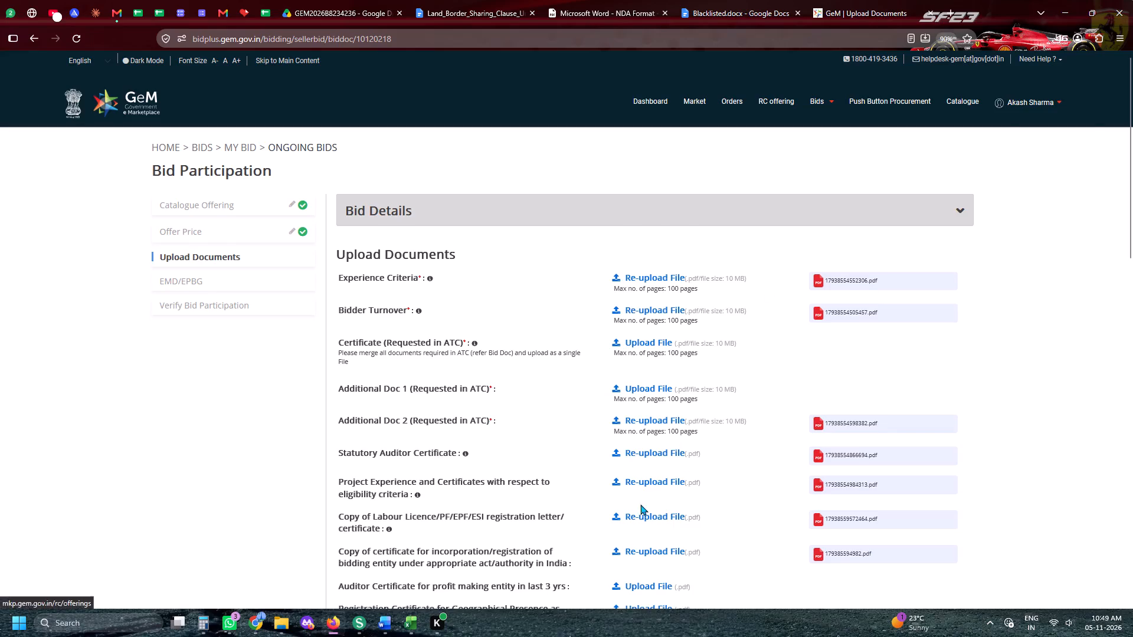
pyautogui.scroll(-3, 677, 472)
pyautogui.click(656, 348)
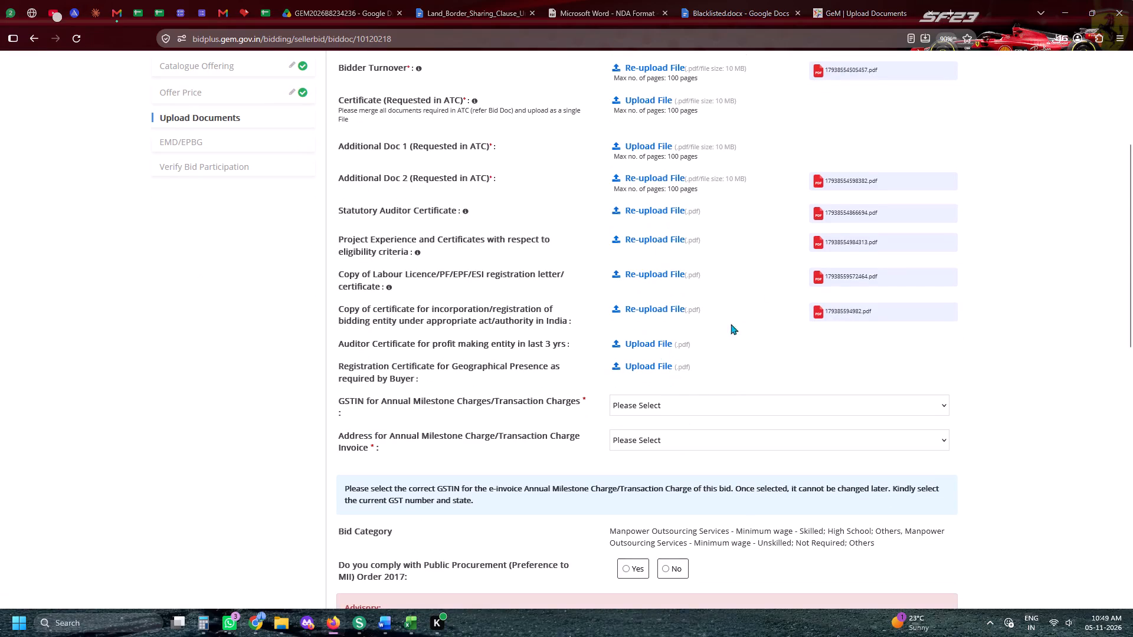
pyautogui.scroll(7, 795, 316)
pyautogui.click(821, 246)
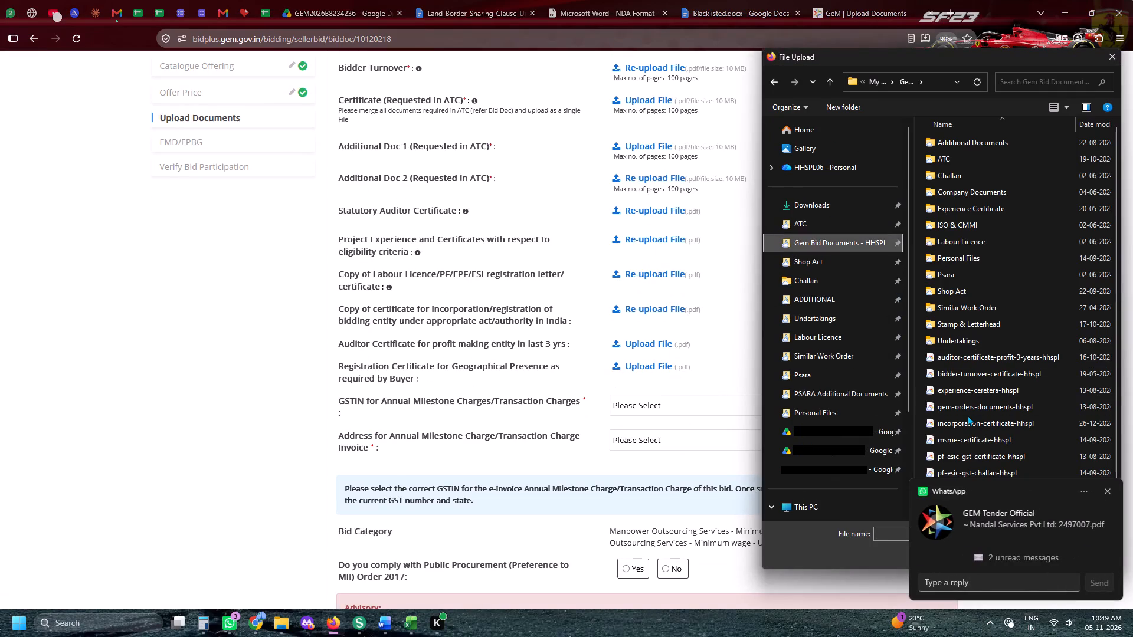
pyautogui.doubleClick(972, 357)
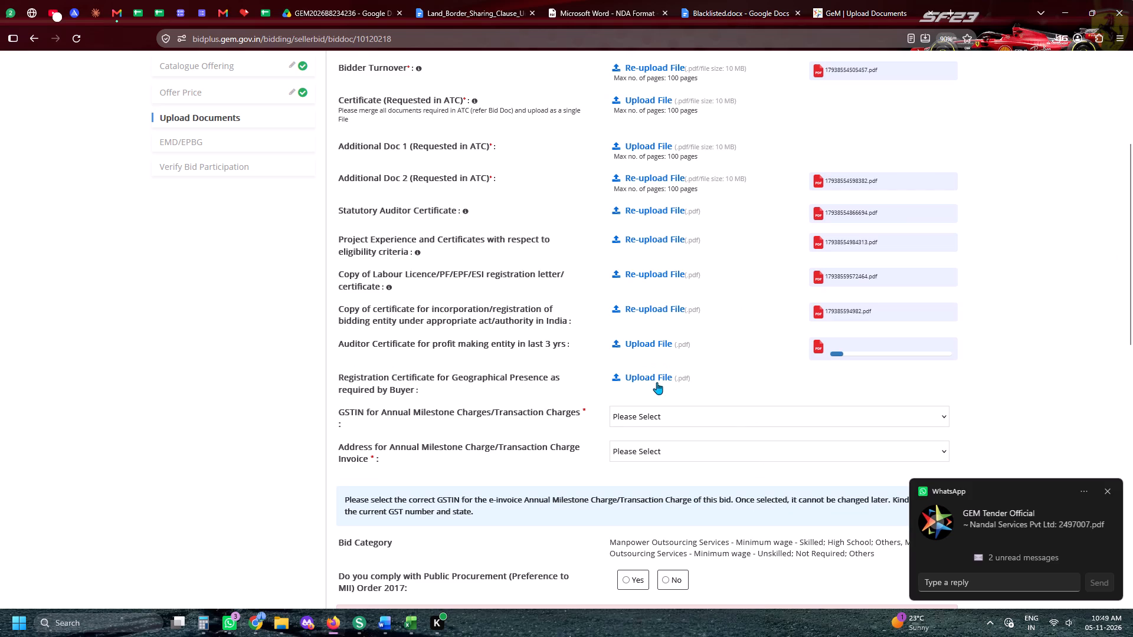
# In the Daily Tender Sheet, set the Harshnath tender filler for the Hoshangabad bid GEM/2026/B/8234236 to Mohit.
pyautogui.click(257, 0)
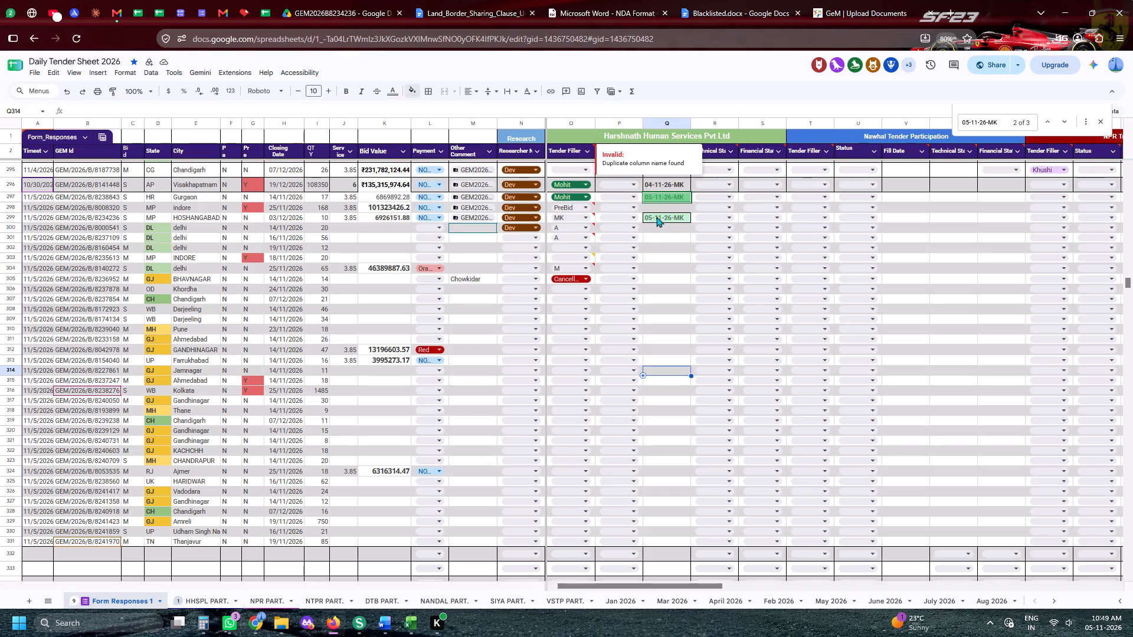
pyautogui.click(579, 217)
pyautogui.click(571, 229)
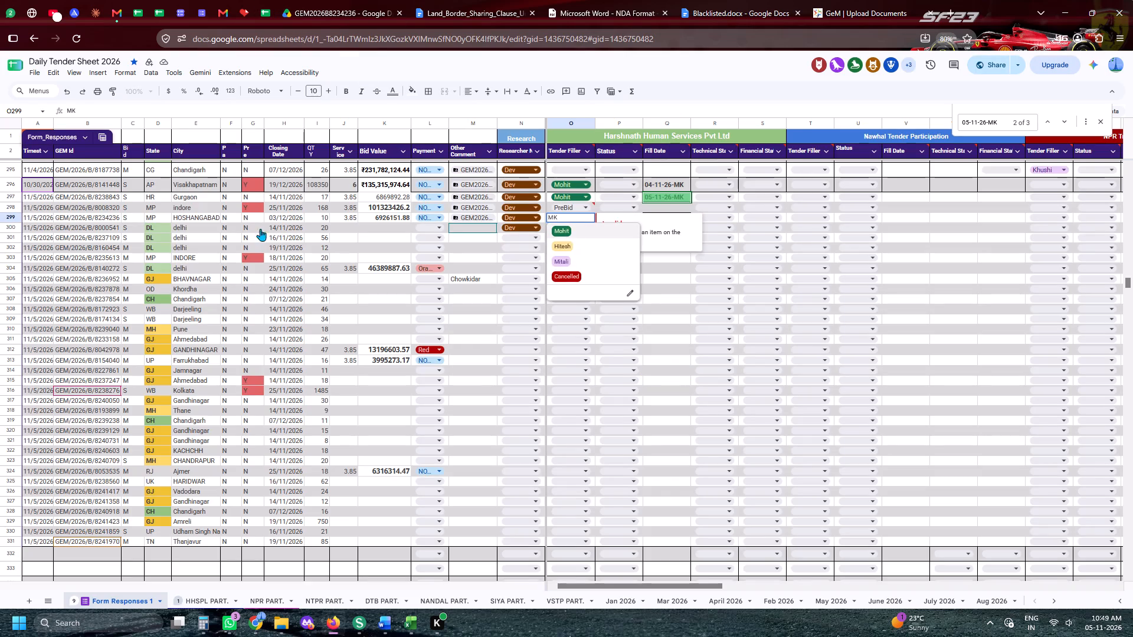
pyautogui.click(0, 217)
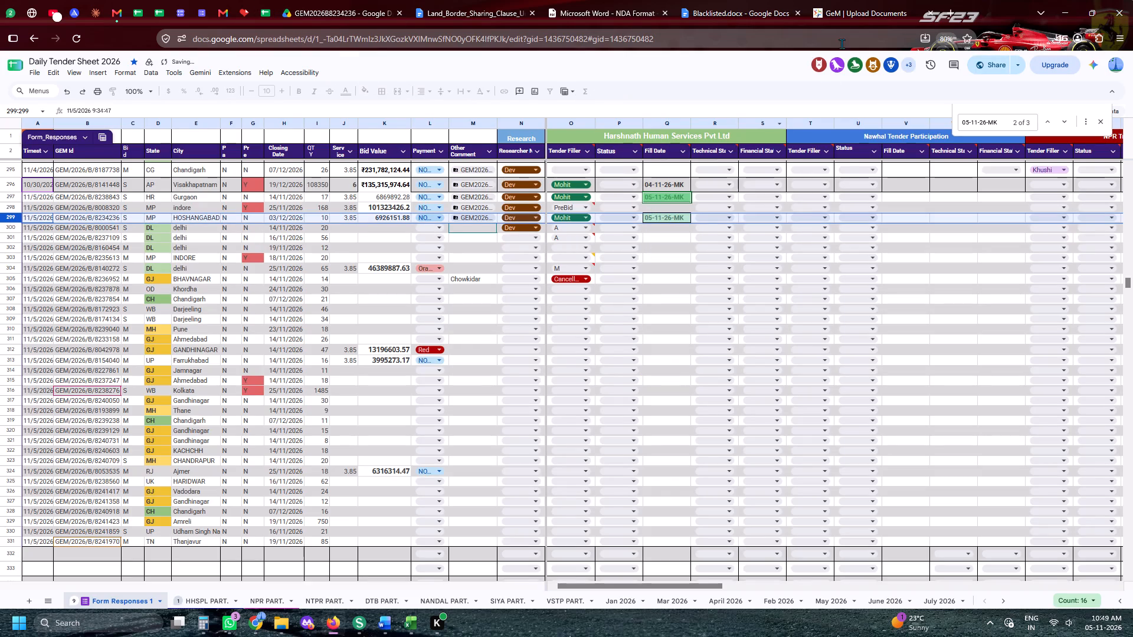
# Return to the GeM bid and upload a PDF from the Shop Act folder as the Geographical Presence registration certificate.
pyautogui.click(851, 0)
pyautogui.click(651, 387)
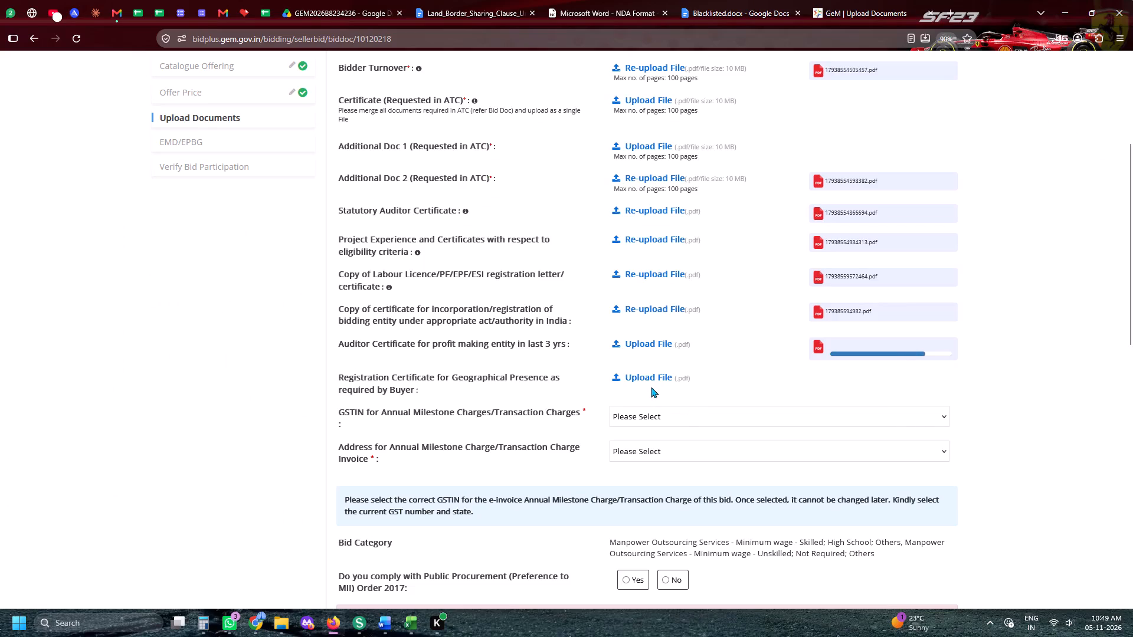
pyautogui.click(651, 376)
pyautogui.scroll(9, 797, 321)
pyautogui.click(810, 260)
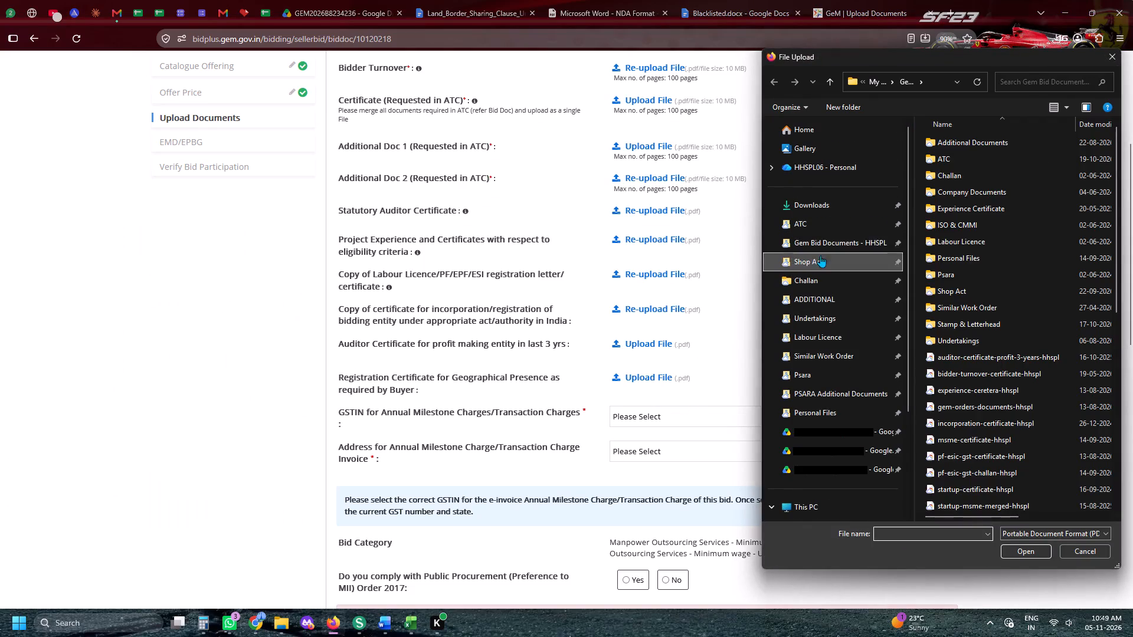
pyautogui.scroll(-1, 974, 416)
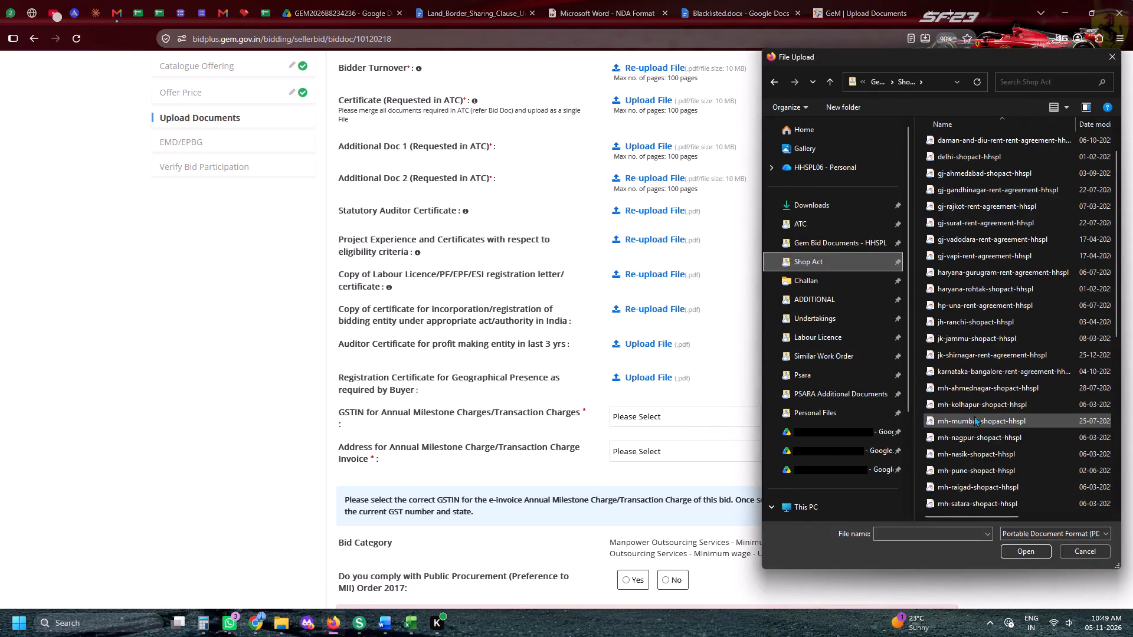
pyautogui.scroll(-2, 974, 416)
pyautogui.doubleClick(945, 404)
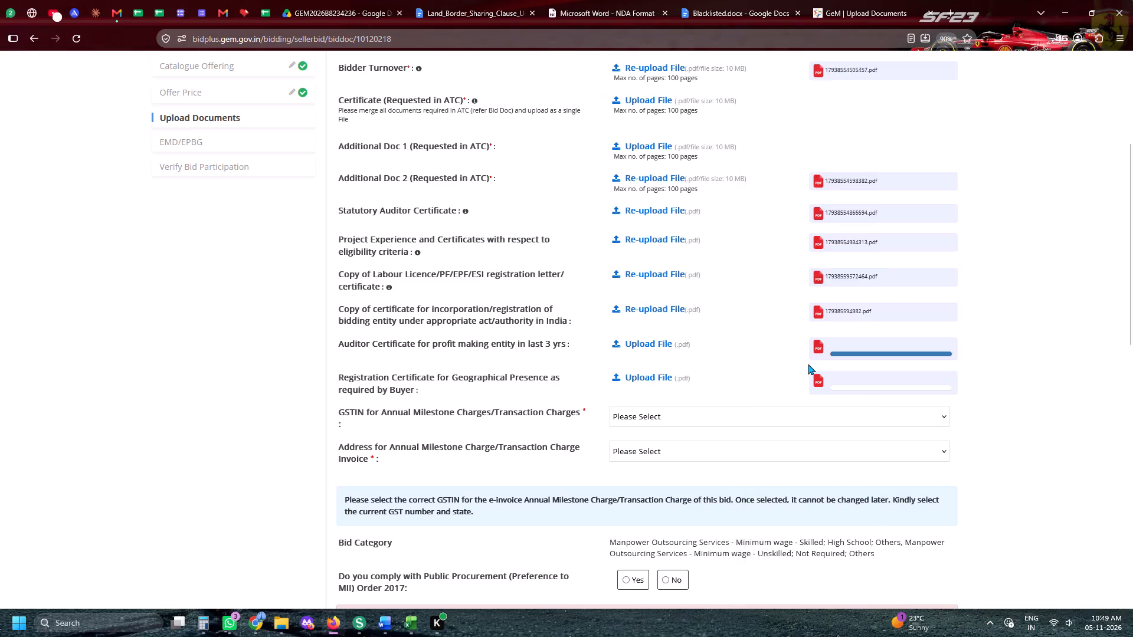
# Select the registered Rajasthan GSTIN and its Jaipur address for the annual milestone/transaction charge invoice.
pyautogui.scroll(-2, 808, 364)
pyautogui.scroll(3, 801, 346)
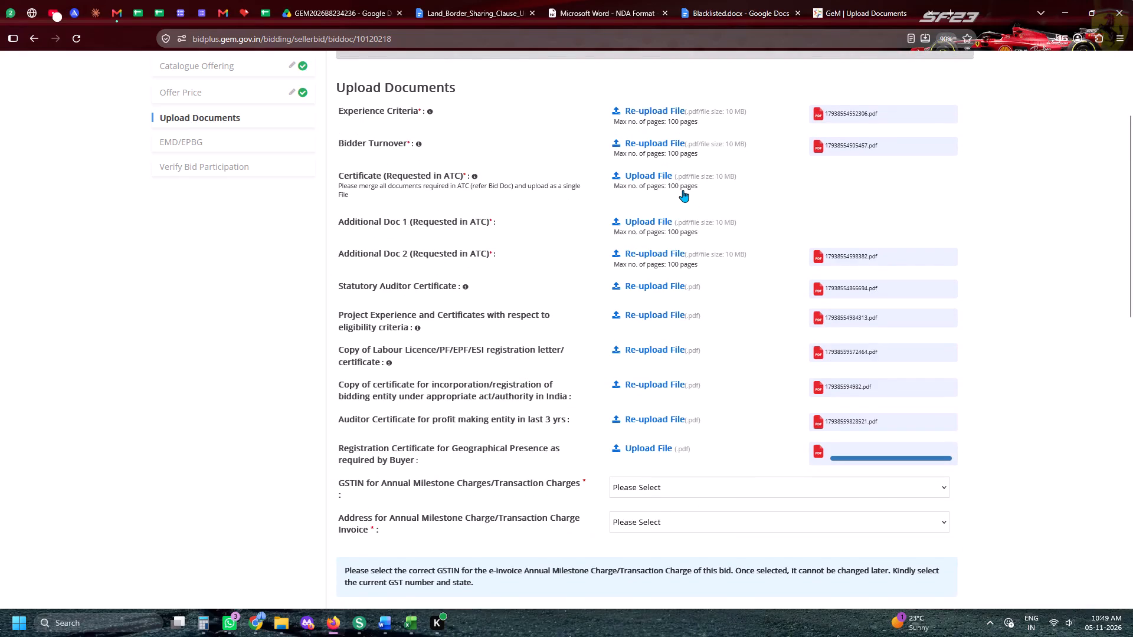
pyautogui.scroll(-3, 706, 456)
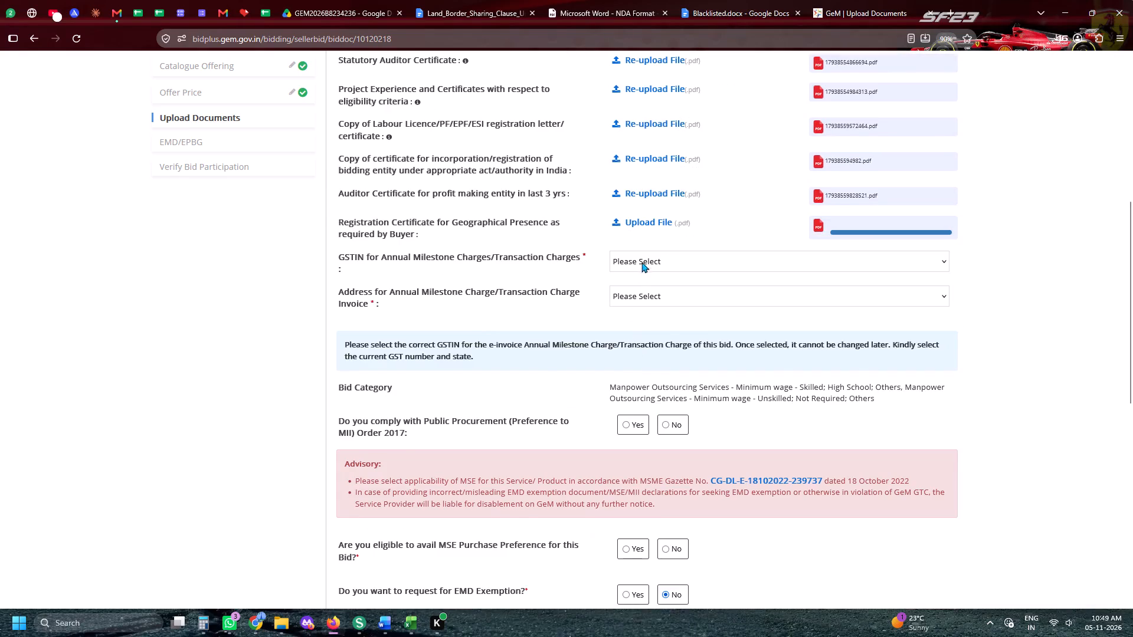
pyautogui.click(642, 259)
pyautogui.click(646, 292)
pyautogui.click(693, 129)
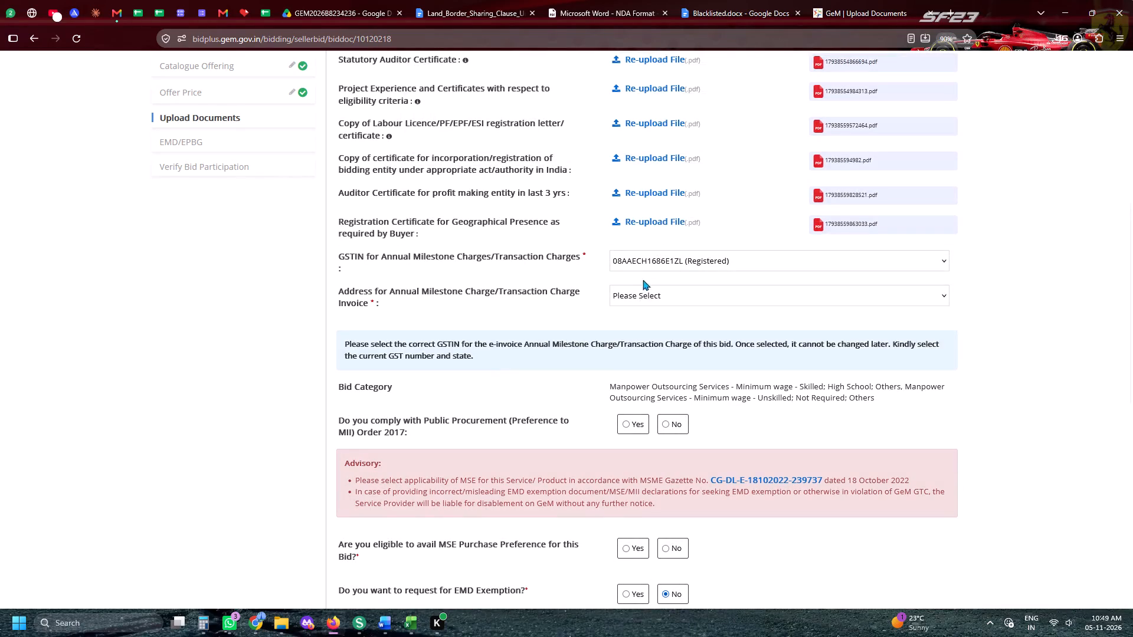
pyautogui.click(636, 295)
pyautogui.click(636, 331)
pyautogui.click(692, 132)
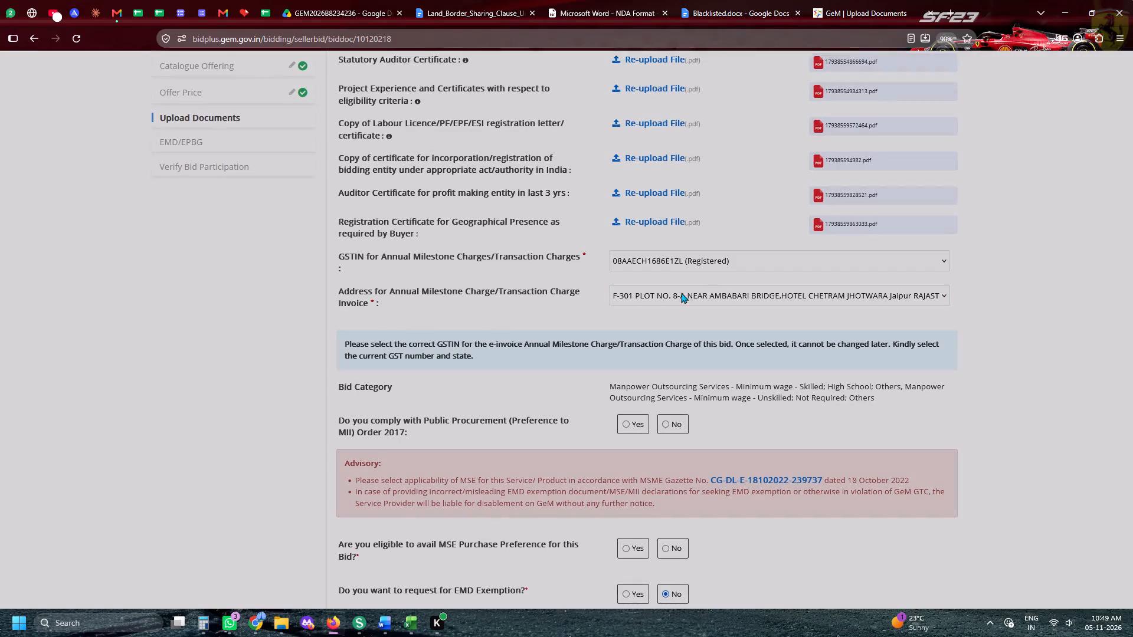
# Answer Yes to MSE purchase preference eligibility and Yes to compliance with the Public Procurement (Preference to MII) Order 2017.
pyautogui.click(626, 555)
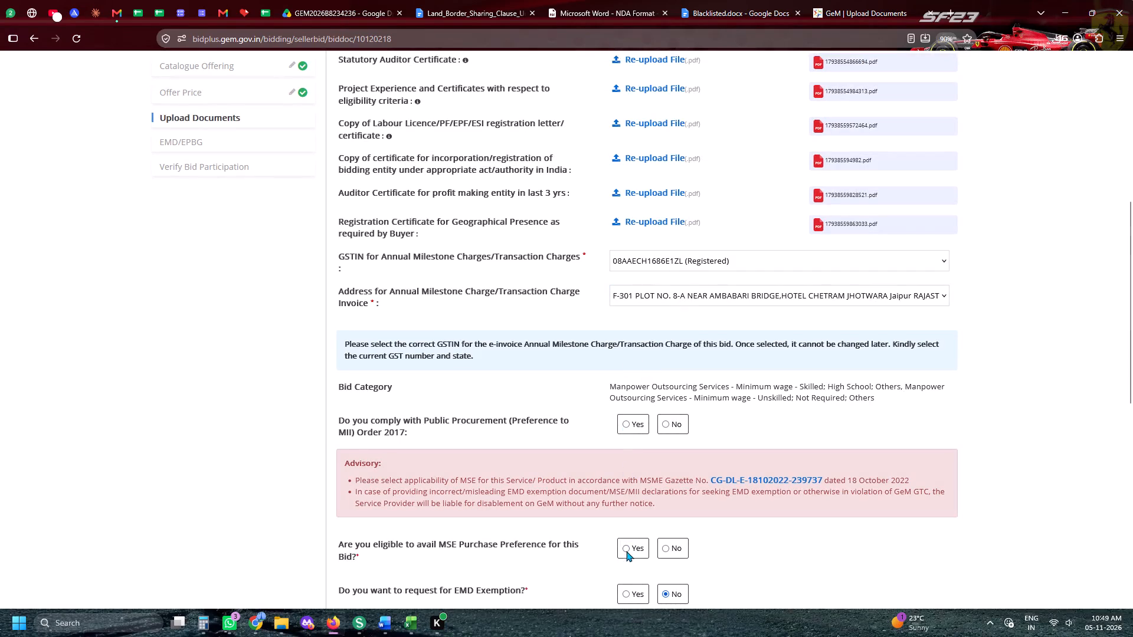
pyautogui.click(626, 551)
pyautogui.click(622, 422)
pyautogui.click(627, 422)
# Request EMD exemption for the bid under the Start-up exemption category.
pyautogui.scroll(-6, 627, 422)
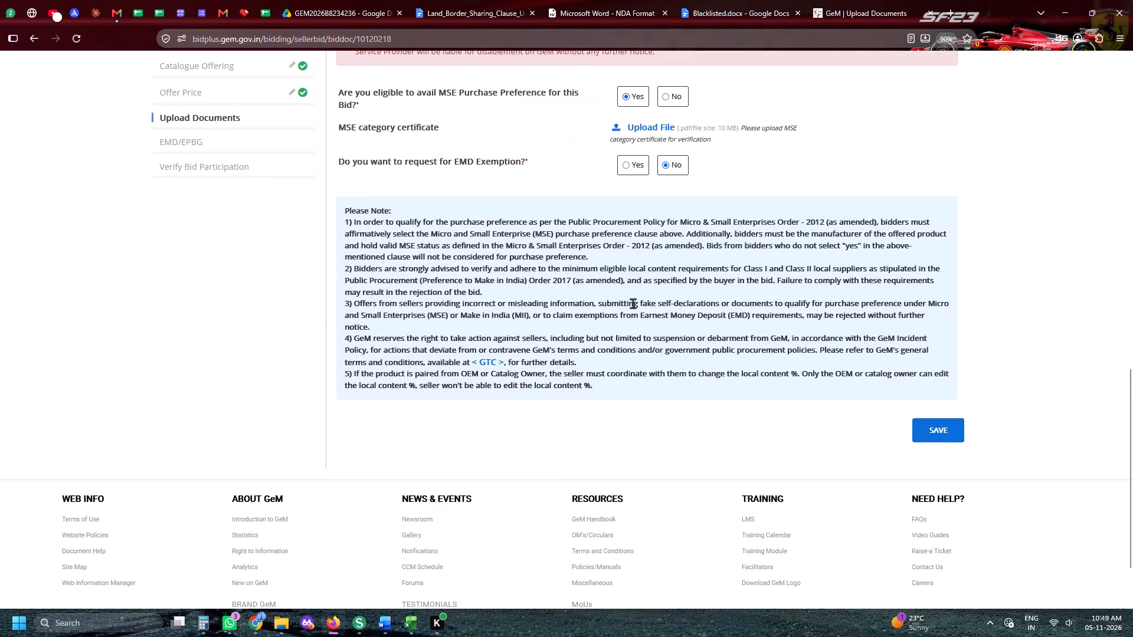
pyautogui.click(633, 168)
pyautogui.click(637, 189)
pyautogui.click(638, 228)
# Upload startup-certificate-hhspl from Gem Bid Documents - HHSPL as the supporting document for the EMD exemption.
pyautogui.click(638, 237)
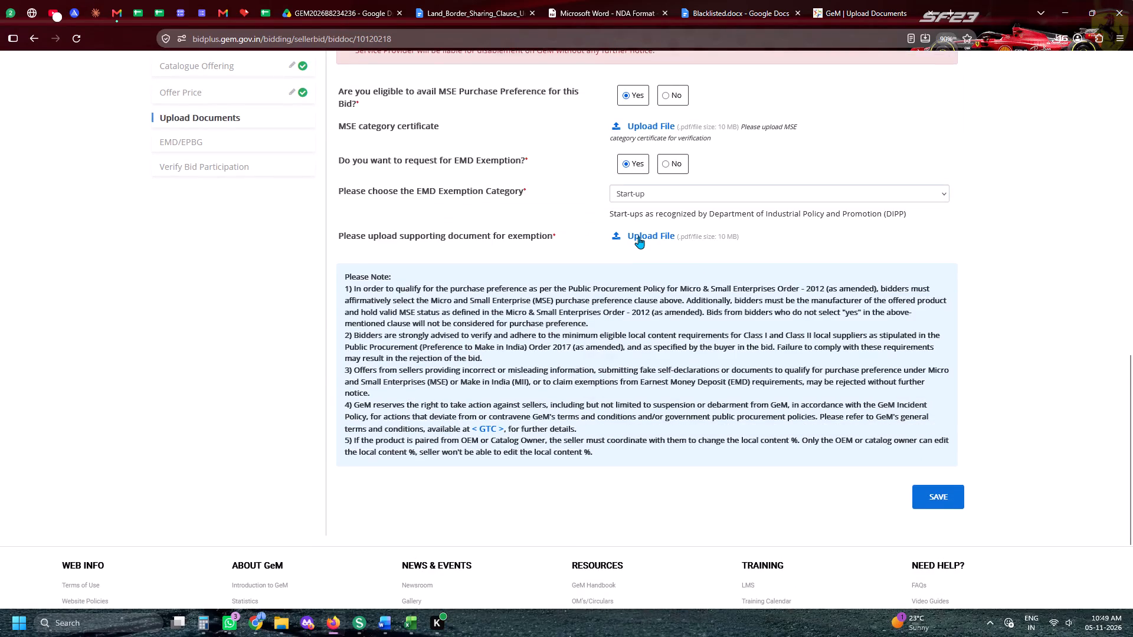
pyautogui.scroll(-6, 1013, 402)
pyautogui.scroll(-4, 981, 476)
pyautogui.click(974, 490)
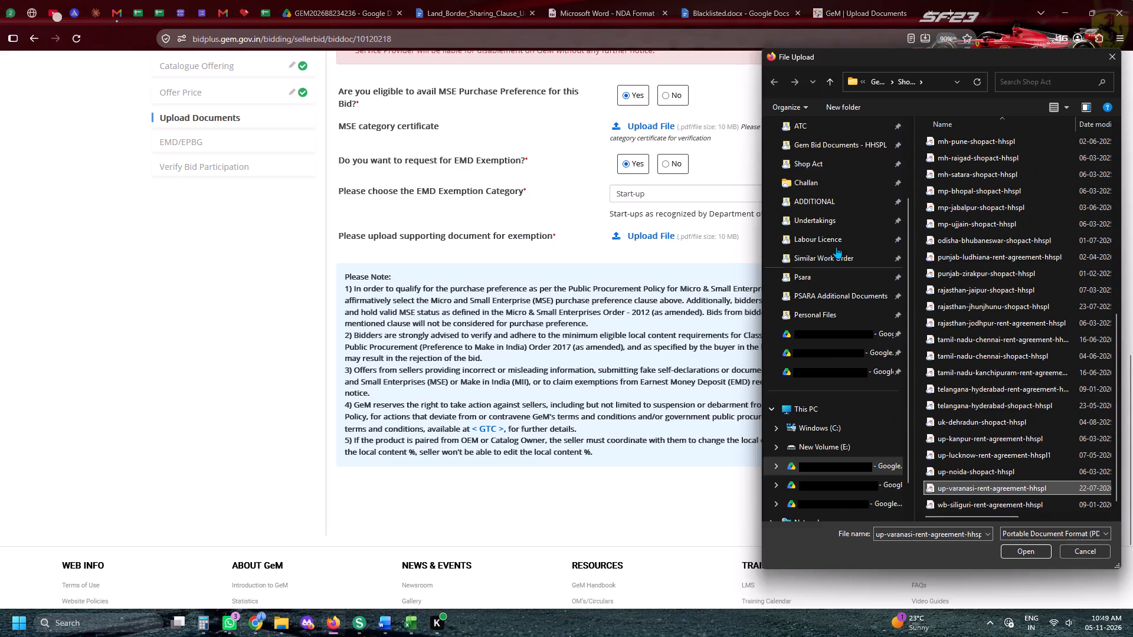
pyautogui.scroll(5, 846, 260)
pyautogui.doubleClick(844, 254)
pyautogui.scroll(-5, 985, 353)
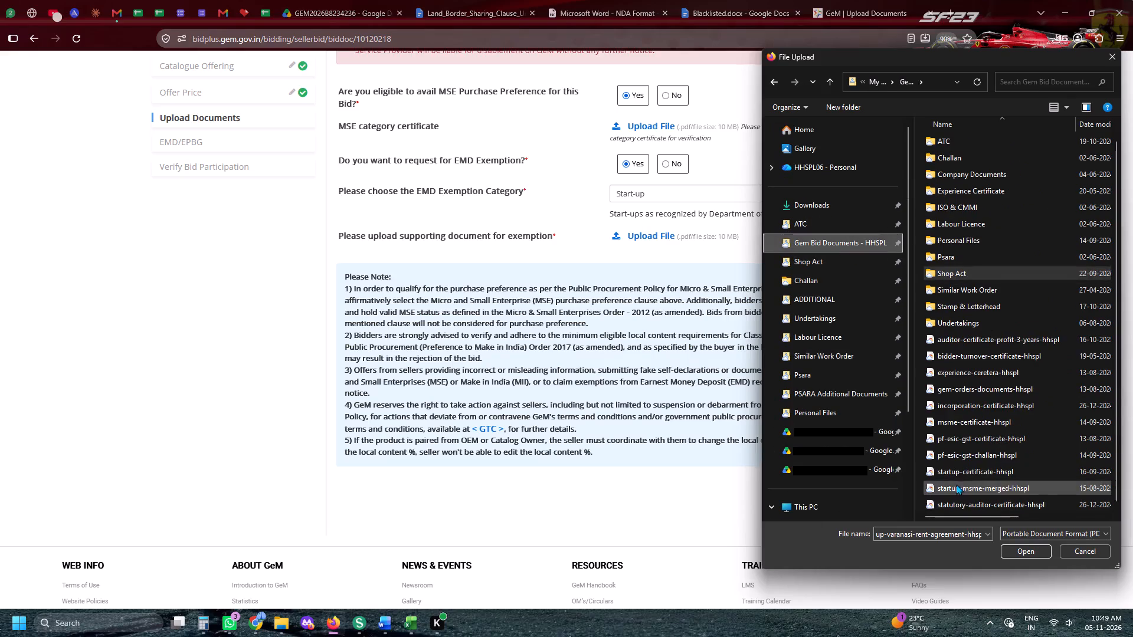
pyautogui.doubleClick(950, 469)
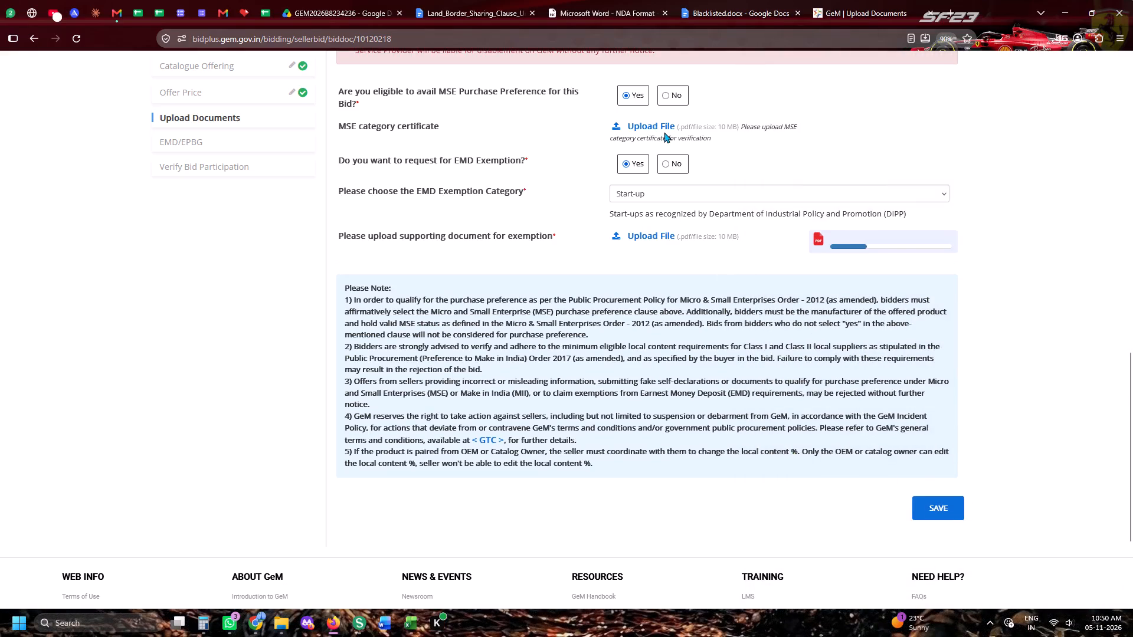
# Upload msme-certificate-hhspl as the MSE category certificate.
pyautogui.click(664, 132)
pyautogui.click(664, 131)
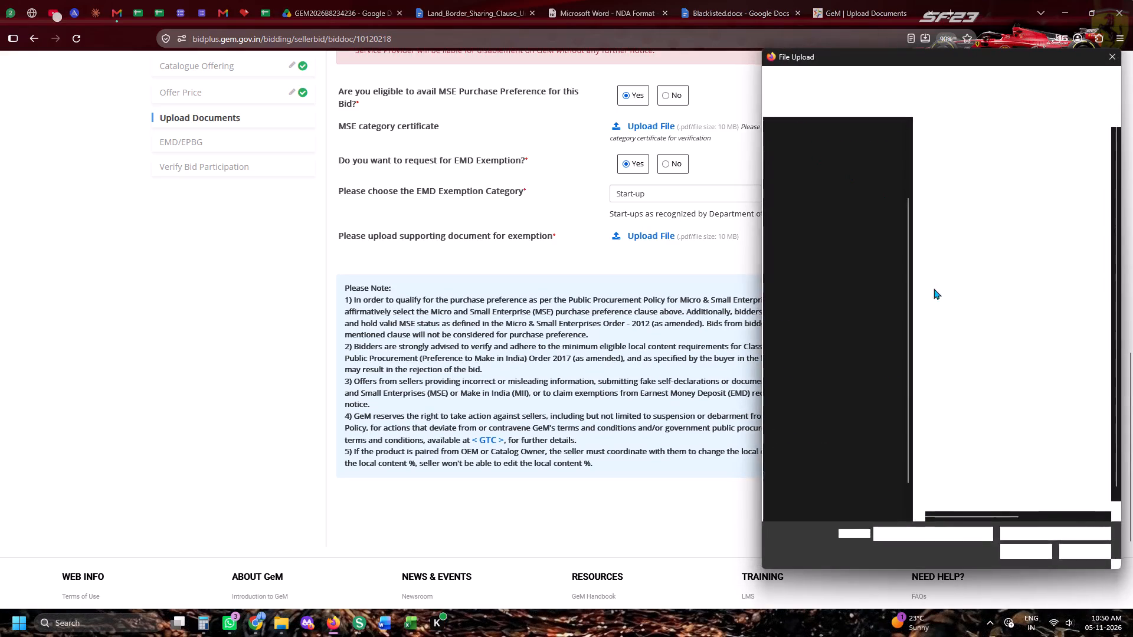
pyautogui.scroll(-5, 942, 327)
pyautogui.doubleClick(958, 424)
pyautogui.scroll(12, 958, 424)
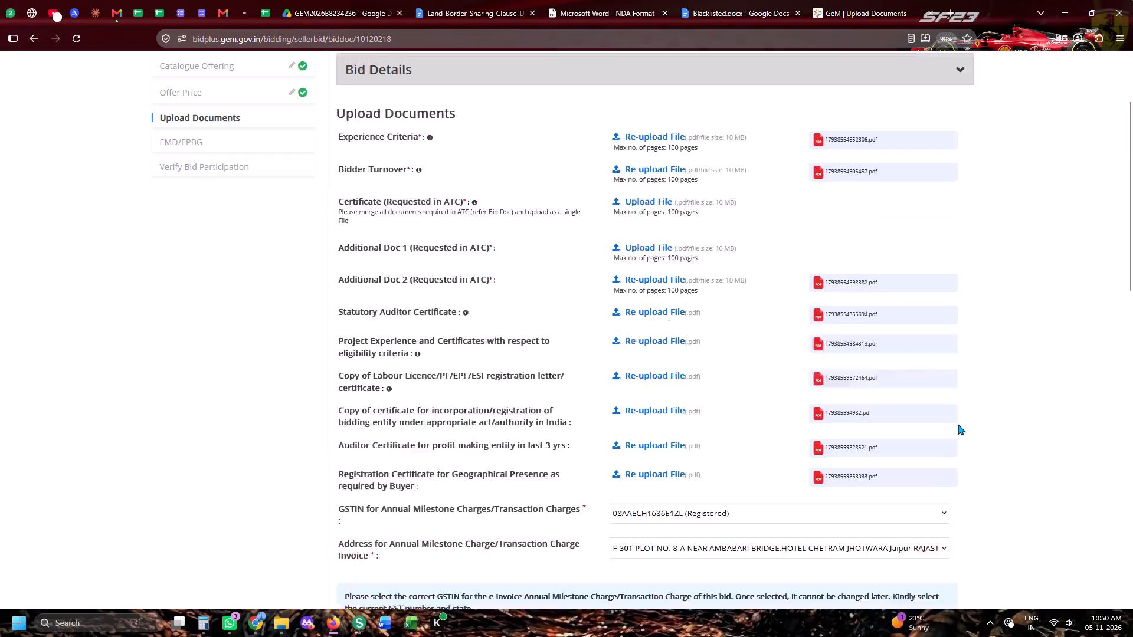
pyautogui.scroll(2, 958, 424)
pyautogui.click(238, 0)
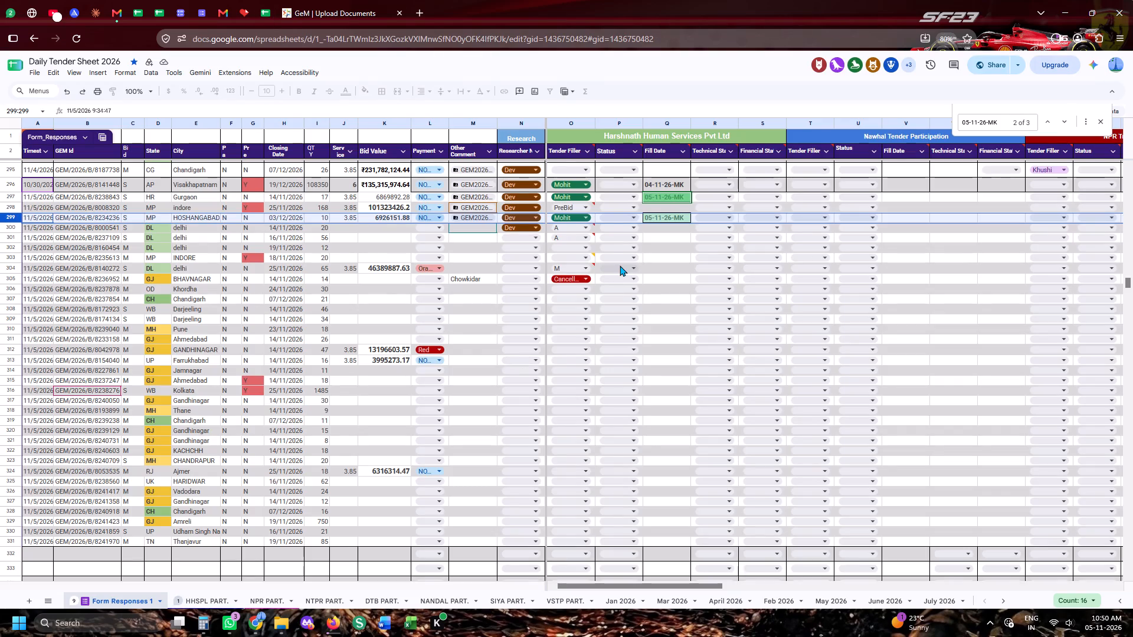
pyautogui.click(109, 232)
pyautogui.hotkey('ctrl', 'c')
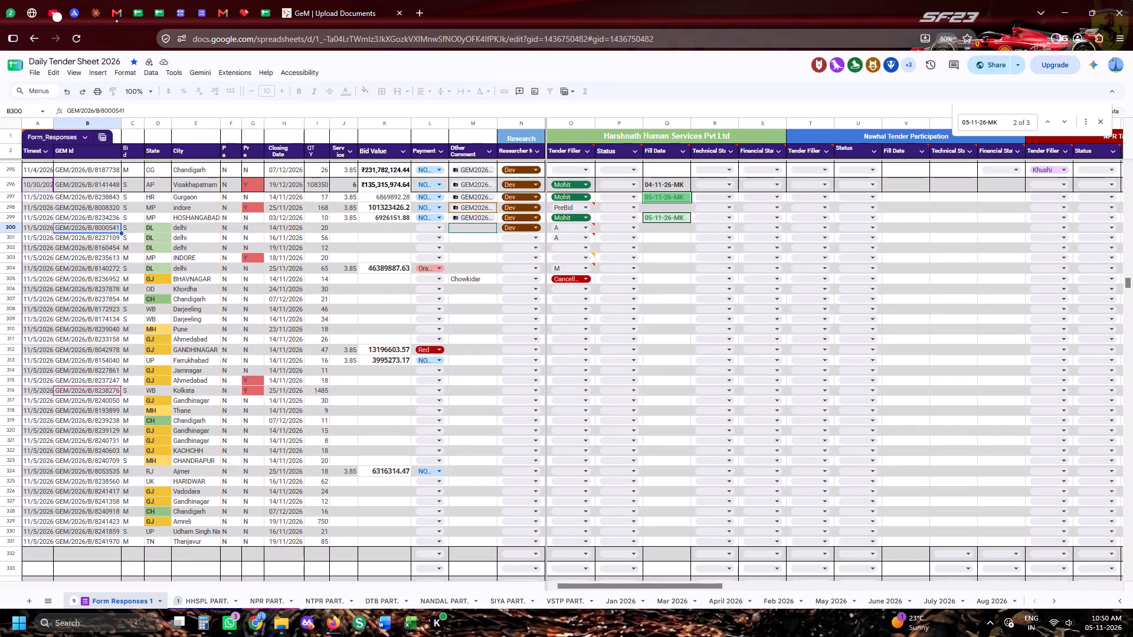
pyautogui.hotkey('ctrl', 'c')
pyautogui.hotkey('ctrl', 'c')
# Duplicate the GeM Upload Documents tab and check the download progress of atc-62-hhspl_merged-37.pdf.
pyautogui.click(322, 0)
pyautogui.rightClick(322, 0)
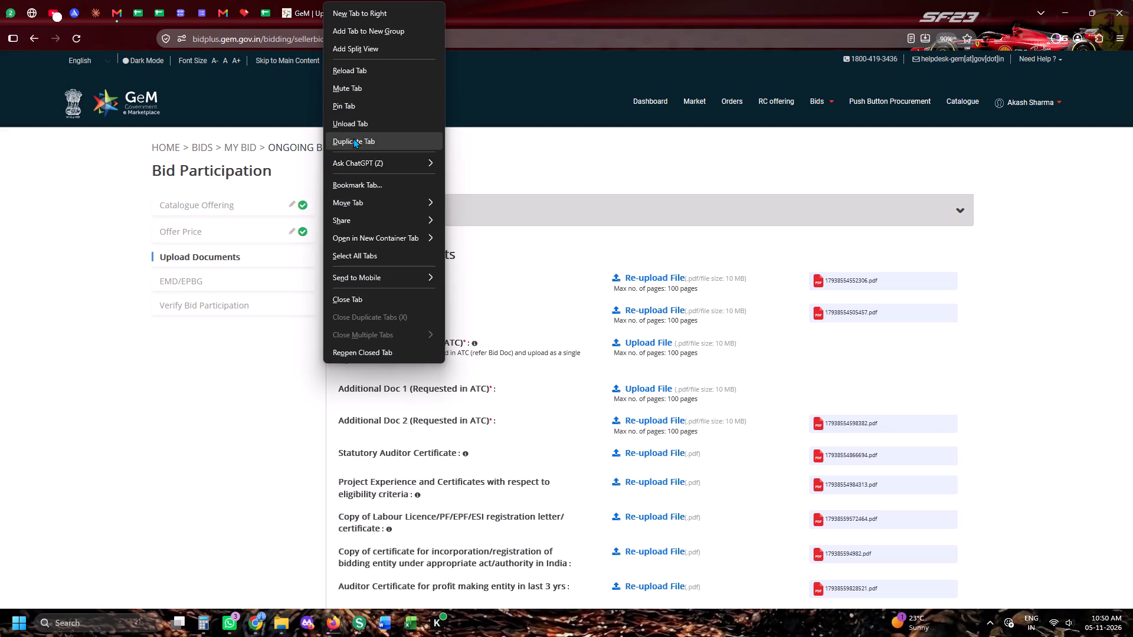
pyautogui.click(353, 138)
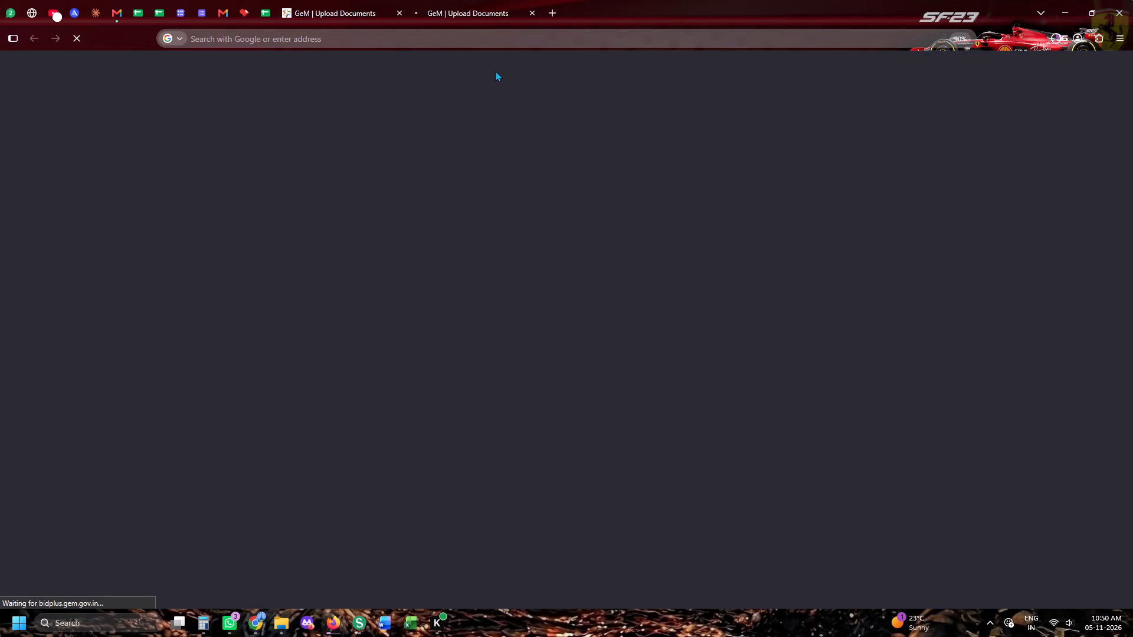
pyautogui.click(368, 9)
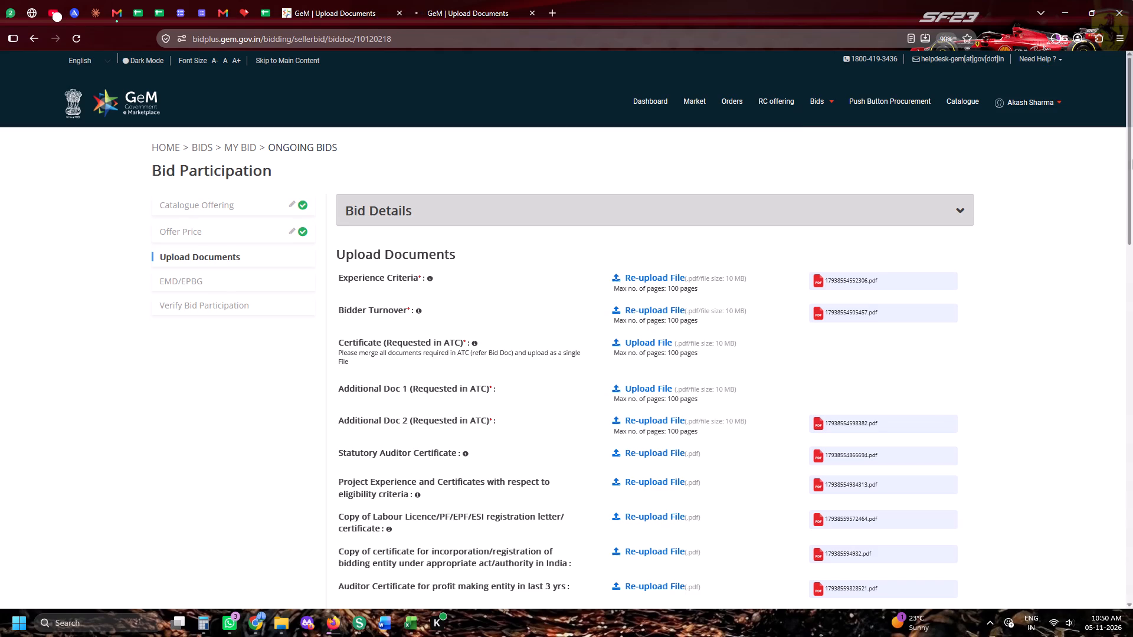
pyautogui.click(1047, 46)
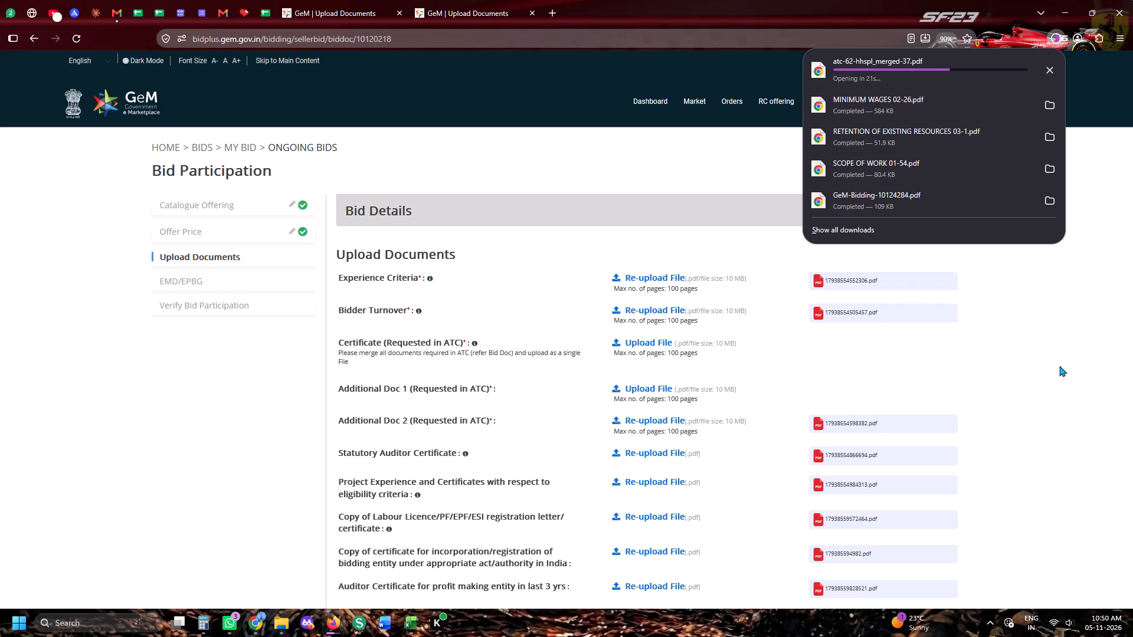
pyautogui.click(495, 0)
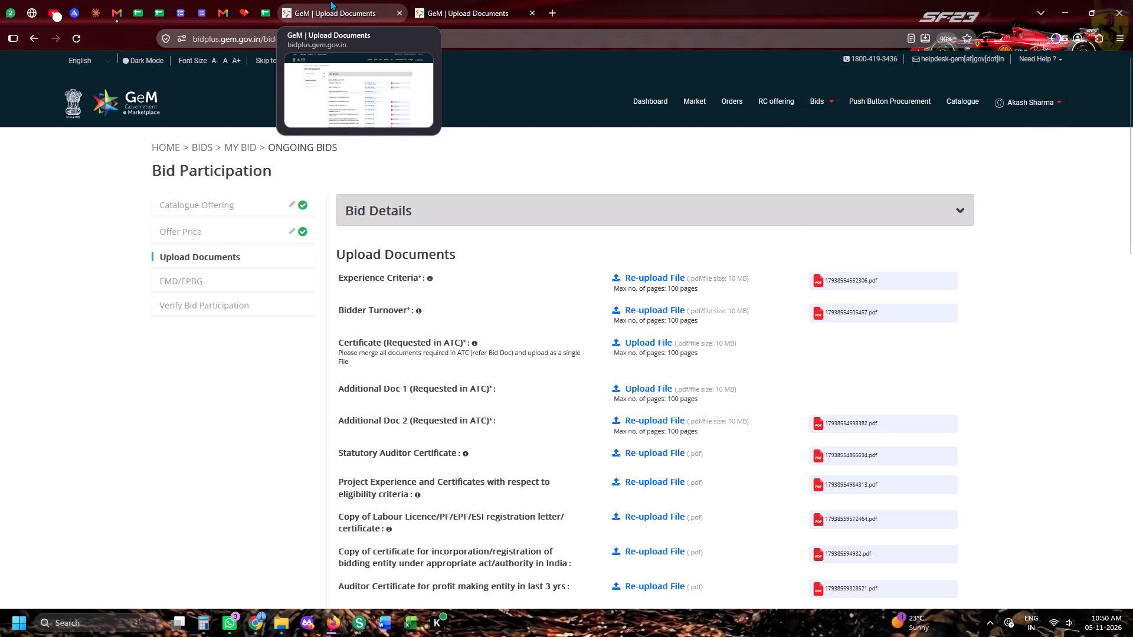
pyautogui.click(442, 6)
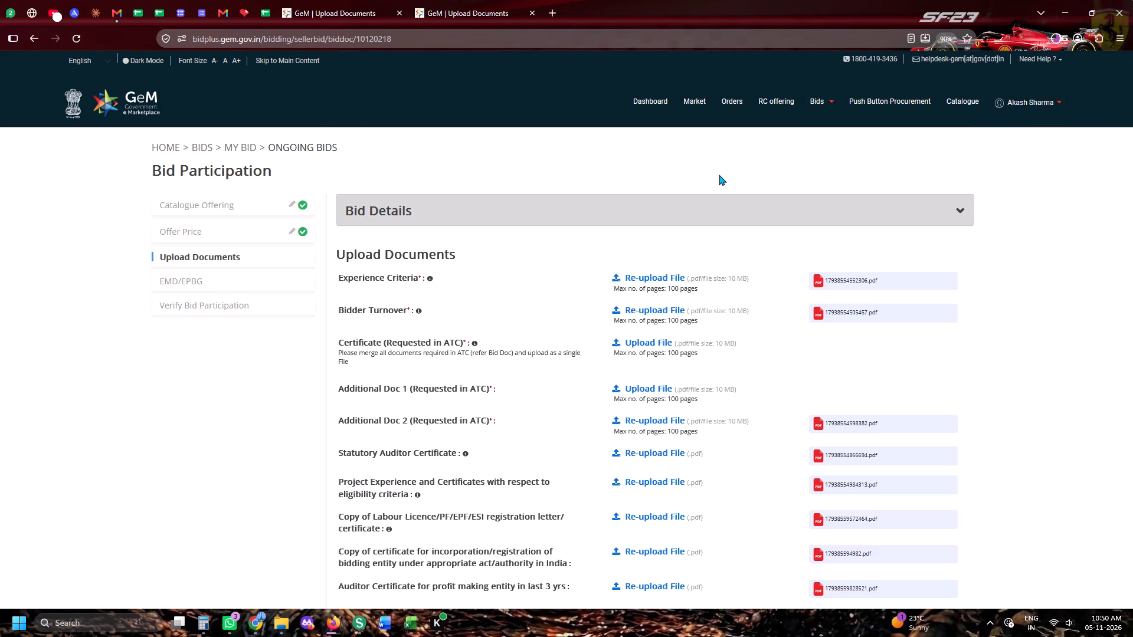
# Open the GeM bid listing in the duplicated tab and search for GEM/2026/B/8000541 using Exact Bid Search.
pyautogui.click(834, 107)
pyautogui.click(827, 125)
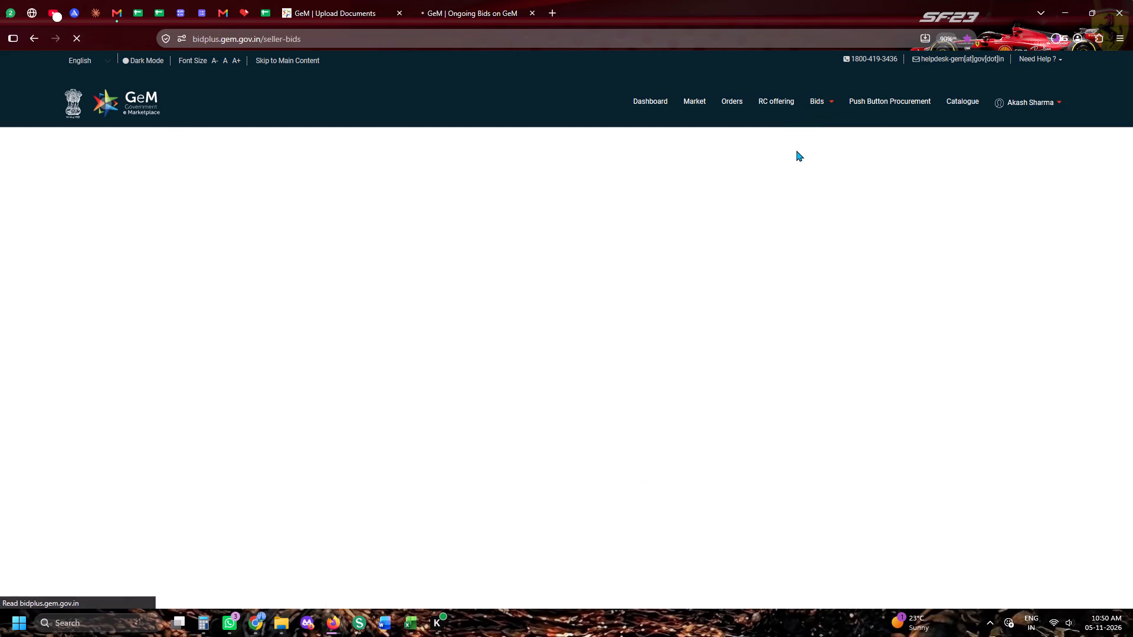
pyautogui.click(796, 150)
pyautogui.hotkey('ctrl', 'v')
pyautogui.click(680, 149)
pyautogui.click(682, 215)
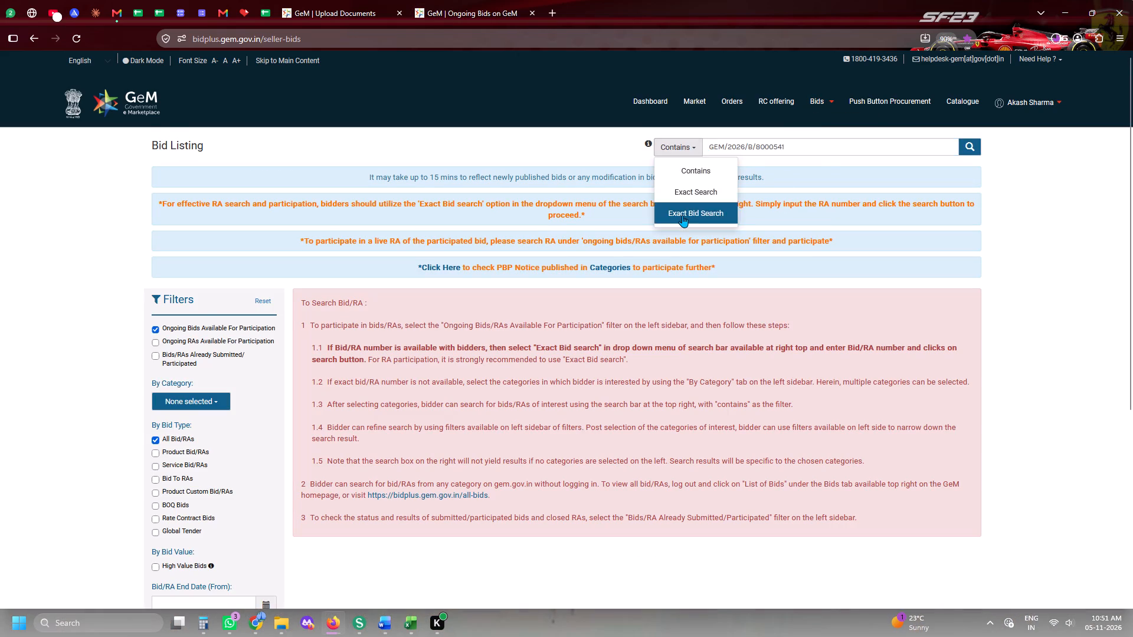
pyautogui.click(963, 150)
# Return to the Upload Documents page of the current bid.
pyautogui.click(326, 0)
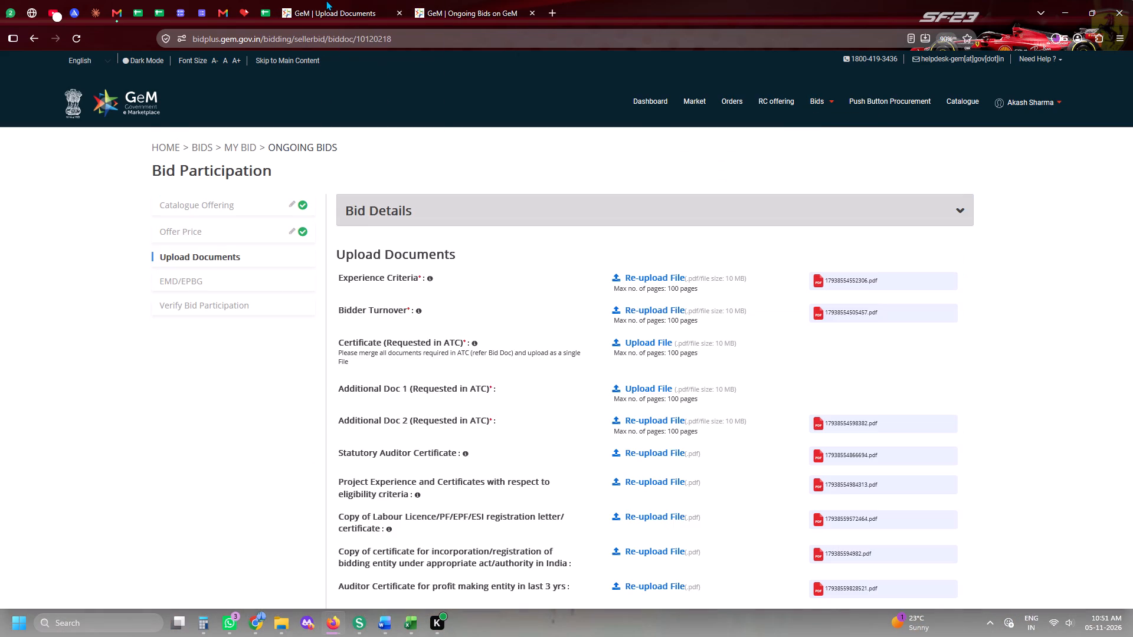
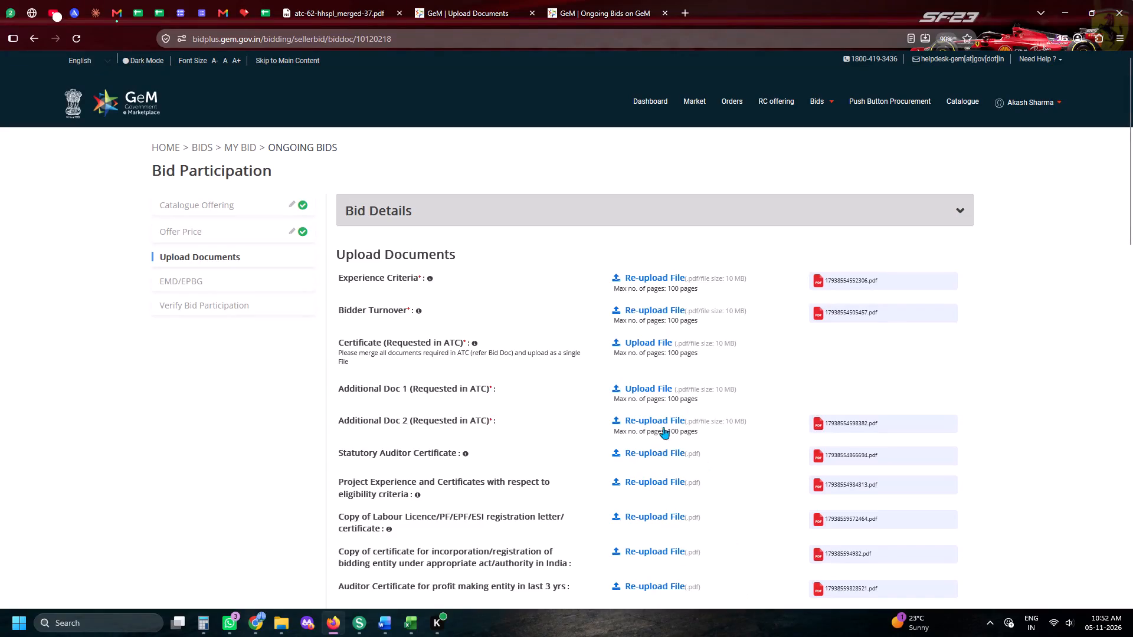
# Upload the merged PDF from the Downloads folder for the Certificate (Requested in ATC) entry.
pyautogui.click(658, 344)
pyautogui.scroll(5, 796, 299)
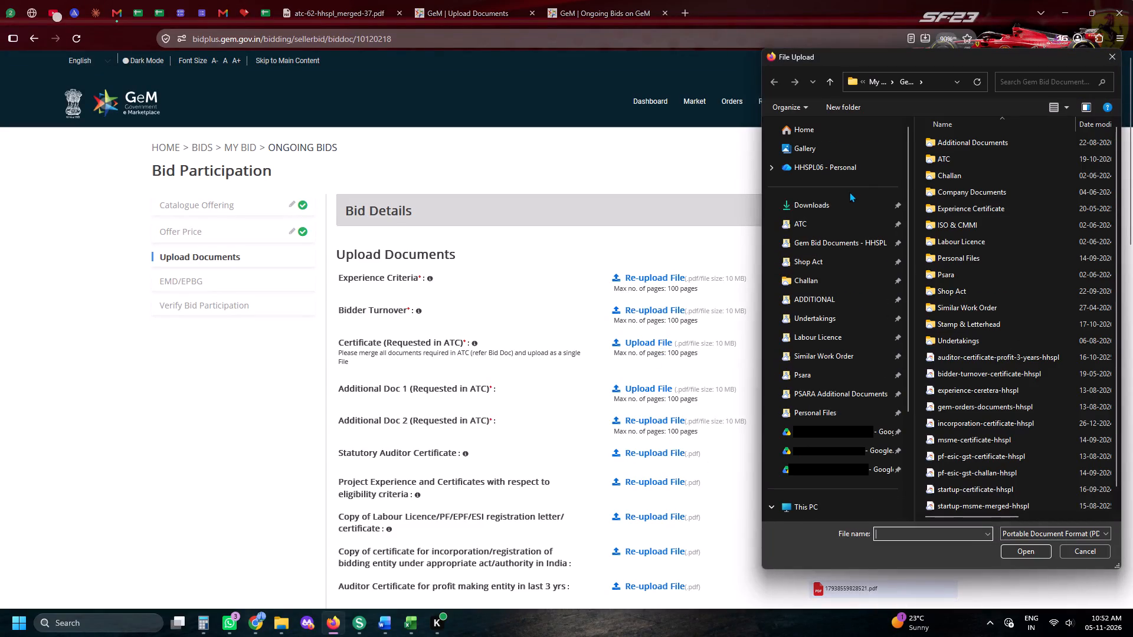
pyautogui.click(842, 212)
pyautogui.doubleClick(972, 165)
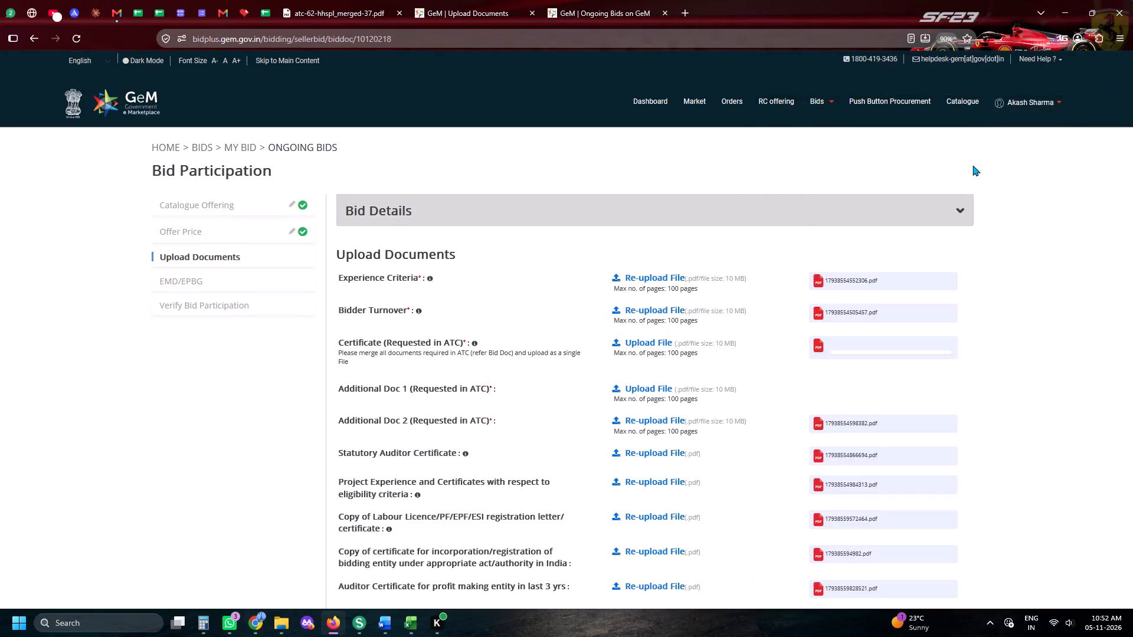
# Upload gem-star-rating-hhspl from the ADDITIONAL folder for Additional Doc 1 (Requested in ATC).
pyautogui.click(672, 390)
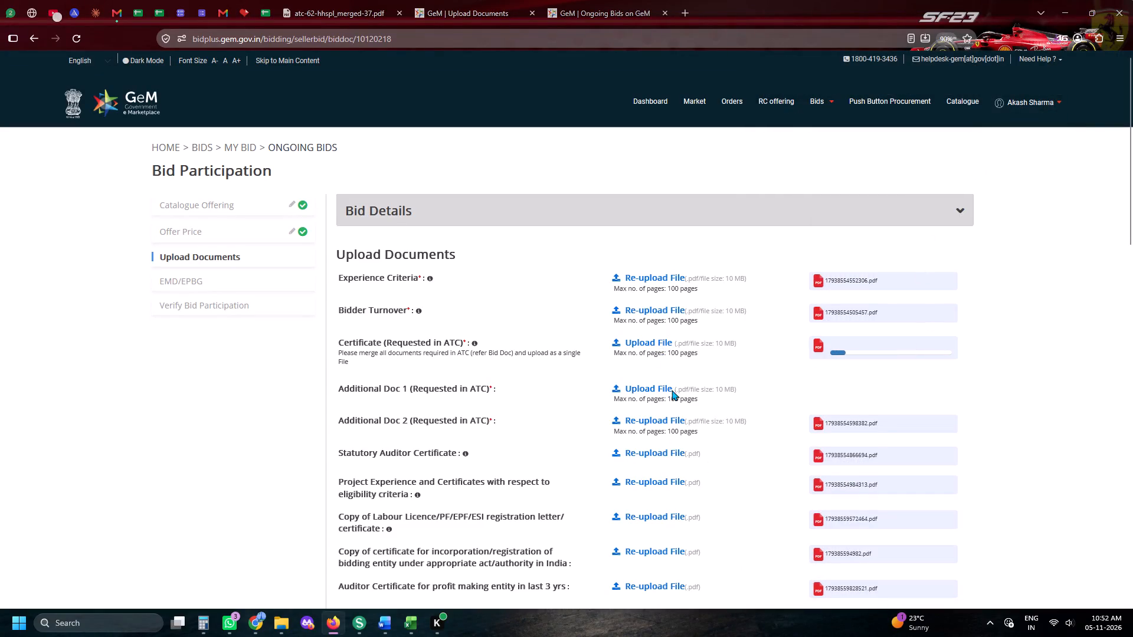
pyautogui.scroll(5, 815, 339)
pyautogui.click(821, 295)
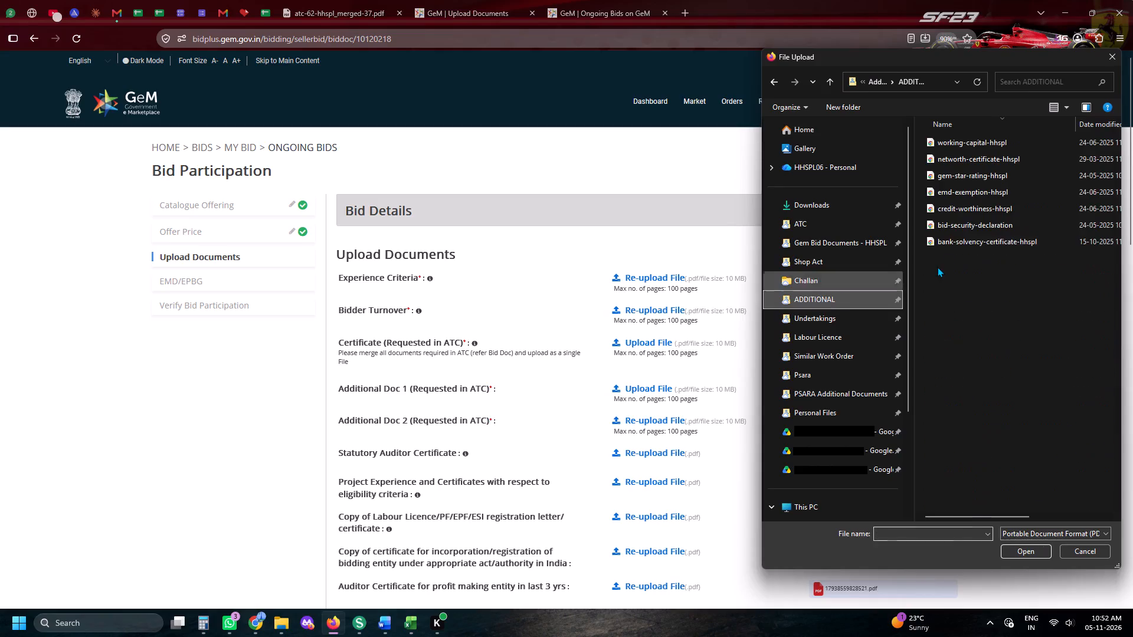
pyautogui.click(961, 193)
pyautogui.doubleClick(960, 173)
pyautogui.scroll(-4, 791, 326)
pyautogui.scroll(5, 785, 363)
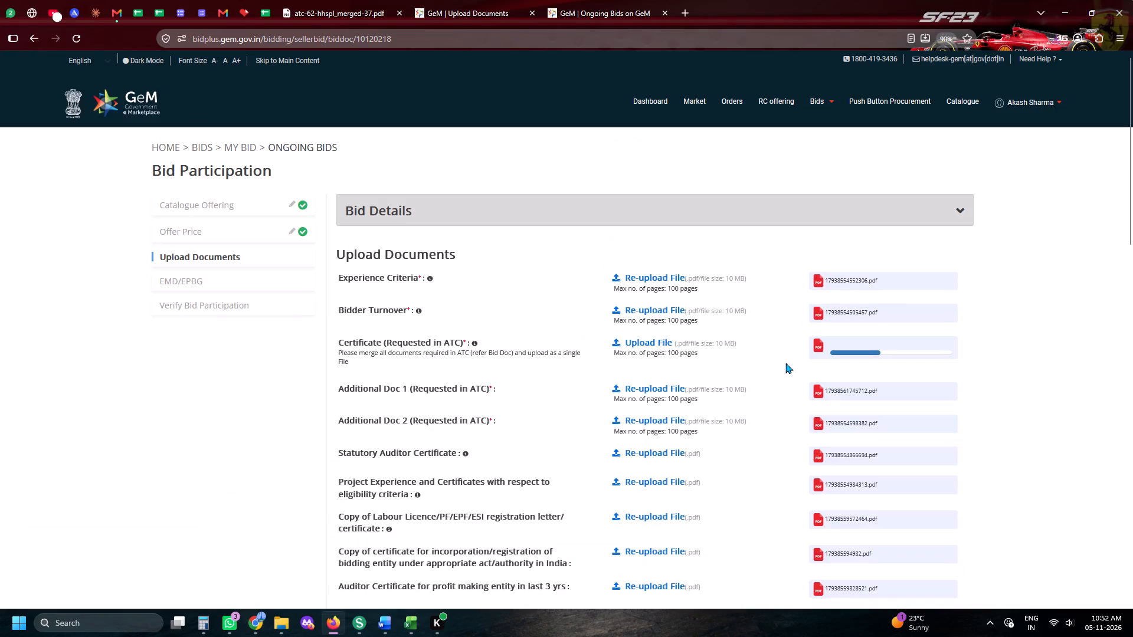
# Start participating in bid GEM/2026/B/8000541, answering the compliance declarations No, No and Yes, and save them.
pyautogui.click(555, 0)
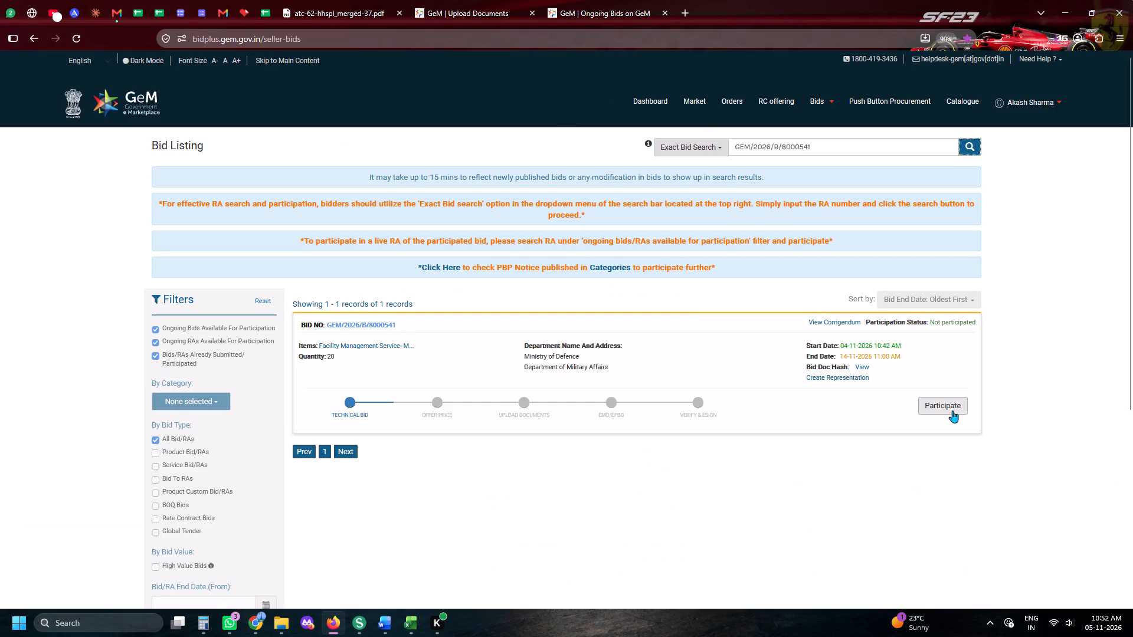
pyautogui.click(952, 411)
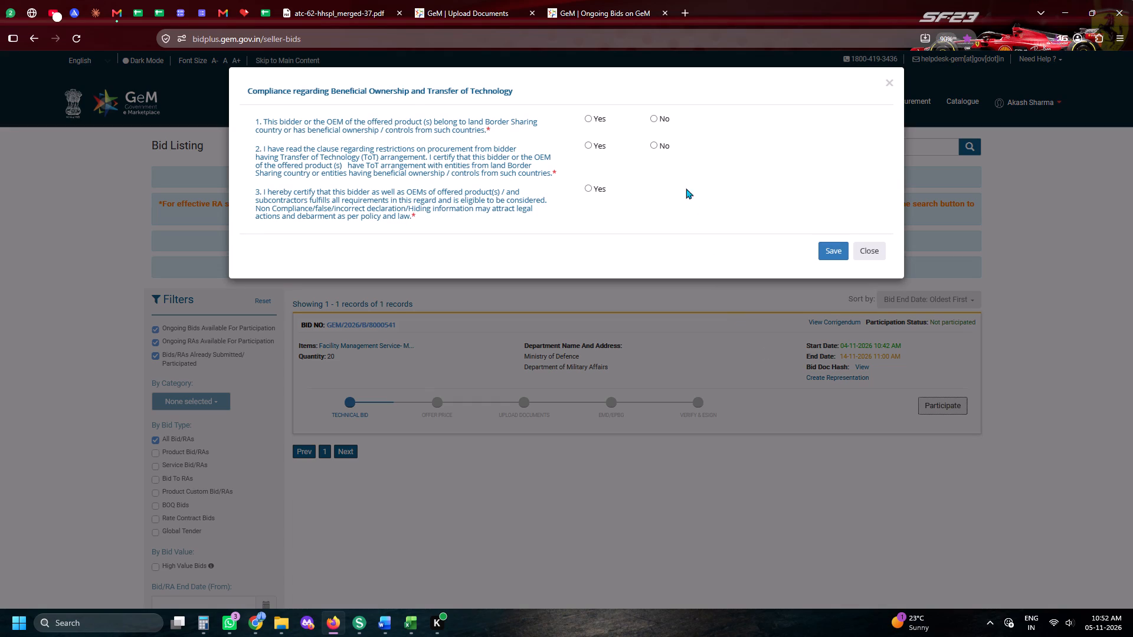
pyautogui.click(665, 144)
pyautogui.click(654, 115)
pyautogui.click(600, 187)
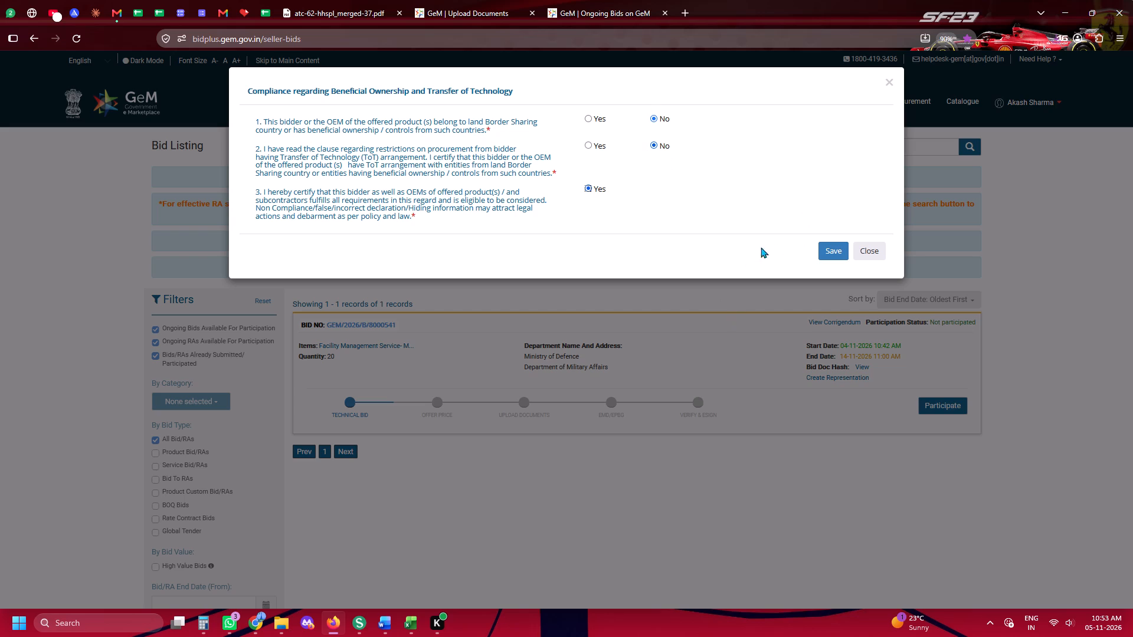
pyautogui.click(823, 249)
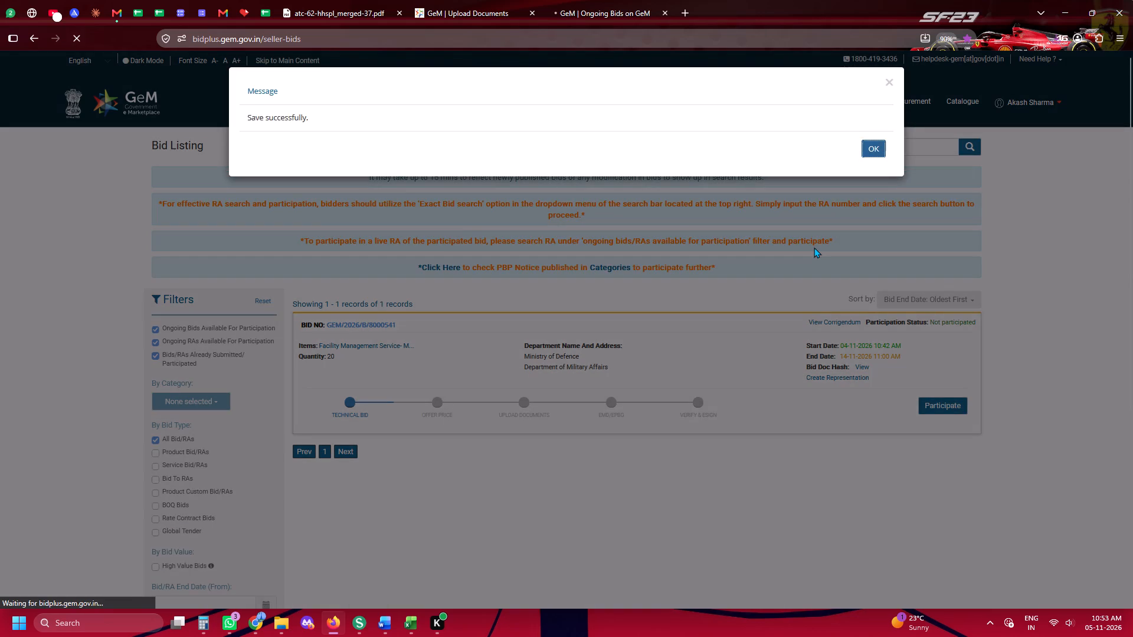
pyautogui.click(919, 320)
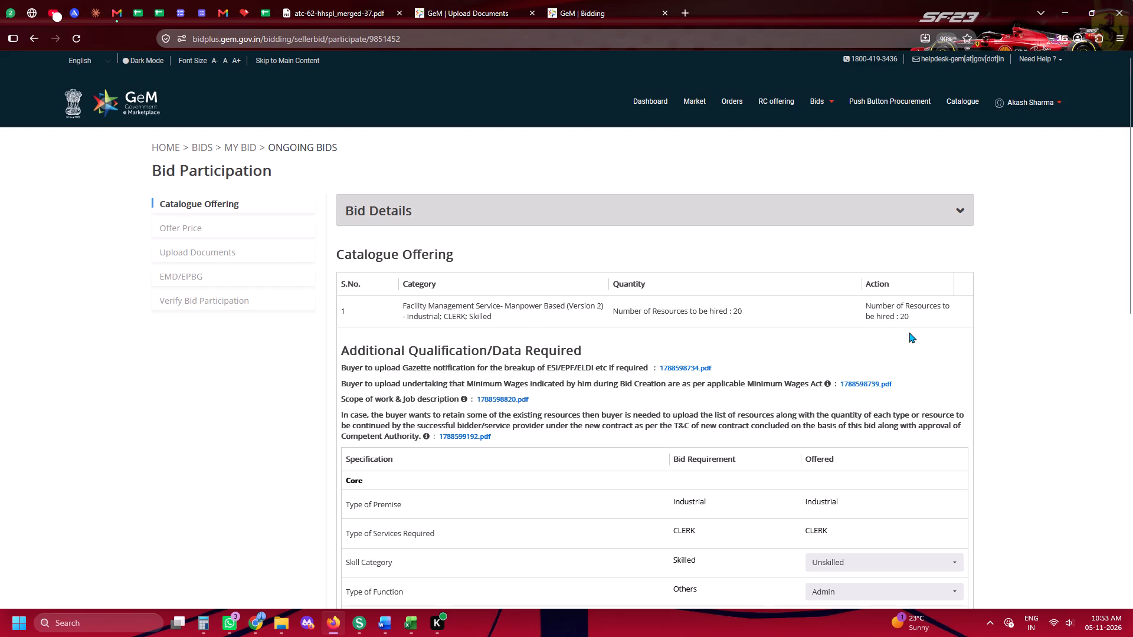
# In the catalogue offering, set the offered Skill Category to Skilled and Type of Function to Others.
pyautogui.scroll(-6, 922, 335)
pyautogui.scroll(1, 868, 201)
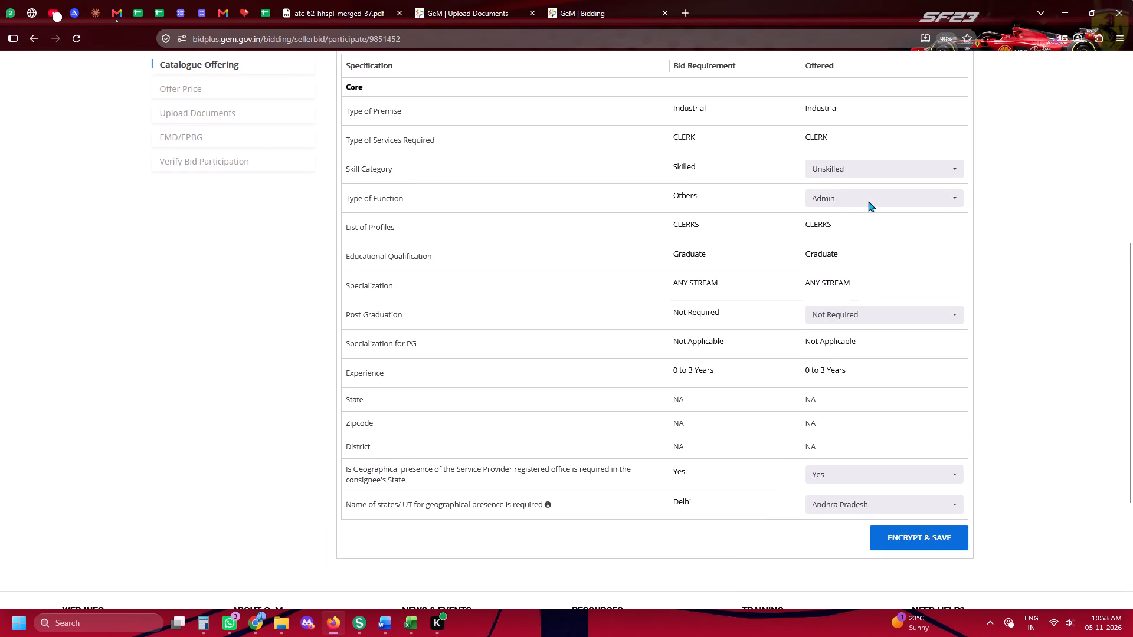
pyautogui.click(844, 175)
pyautogui.click(816, 229)
pyautogui.click(828, 203)
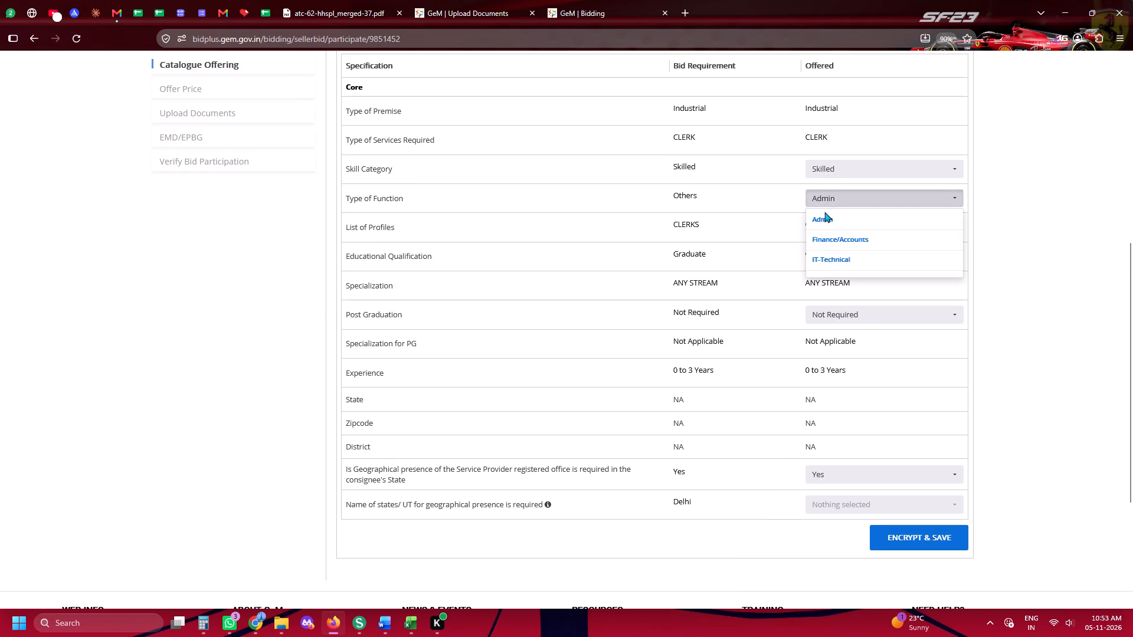
pyautogui.scroll(-5, 821, 250)
pyautogui.click(821, 264)
pyautogui.scroll(-5, 821, 264)
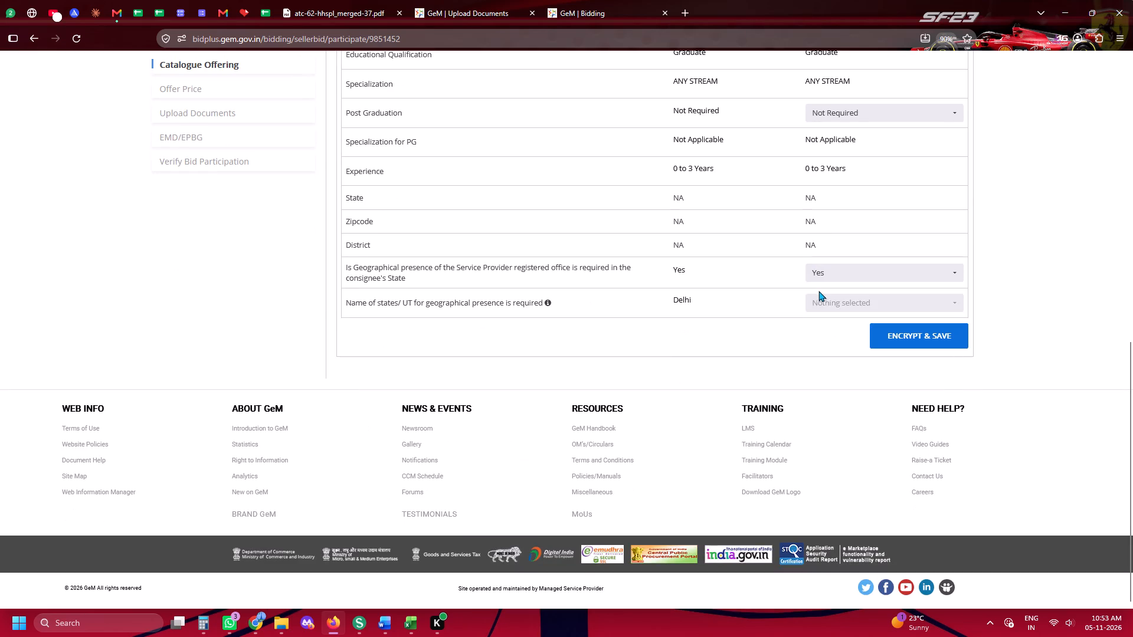
# Choose Delhi as the offered state for the required geographical presence.
pyautogui.click(818, 304)
pyautogui.press('d')
pyautogui.press('d')
pyautogui.click(814, 340)
pyautogui.click(814, 304)
pyautogui.press('d')
pyautogui.press('d')
pyautogui.click(823, 350)
pyautogui.click(679, 326)
# Encrypt and save the catalogue offering, and continue to the Offer Price stage.
pyautogui.click(908, 340)
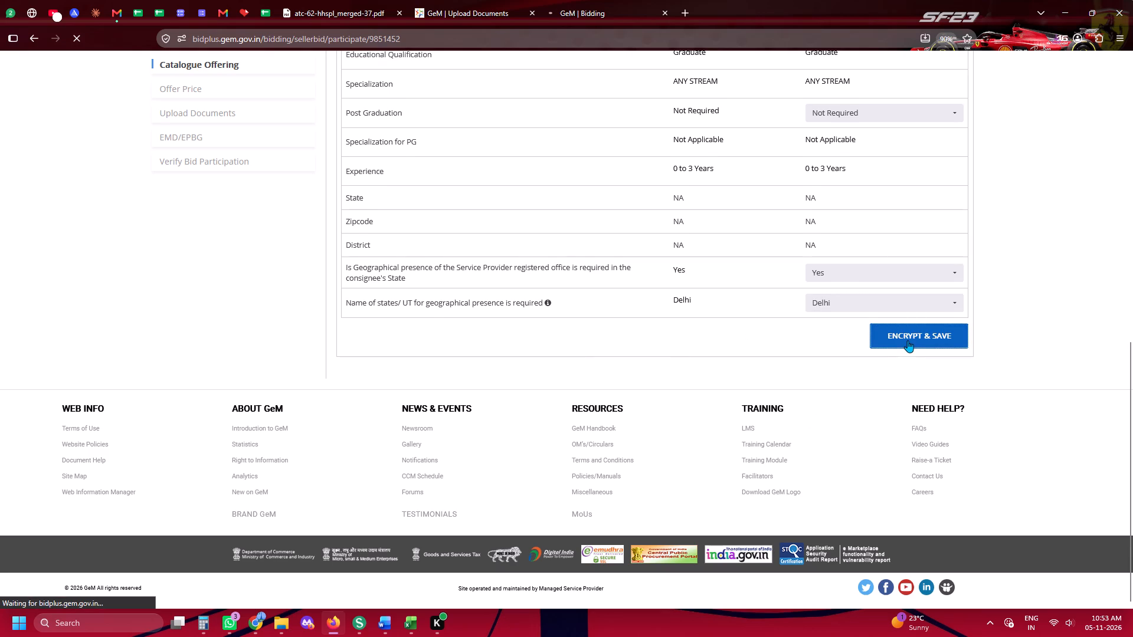
pyautogui.scroll(-4, 912, 261)
pyautogui.click(934, 294)
pyautogui.click(934, 318)
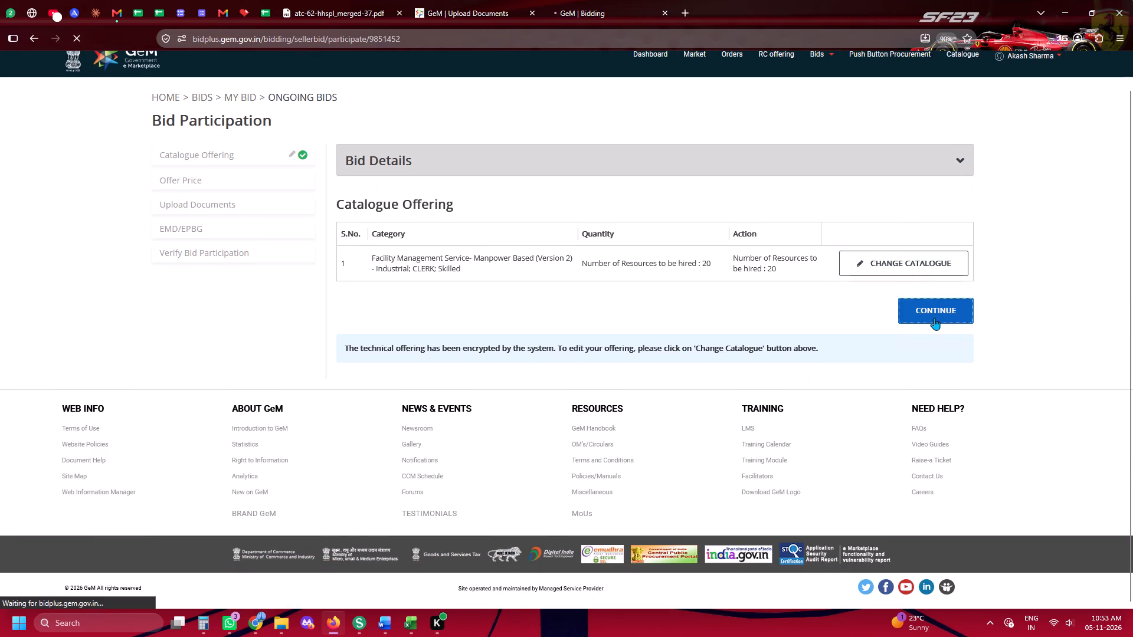
# Set the service charge percentage inclusive of GST to 3.85 and proceed through the estimated total price, holding off encryption.
pyautogui.scroll(-7, 927, 312)
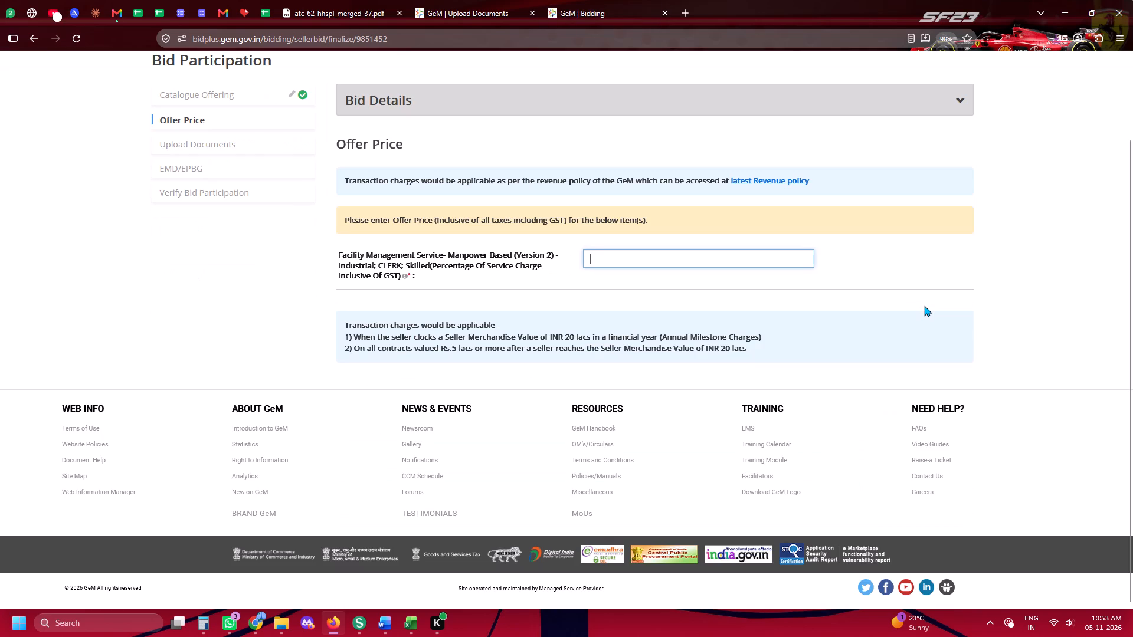
pyautogui.write('3.85')
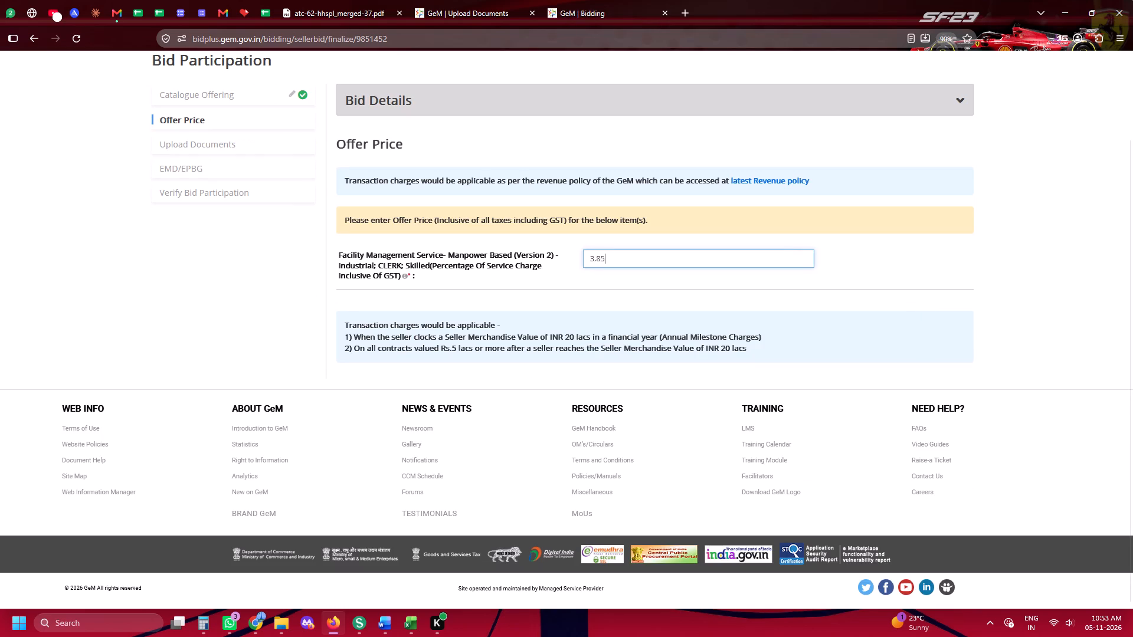
pyautogui.press('Tab')
pyautogui.click(949, 316)
pyautogui.scroll(-5, 794, 321)
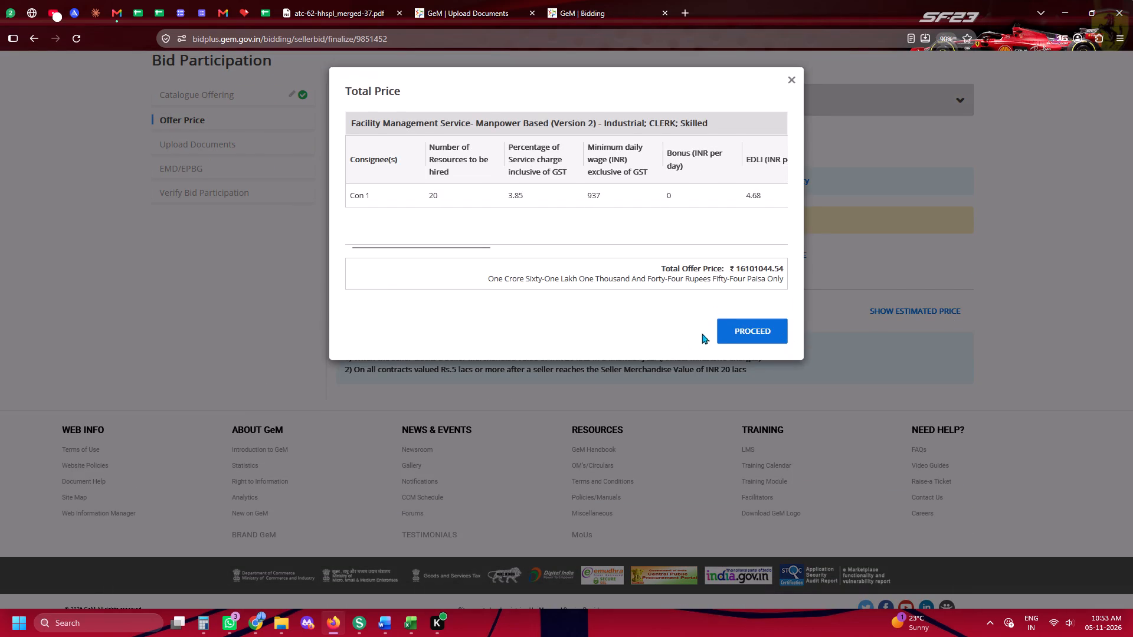
pyautogui.click(722, 331)
pyautogui.click(899, 351)
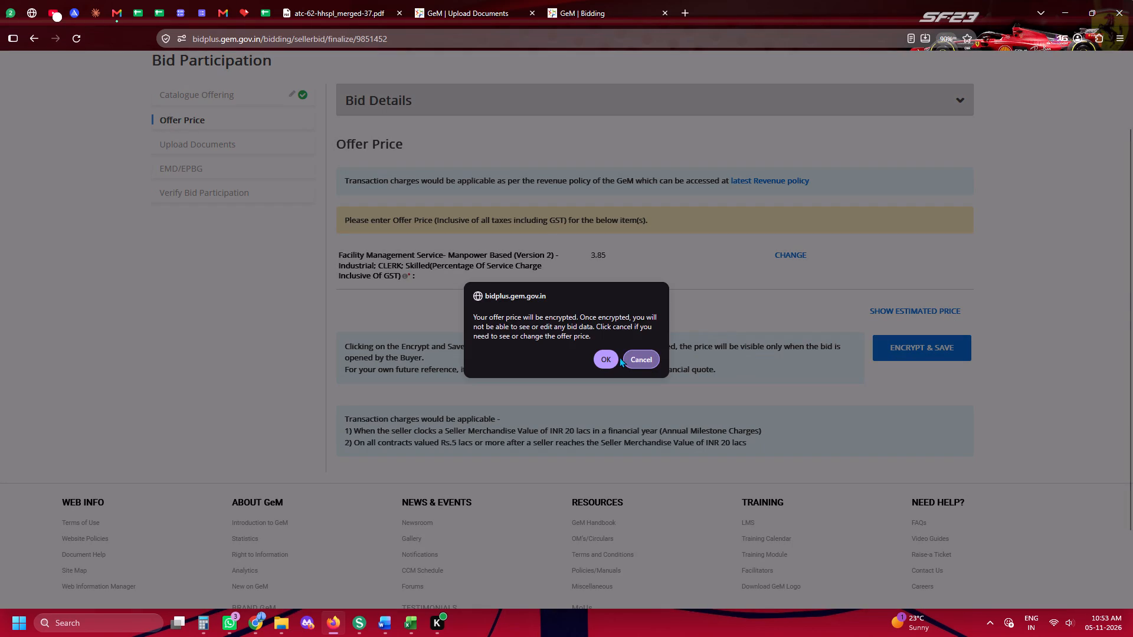
pyautogui.click(640, 366)
# Reopen the estimated price and copy the Total Offer Price figure.
pyautogui.click(903, 315)
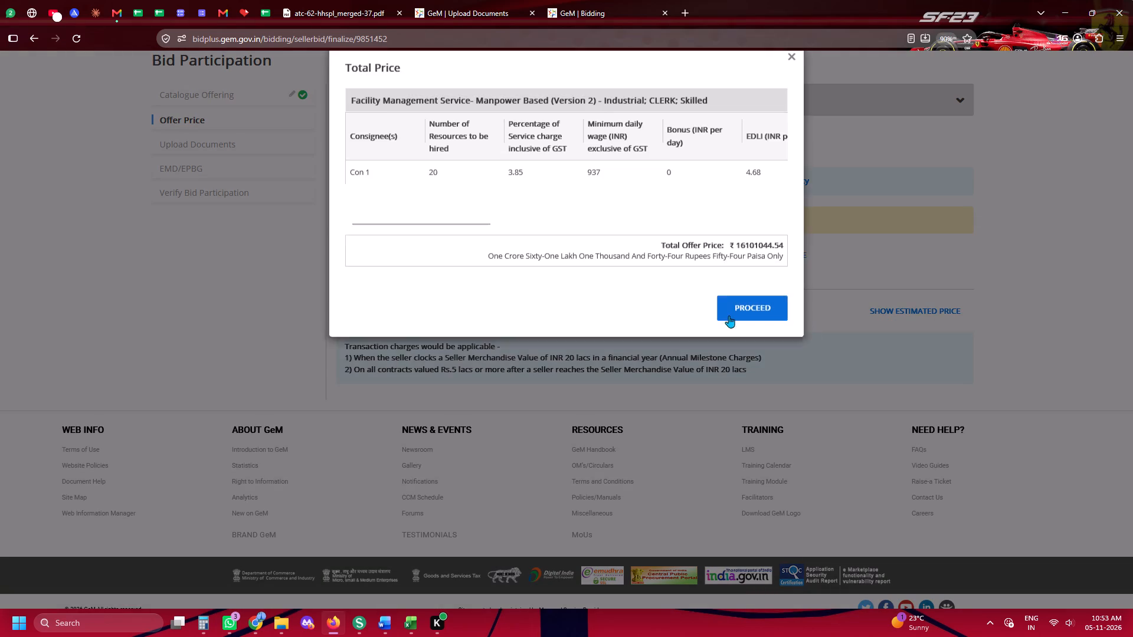
pyautogui.moveTo(736, 269); pyautogui.dragTo(781, 267)
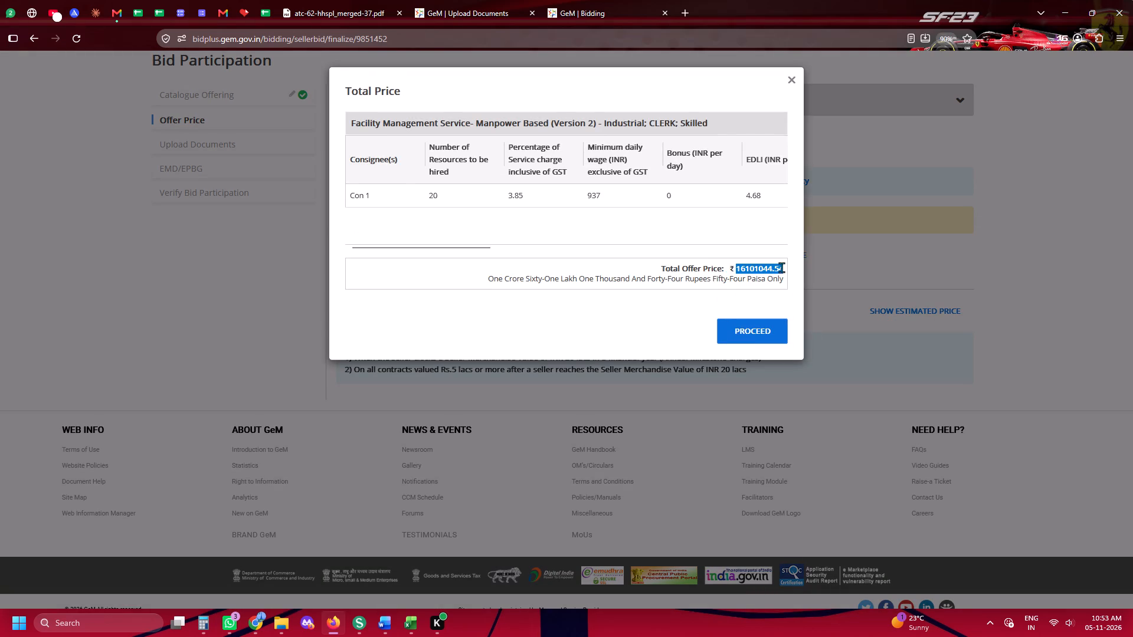
pyautogui.moveTo(781, 267); pyautogui.dragTo(784, 267)
pyautogui.hotkey('ctrl', 'c')
pyautogui.hotkey('ctrl', 'c')
pyautogui.hotkey('ctrl', 'c')
pyautogui.click(739, 336)
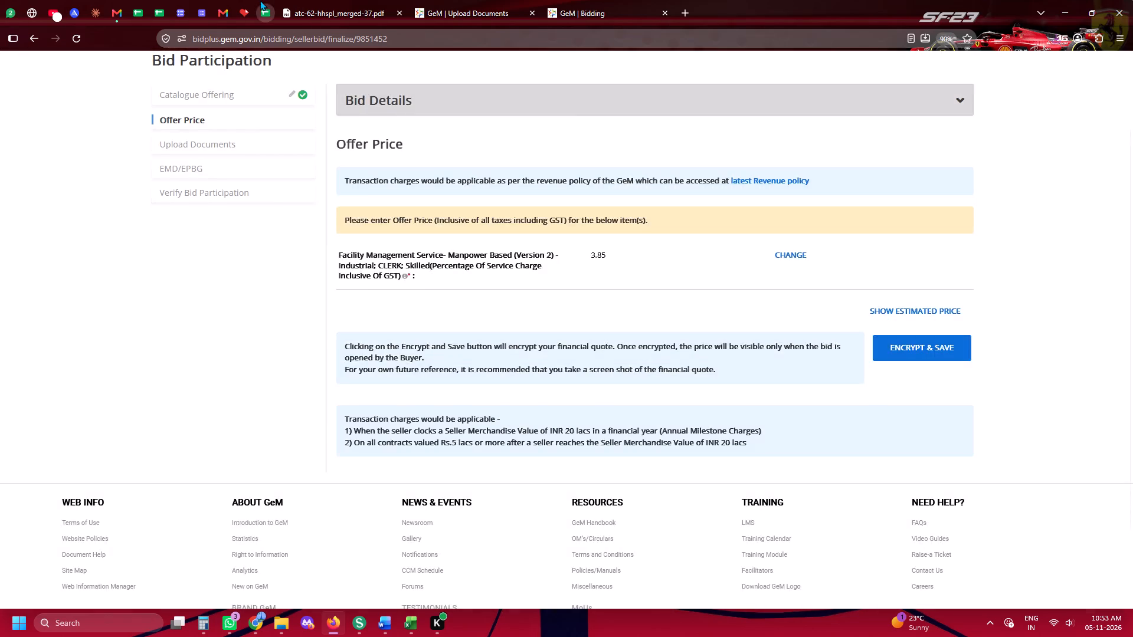
# In the Daily Tender Sheet row for GEM/2026/B/8000541, enter a service charge of 3.85 and paste 16101044.54 as the Bid Value.
pyautogui.click(263, 0)
pyautogui.click(341, 228)
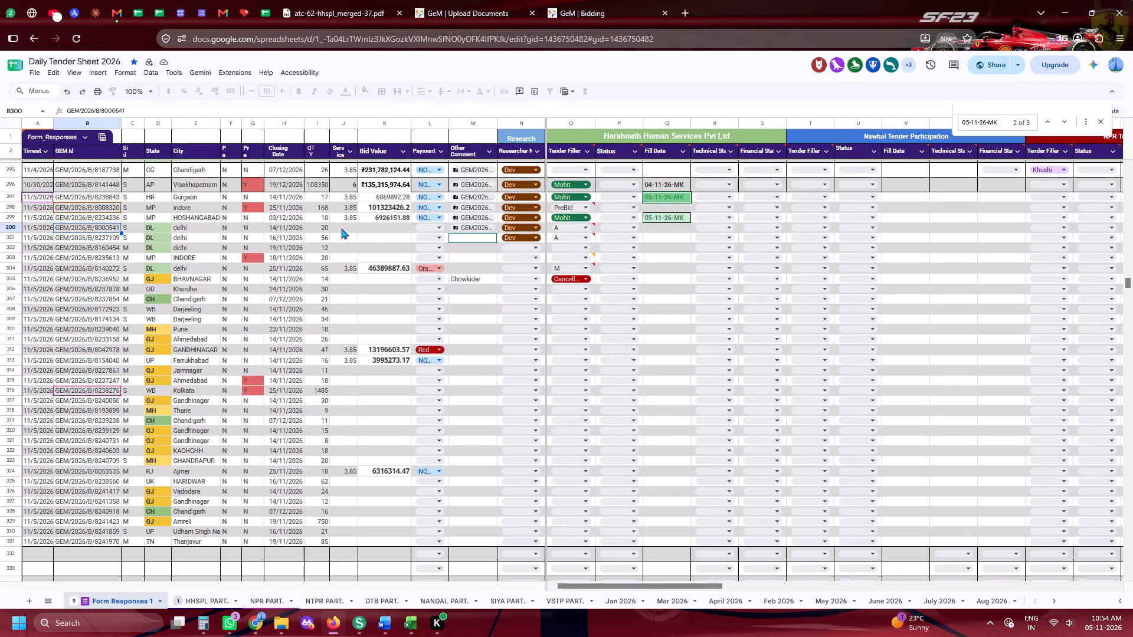
pyautogui.write('3.85')
pyautogui.press('Tab')
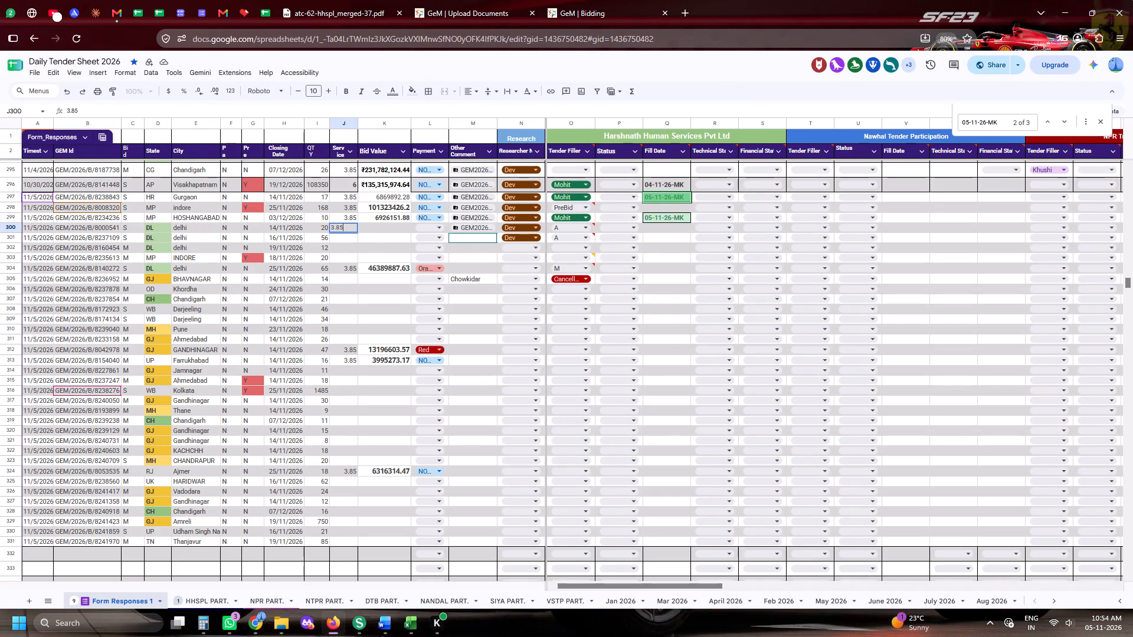
pyautogui.hotkey('ctrl', 'v')
pyautogui.press('Tab')
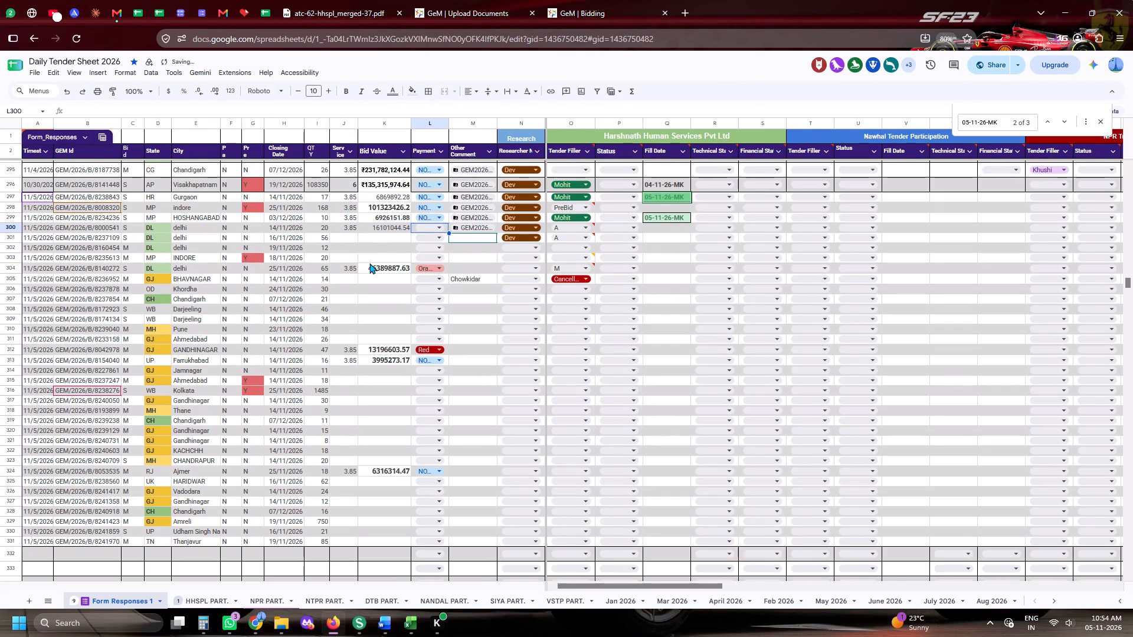
# Return to the bid participation page and check the buyer payment status in Bid Details.
pyautogui.click(554, 0)
pyautogui.click(895, 351)
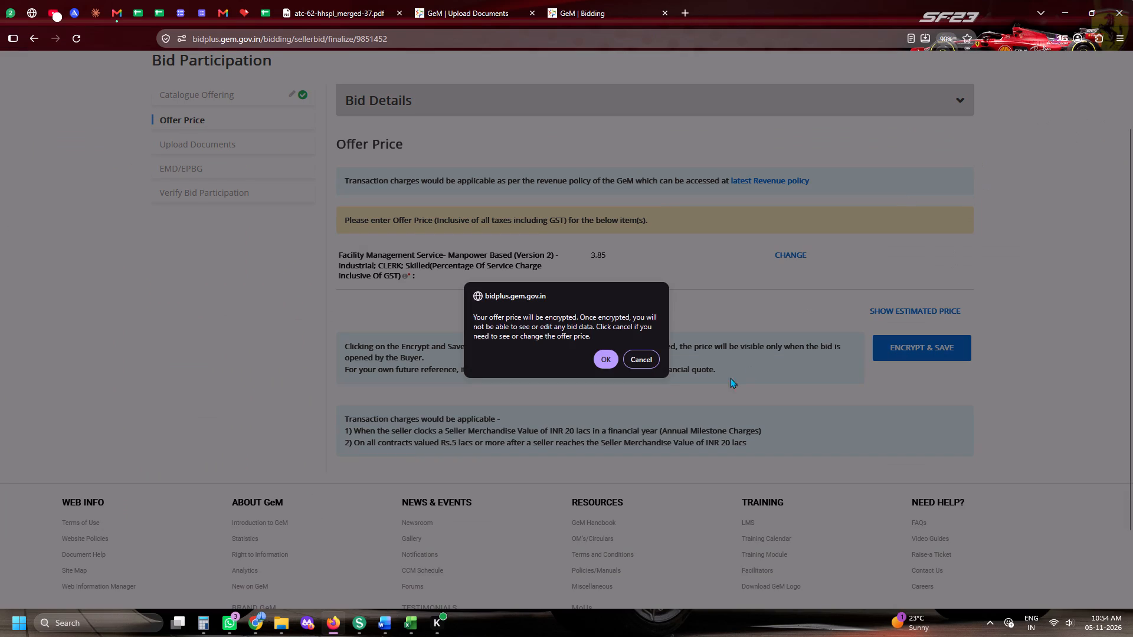
pyautogui.click(633, 356)
pyautogui.doubleClick(957, 99)
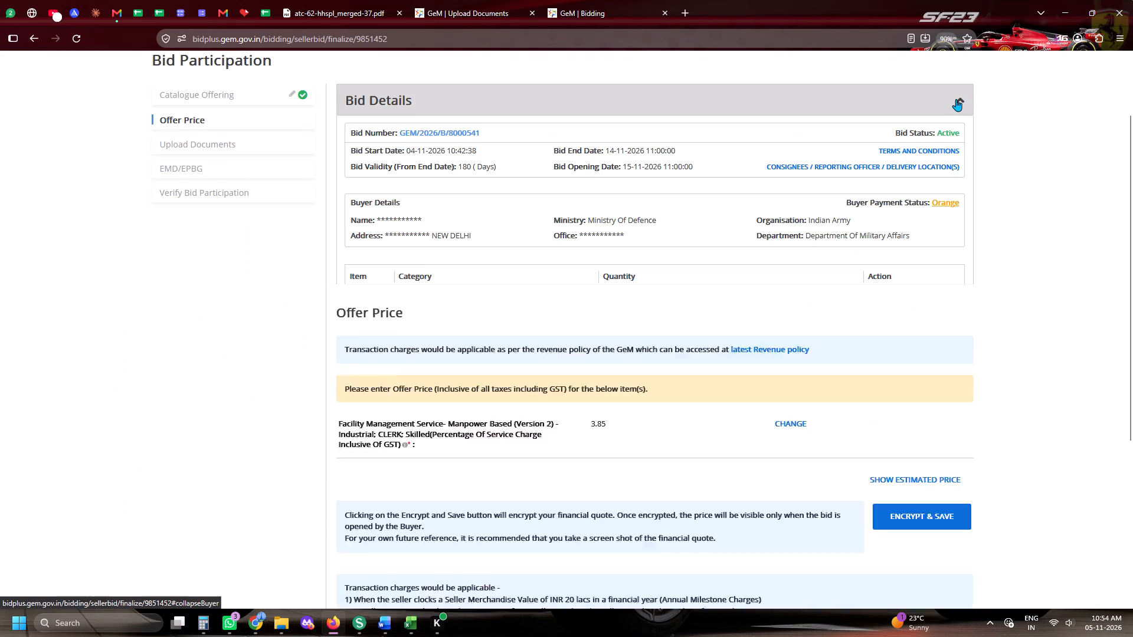
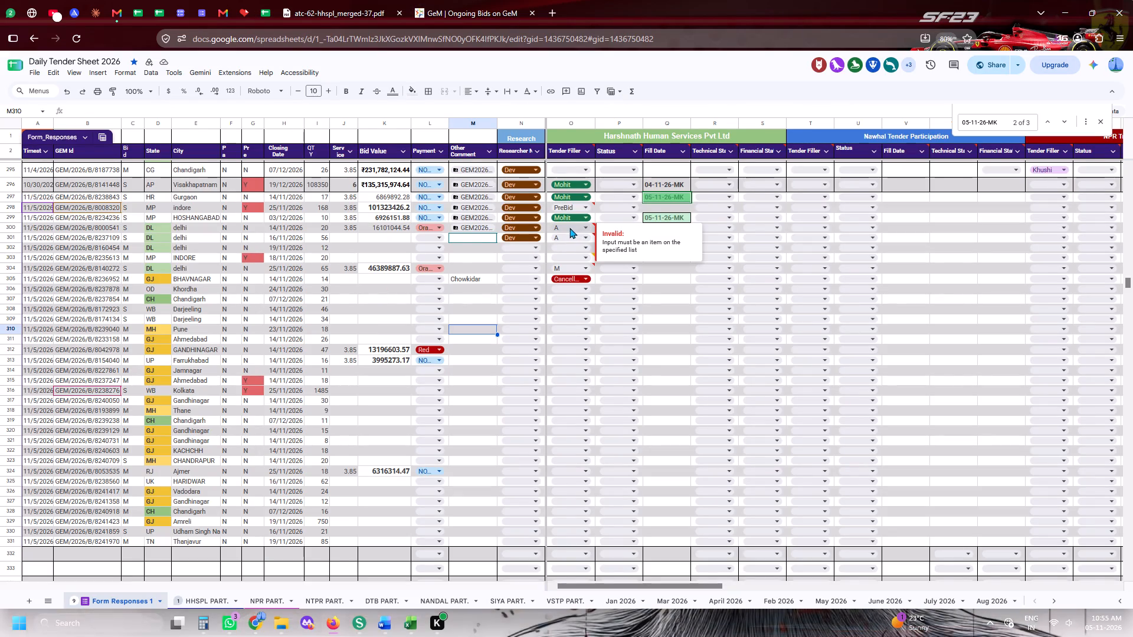
# Open the Drive folder linked in the Other Comment cell for GEM/2026/B/8000541 and close the merged ATC PDF.
pyautogui.click(480, 228)
pyautogui.click(484, 309)
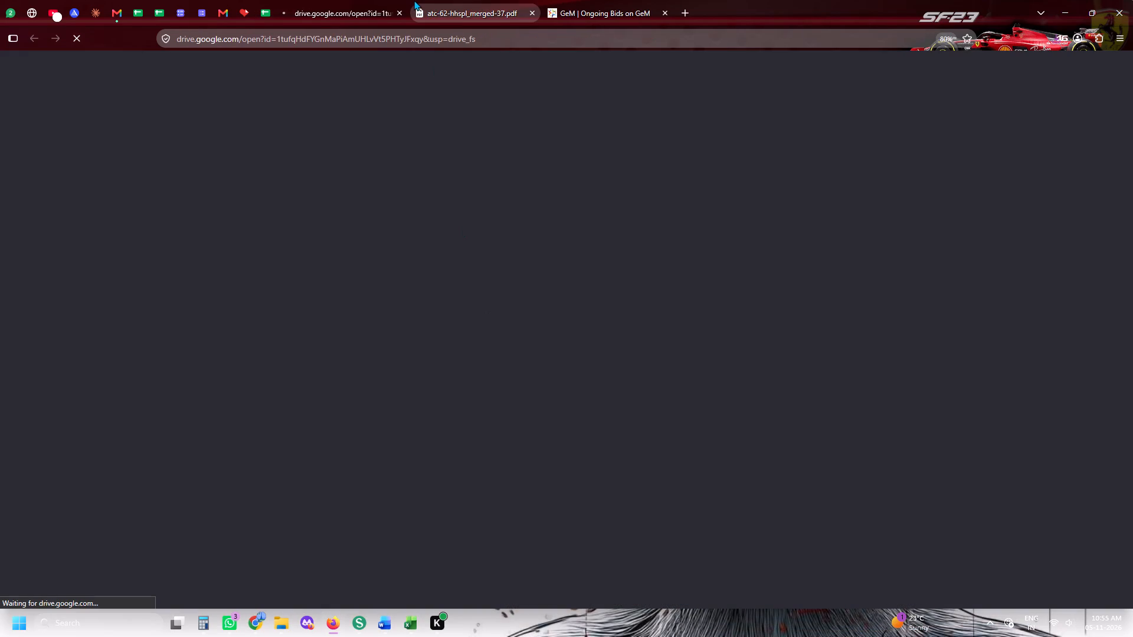
pyautogui.click(533, 15)
pyautogui.click(336, 0)
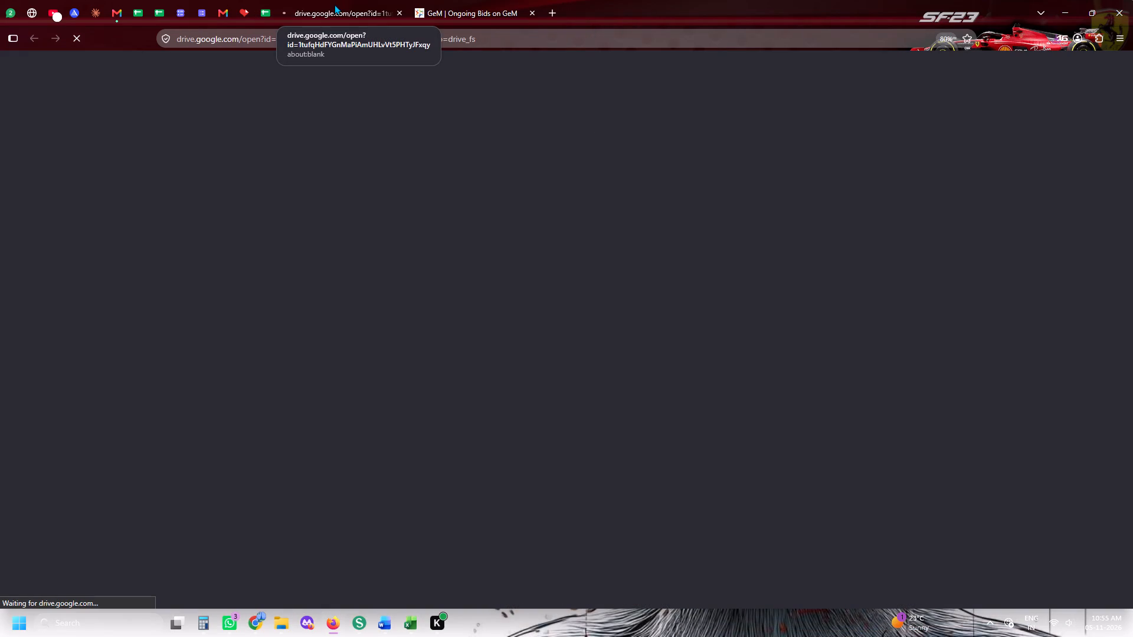
pyautogui.click(542, 0)
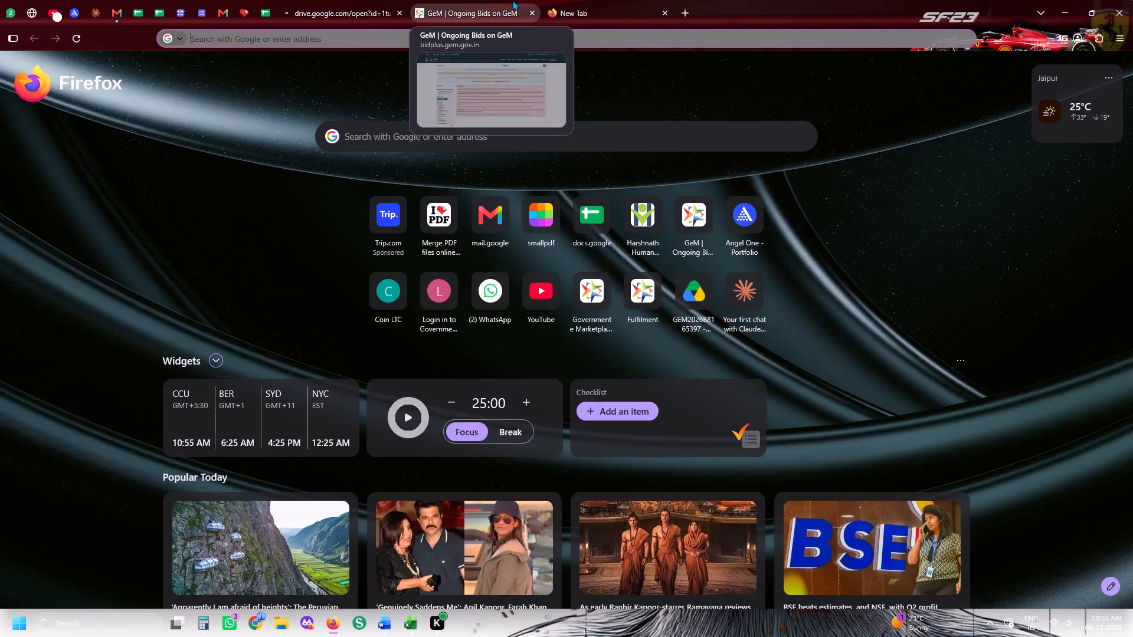
pyautogui.click(496, 0)
pyautogui.click(338, 0)
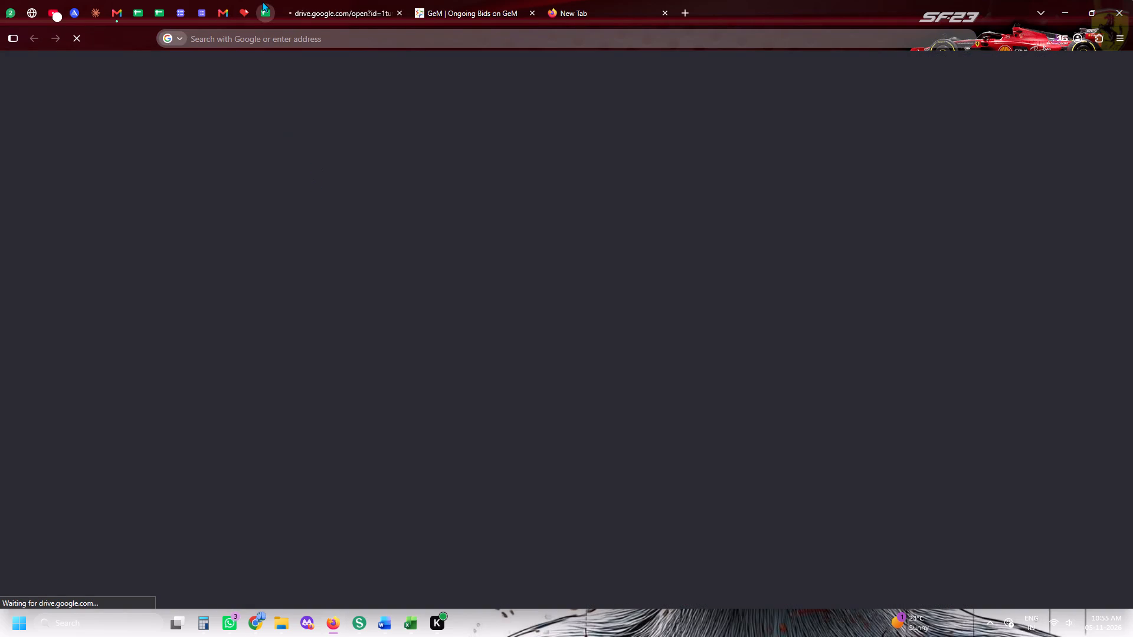
# In the Daily Tender Sheet row for GEM/2026/B/8000541, set Tender Filler to MK and Fill Date to 05-11-26-MK.
pyautogui.click(262, 1)
pyautogui.click(566, 228)
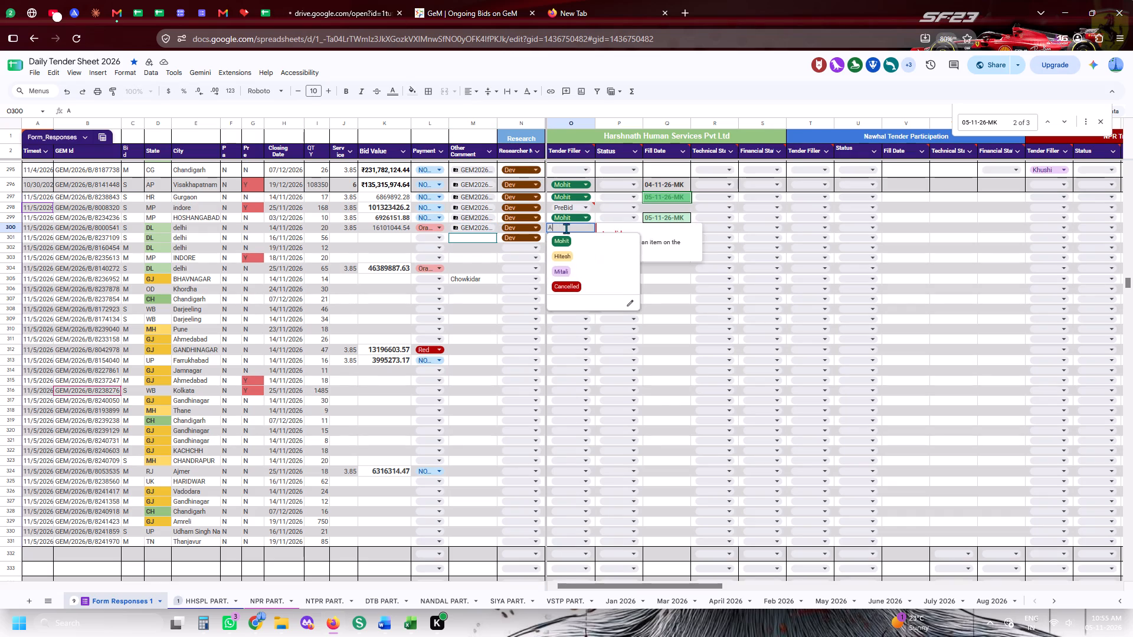
pyautogui.press('BackSpace')
pyautogui.press('BackSpace')
pyautogui.write('MK')
pyautogui.press('Tab')
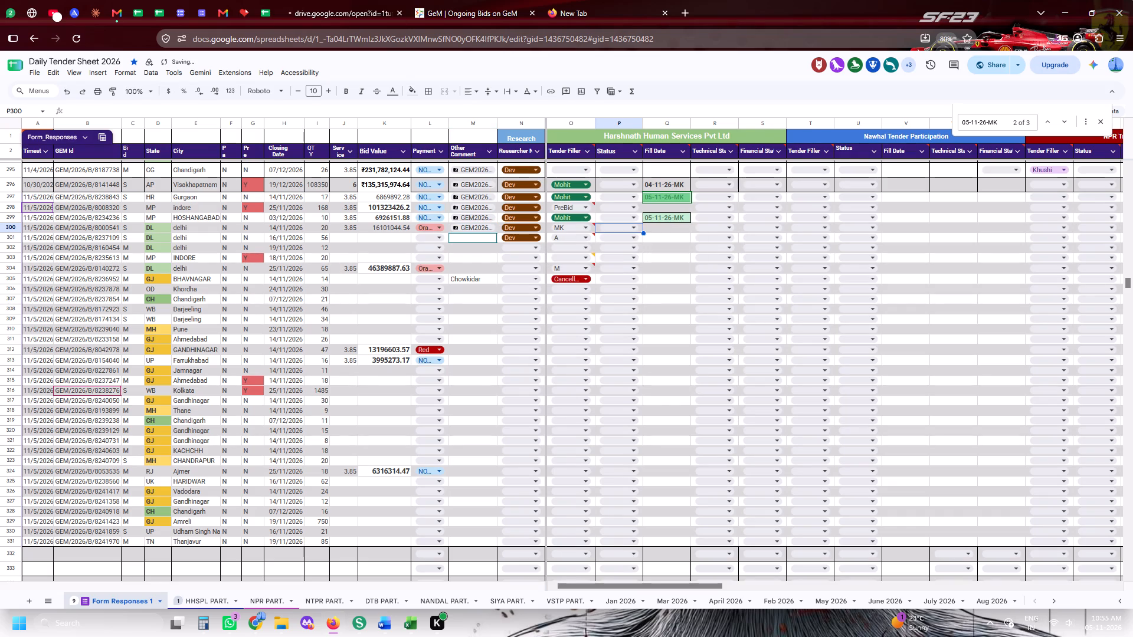
pyautogui.press('Tab')
pyautogui.hotkey('ctrl', 'd')
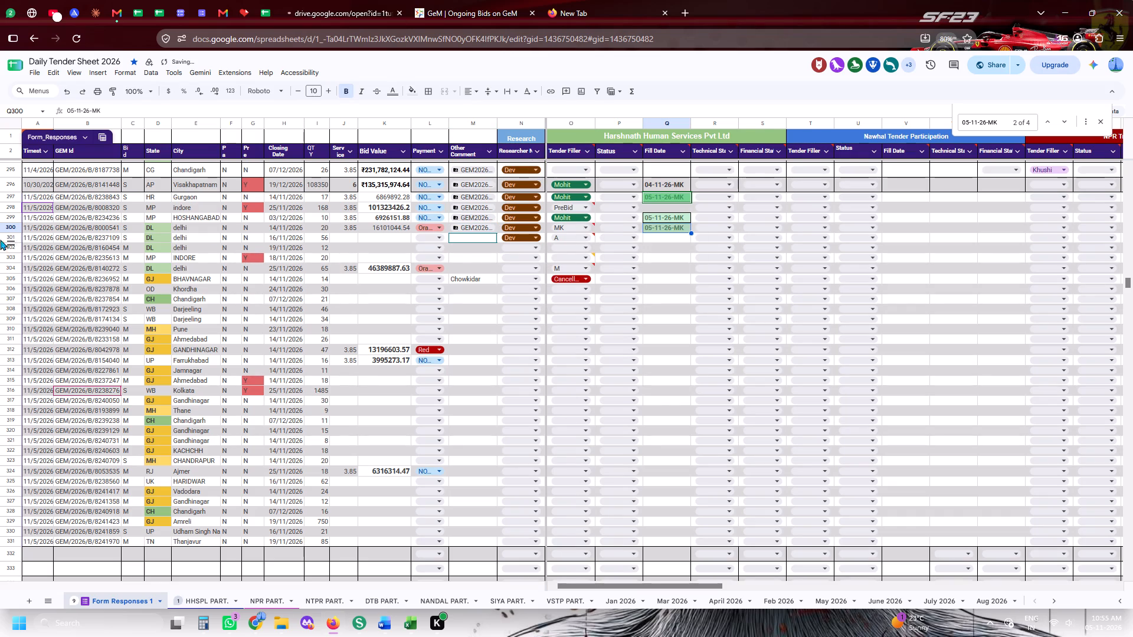
# Copy bid number GEM/2026/B/8000541 from the sheet, find it on GeM with Exact Bid Search, and open its participation.
pyautogui.click(0, 219)
pyautogui.click(0, 225)
pyautogui.click(97, 222)
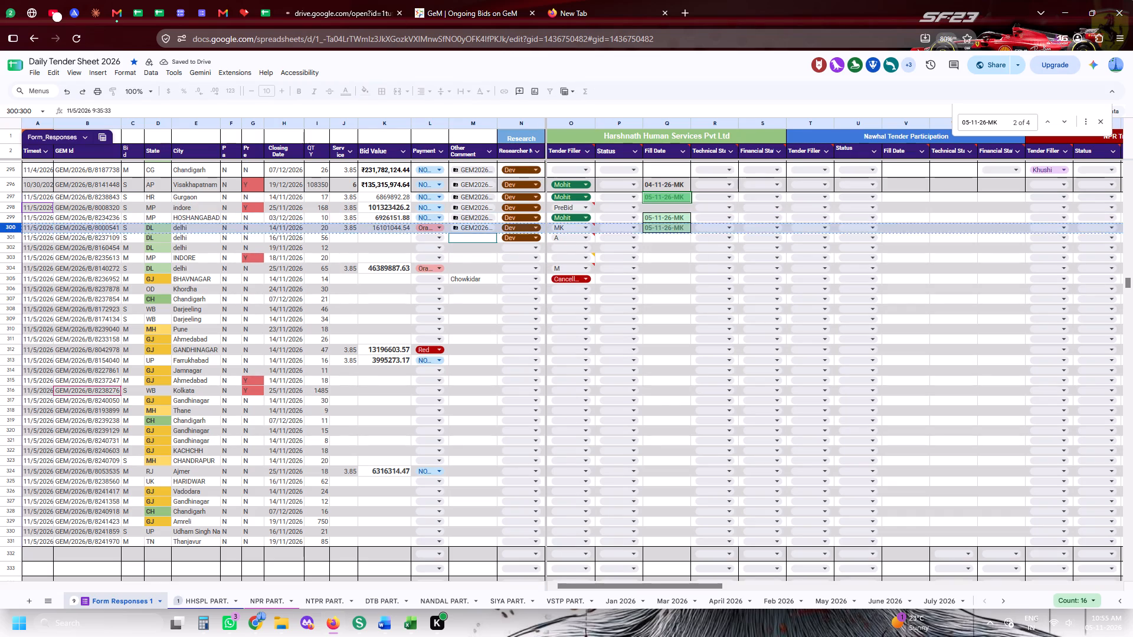
pyautogui.click(97, 225)
pyautogui.hotkey('ctrl', 'c')
pyautogui.hotkey('ctrl', 'c')
pyautogui.hotkey('ctrl', 'c')
pyautogui.click(447, 0)
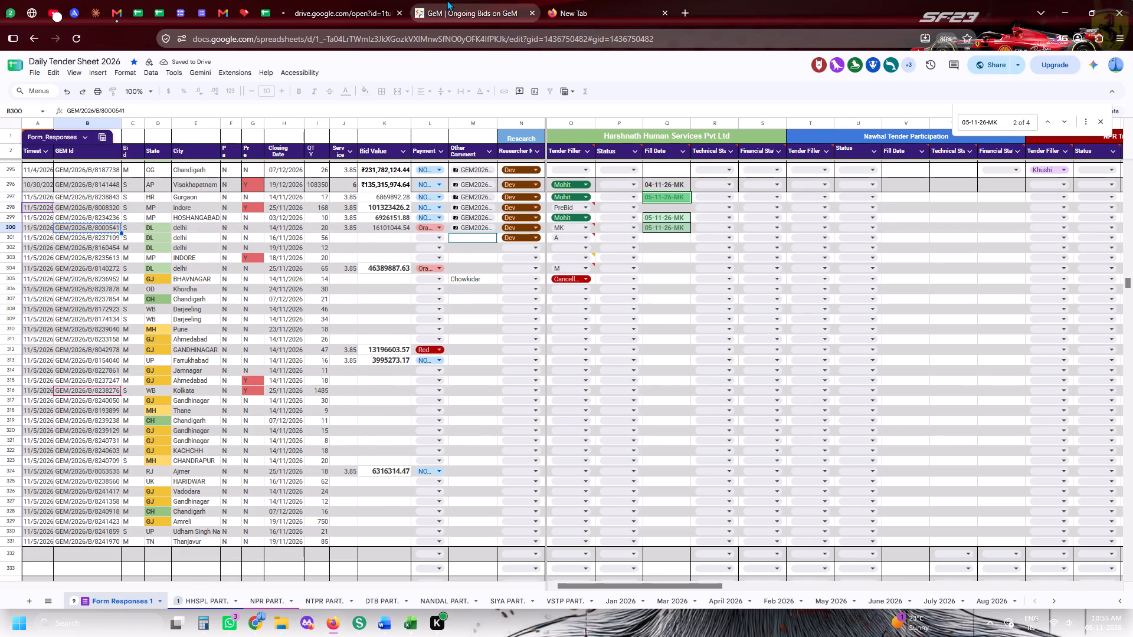
pyautogui.click(734, 144)
pyautogui.hotkey('ctrl', 'v')
pyautogui.click(684, 142)
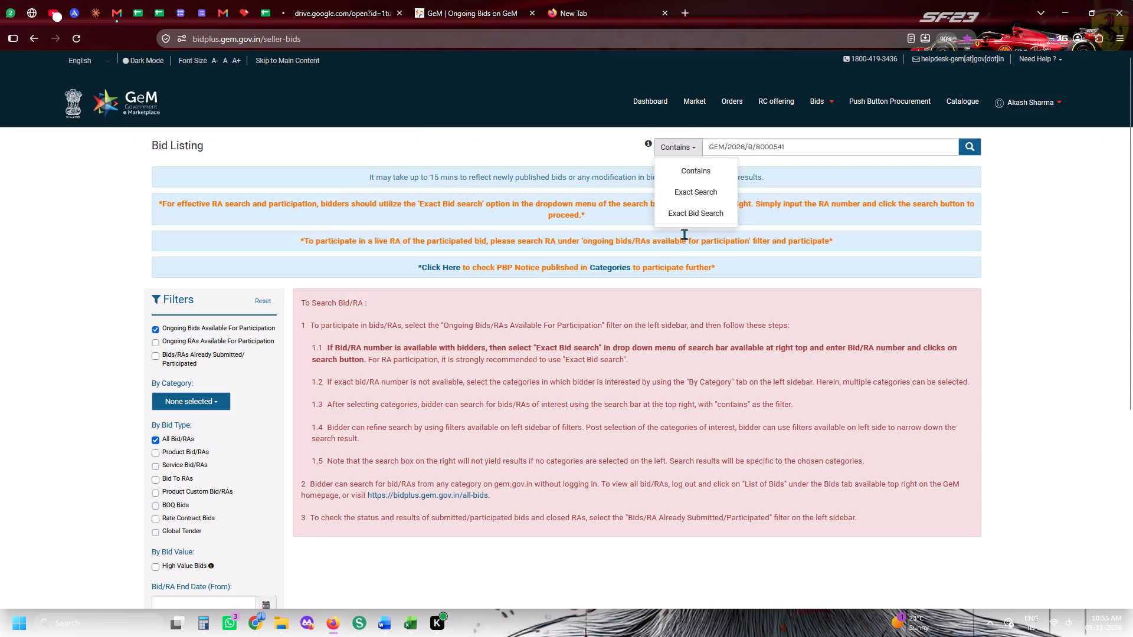
pyautogui.click(684, 215)
pyautogui.click(978, 145)
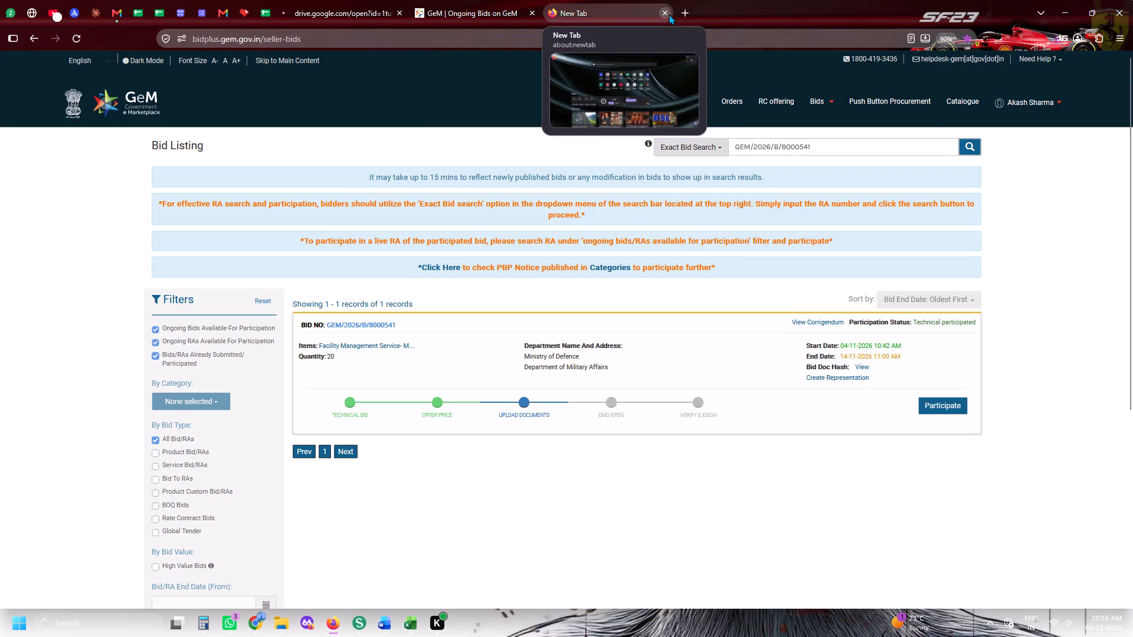
pyautogui.click(669, 14)
pyautogui.click(934, 413)
pyautogui.click(312, 0)
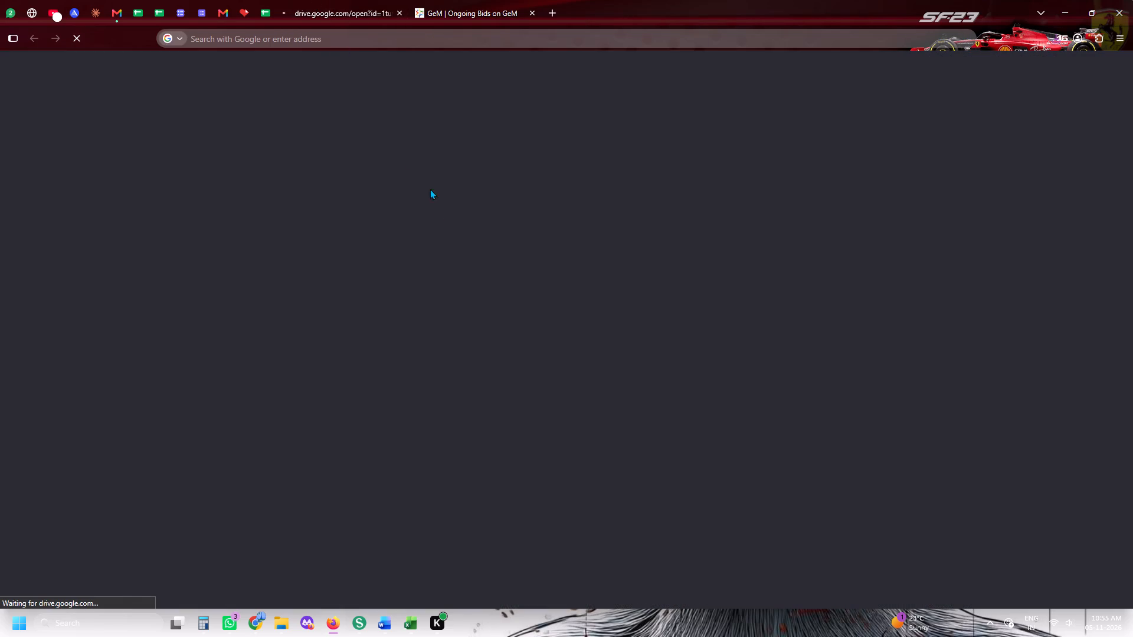
pyautogui.click(485, 0)
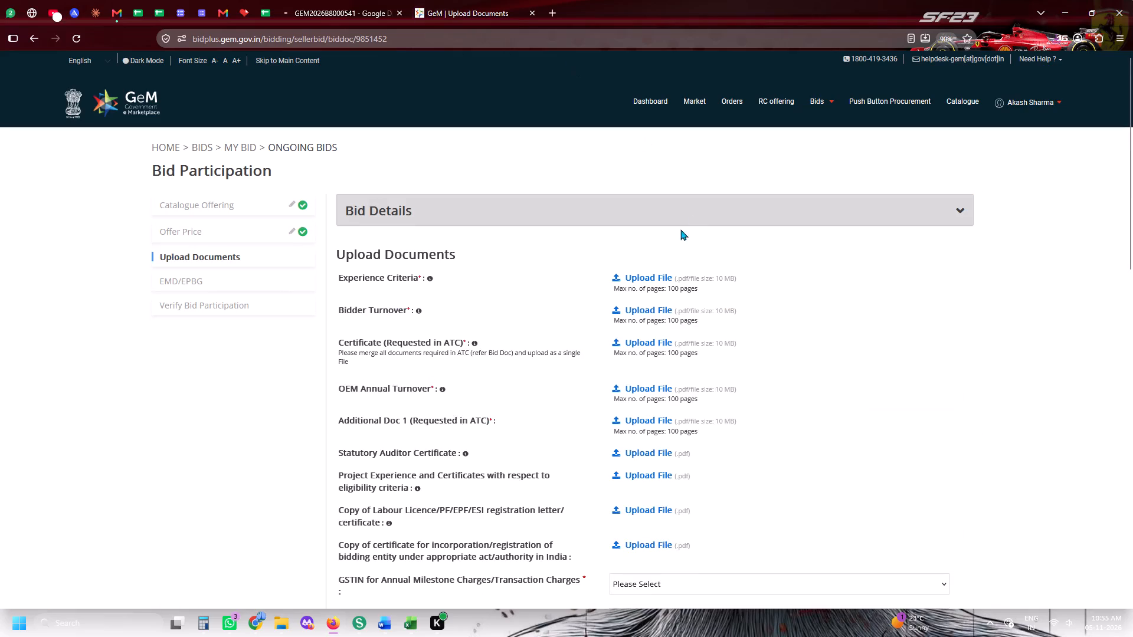
# Upload a PDF from the Gem Bid Documents - HHSPL folder for Experience Criteria.
pyautogui.scroll(-3, 663, 299)
pyautogui.scroll(2, 663, 299)
pyautogui.click(670, 189)
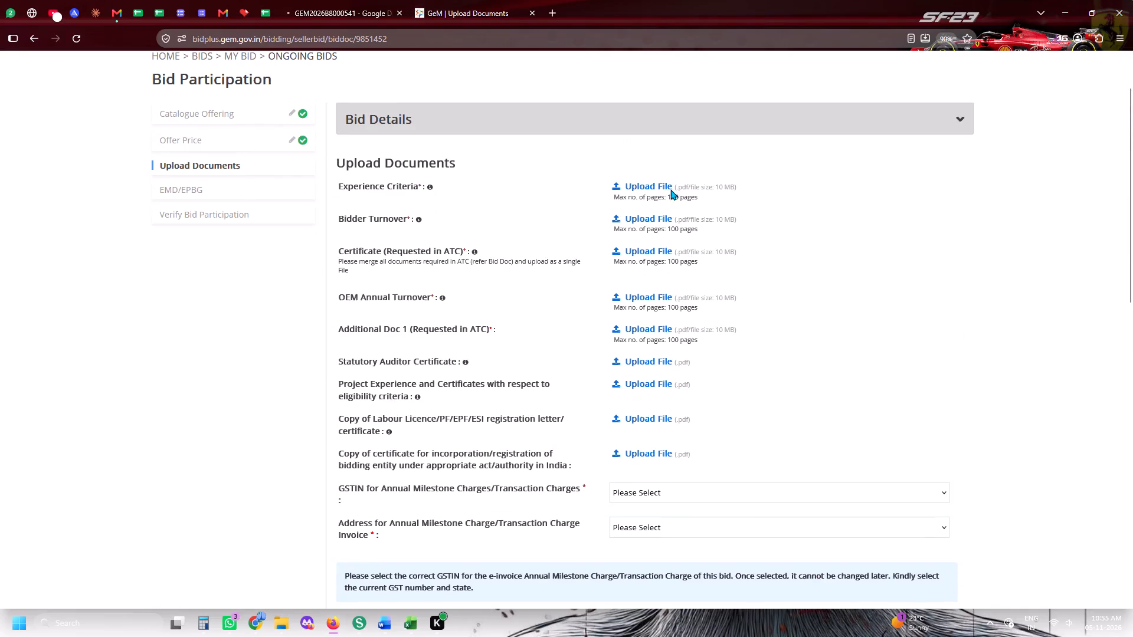
pyautogui.scroll(7, 790, 274)
pyautogui.click(823, 247)
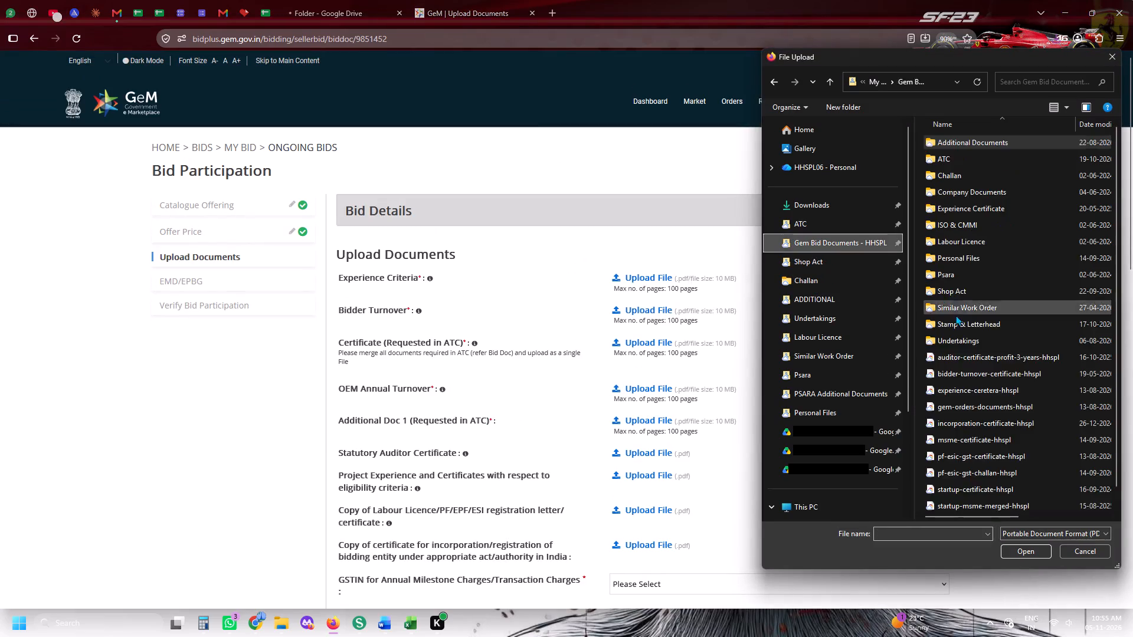
pyautogui.scroll(-3, 952, 333)
pyautogui.doubleClick(943, 370)
# Look through the GEM2026B8000541 Drive folder and select HQ_Delhi_Area_Tender_Annexures_Editable.docx.
pyautogui.click(333, 12)
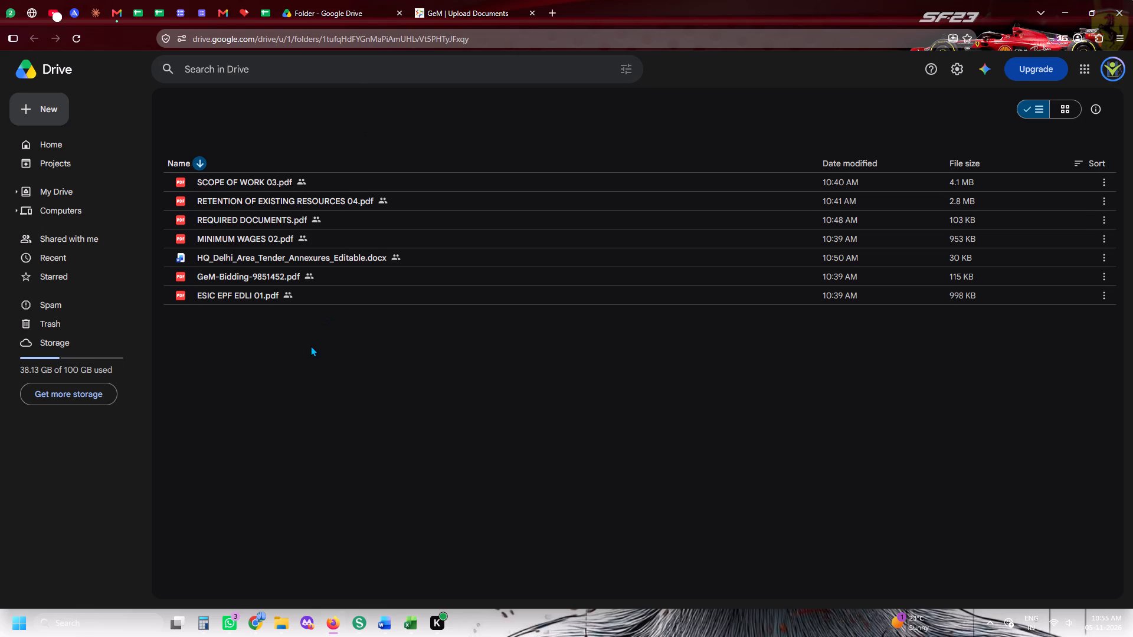
pyautogui.click(330, 253)
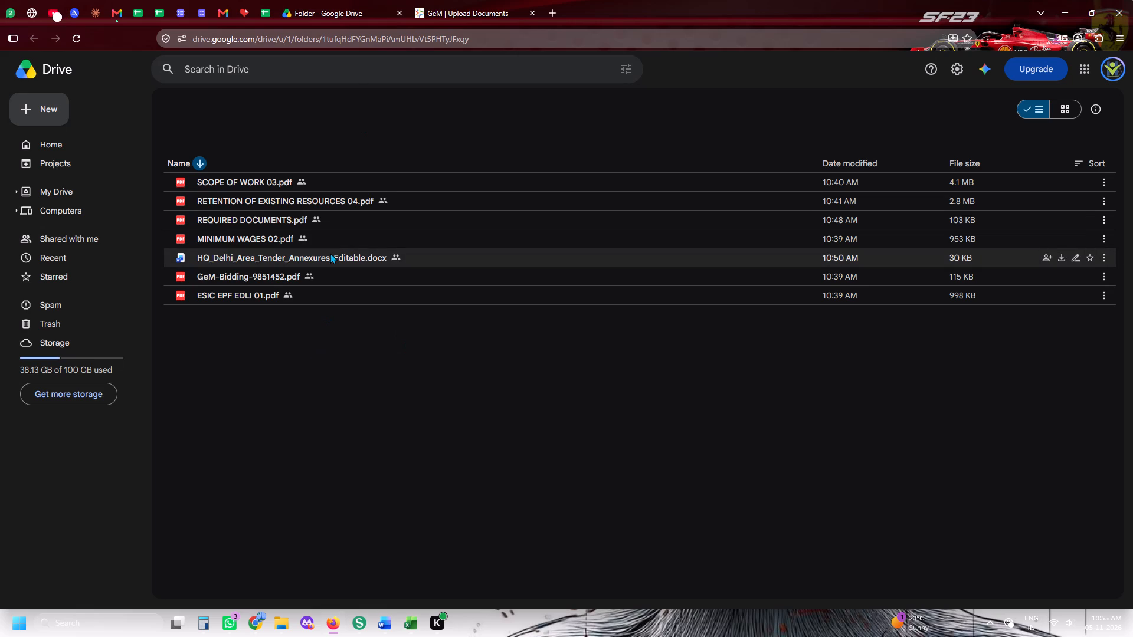
pyautogui.click(330, 253)
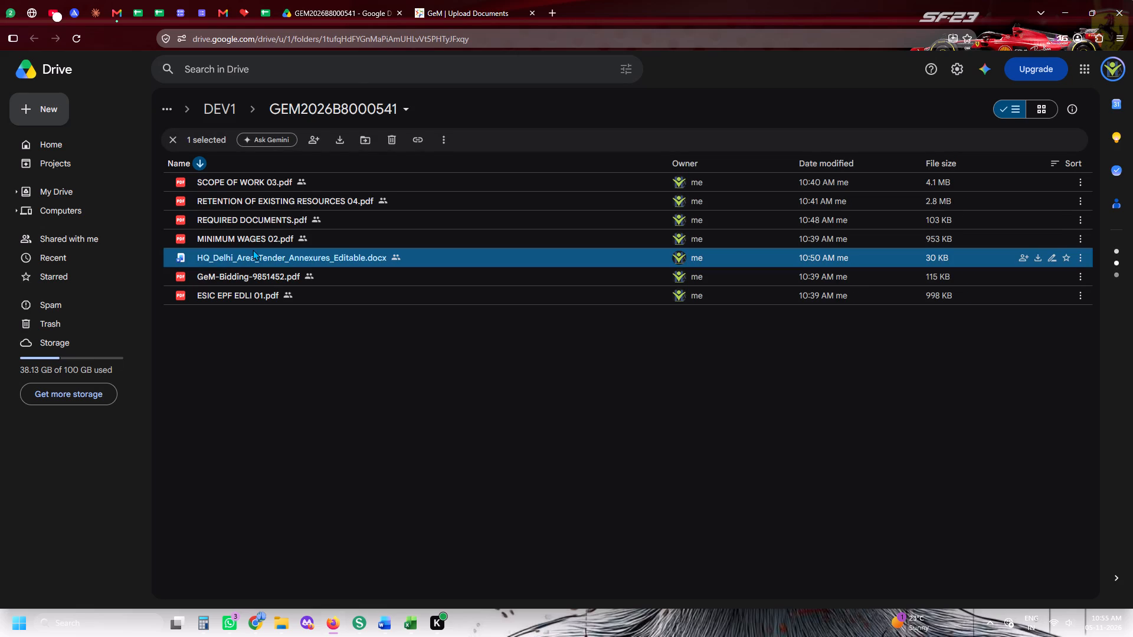
# Pause the audio jukebox playing in the background through the system media controls.
pyautogui.click(1063, 622)
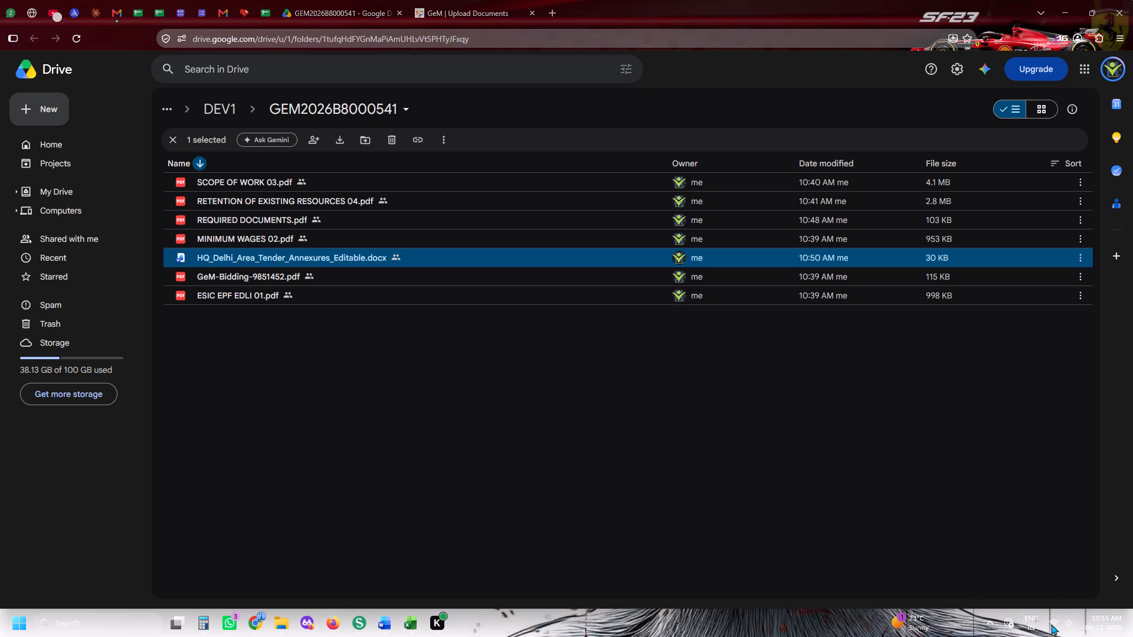
pyautogui.click(1051, 624)
pyautogui.click(1016, 344)
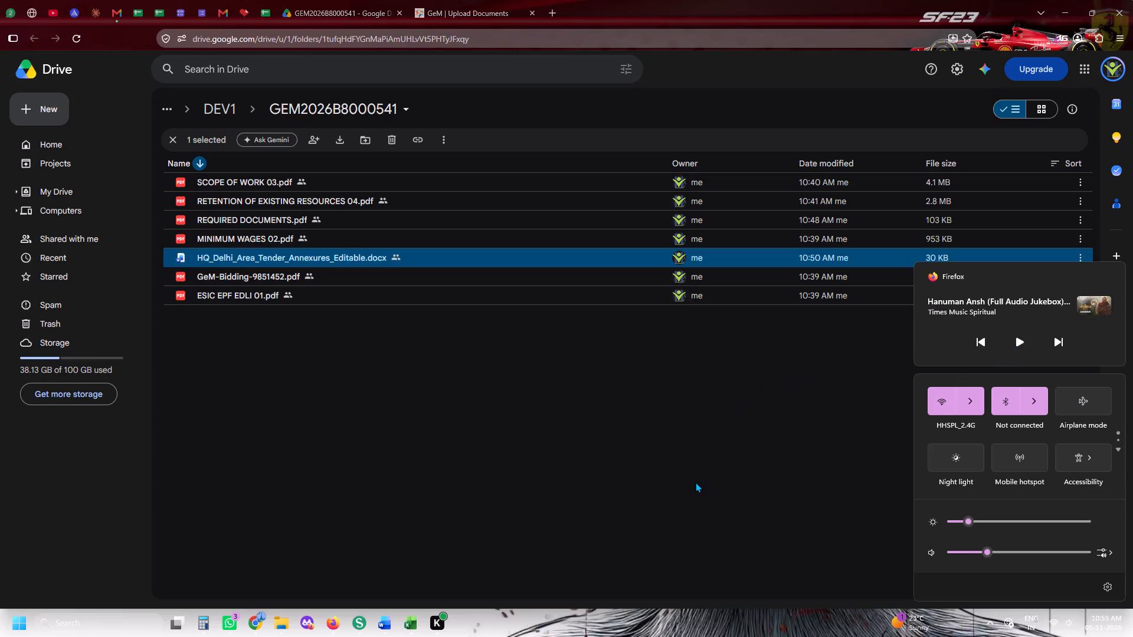
pyautogui.click(660, 491)
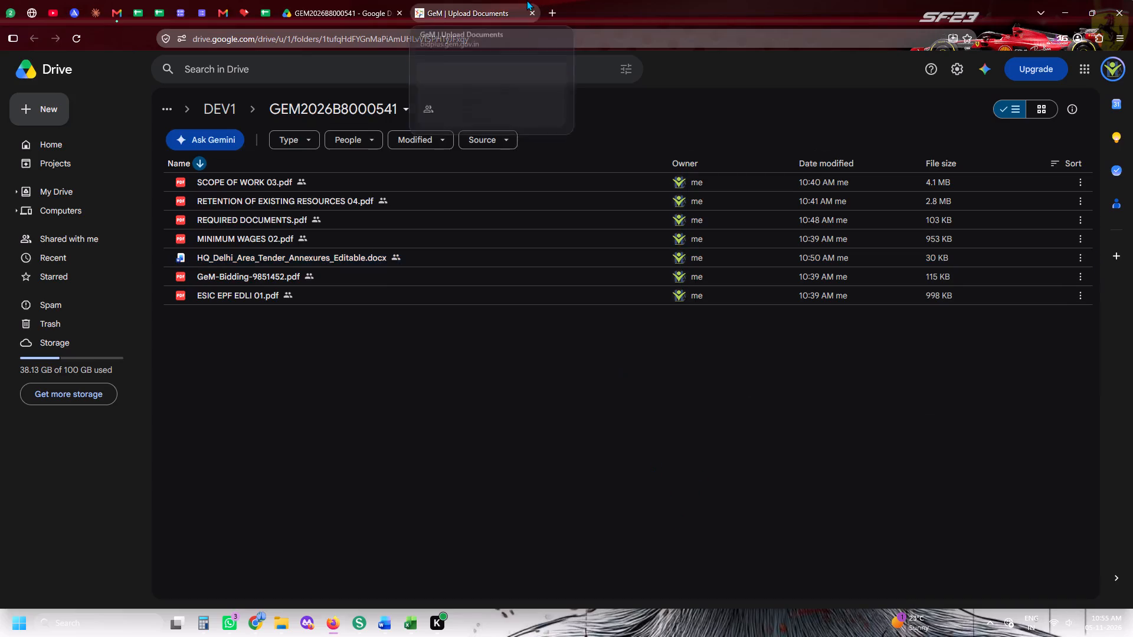
# Upload bidder-turnover-certificate-hhspl for Bidder Turnover on the bid's Upload Documents page.
pyautogui.click(526, 0)
pyautogui.click(646, 308)
pyautogui.scroll(3, 852, 365)
pyautogui.click(790, 227)
pyautogui.click(800, 235)
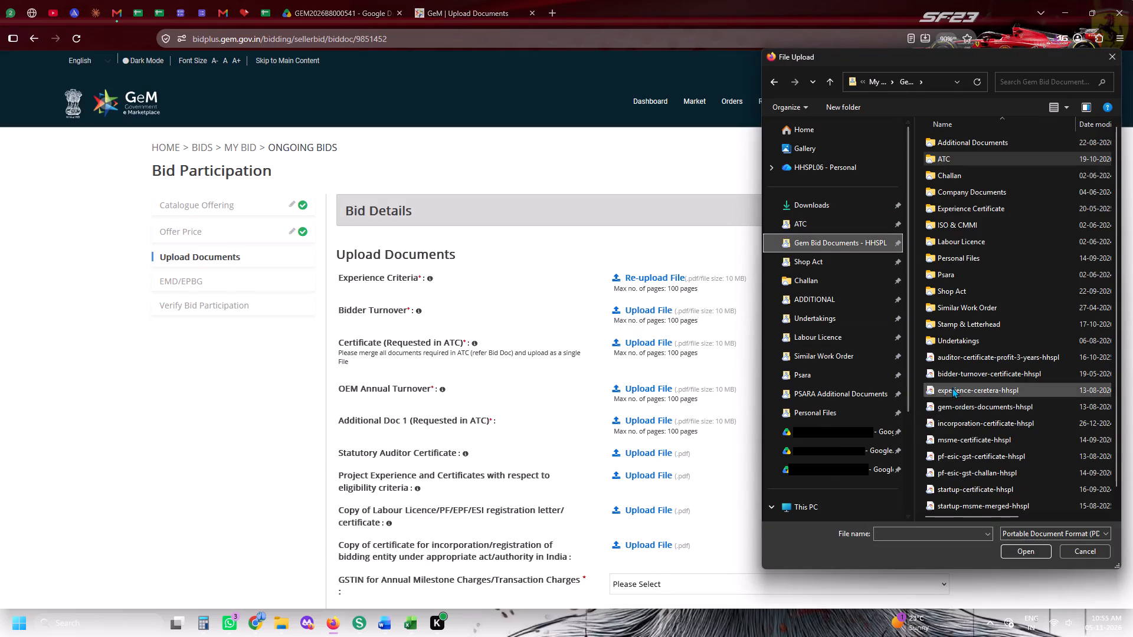
pyautogui.click(949, 382)
pyautogui.doubleClick(949, 380)
# Open HQ_Delhi_Area_Tender_Annexures_Editable.docx from the Drive folder and read through its annexures and undertakings.
pyautogui.click(329, 0)
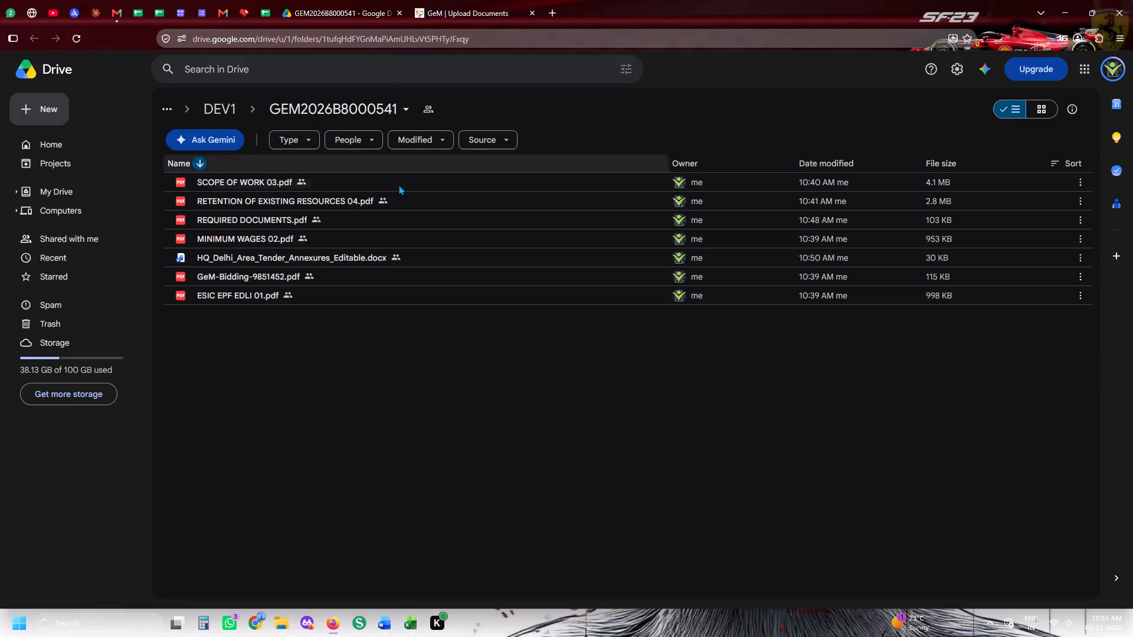
pyautogui.doubleClick(369, 254)
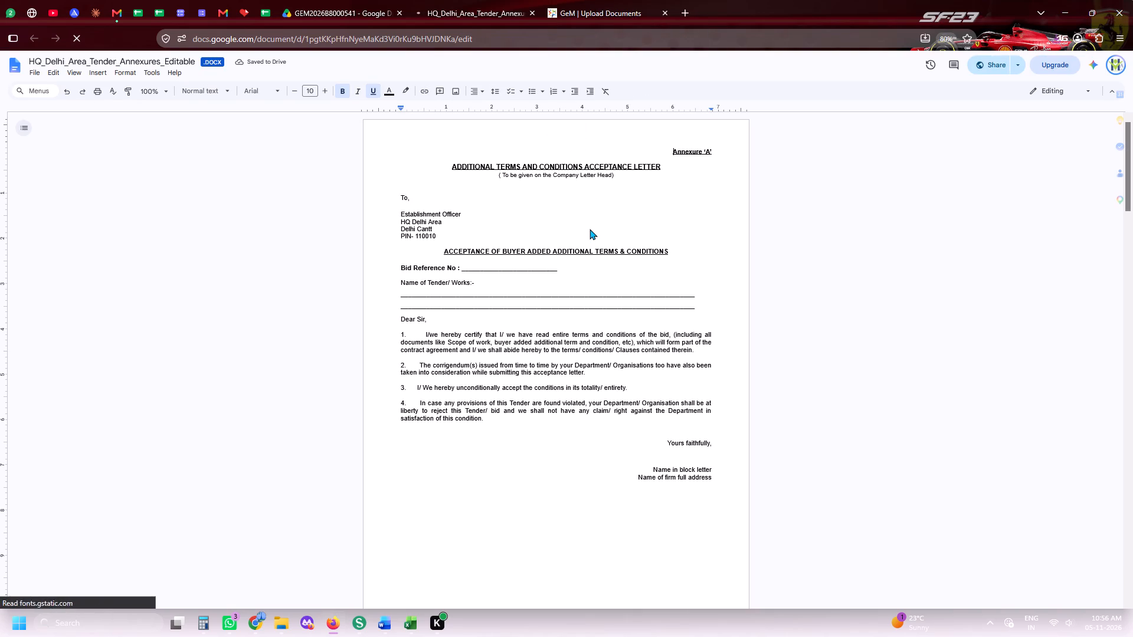
pyautogui.scroll(-13, 587, 252)
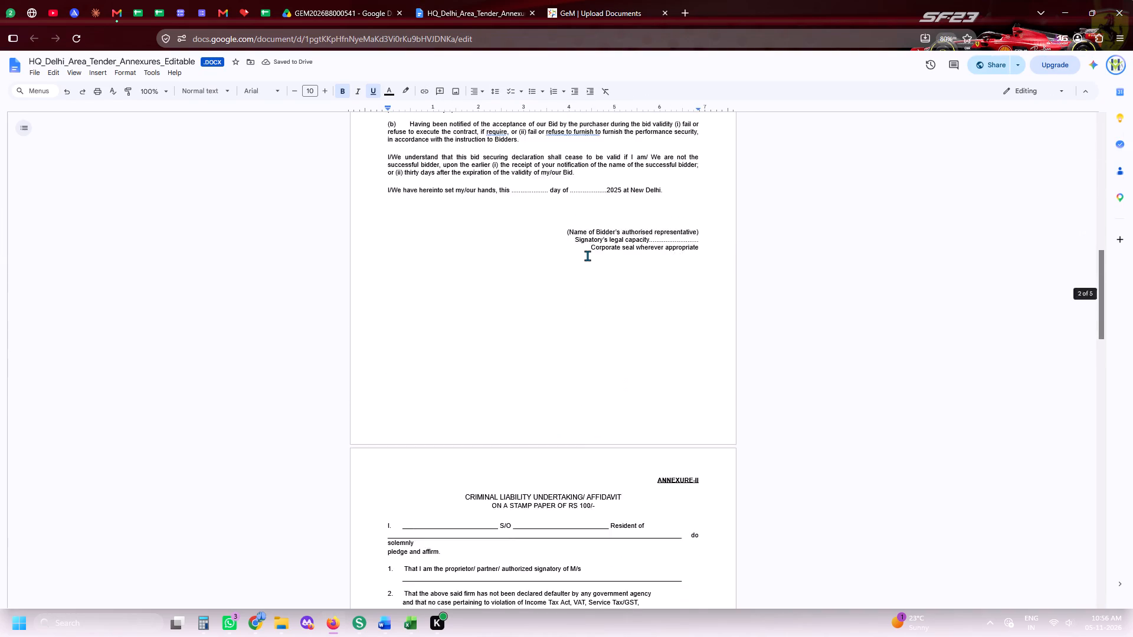
pyautogui.scroll(-7, 587, 255)
pyautogui.scroll(-14, 587, 255)
pyautogui.click(415, 0)
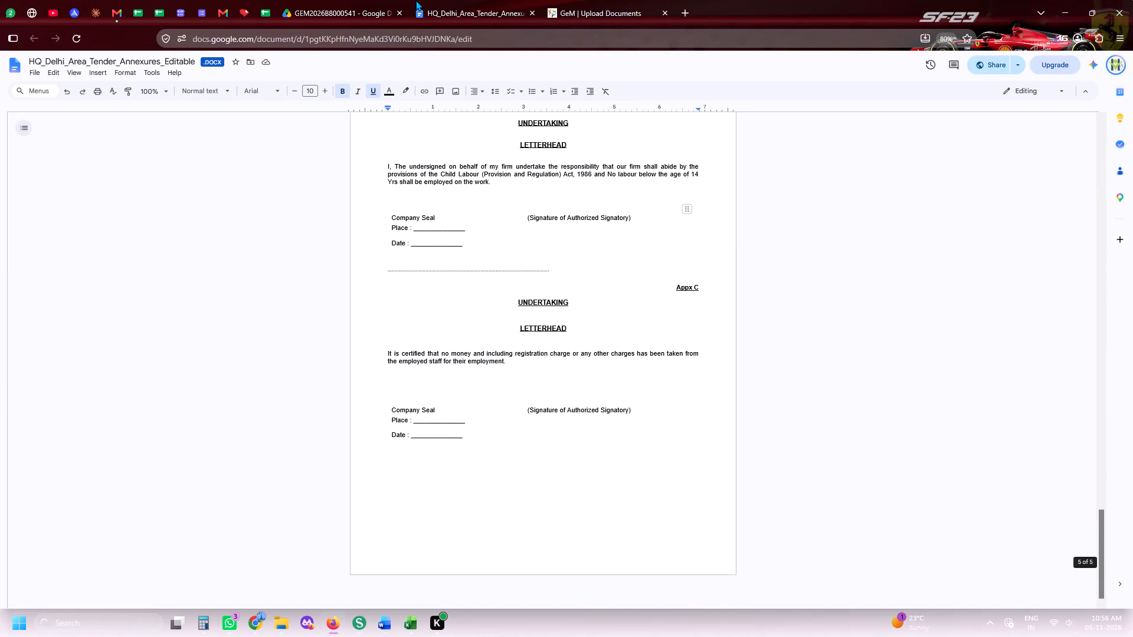
pyautogui.click(488, 3)
# Upload undertaking-oem-authorization-hhspl from the Undertakings folder for OEM Annual Turnover.
pyautogui.click(602, 0)
pyautogui.click(667, 396)
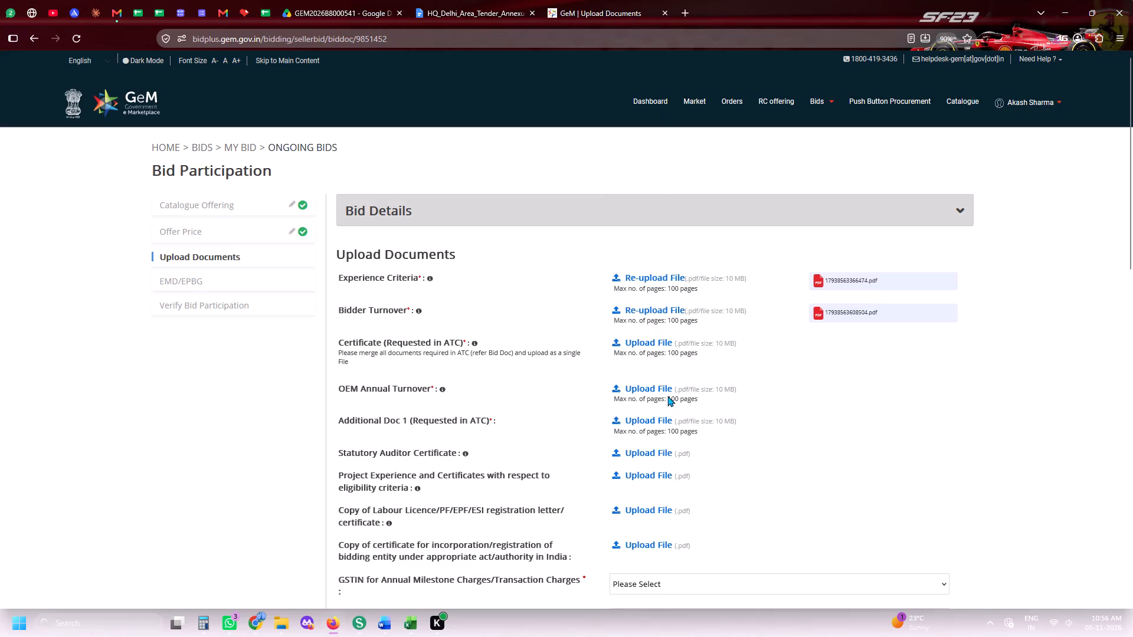
pyautogui.scroll(4, 792, 375)
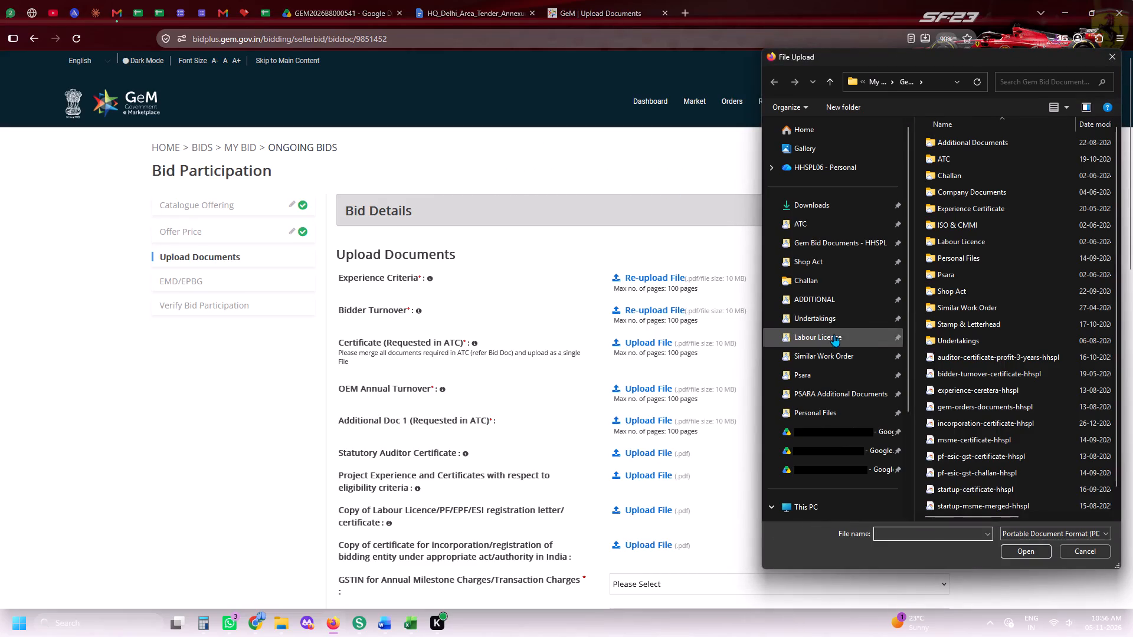
pyautogui.click(827, 320)
pyautogui.scroll(-6, 1017, 433)
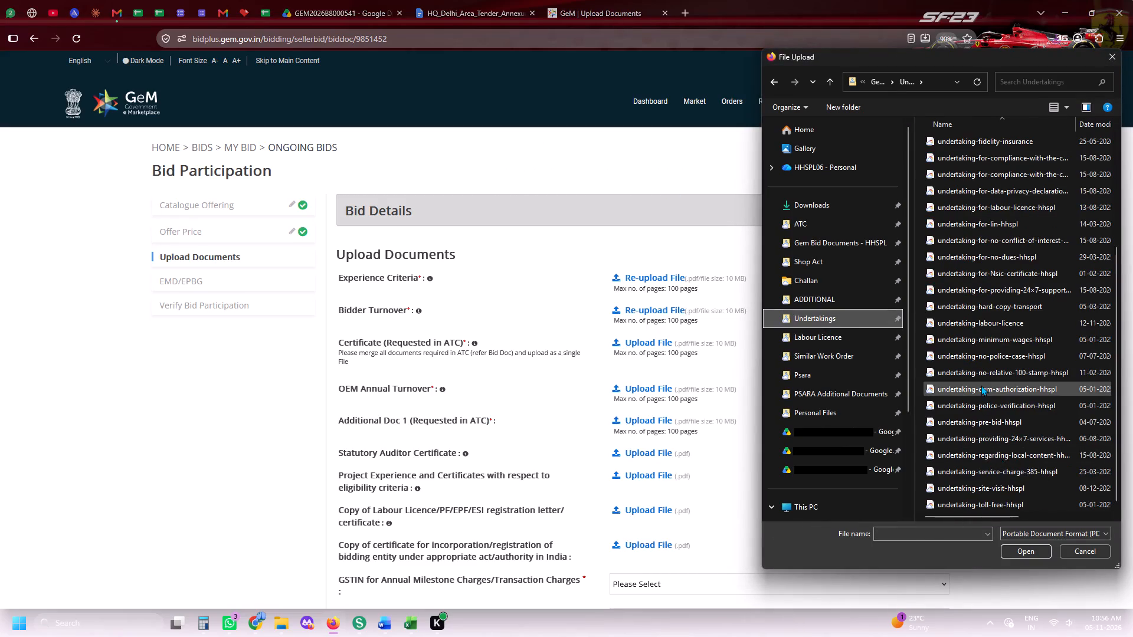
pyautogui.doubleClick(981, 385)
# Recheck the annexure pages in HQ_Delhi_Area_Tender_Annexures_Editable and return to the Daily Tender Sheet.
pyautogui.click(400, 0)
pyautogui.click(484, 0)
pyautogui.scroll(-3, 497, 241)
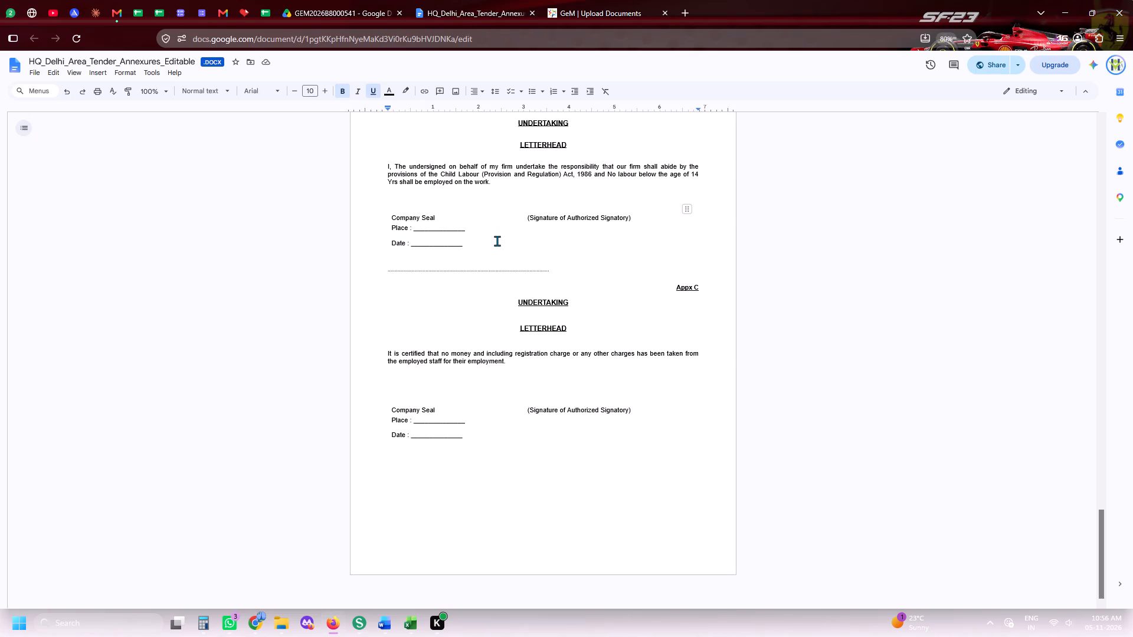
pyautogui.scroll(-3, 497, 241)
pyautogui.scroll(20, 497, 241)
pyautogui.scroll(12, 497, 241)
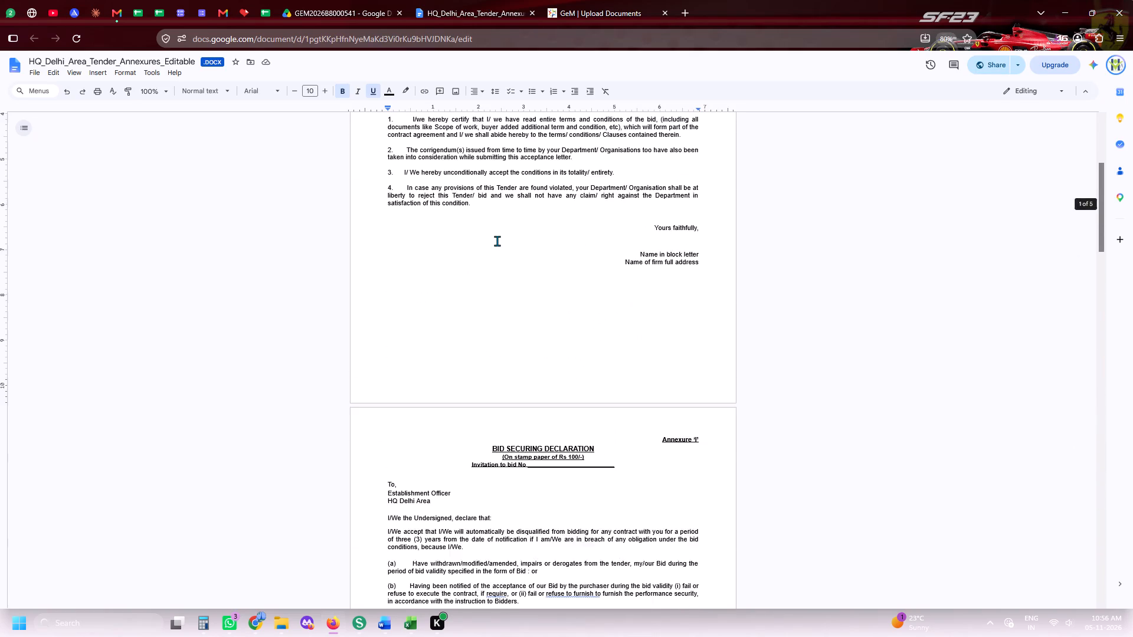
pyautogui.scroll(9, 497, 241)
pyautogui.click(372, 0)
pyautogui.click(260, 9)
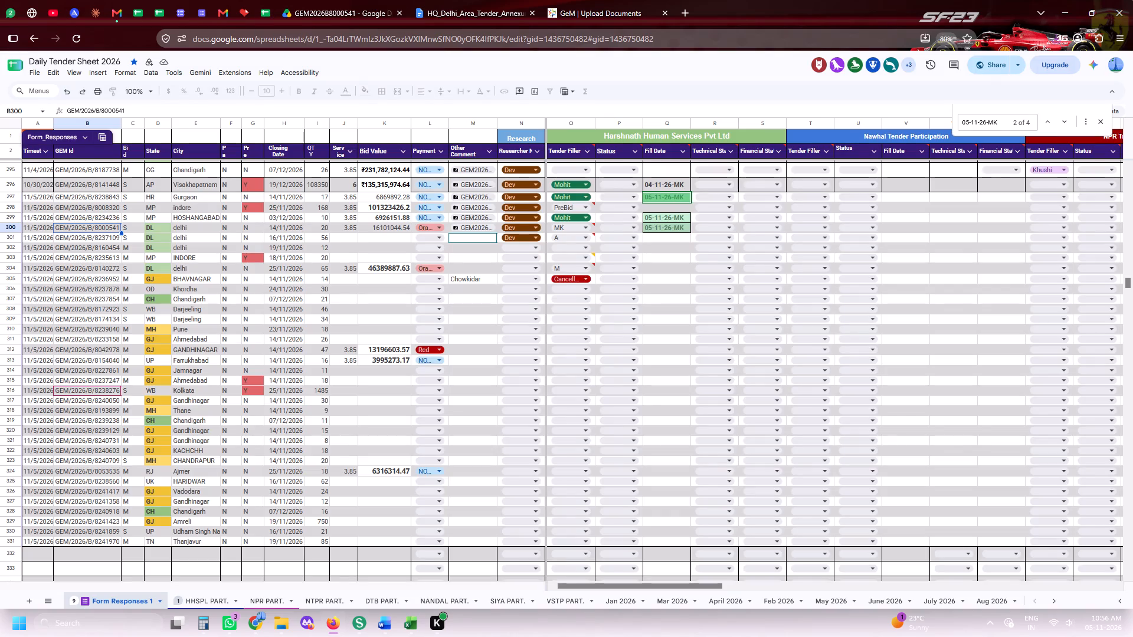
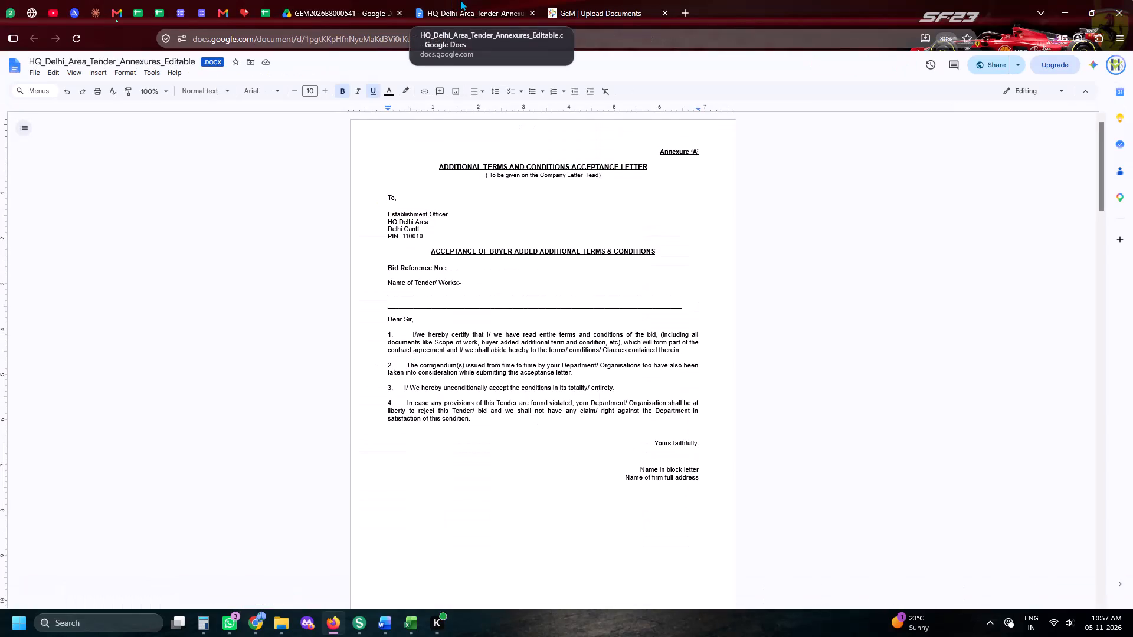
# Copy the entire HQ_Delhi_Area_Tender_Annexures_Editable text and paste it over the whole body of letterhead-hhspl in Word.
pyautogui.hotkey('ctrl', 'a')
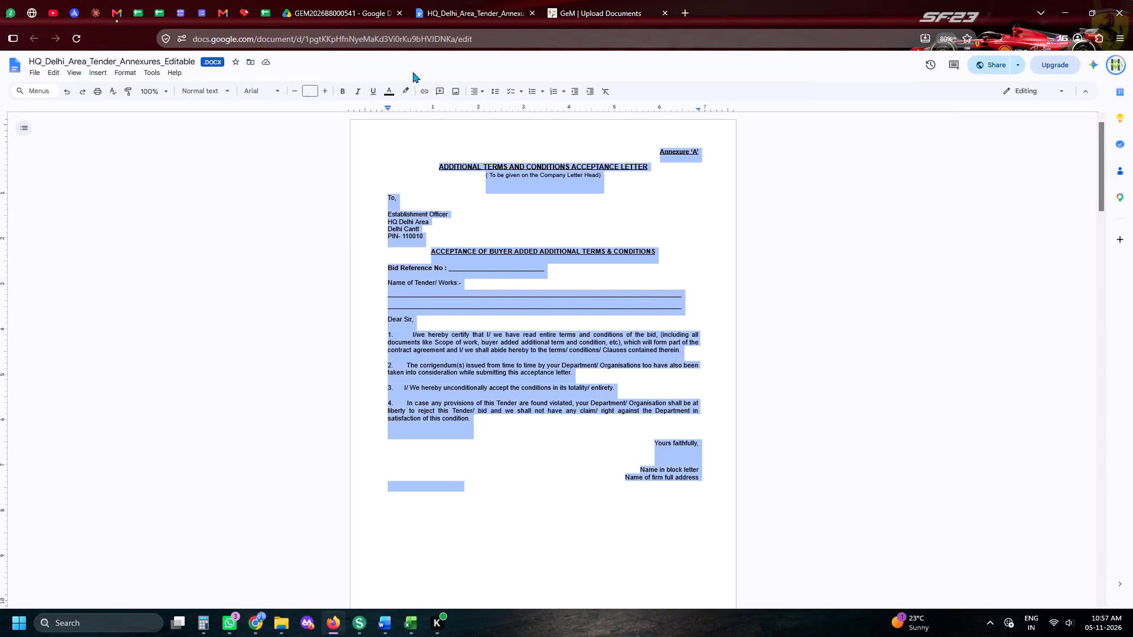
pyautogui.hotkey('ctrl', 'c')
pyautogui.hotkey('ctrl', 'c')
pyautogui.hotkey('ctrl', 'c')
pyautogui.click(387, 610)
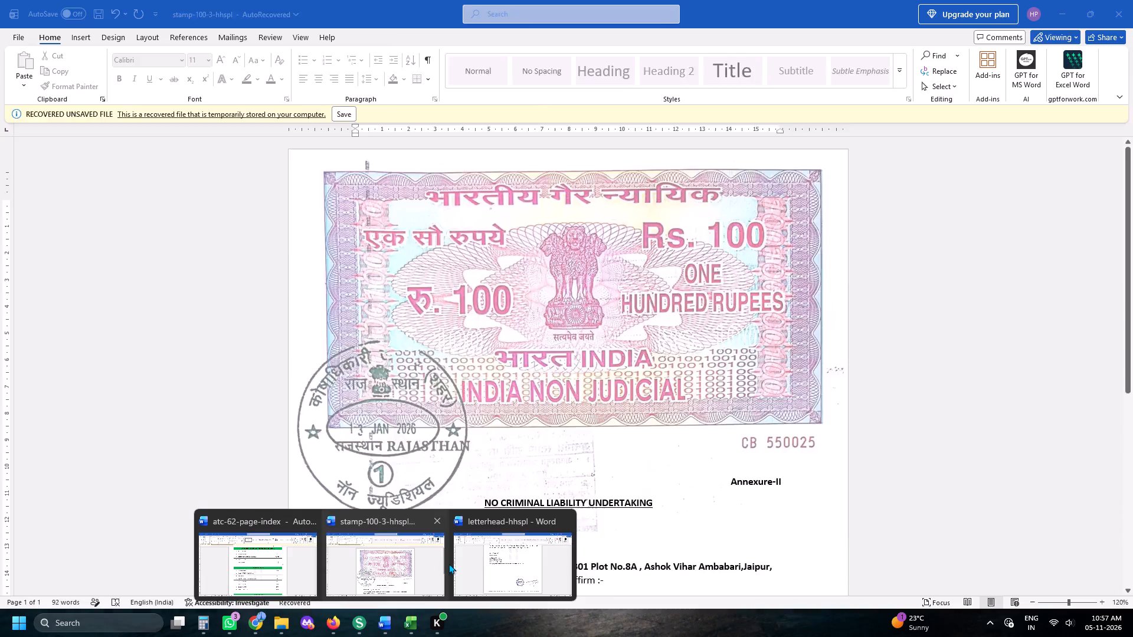
pyautogui.click(490, 563)
pyautogui.scroll(4, 577, 341)
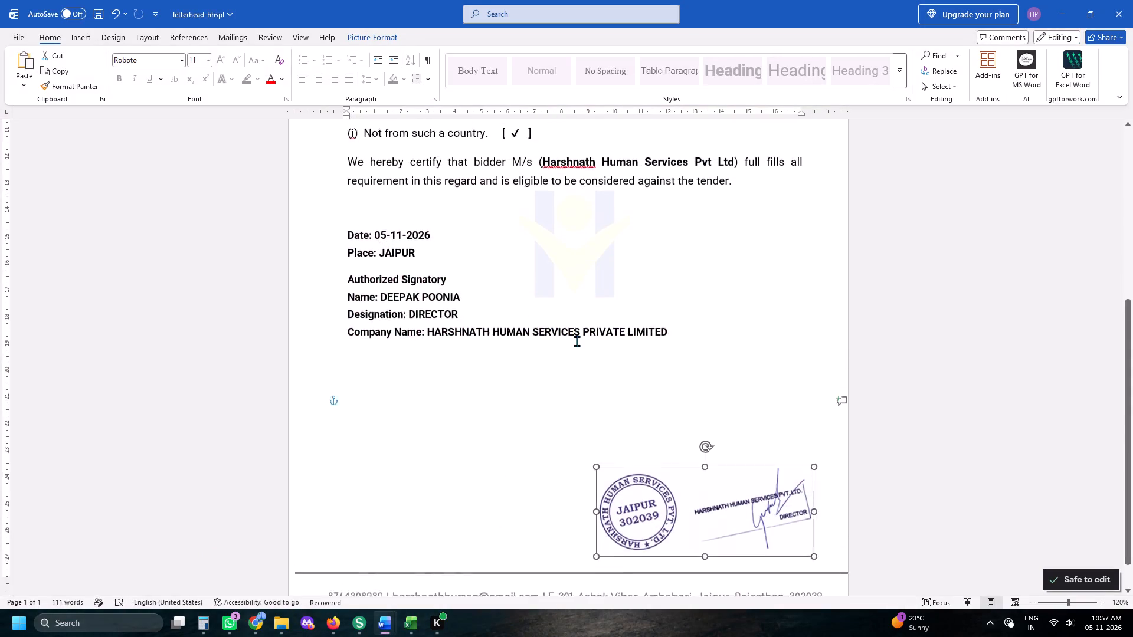
pyautogui.scroll(2, 577, 341)
pyautogui.hotkey('ctrl', 'a')
pyautogui.hotkey('ctrl', 'v')
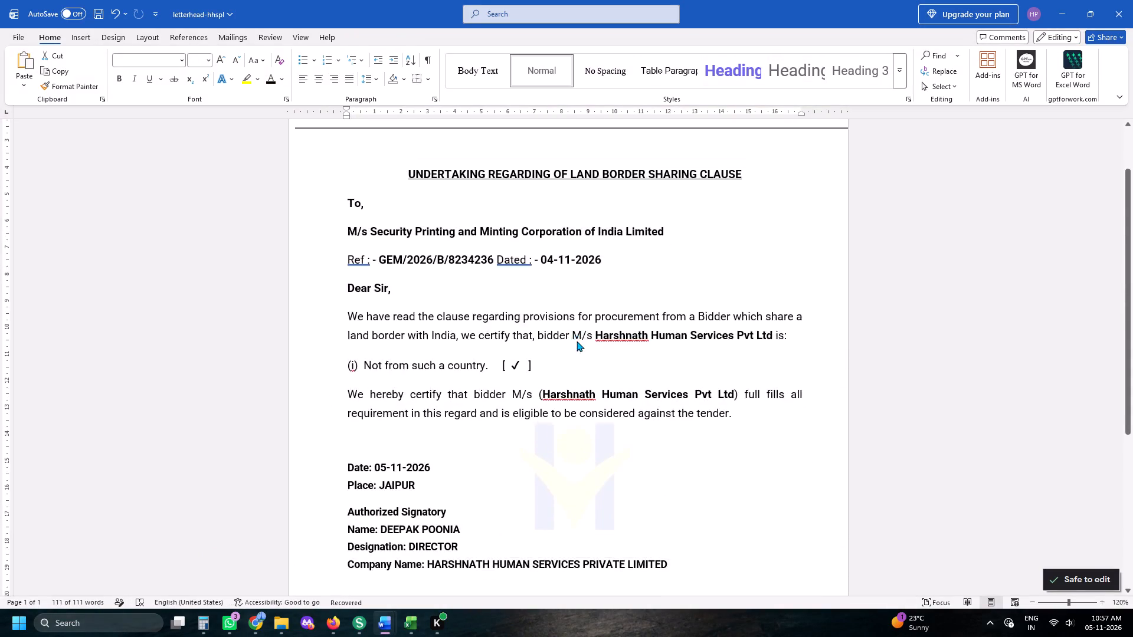
pyautogui.scroll(18, 577, 341)
# Remove bold and underline from all the pasted annexure text and justify it.
pyautogui.hotkey('ctrl', 'a')
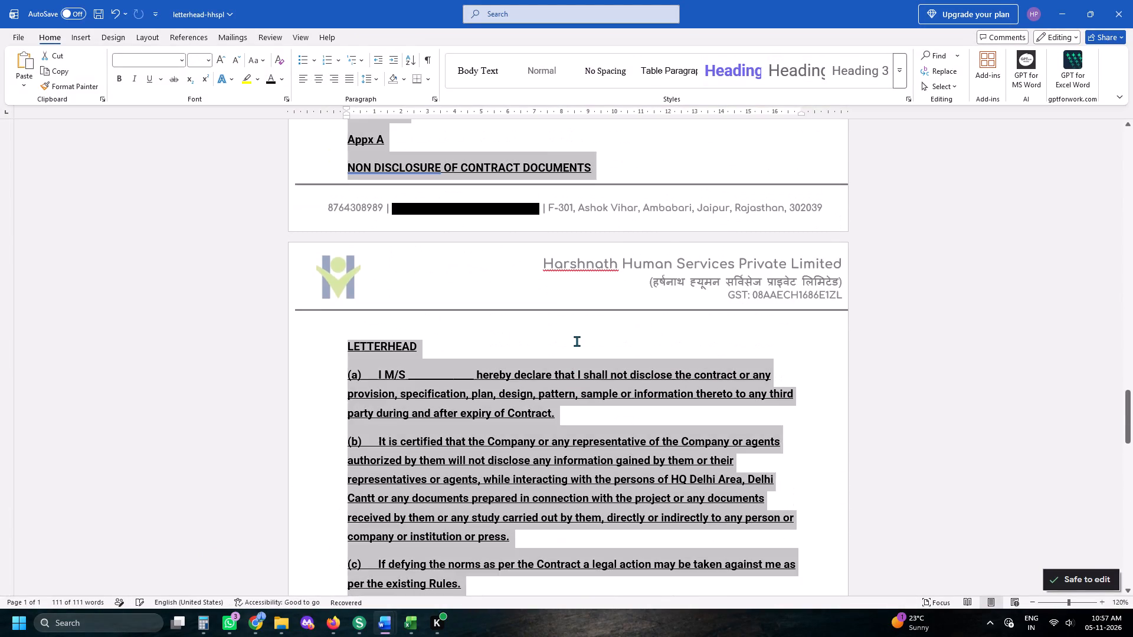
pyautogui.hotkey('ctrl', 'b')
pyautogui.hotkey('ctrl', 'j')
pyautogui.hotkey('ctrl', 'u')
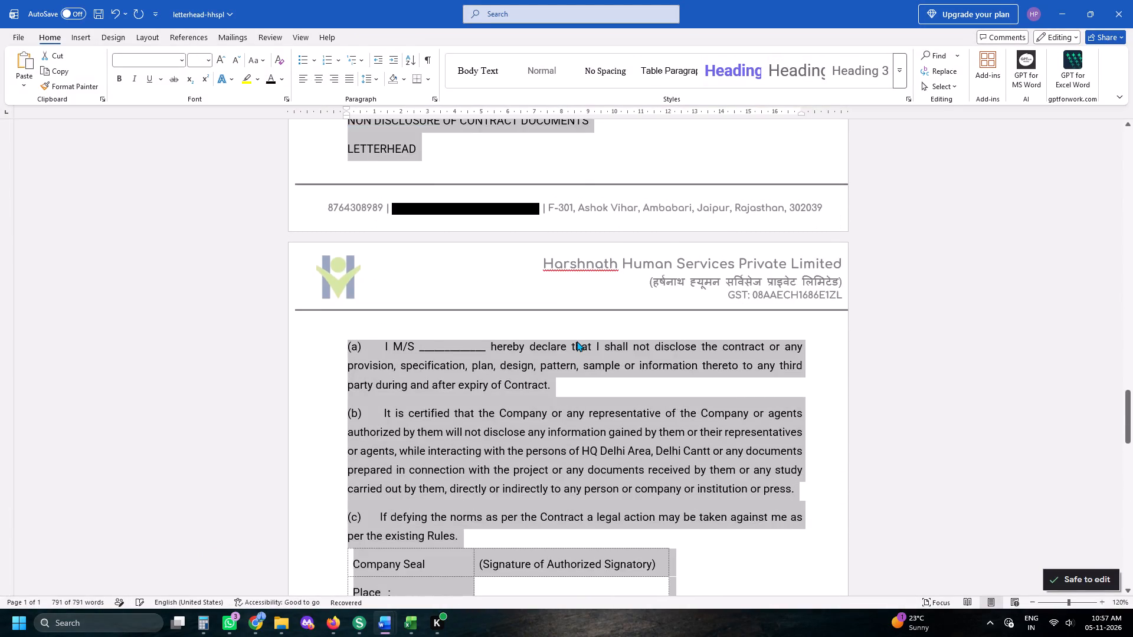
pyautogui.hotkey('ctrl', 'u')
pyautogui.hotkey('ctrl', 'u')
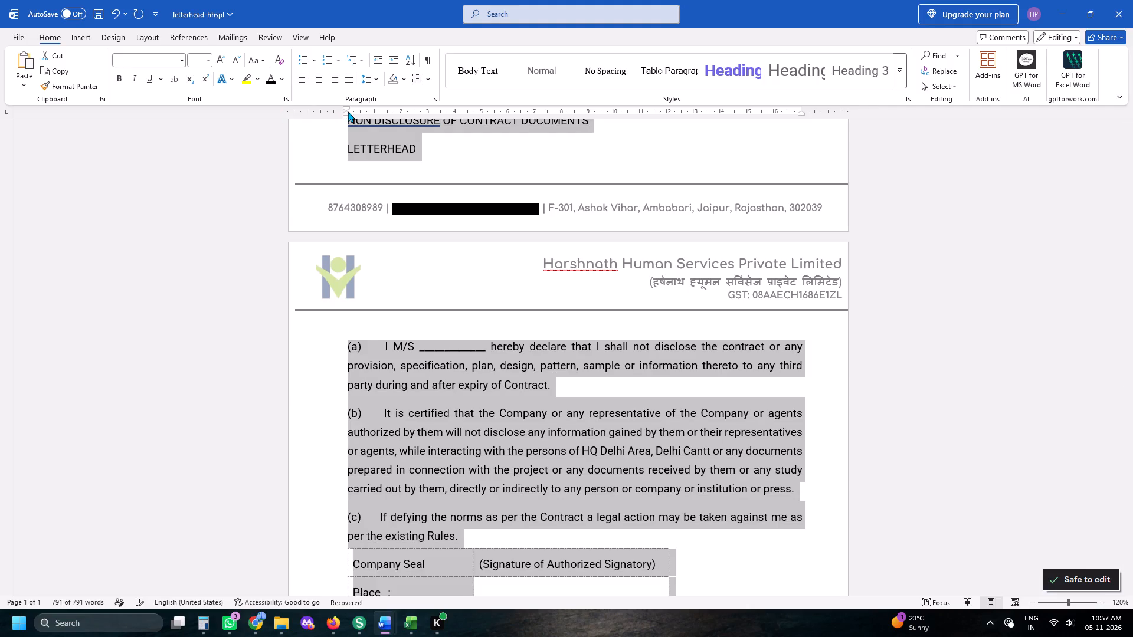
# Widen the letterhead's text area by moving the left and right page margins slightly outward for the whole document.
pyautogui.moveTo(345, 117); pyautogui.dragTo(321, 116)
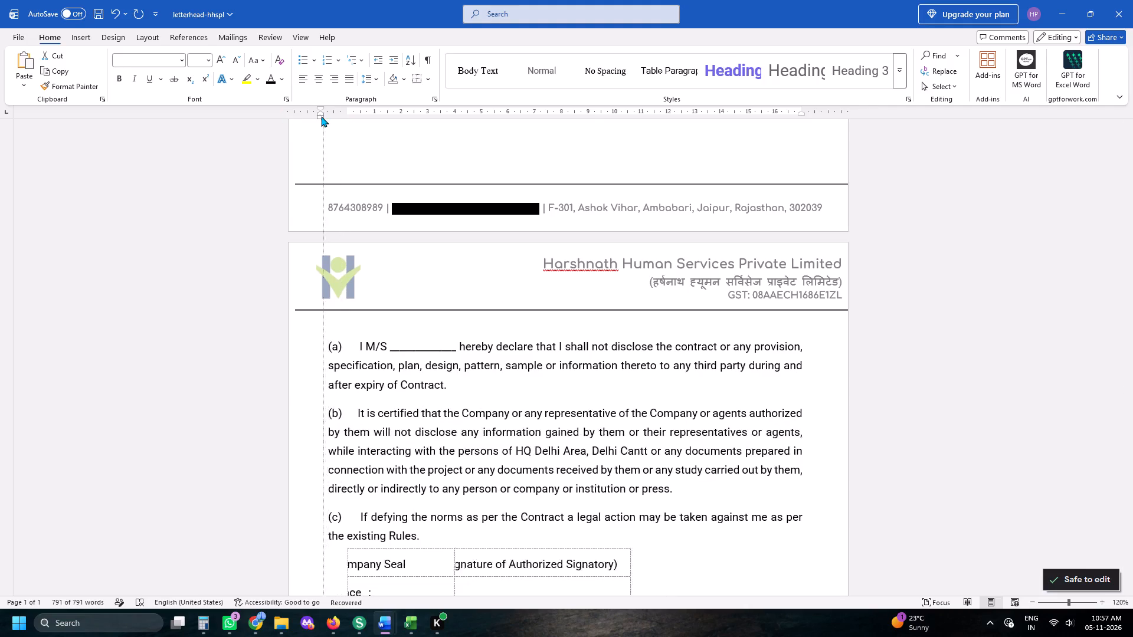
pyautogui.moveTo(321, 116); pyautogui.dragTo(334, 114)
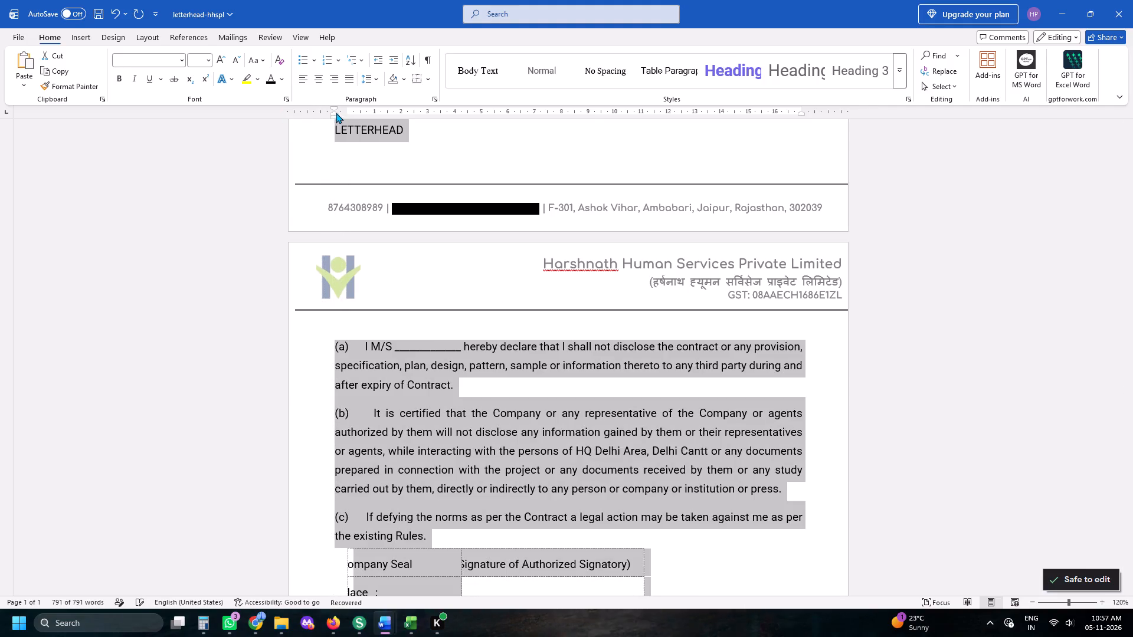
pyautogui.moveTo(346, 111); pyautogui.dragTo(332, 111)
pyautogui.moveTo(319, 117); pyautogui.dragTo(320, 116)
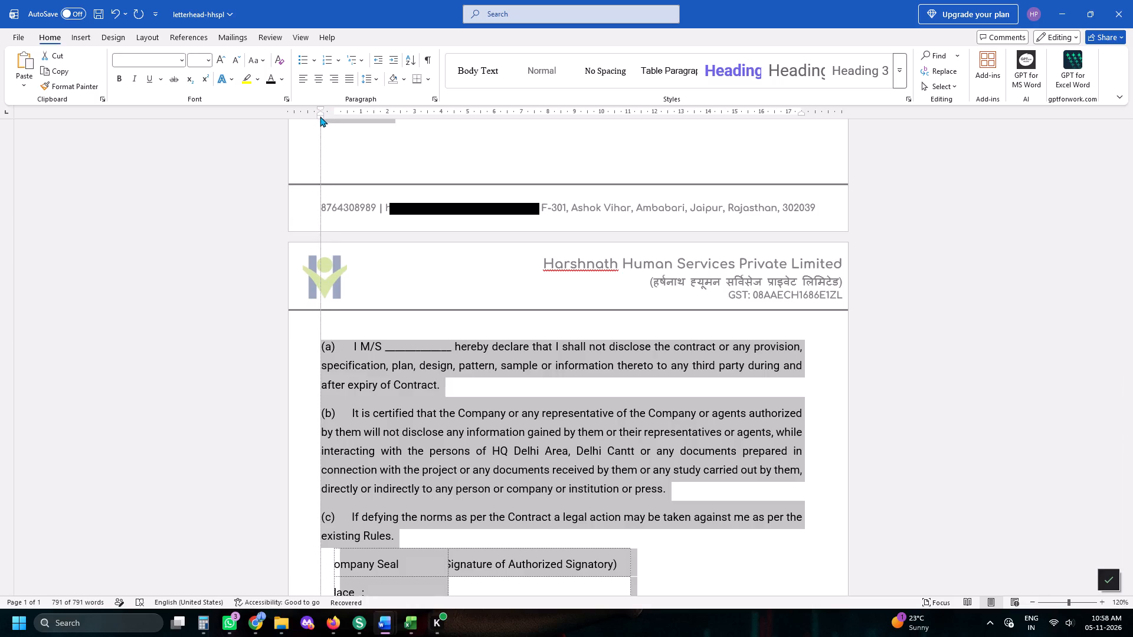
pyautogui.moveTo(320, 116); pyautogui.dragTo(334, 120)
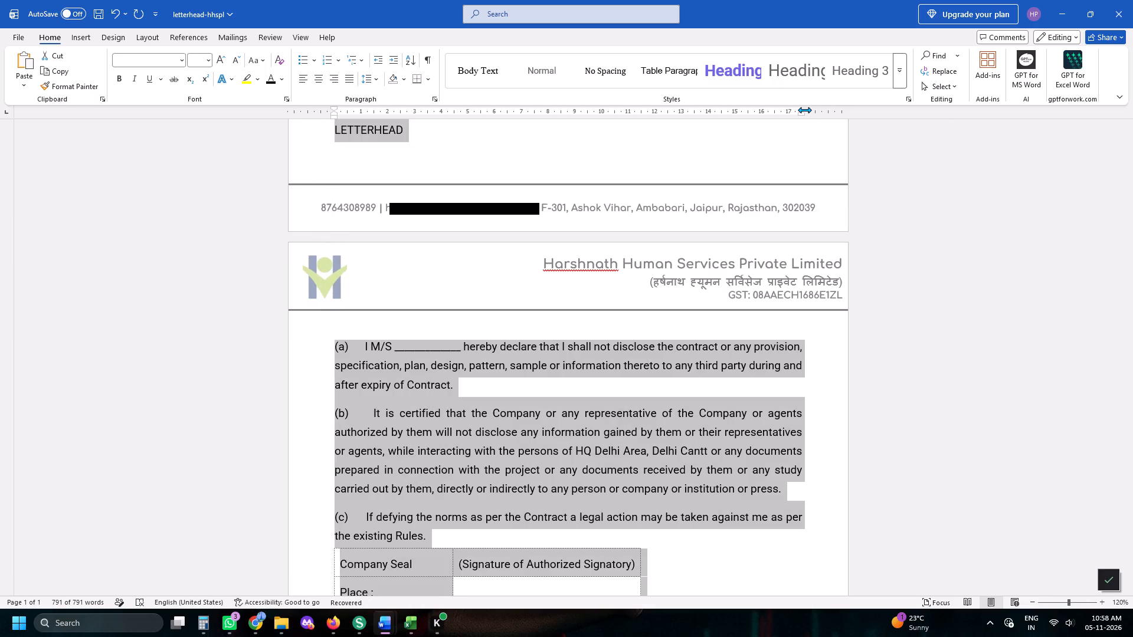
pyautogui.moveTo(804, 110); pyautogui.dragTo(811, 112)
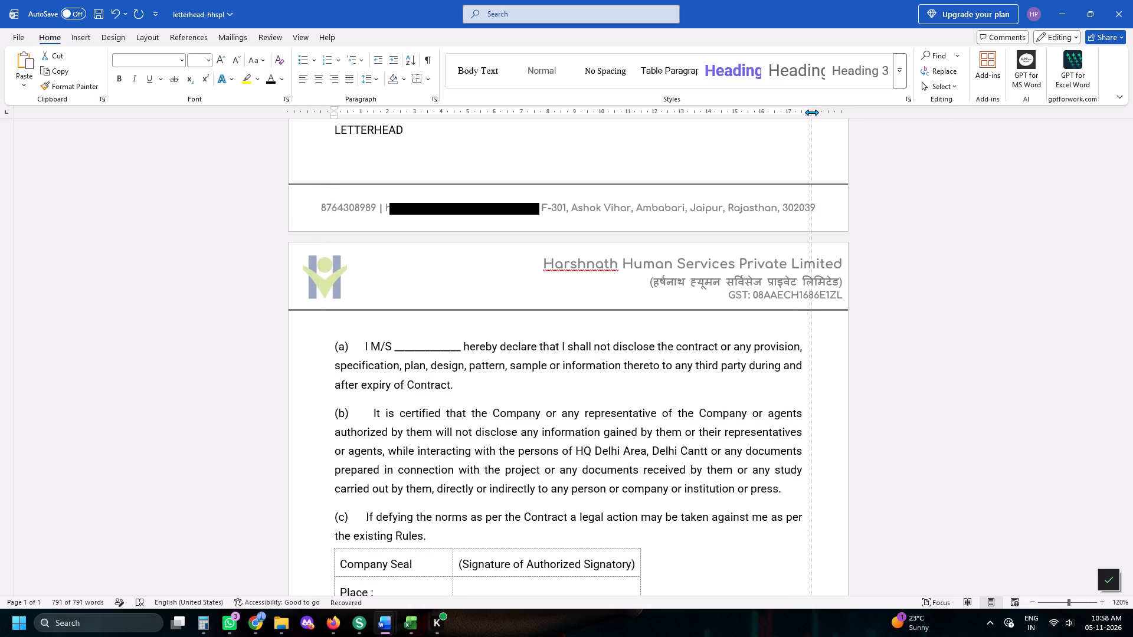
pyautogui.moveTo(811, 112); pyautogui.dragTo(810, 114)
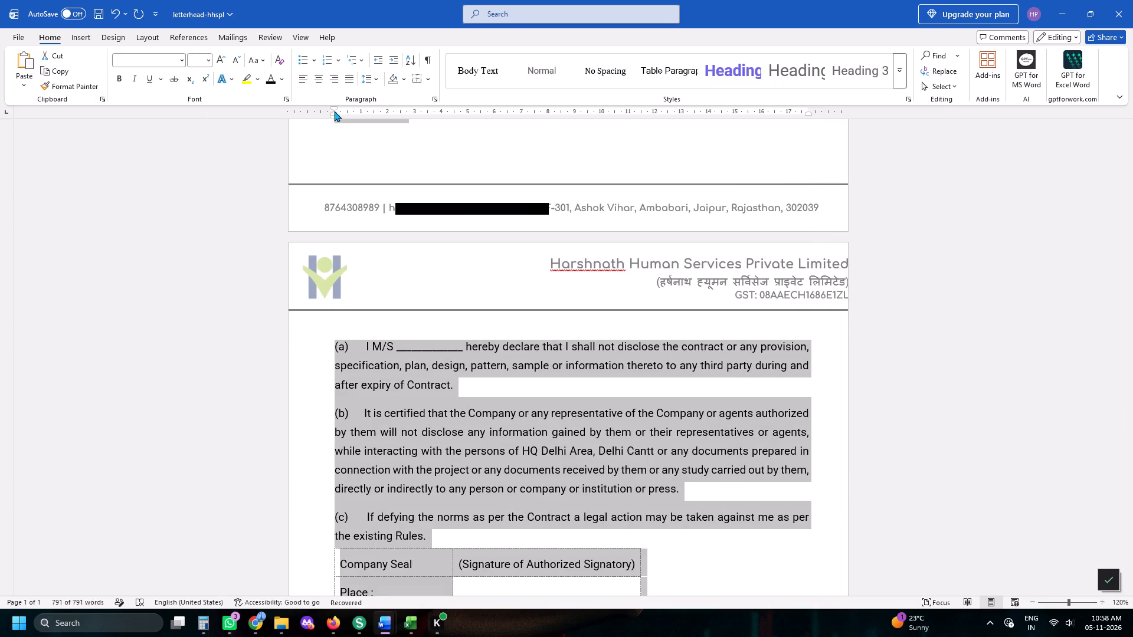
pyautogui.moveTo(335, 110); pyautogui.dragTo(333, 110)
pyautogui.moveTo(333, 110); pyautogui.dragTo(330, 111)
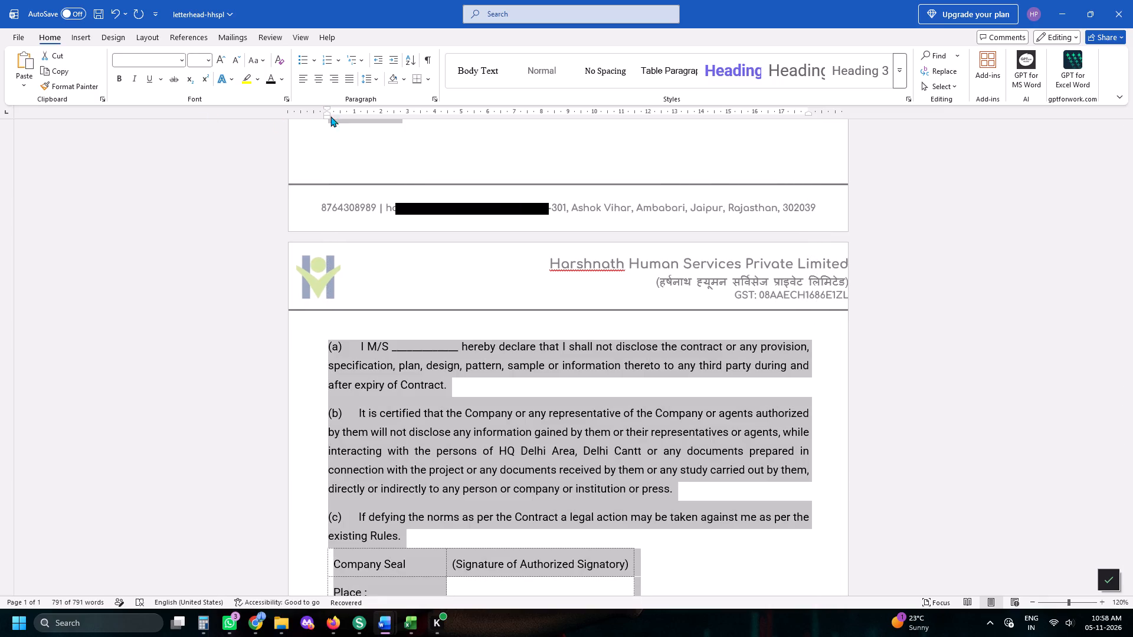
# Make the Annexure 'A' heading on the first page bold, underlined and right-aligned.
pyautogui.moveTo(1132, 419); pyautogui.dragTo(1078, 404)
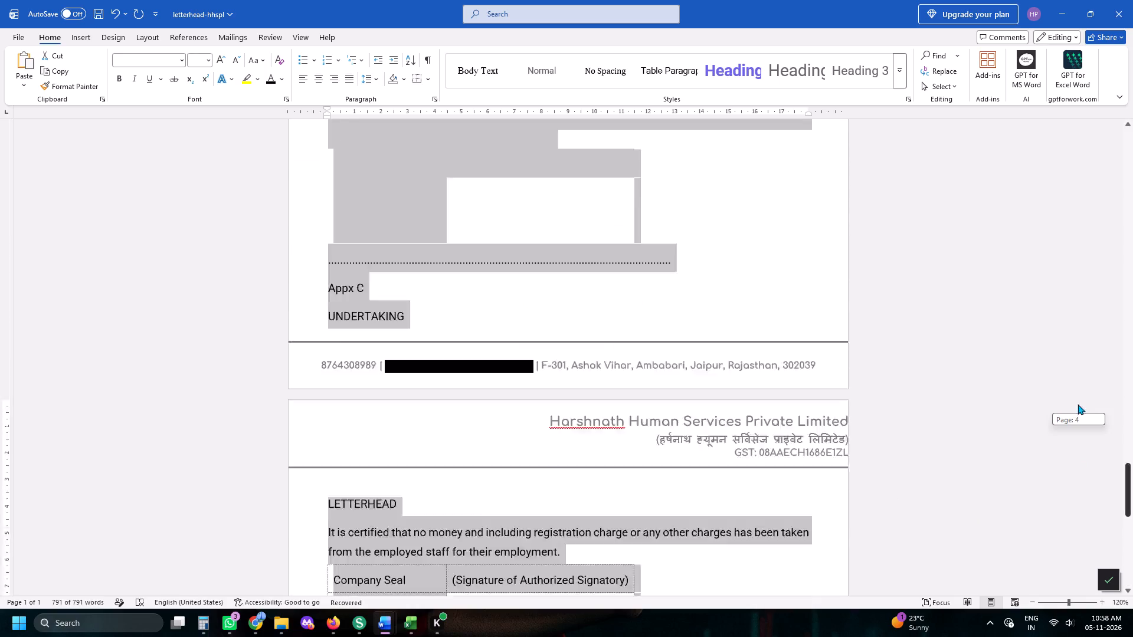
pyautogui.moveTo(1078, 404); pyautogui.dragTo(1132, 166)
pyautogui.click(380, 182)
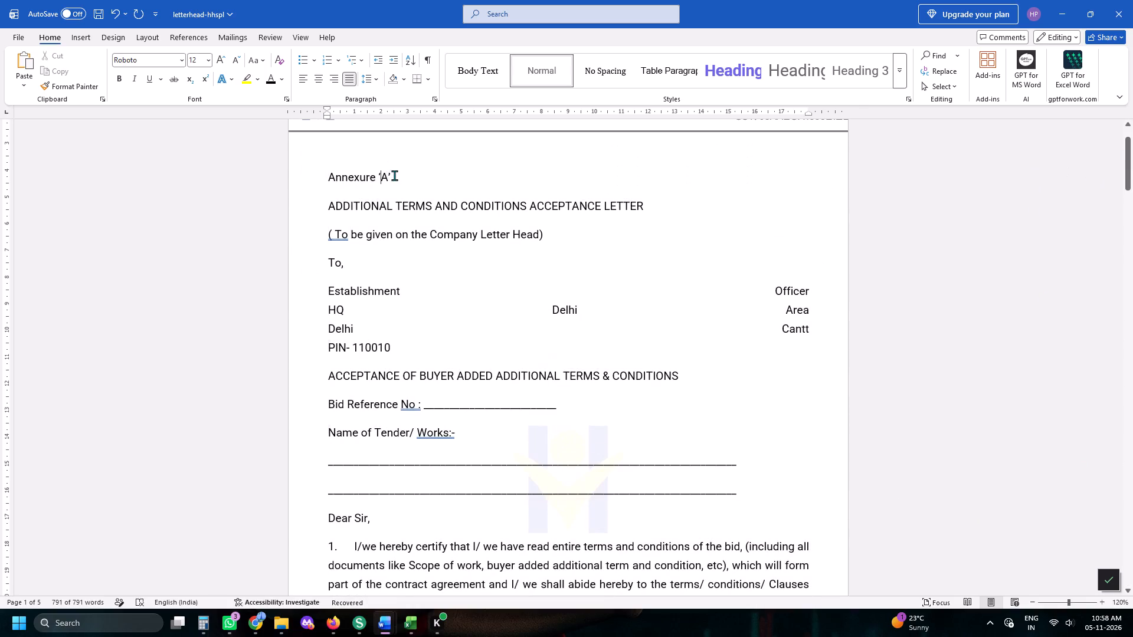
pyautogui.moveTo(395, 175); pyautogui.dragTo(277, 158)
pyautogui.hotkey('ctrl', 'b')
pyautogui.hotkey('ctrl', 'u')
pyautogui.hotkey('ctrl', 'r')
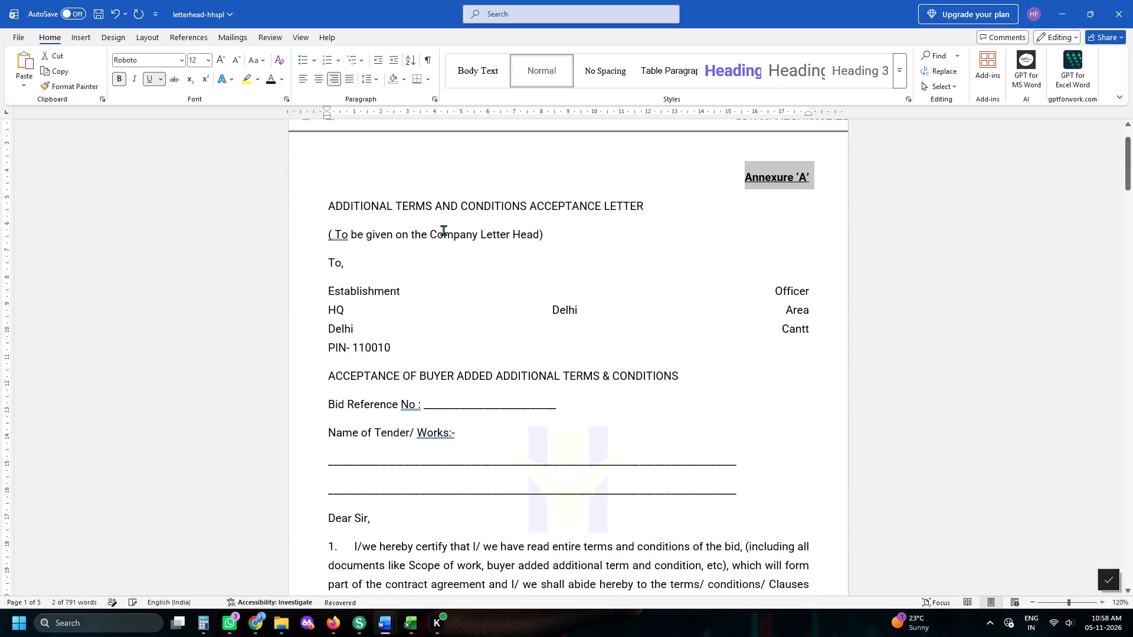
# Make the title ADDITIONAL TERMS AND CONDITIONS ACCEPTANCE LETTER bold and centred.
pyautogui.click(557, 216)
pyautogui.moveTo(699, 204); pyautogui.dragTo(317, 208)
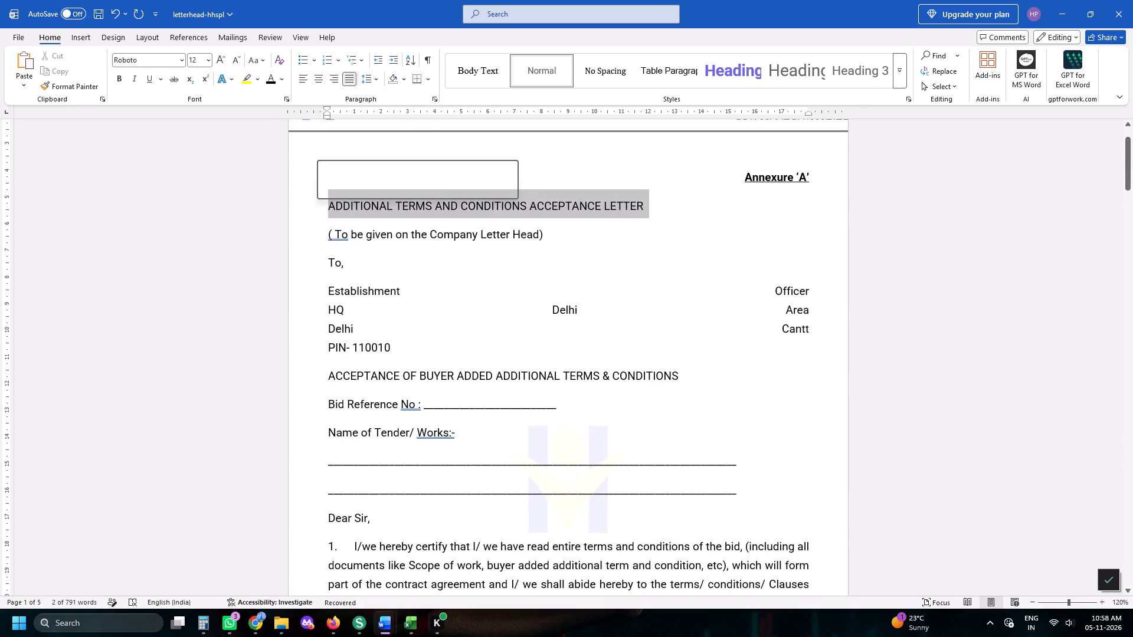
pyautogui.hotkey('ctrl', 'b')
pyautogui.hotkey('ctrl', 'e')
# Delete the line "( To be given on the Company Letter Head)" below the title, including its empty paragraph.
pyautogui.click(520, 237)
pyautogui.moveTo(552, 237); pyautogui.dragTo(278, 248)
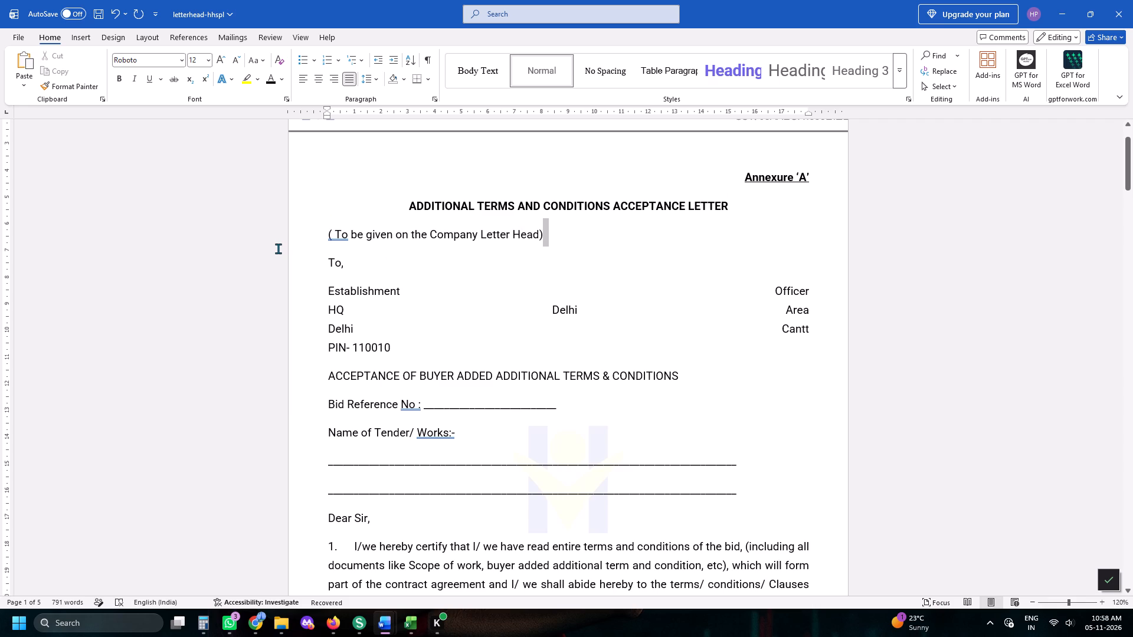
pyautogui.moveTo(278, 248); pyautogui.dragTo(286, 241)
pyautogui.press('Delete')
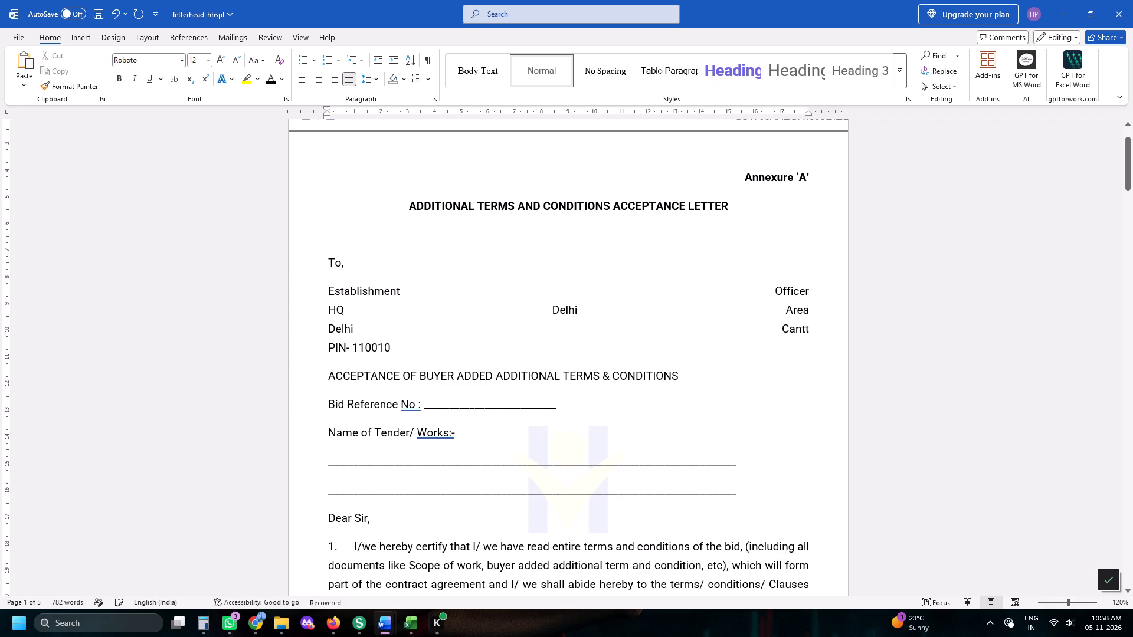
pyautogui.press('Delete')
# Make the addressee block from "To," through "PIN- 110010" bold and fix its uneven word spacing.
pyautogui.moveTo(332, 234); pyautogui.dragTo(389, 316)
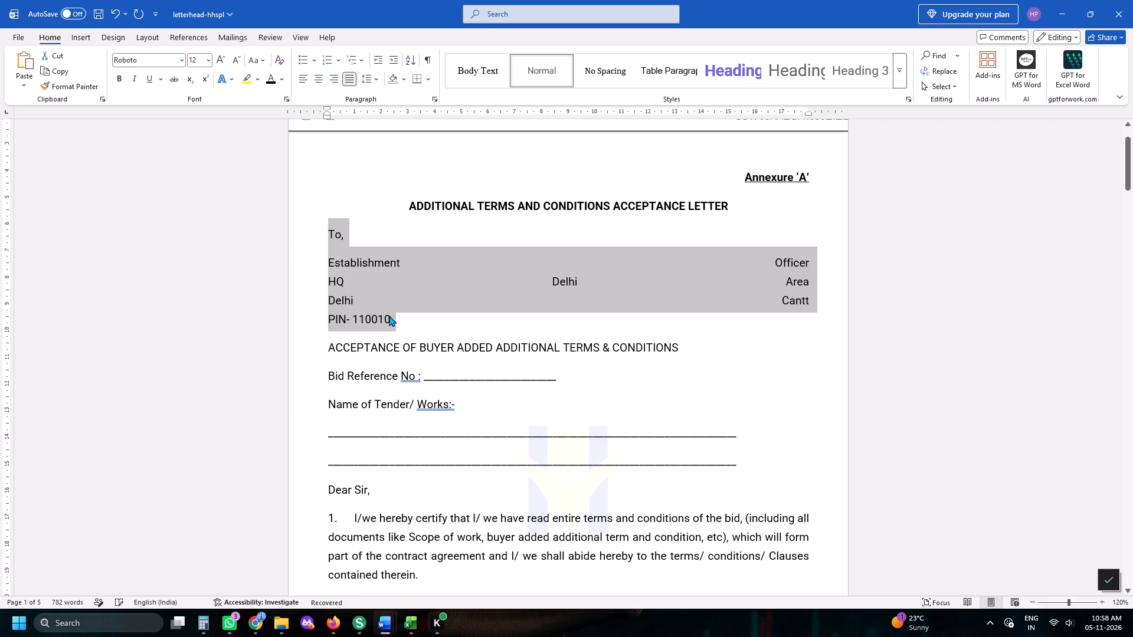
pyautogui.hotkey('ctrl', 'b')
pyautogui.hotkey('ctrl', 'j')
# Delete the subheading ACCEPTANCE OF BUYER ADDED ADDITIONAL TERMS & CONDITIONS below the addressee block.
pyautogui.click(377, 334)
pyautogui.moveTo(710, 351); pyautogui.dragTo(544, 354)
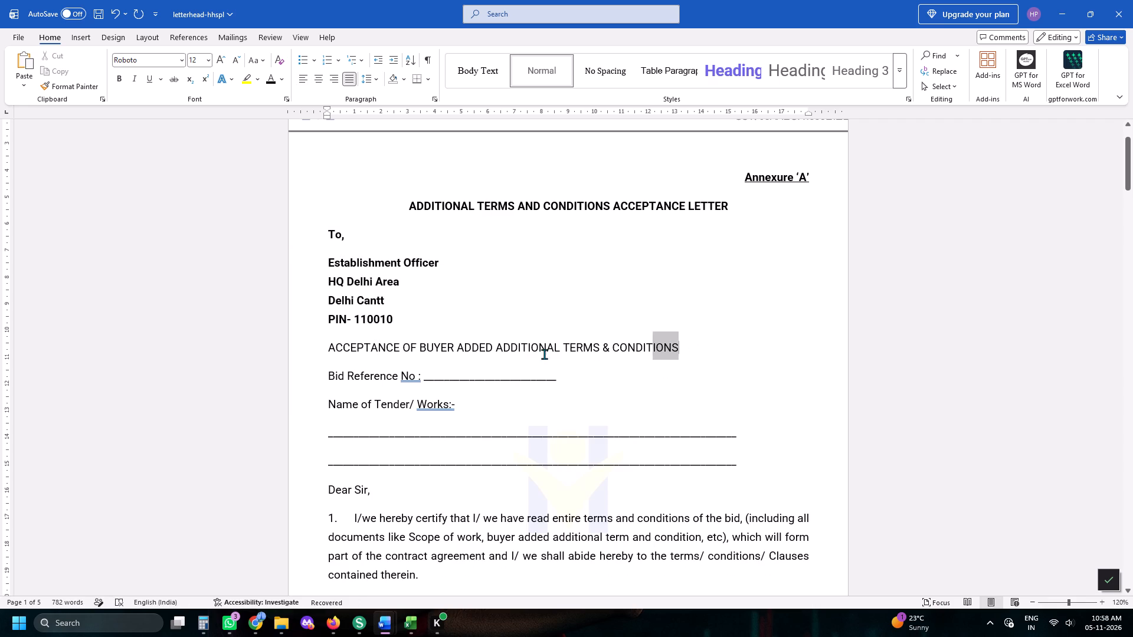
pyautogui.moveTo(544, 354); pyautogui.dragTo(322, 344)
pyautogui.press('Delete')
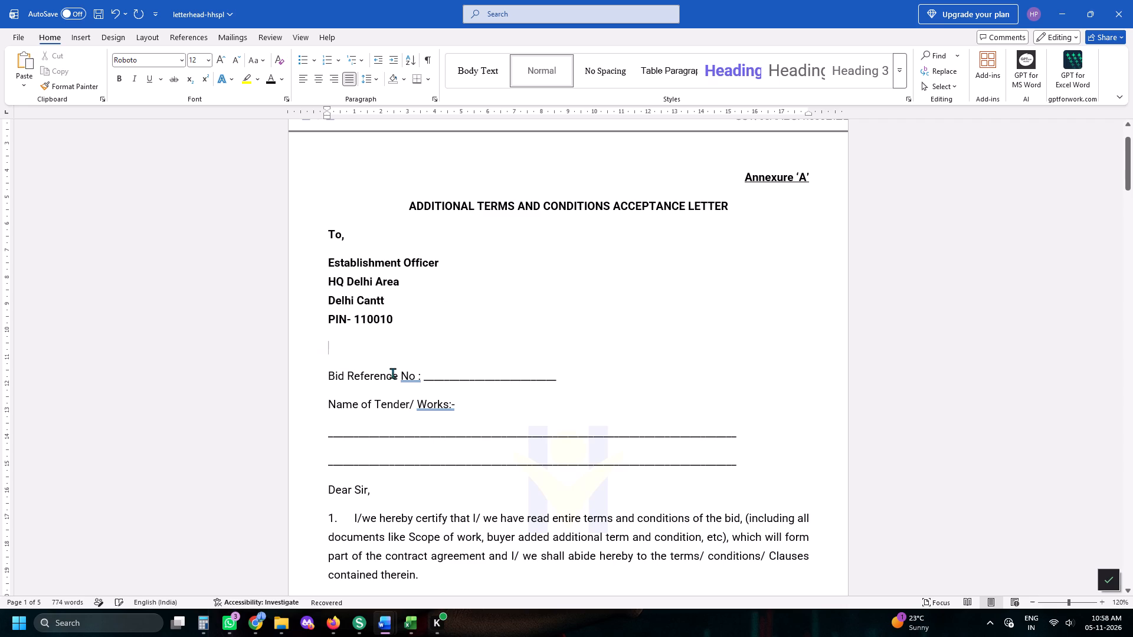
# Copy the bid number from GeM-Bidding-9851452.pdf in Drive and fill the Bid Reference No blank with GEM/2026/B/8000541 in bold.
pyautogui.click(333, 631)
pyautogui.click(312, 0)
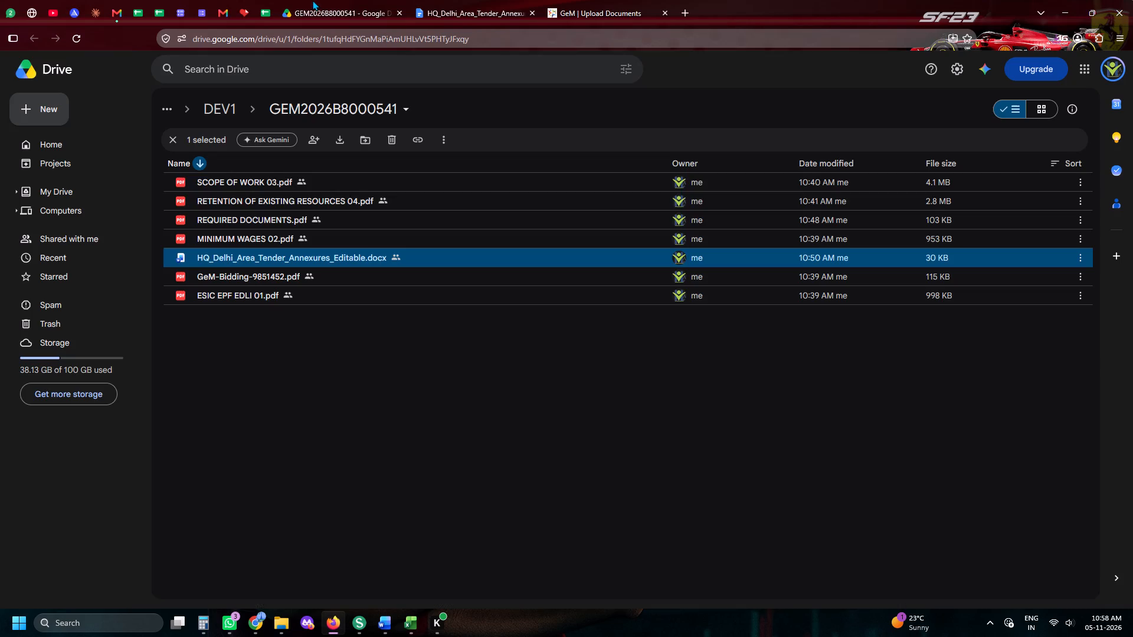
pyautogui.tripleClick(234, 273)
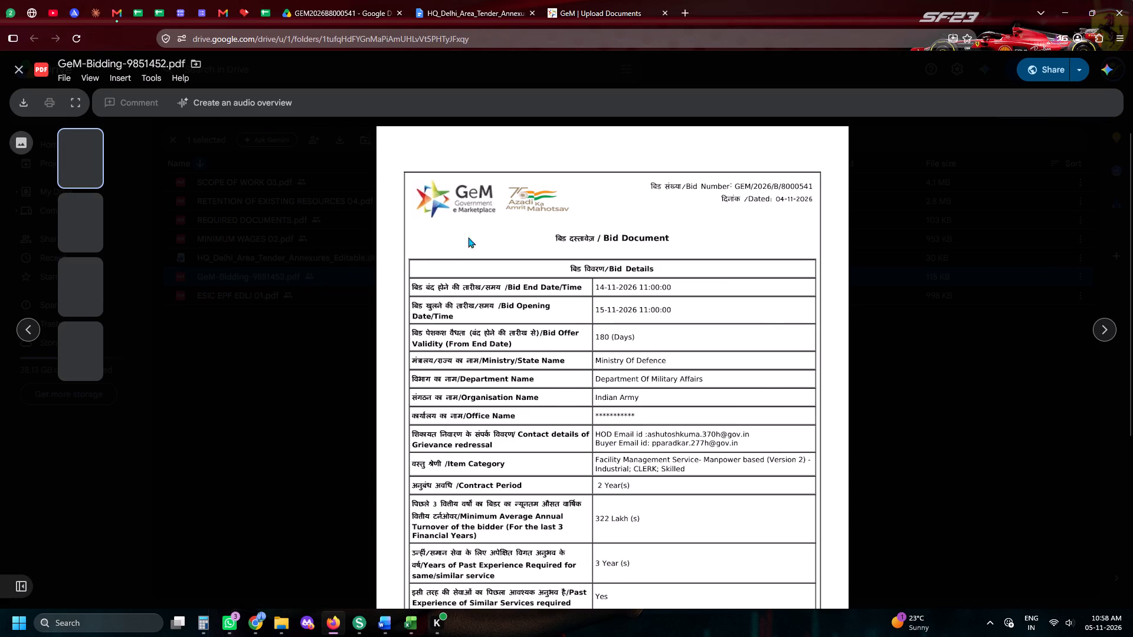
pyautogui.click(738, 186)
pyautogui.click(741, 186)
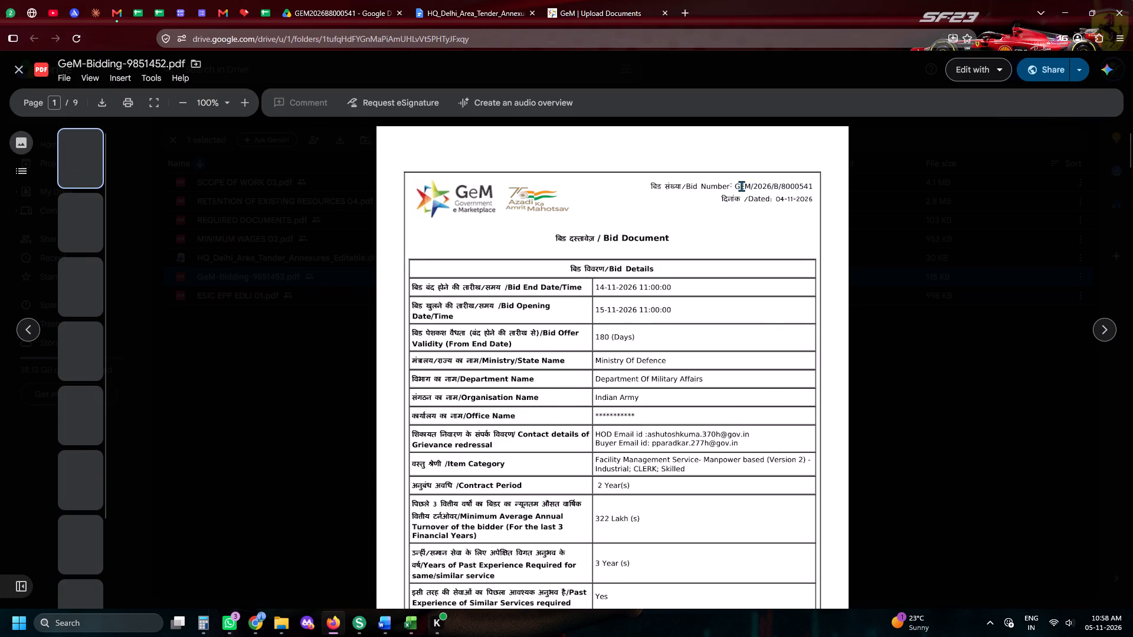
pyautogui.click(741, 186)
pyautogui.hotkey('ctrl', 'c')
pyautogui.hotkey('ctrl', 'c')
pyautogui.press('Tab')
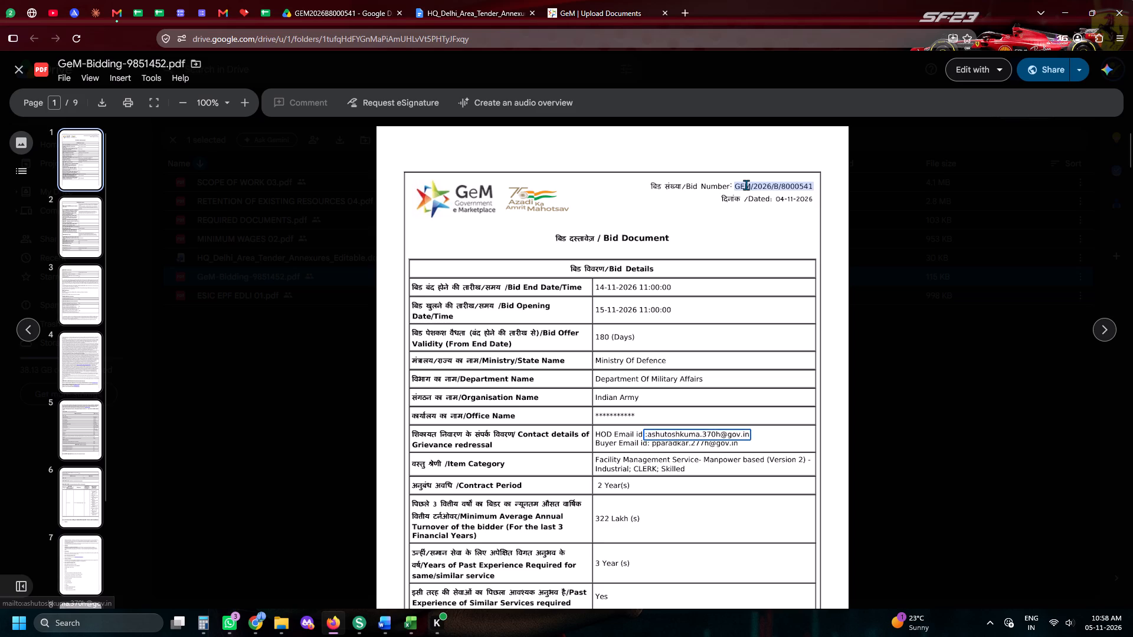
pyautogui.hotkey('alt', 'Tab')
pyautogui.doubleClick(515, 370)
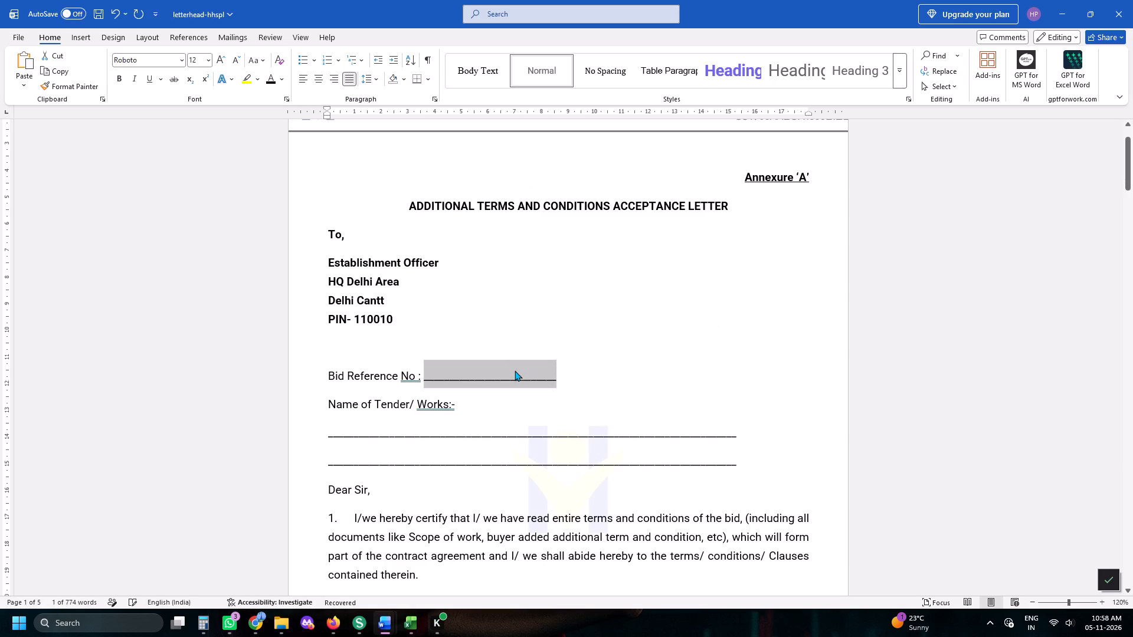
pyautogui.hotkey('ctrl', 'b')
pyautogui.hotkey('ctrl', 'v')
# Copy "Facility Management Service-" from the bid's Item Category and paste it in bold over the first Name of Tender/ Works blank.
pyautogui.hotkey('alt', 'Tab')
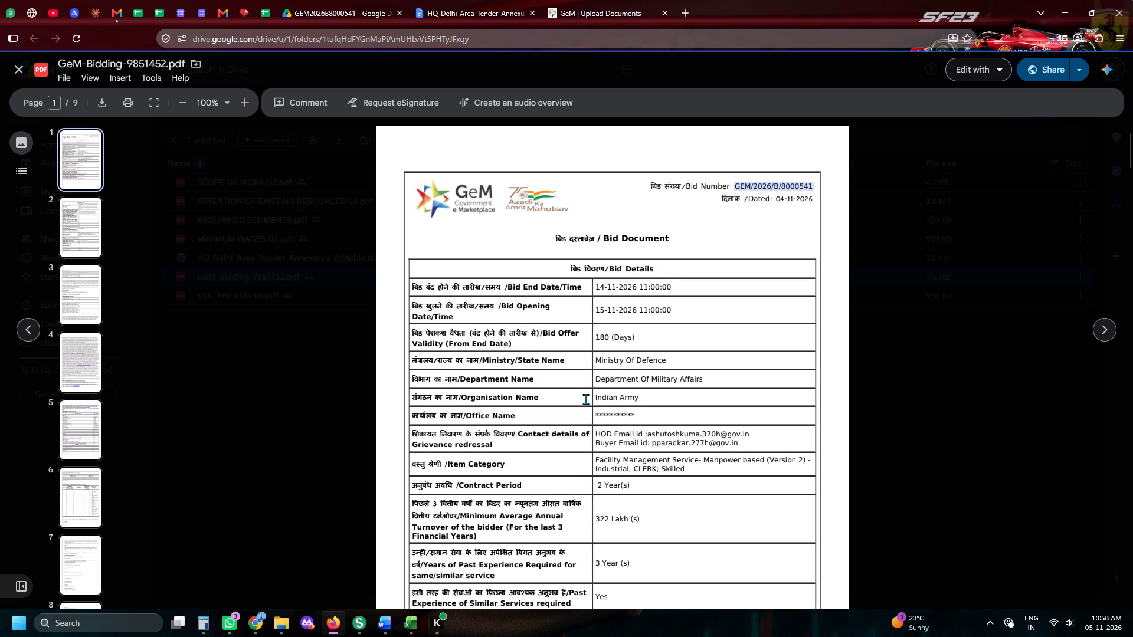
pyautogui.moveTo(601, 461); pyautogui.dragTo(685, 454)
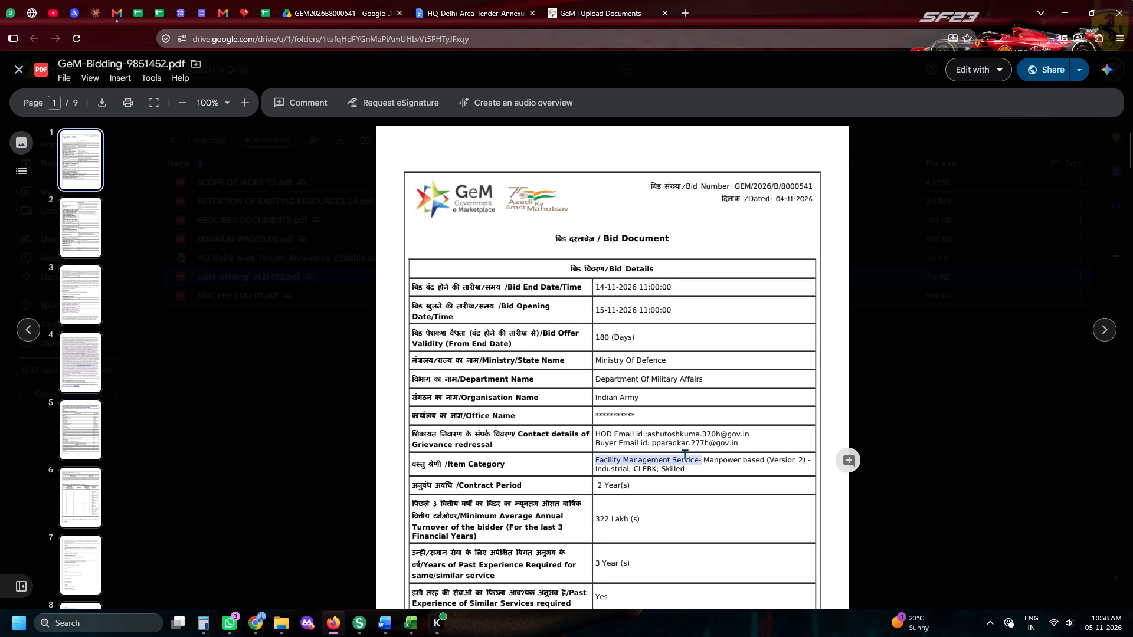
pyautogui.hotkey('ctrl', 'c')
pyautogui.hotkey('ctrl', 'c')
pyautogui.hotkey('alt', 'Tab')
pyautogui.moveTo(322, 435); pyautogui.dragTo(757, 436)
pyautogui.hotkey('ctrl', 'b')
pyautogui.hotkey('ctrl', 'v')
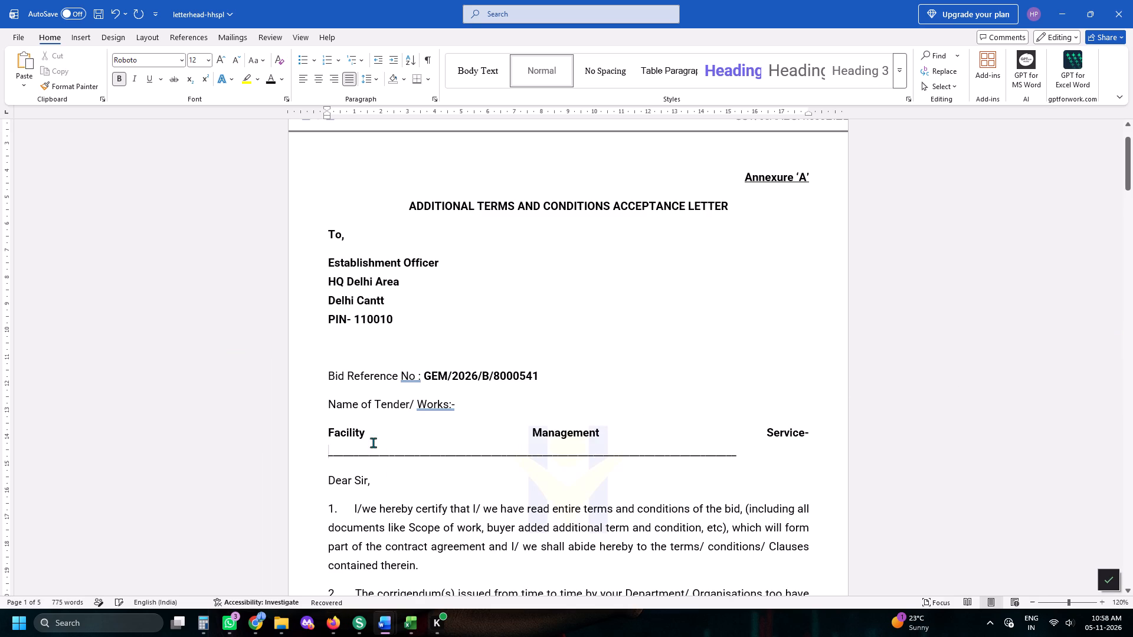
# Delete the leftover underscore line and join the tender name onto the Name of Tender/ Works line.
pyautogui.hotkey('shift', 'Right')
pyautogui.hotkey('shift', 'Right')
pyautogui.hotkey('shift', 'Right')
pyautogui.hotkey('shift', 'Right')
pyautogui.hotkey('shift', 'Right')
pyautogui.hotkey('shift', 'Right')
pyautogui.hotkey('shift', 'Right')
pyautogui.hotkey('shift', 'Right')
pyautogui.hotkey('shift', 'Right')
pyautogui.hotkey('shift', 'Right')
pyautogui.hotkey('shift', 'Right')
pyautogui.hotkey('shift', 'Right')
pyautogui.hotkey('shift', 'Right')
pyautogui.hotkey('shift', 'Right')
pyautogui.hotkey('shift', 'Right')
pyautogui.hotkey('shift', 'Right')
pyautogui.hotkey('shift', 'Right')
pyautogui.hotkey('shift', 'Right')
pyautogui.hotkey('shift', 'Right')
pyautogui.hotkey('shift', 'Right')
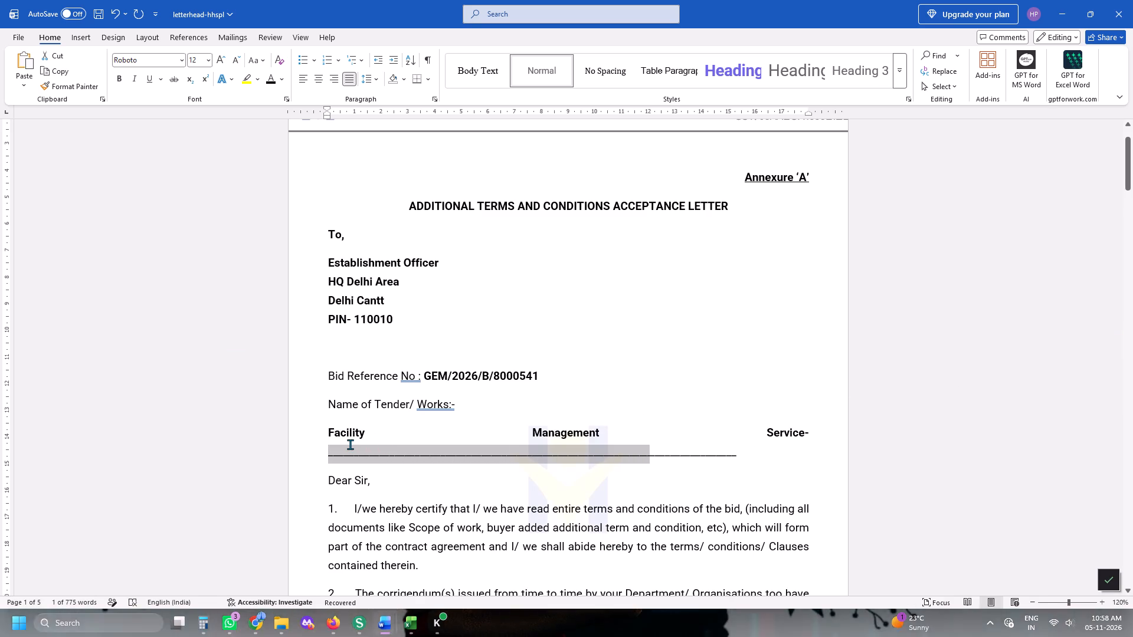
pyautogui.hotkey('shift', 'Right')
pyautogui.hotkey('shift', 'Right')
pyautogui.press('Delete')
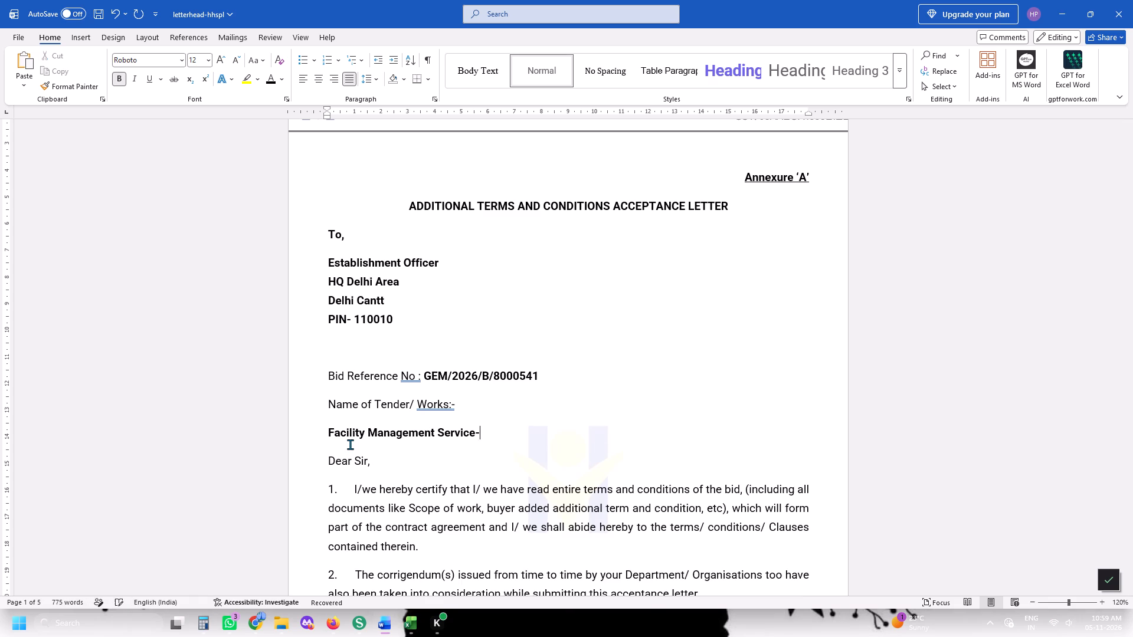
pyautogui.click(324, 429)
pyautogui.press('BackSpace')
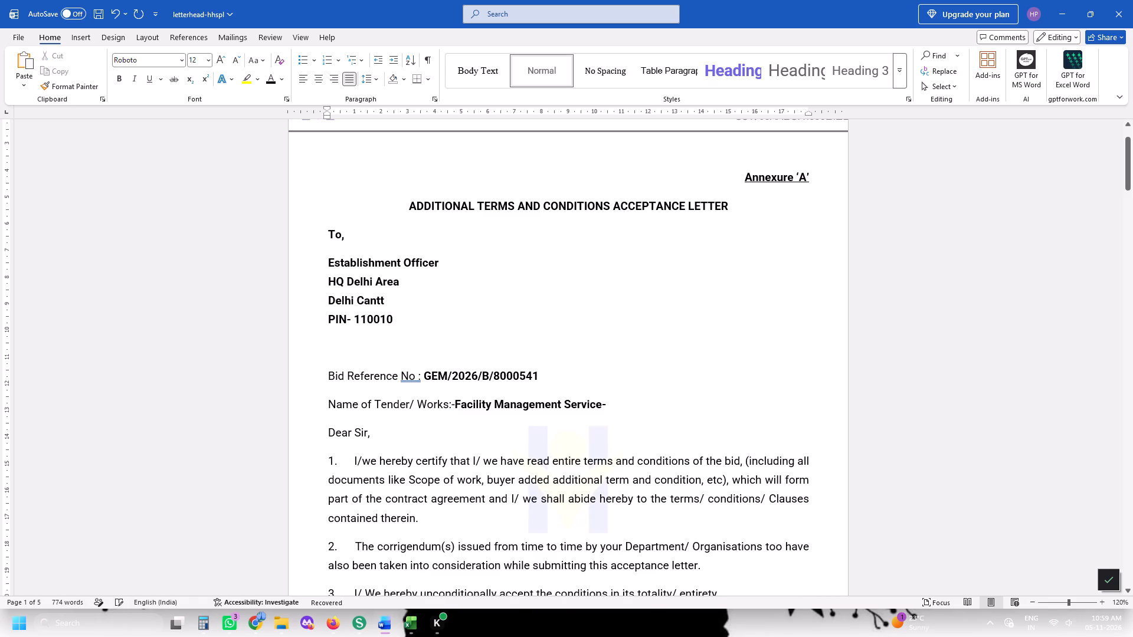
# Add a space before Facility Management Service on the Name of Tender/ Works line and remove its trailing hyphen.
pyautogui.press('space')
pyautogui.press('End')
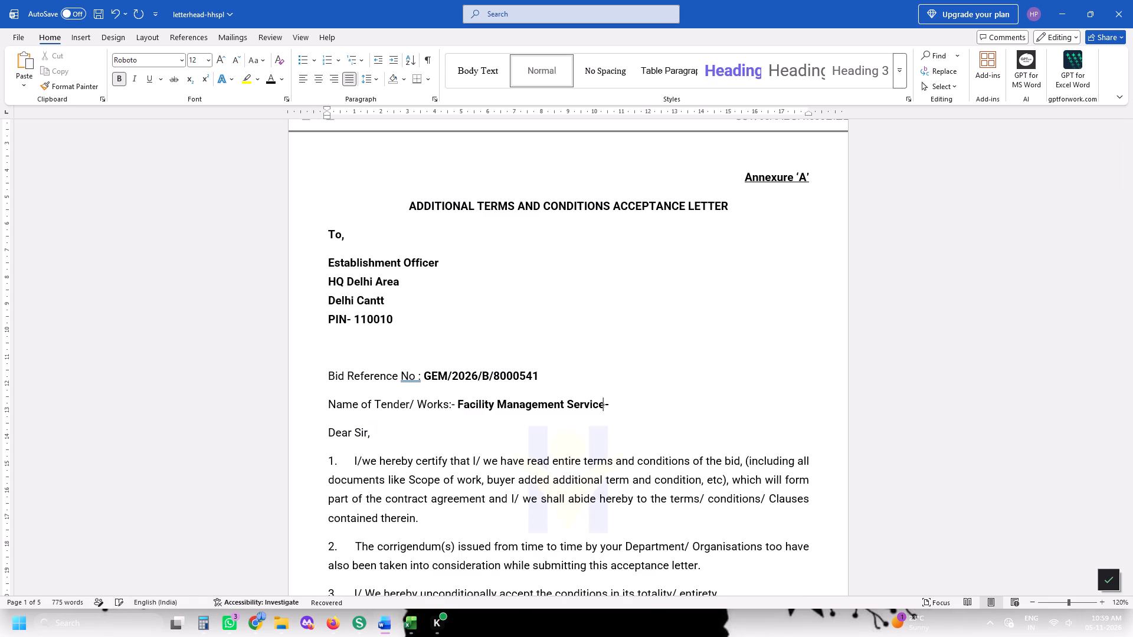
pyautogui.press('BackSpace')
# Delete the empty line between the PIN line and Bid Reference No.
pyautogui.click(395, 342)
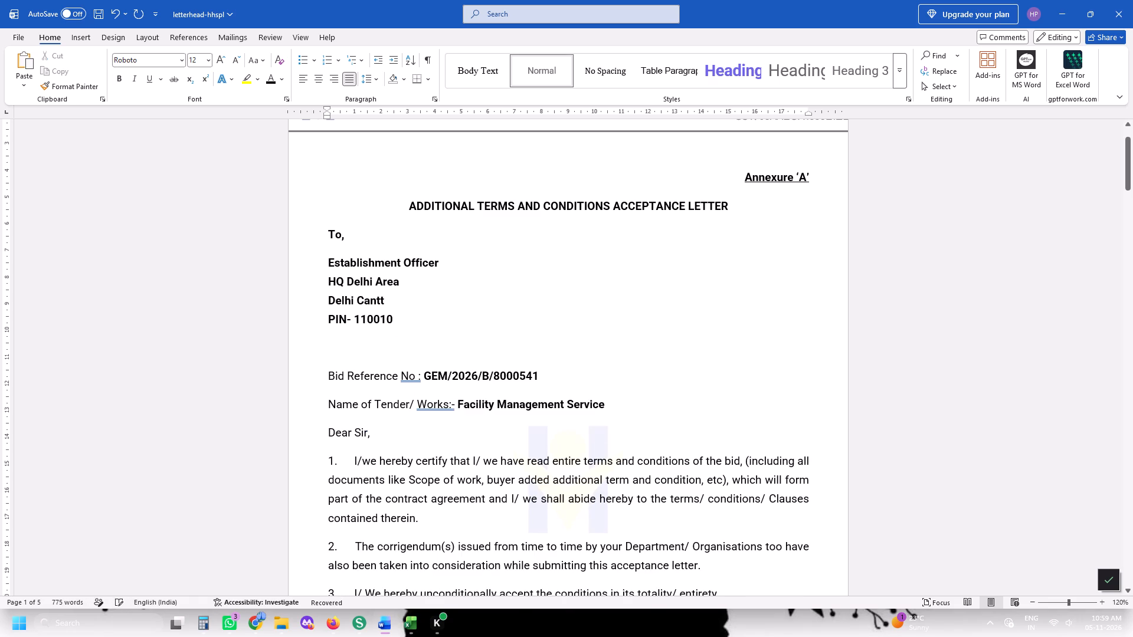
pyautogui.press('Delete')
# Reduce "I/we" to "I" at the start of clauses 1 and 3, and the second "I/ we" in clause 1 to "we".
pyautogui.scroll(-3, 403, 375)
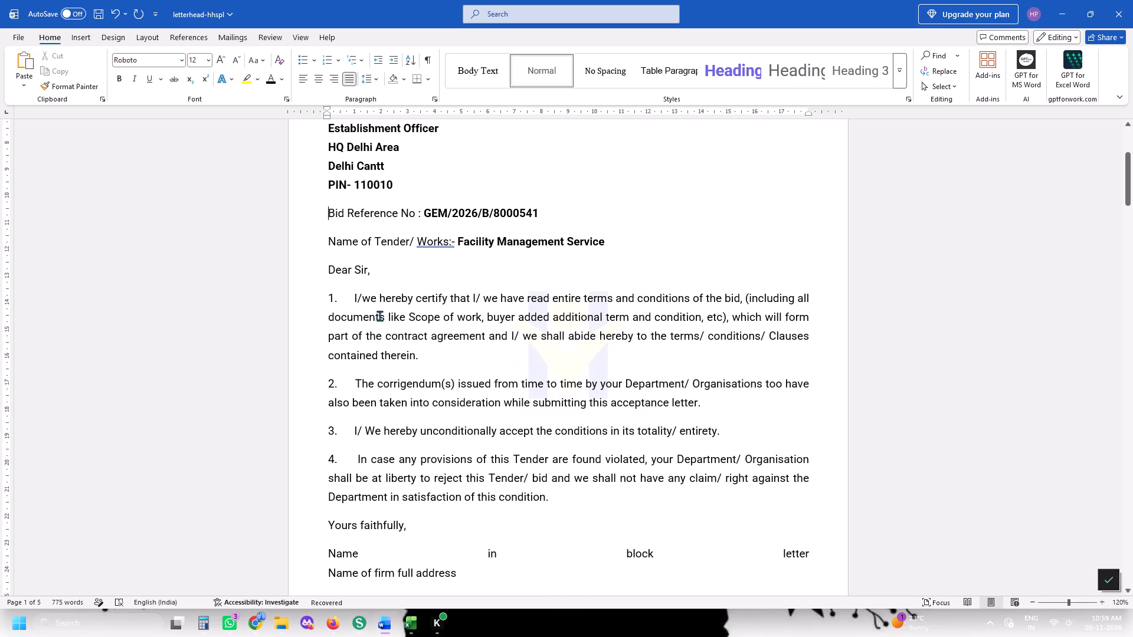
pyautogui.click(377, 300)
pyautogui.press('BackSpace')
pyautogui.press('BackSpace')
pyautogui.press('BackSpace')
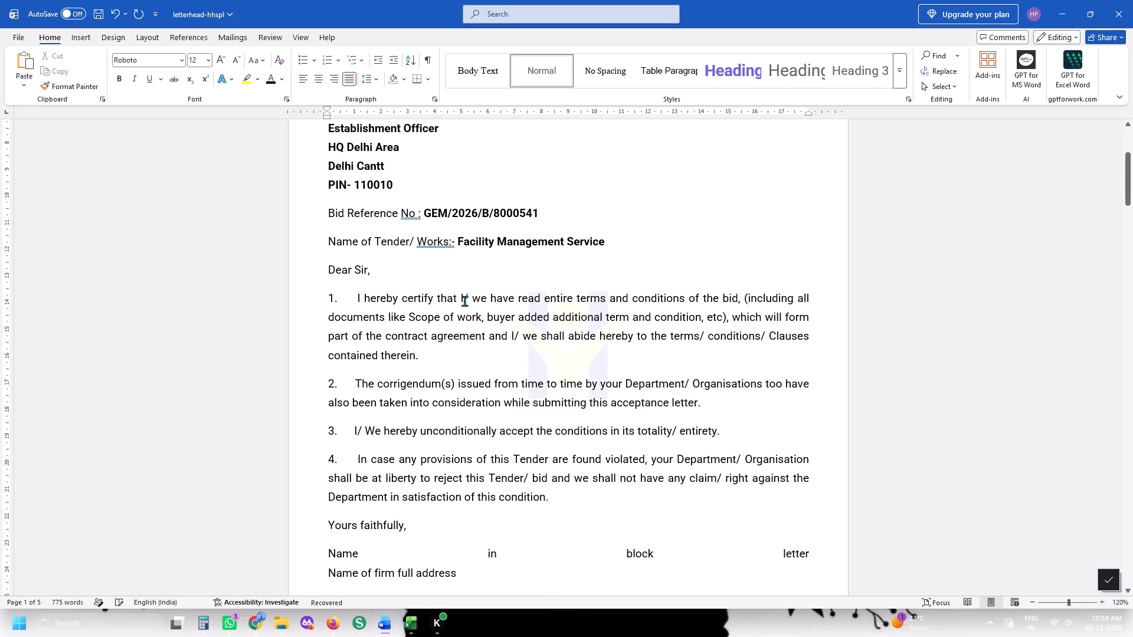
pyautogui.click(469, 299)
pyautogui.press('BackSpace')
pyautogui.press('BackSpace')
pyautogui.press('BackSpace')
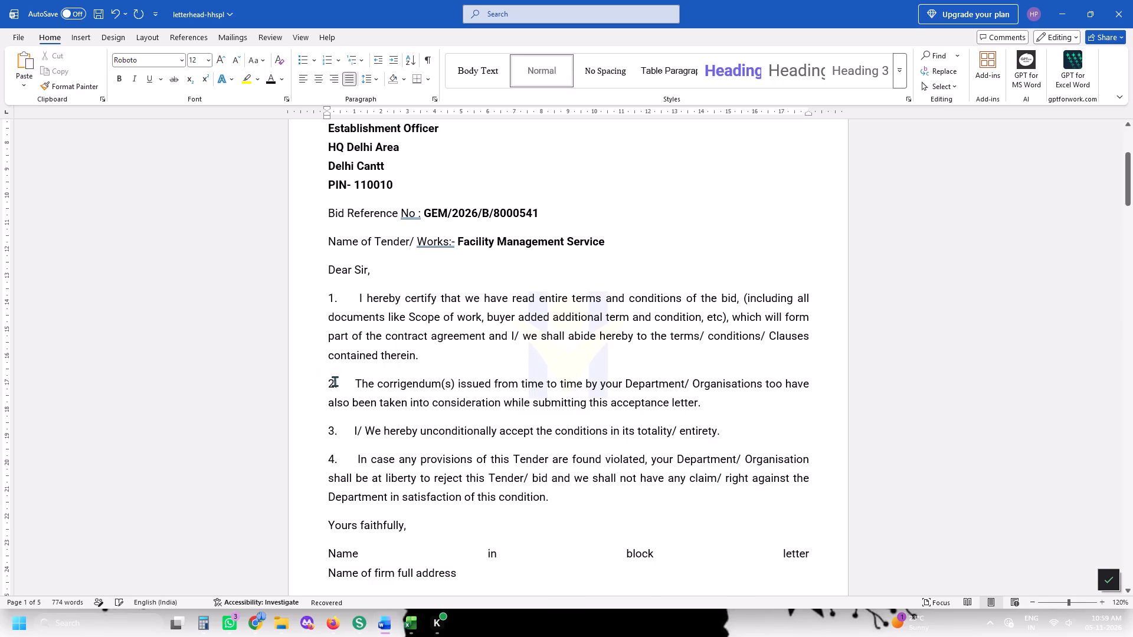
pyautogui.click(382, 435)
pyautogui.press('BackSpace')
pyautogui.press('BackSpace')
pyautogui.press('BackSpace')
pyautogui.press('BackSpace')
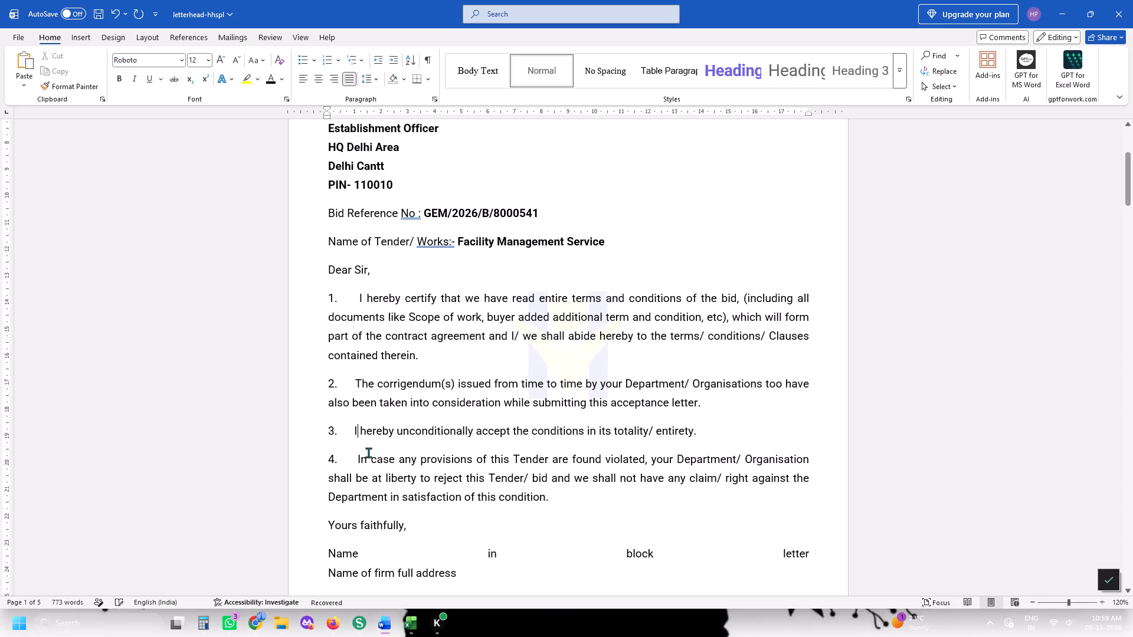
# Bold and left-align the Yours faithfully block with its name and firm address placeholder lines.
pyautogui.scroll(-4, 362, 468)
pyautogui.moveTo(323, 347); pyautogui.dragTo(481, 395)
pyautogui.press('super+v')
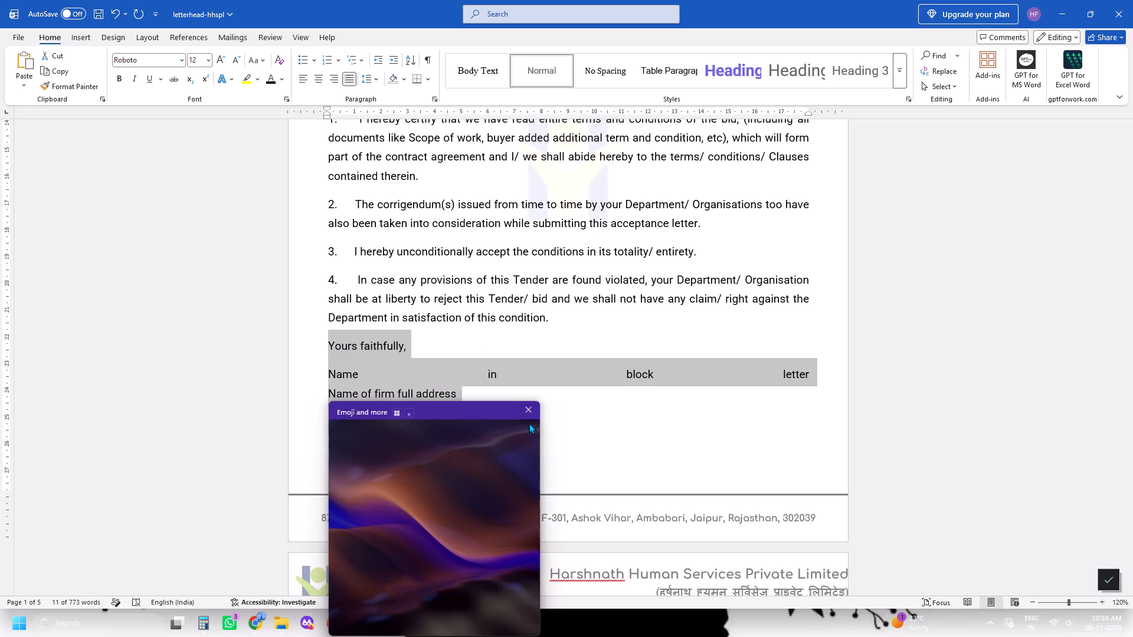
pyautogui.click(529, 418)
pyautogui.click(528, 407)
pyautogui.hotkey('ctrl', 'b')
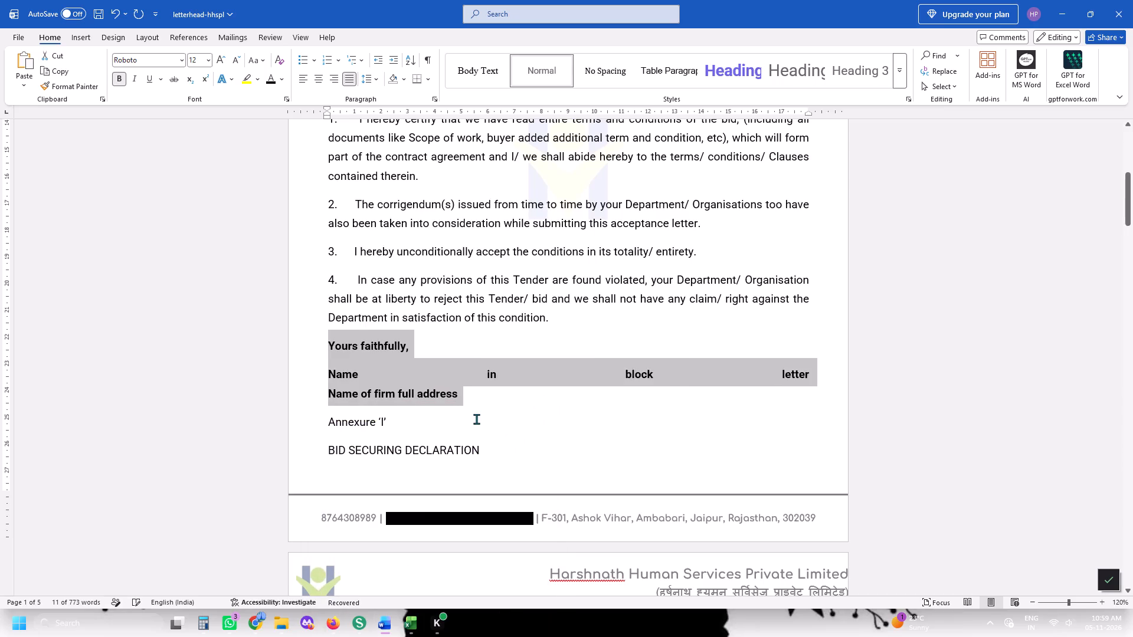
pyautogui.hotkey('ctrl', 'j')
# Replace the "Name in block letter" and "Name of firm full address" placeholders with the director's name in bold capitals.
pyautogui.click(441, 380)
pyautogui.moveTo(460, 403); pyautogui.dragTo(330, 383)
pyautogui.hotkey('ctrl', 'b')
pyautogui.hotkey('ctrl', 'b')
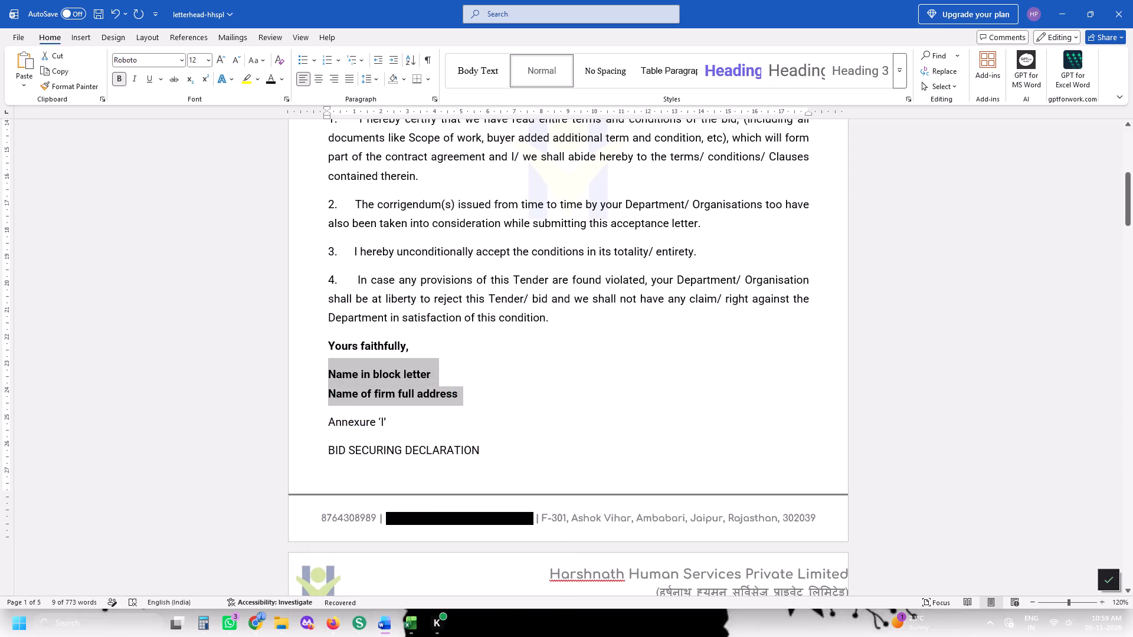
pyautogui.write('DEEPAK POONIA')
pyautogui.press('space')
# Paste the company stamp and signature image from the clipboard history, make it float over the page, and place it well right of the director's name.
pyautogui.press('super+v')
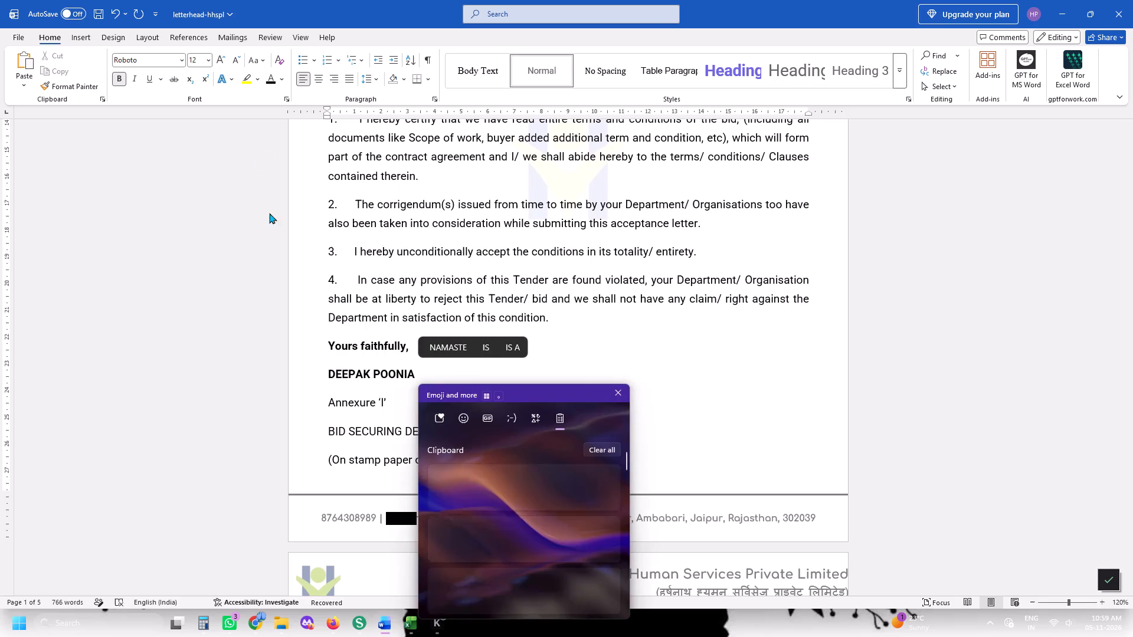
pyautogui.click(604, 448)
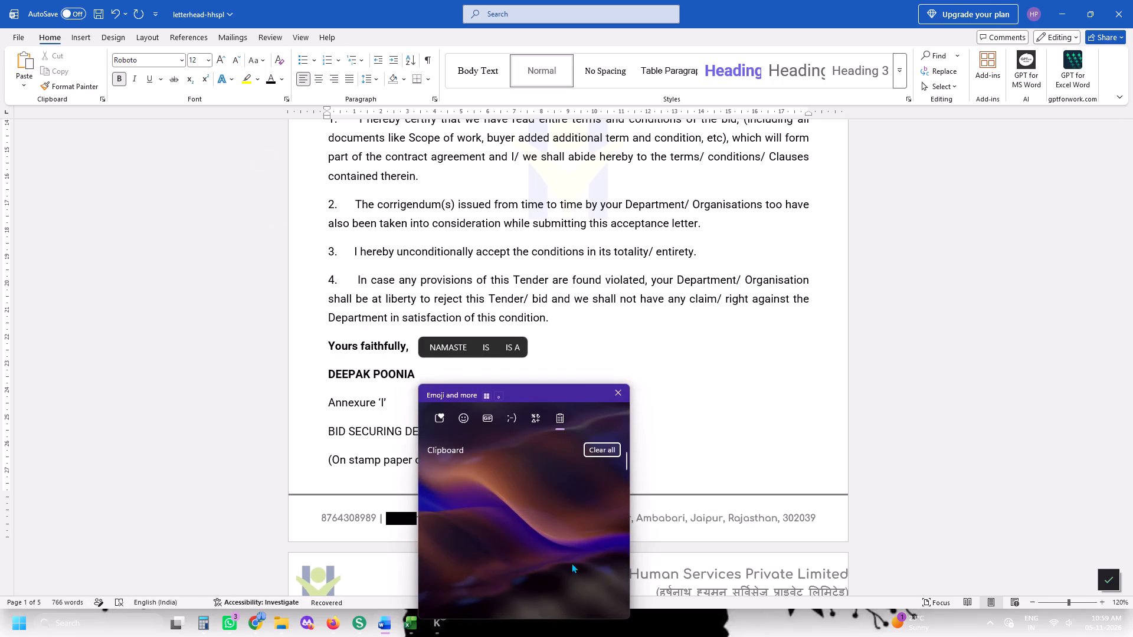
pyautogui.click(514, 551)
pyautogui.hotkey('ctrl', 'v')
pyautogui.click(631, 406)
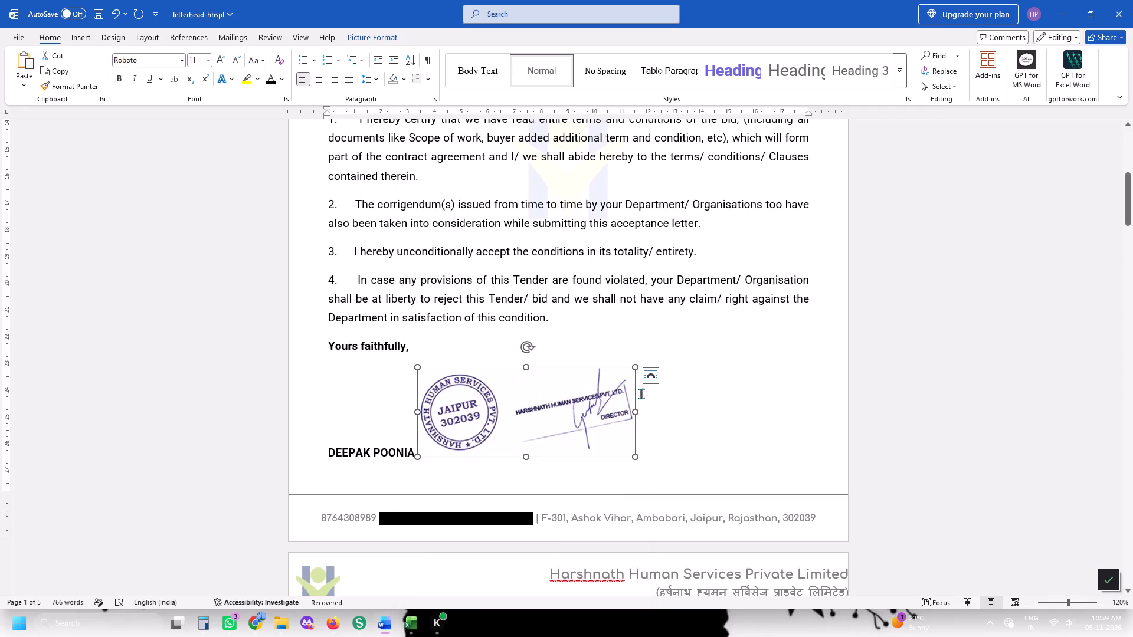
pyautogui.click(651, 375)
pyautogui.click(704, 483)
pyautogui.moveTo(597, 436); pyautogui.dragTo(621, 434)
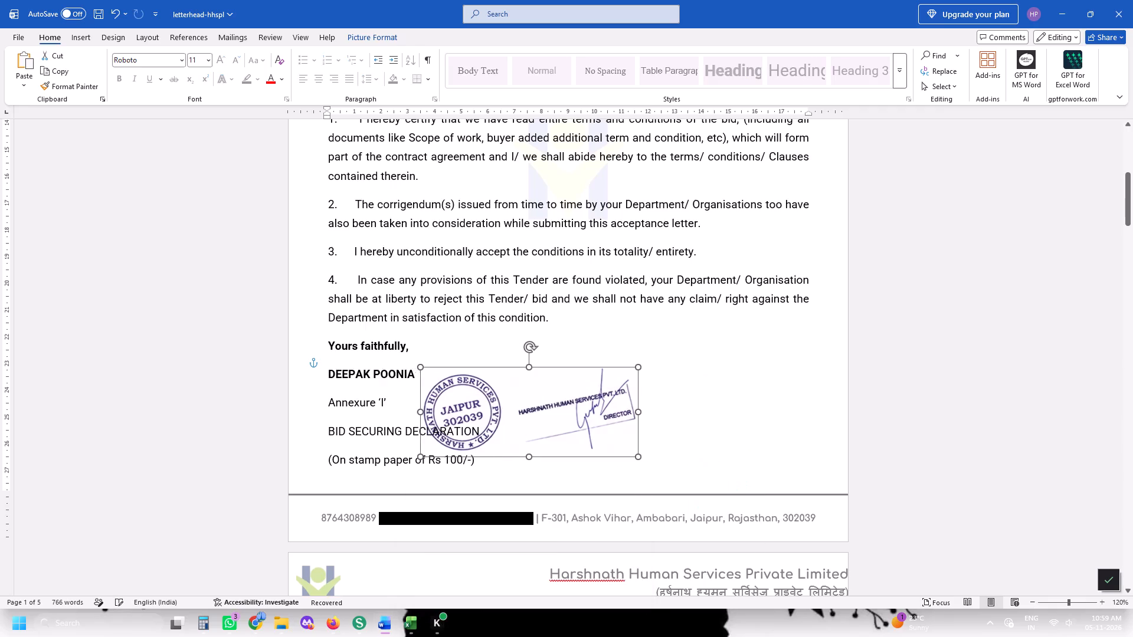
pyautogui.moveTo(621, 434); pyautogui.dragTo(732, 427)
# Insert a page break before Annexure 'I'.
pyautogui.click(325, 406)
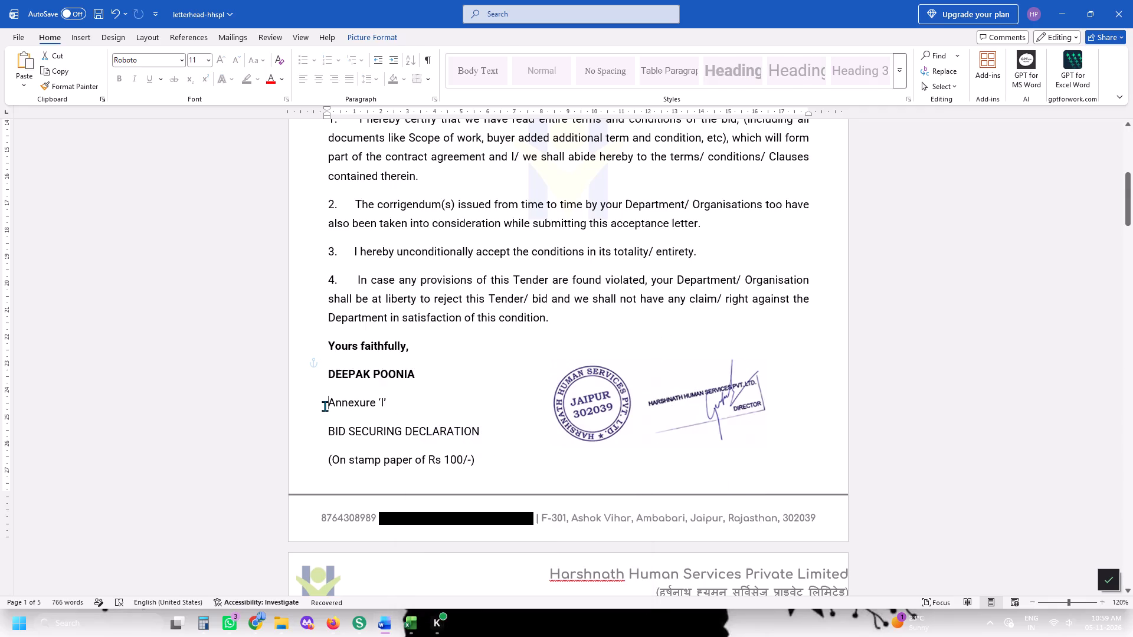
pyautogui.hotkey('ctrl', 'Return')
# Bold and right-align the Annexure 'I' label, and bold, underline and centre the BID SECURING DECLARATION title.
pyautogui.scroll(-6, 420, 383)
pyautogui.moveTo(404, 302); pyautogui.dragTo(313, 301)
pyautogui.hotkey('ctrl', 'b')
pyautogui.hotkey('ctrl', 'r')
pyautogui.click(424, 327)
pyautogui.moveTo(525, 327); pyautogui.dragTo(237, 322)
pyautogui.hotkey('ctrl', 'b')
pyautogui.hotkey('ctrl', 'u')
pyautogui.hotkey('ctrl', 'e')
# Delete the "(On stamp paper of Rs 100/-)" line below the declaration title.
pyautogui.click(361, 348)
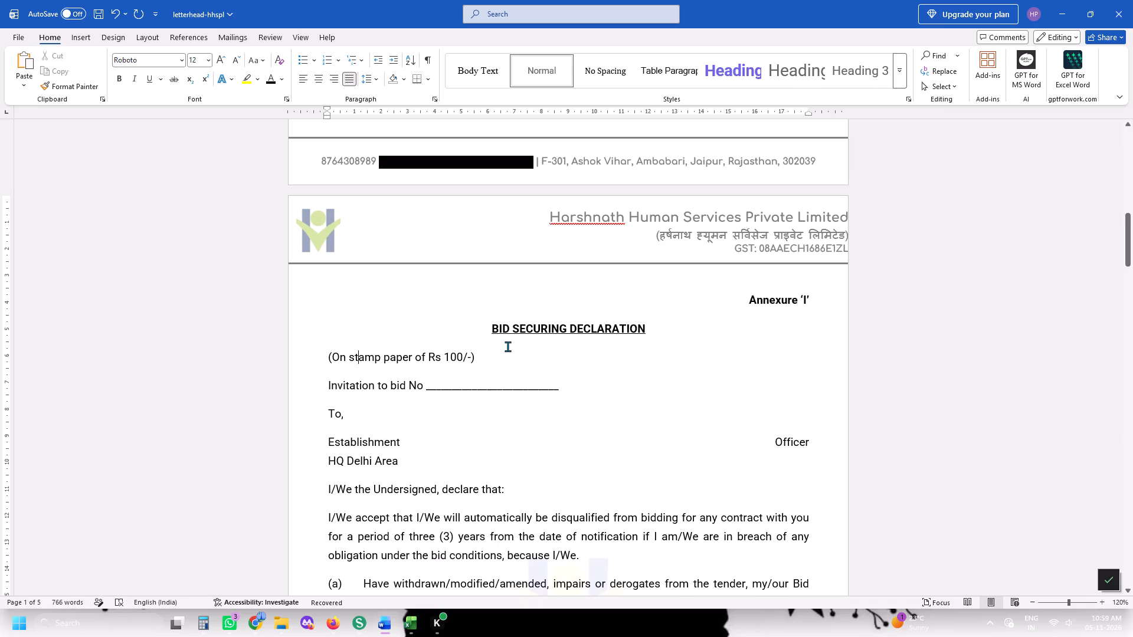
pyautogui.moveTo(507, 346); pyautogui.dragTo(234, 349)
pyautogui.press('Delete')
# Copy the bid number from GeM-Bidding-9851452.pdf in Firefox and complete the invitation line as "Invitation to bid No. GEM/2026/B/8000541", with the number in bold.
pyautogui.hotkey('alt', 'Tab')
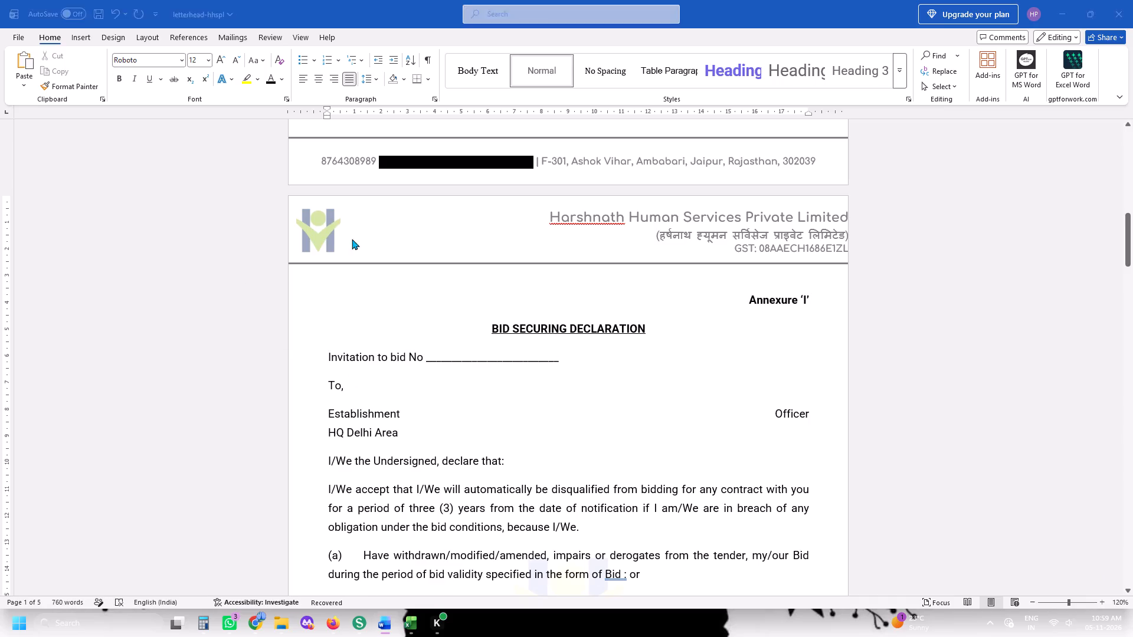
pyautogui.click(387, 0)
pyautogui.moveTo(738, 192); pyautogui.dragTo(751, 189)
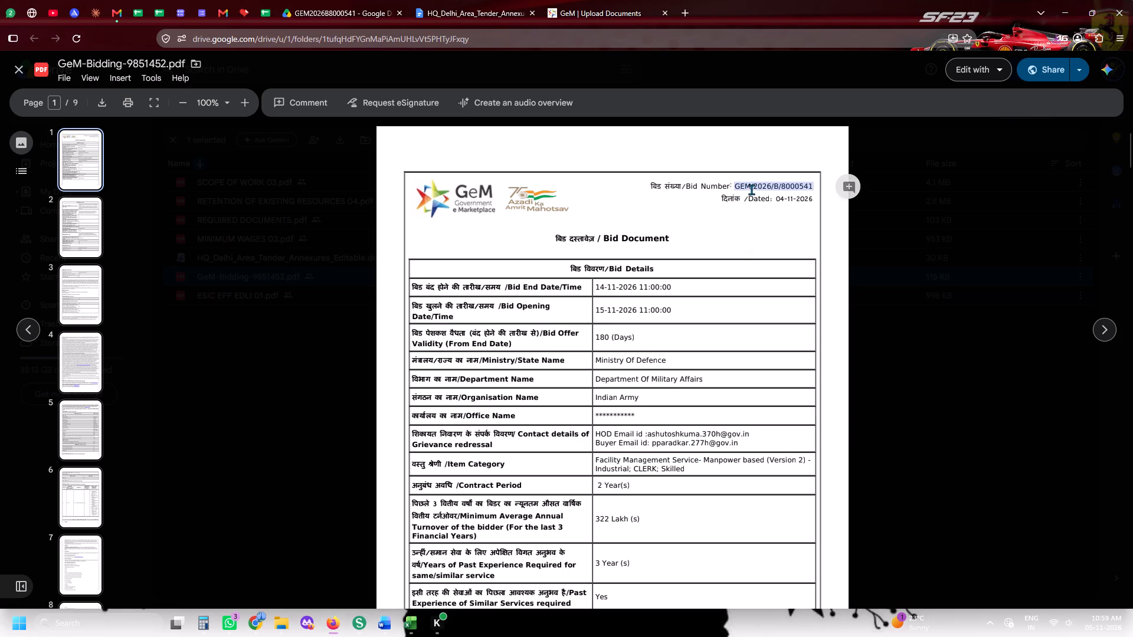
pyautogui.hotkey('ctrl', 'c')
pyautogui.hotkey('ctrl', 'c')
pyautogui.hotkey('alt', 'Tab')
pyautogui.moveTo(568, 367); pyautogui.dragTo(551, 365)
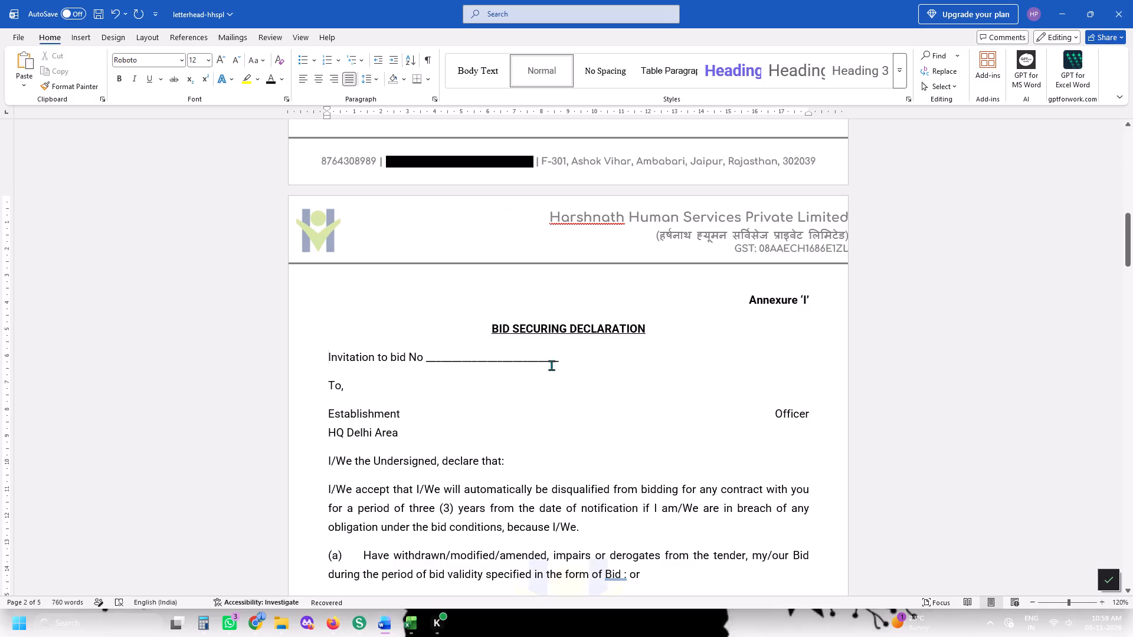
pyautogui.moveTo(551, 365); pyautogui.dragTo(425, 362)
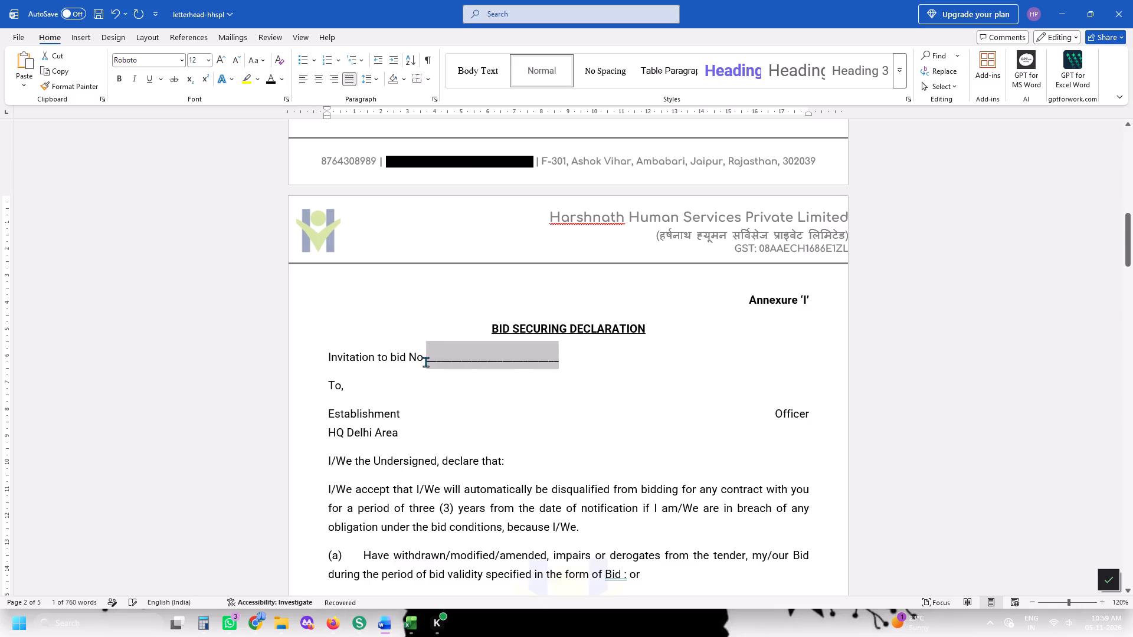
pyautogui.hotkey('ctrl', 'b')
pyautogui.hotkey('ctrl', 'v')
pyautogui.click(422, 362)
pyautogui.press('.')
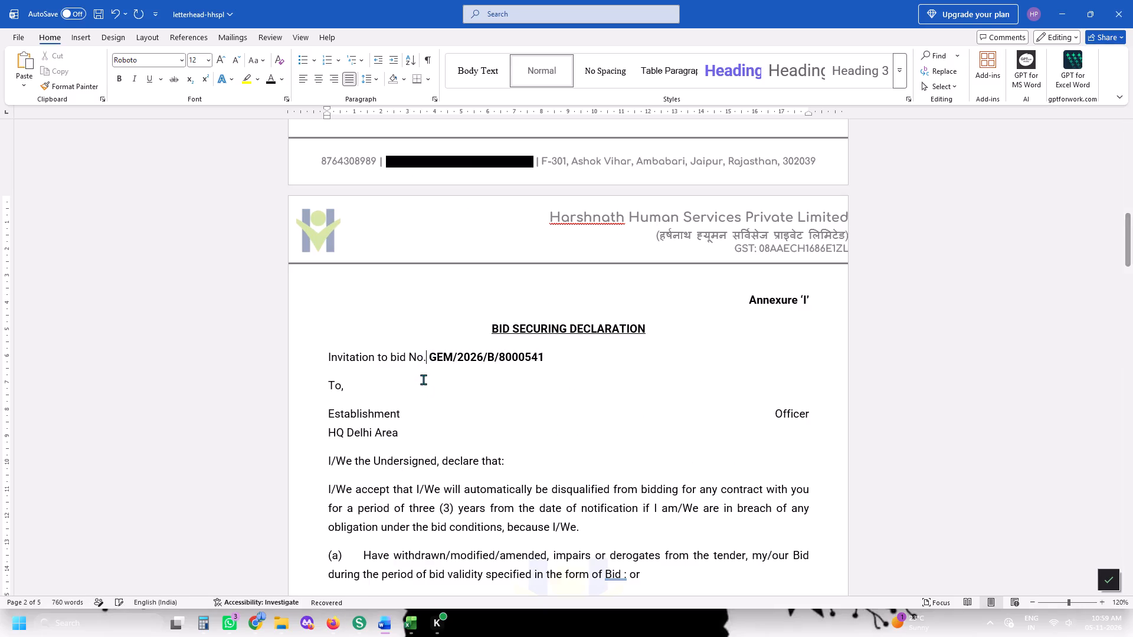
# Bold and left-align the To, Establishment Officer, HQ Delhi Area addressee block of the declaration.
pyautogui.scroll(-3, 404, 385)
pyautogui.moveTo(322, 254); pyautogui.dragTo(399, 302)
pyautogui.hotkey('ctrl', 'j')
pyautogui.hotkey('ctrl', 'b')
pyautogui.click(411, 326)
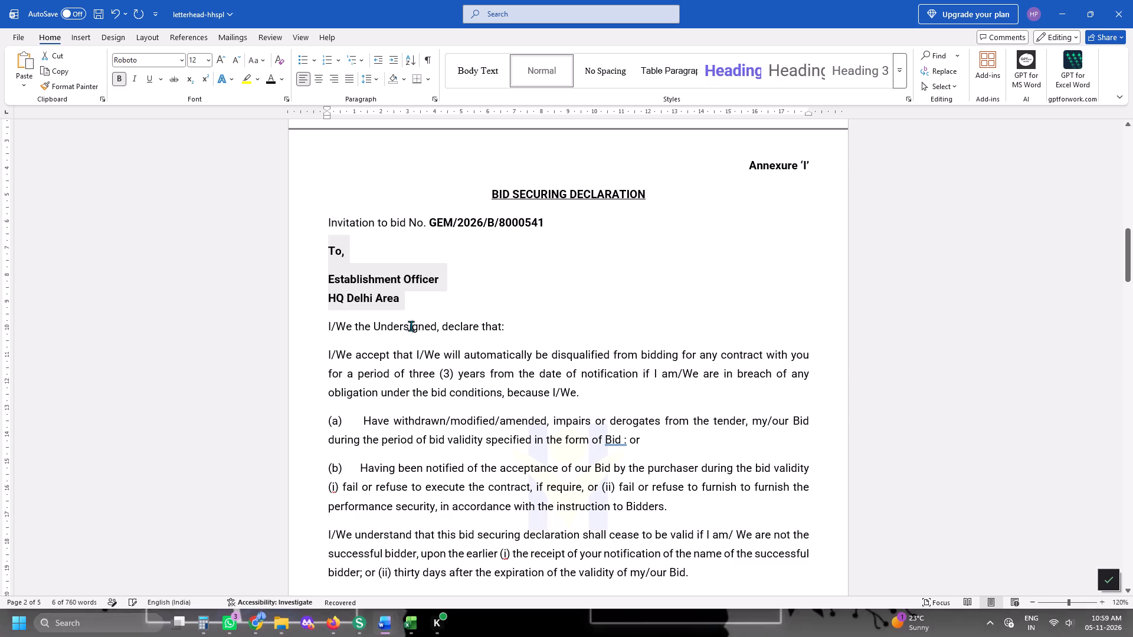
# Change "I/We" to "I" before "the Undersigned" and "accept that", and to "We" before "will automatically be disqualified".
pyautogui.click(347, 324)
pyautogui.press('Right')
pyautogui.press('BackSpace')
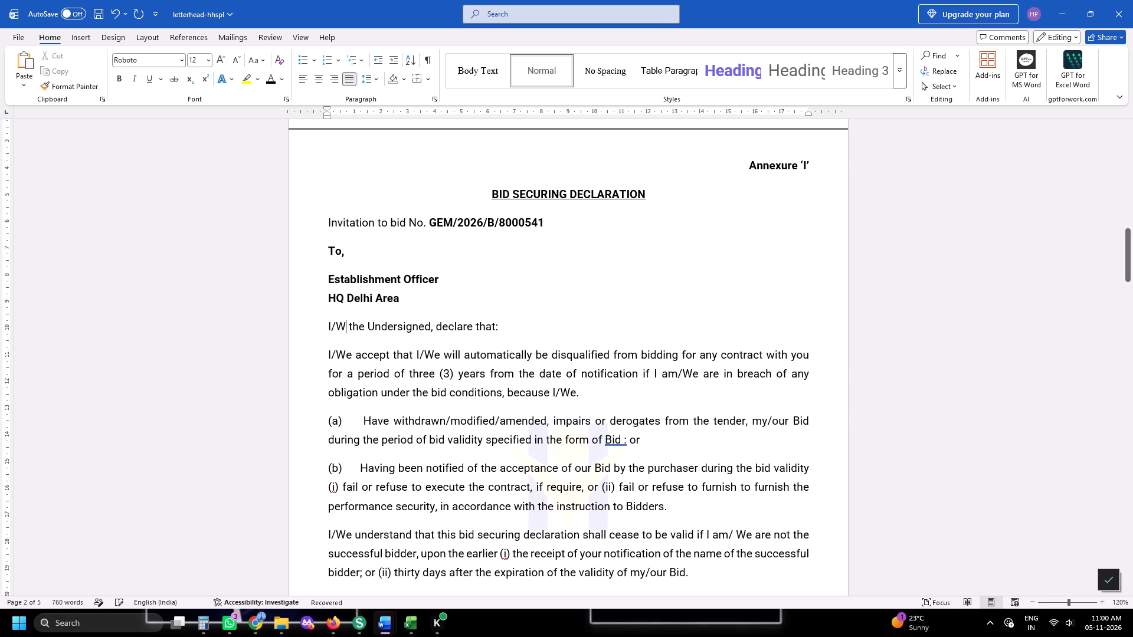
pyautogui.press('BackSpace')
pyautogui.press('BackSpace')
pyautogui.click(353, 357)
pyautogui.press('BackSpace')
pyautogui.press('BackSpace')
pyautogui.press('BackSpace')
pyautogui.press('BackSpace')
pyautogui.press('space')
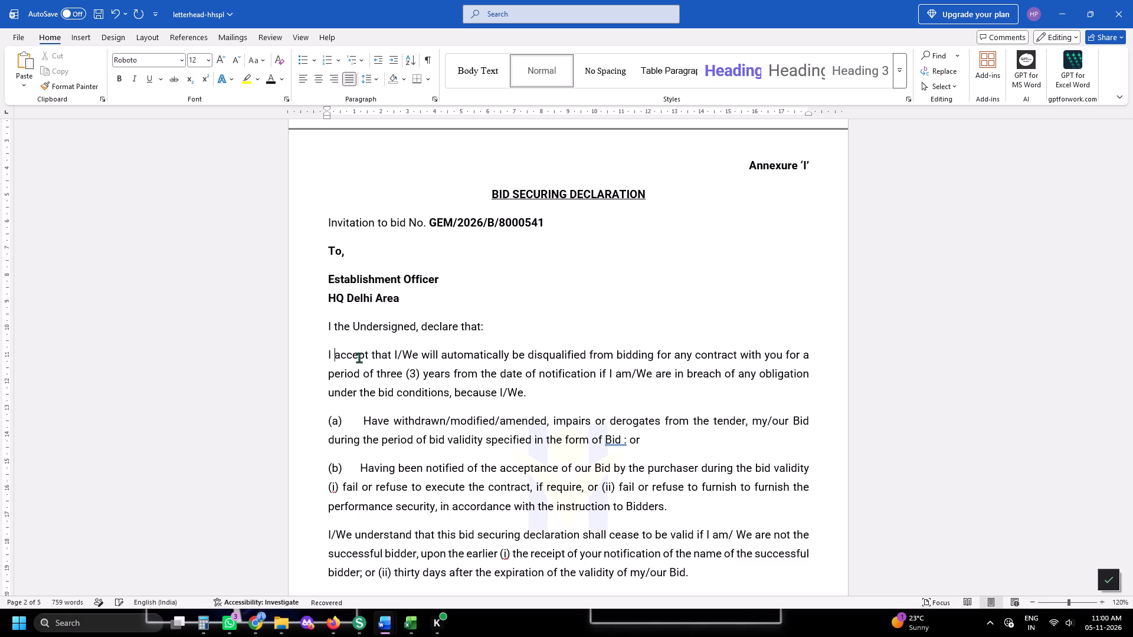
pyautogui.click(398, 354)
pyautogui.press('Right')
pyautogui.press('BackSpace')
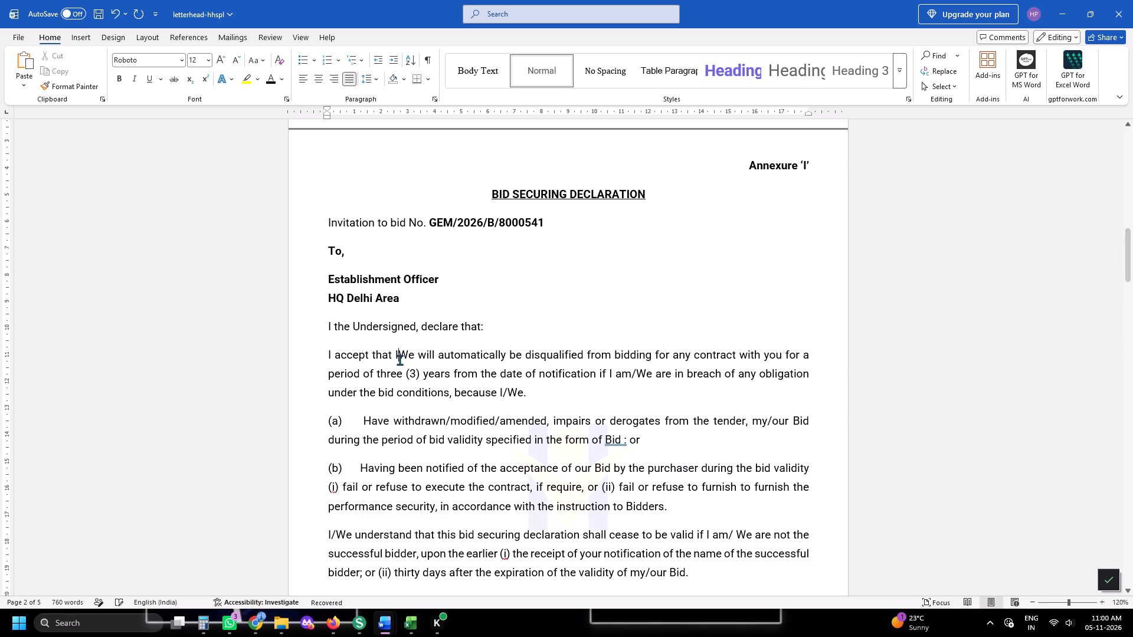
pyautogui.press('BackSpace')
# Replace the bidder's representative, legal capacity and corporate seal lines with the copied Date, Place and Authorized Signatory block, left-aligned.
pyautogui.scroll(-6, 364, 436)
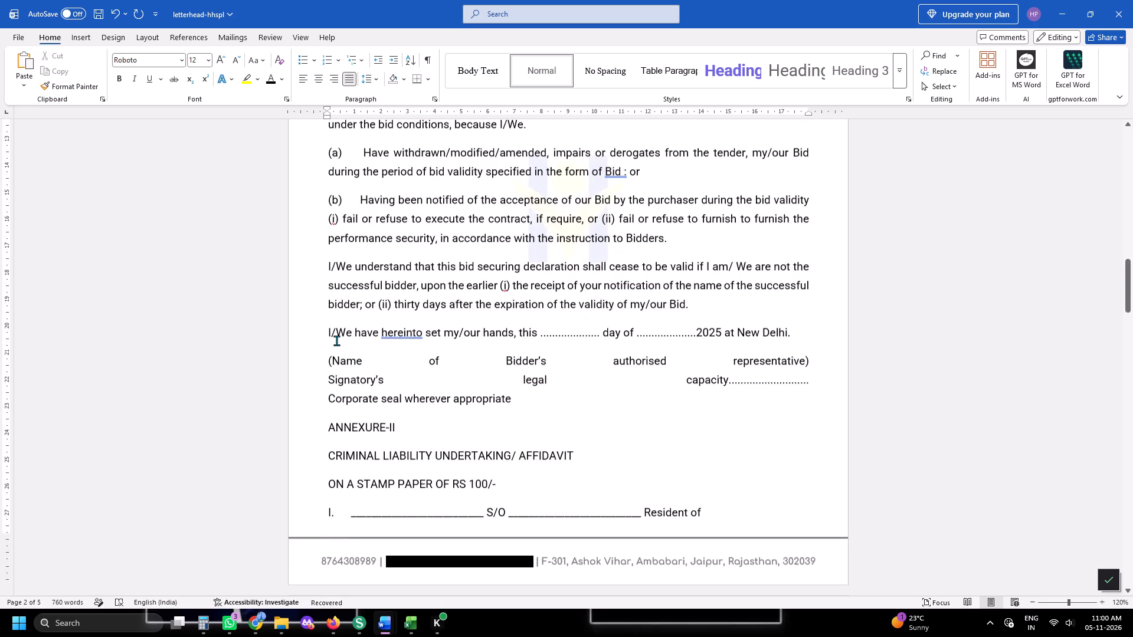
pyautogui.moveTo(321, 363); pyautogui.dragTo(499, 389)
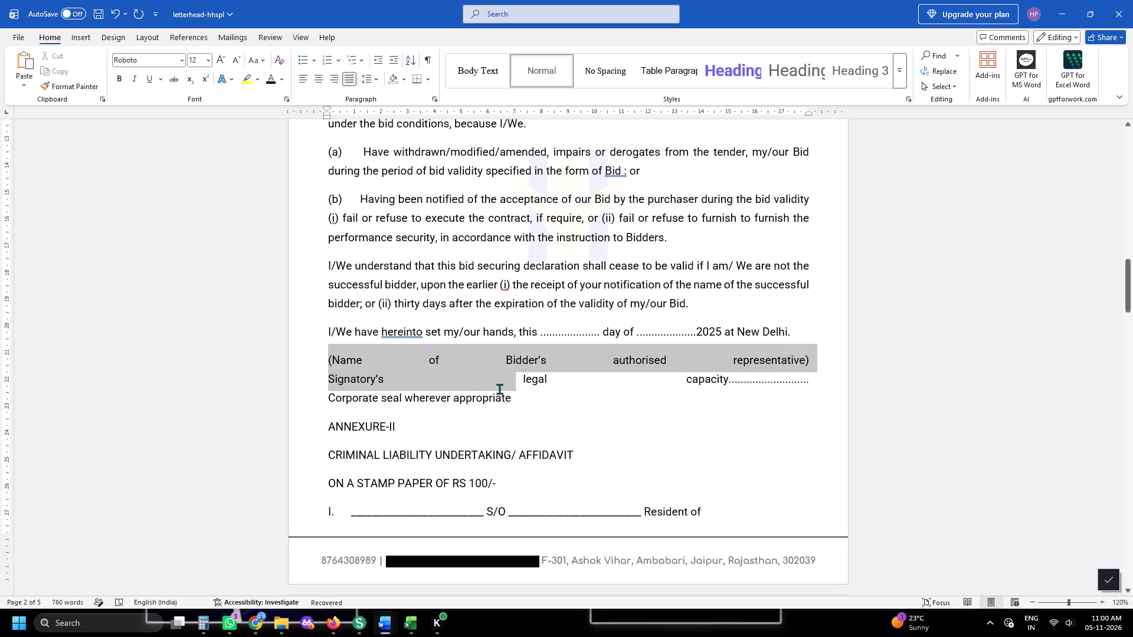
pyautogui.moveTo(499, 389); pyautogui.dragTo(509, 395)
pyautogui.press('super+v')
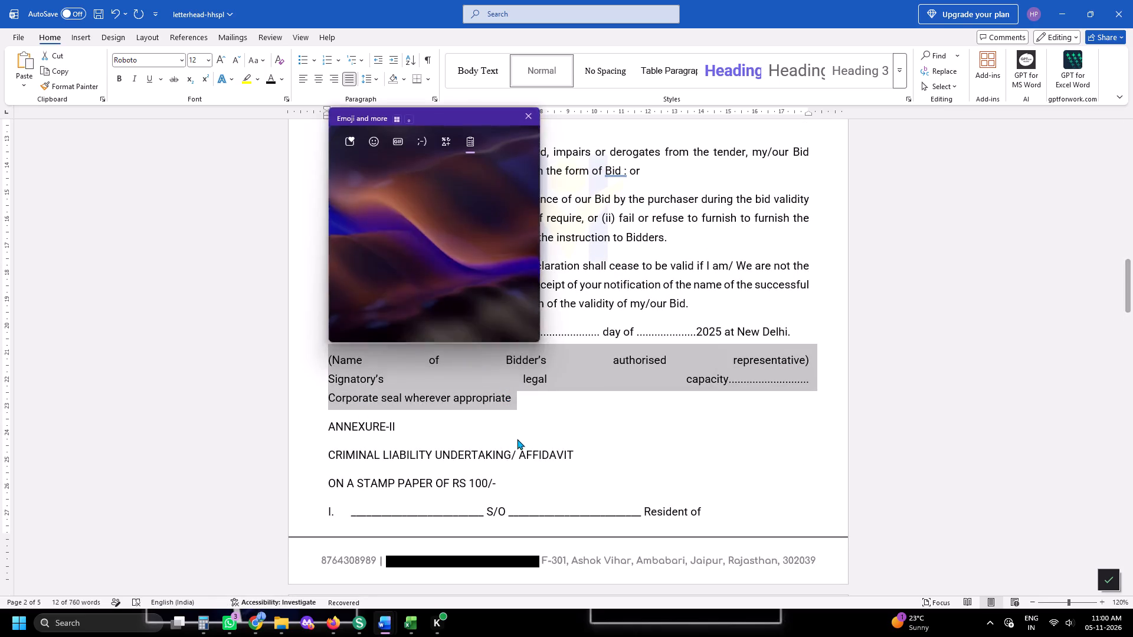
pyautogui.click(511, 175)
pyautogui.click(402, 202)
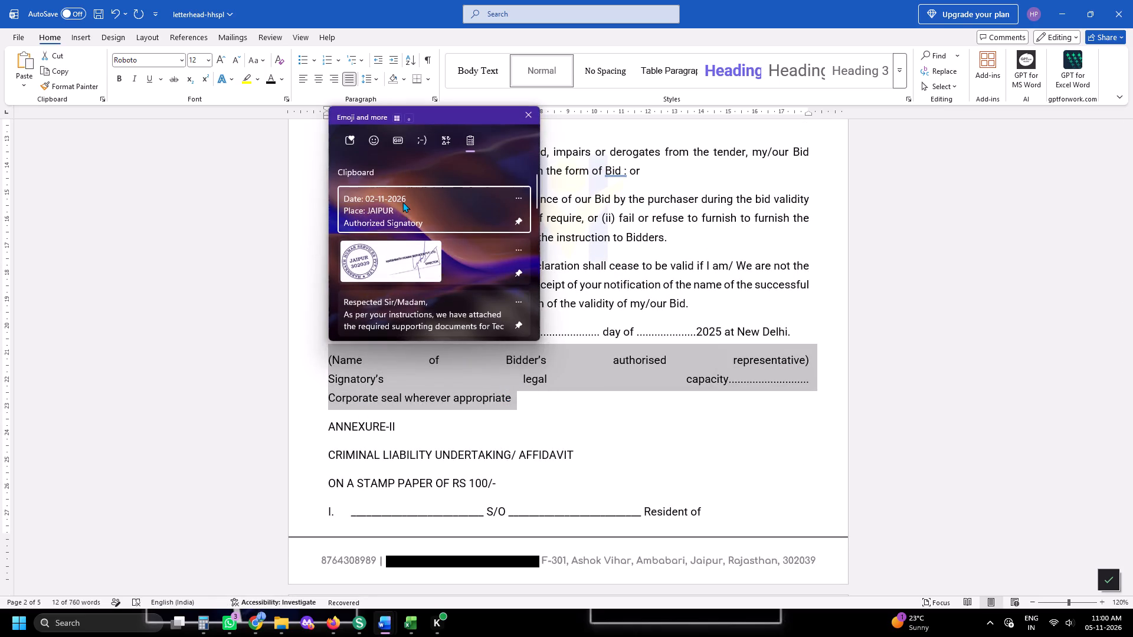
pyautogui.hotkey('ctrl', 'v')
pyautogui.moveTo(317, 351); pyautogui.dragTo(681, 466)
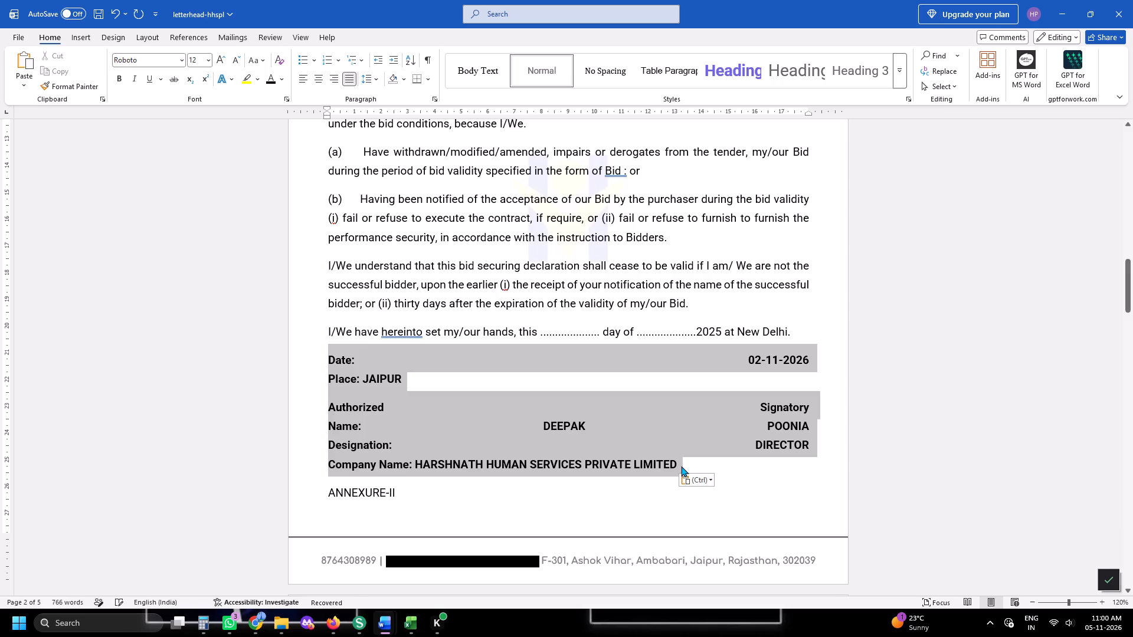
pyautogui.hotkey('ctrl', 'j')
# Set the date in the declaration's signatory block to 05-11-2026.
pyautogui.click(364, 360)
pyautogui.click(369, 360)
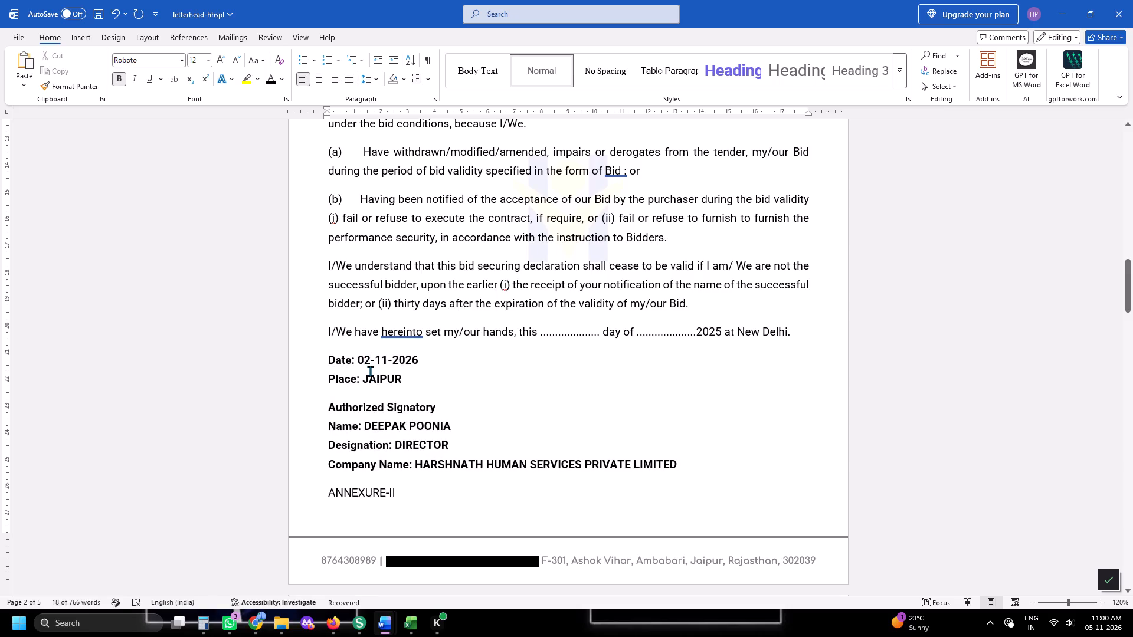
pyautogui.press('BackSpace')
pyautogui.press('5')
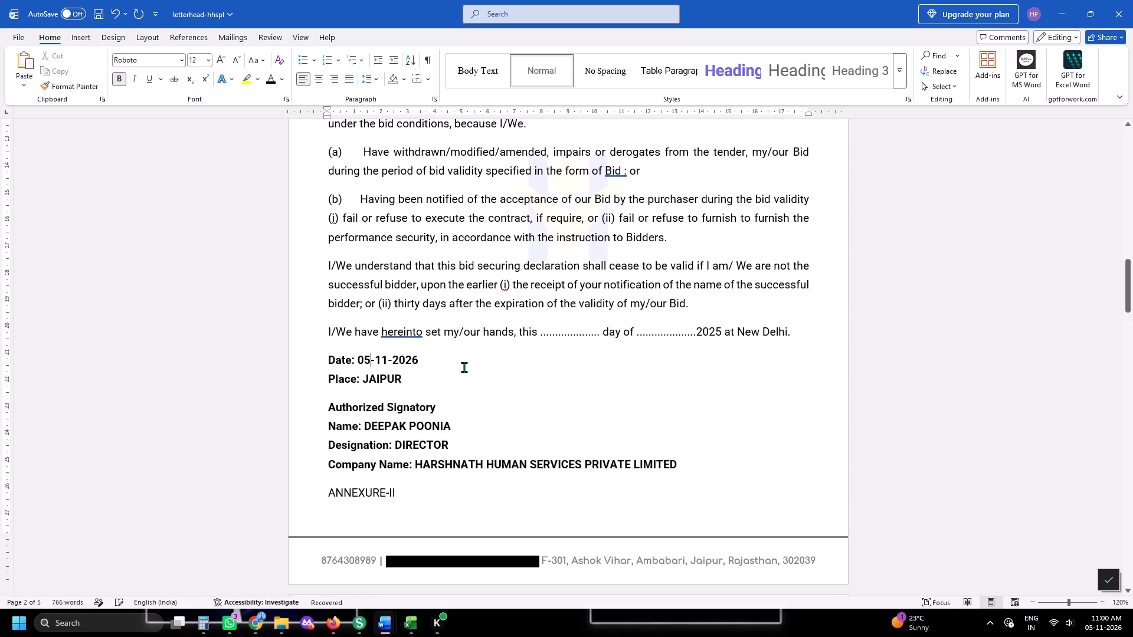
# Resume the paused Firefox music playback and return to the declaration.
pyautogui.click(1046, 619)
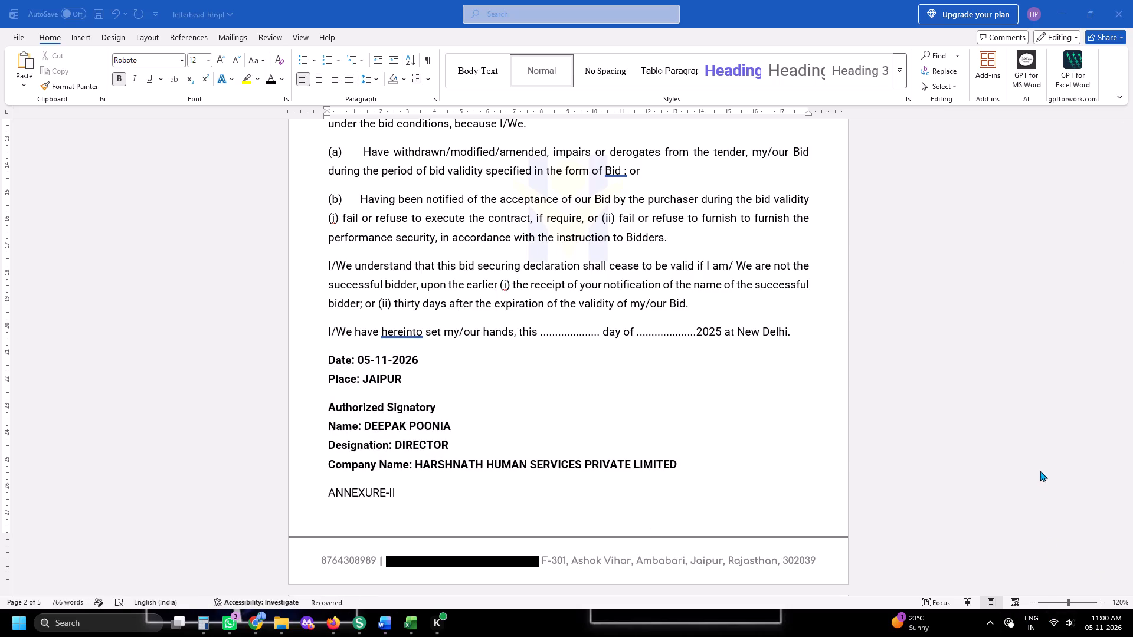
pyautogui.click(1073, 627)
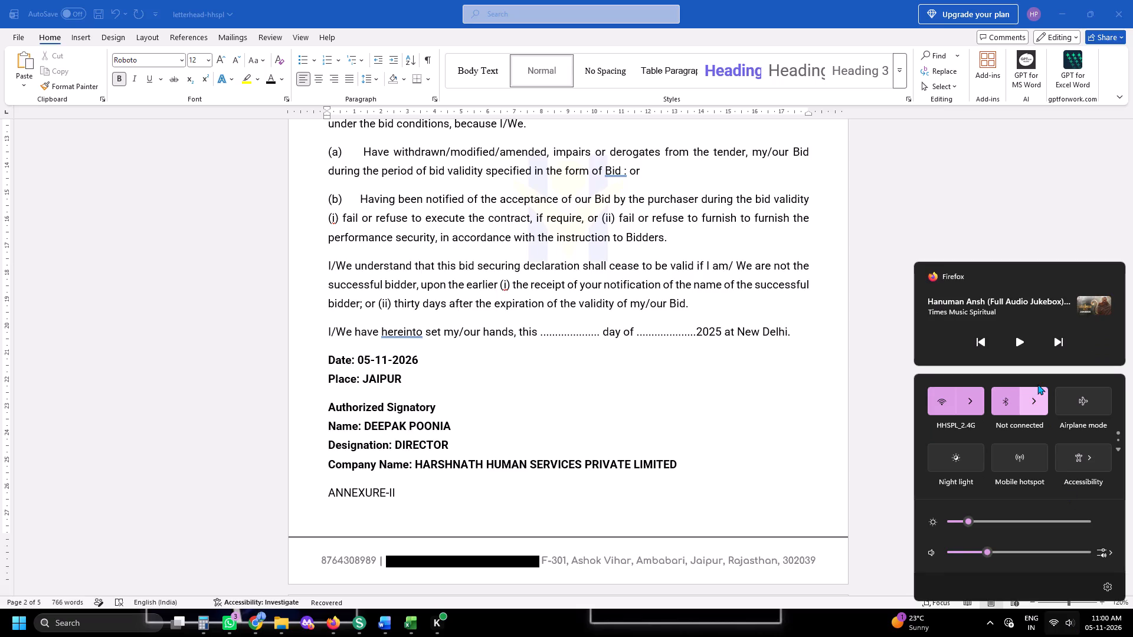
pyautogui.click(1013, 337)
pyautogui.click(911, 223)
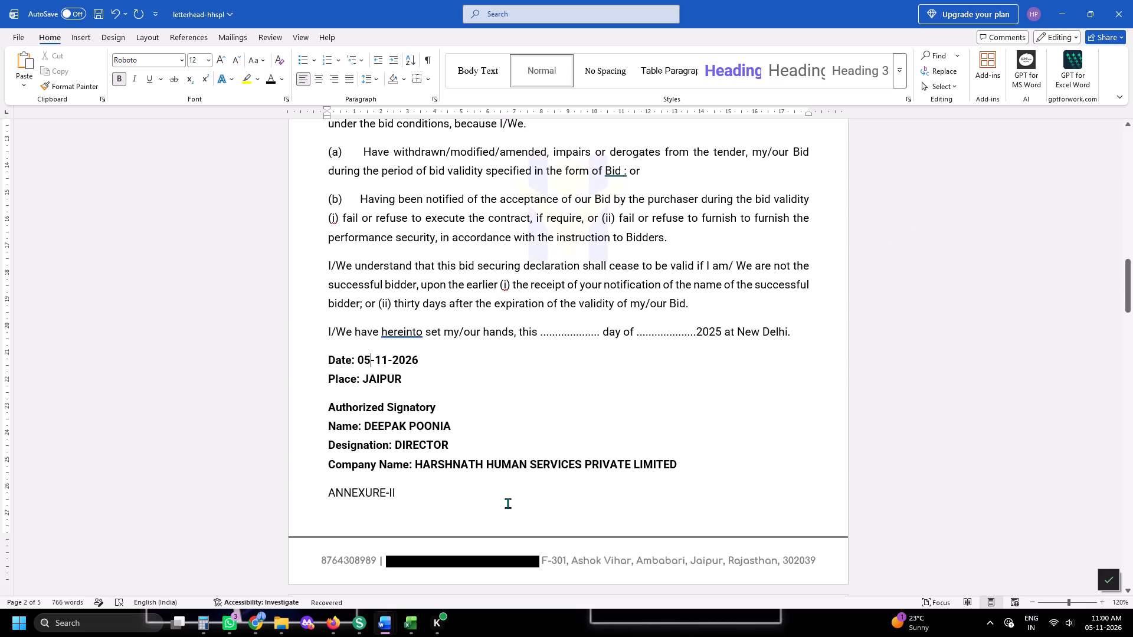
# Move the Annexure 'I' declaration, through its Company Name line, from letterhead-hhspl into the stamp paper document stamp-100-3-hhspl, replacing all its existing text.
pyautogui.scroll(2, 582, 368)
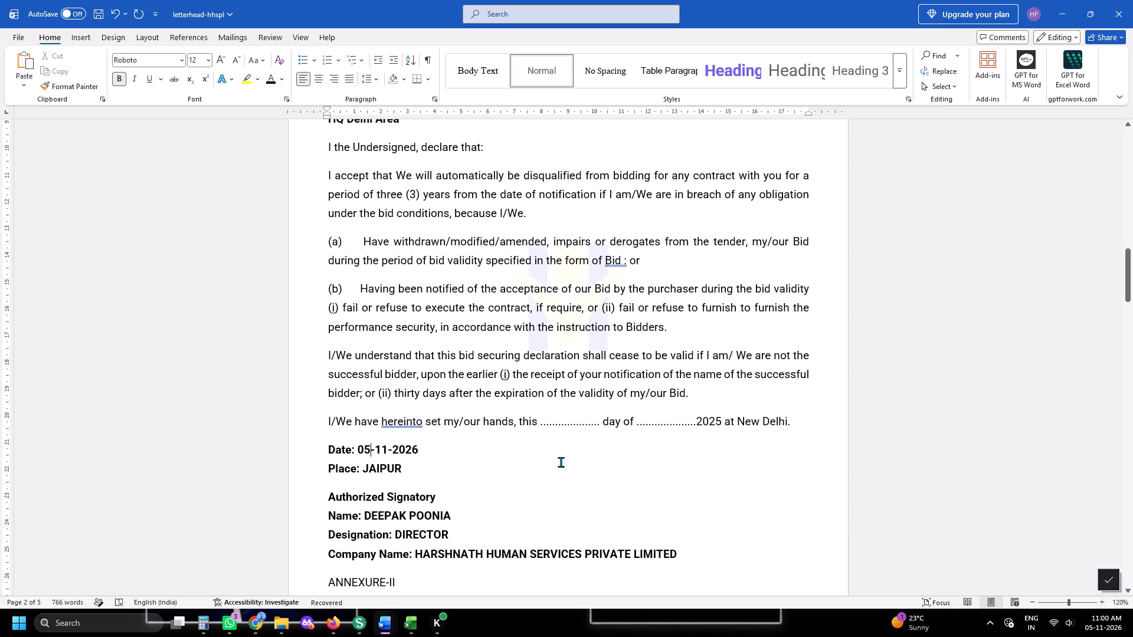
pyautogui.scroll(4, 555, 438)
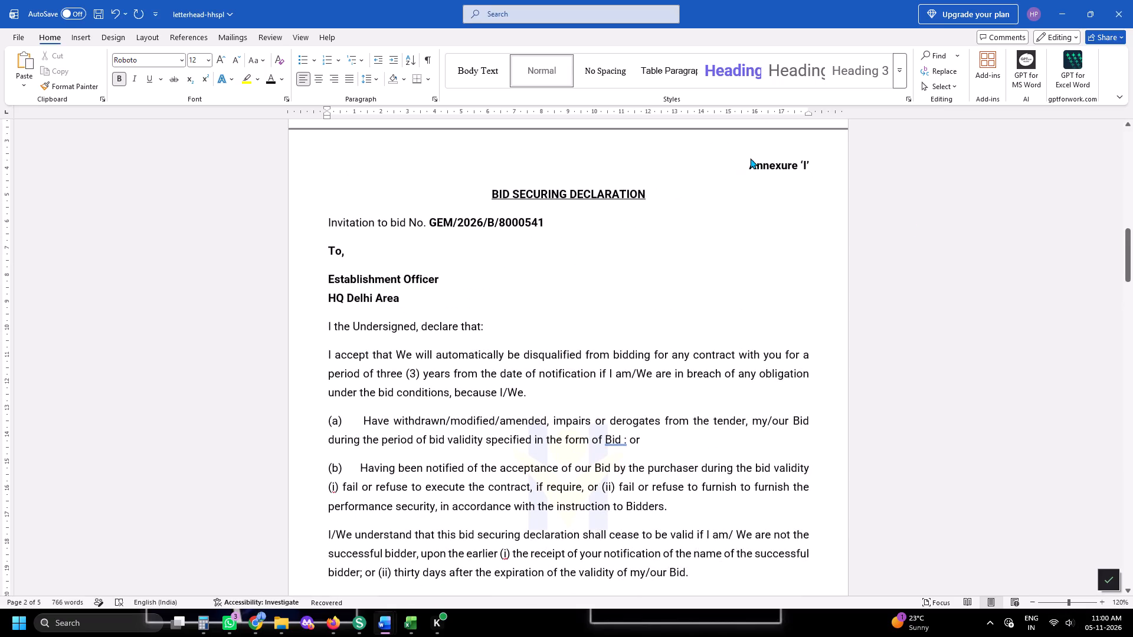
pyautogui.moveTo(750, 158); pyautogui.dragTo(679, 374)
pyautogui.scroll(-8, 746, 337)
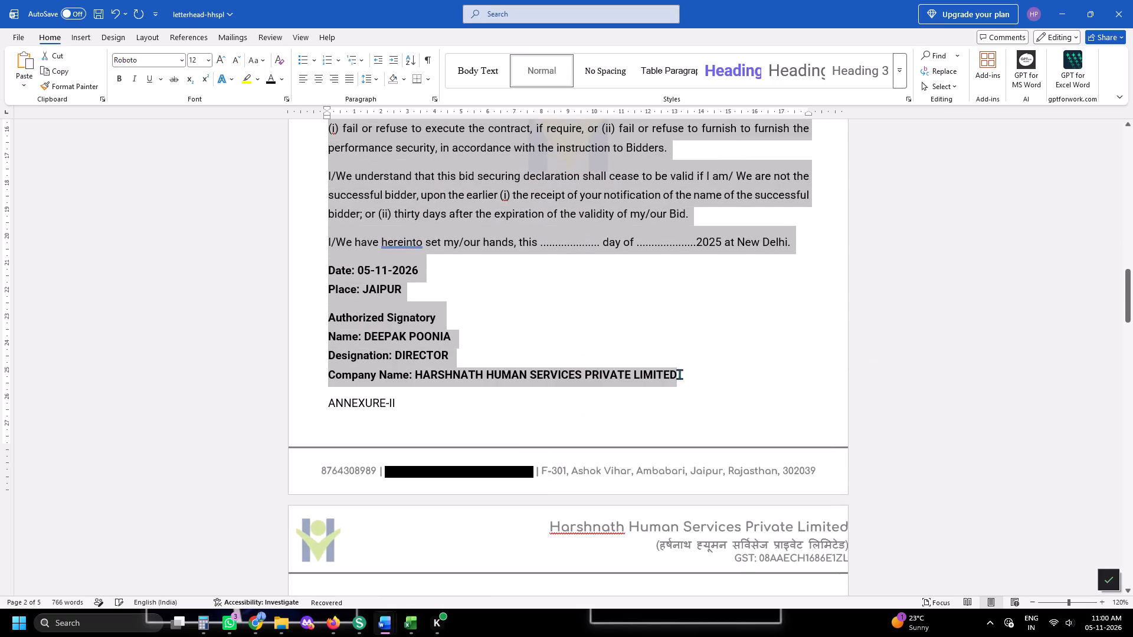
pyautogui.hotkey('ctrl', 'x')
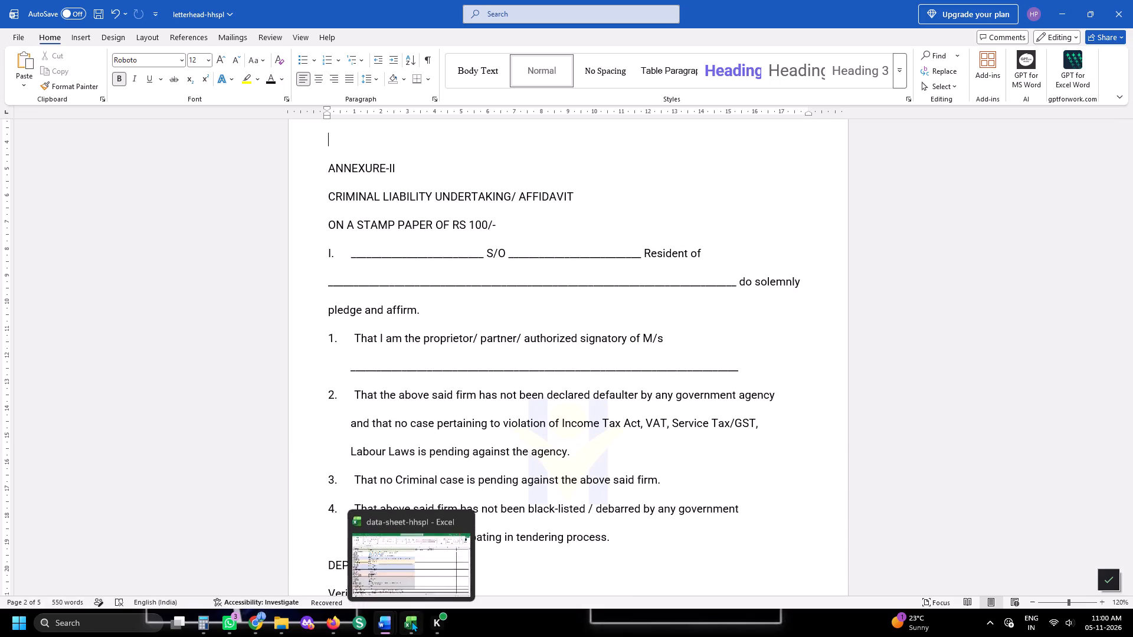
pyautogui.click(411, 585)
pyautogui.click(415, 524)
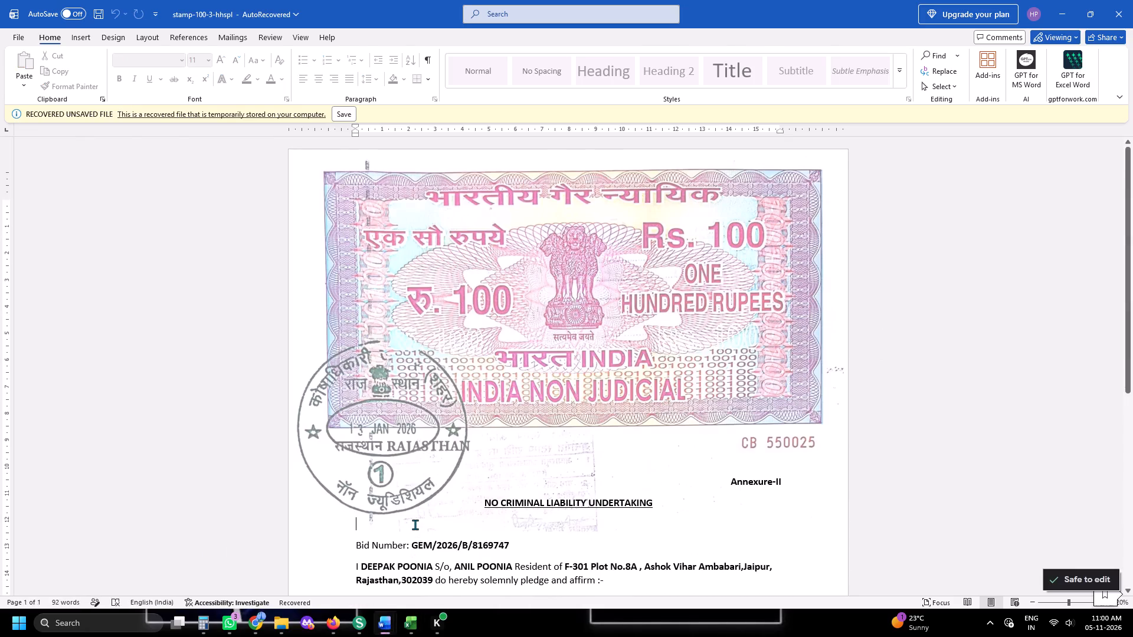
pyautogui.press('BackSpace')
pyautogui.click(391, 142)
pyautogui.click(390, 131)
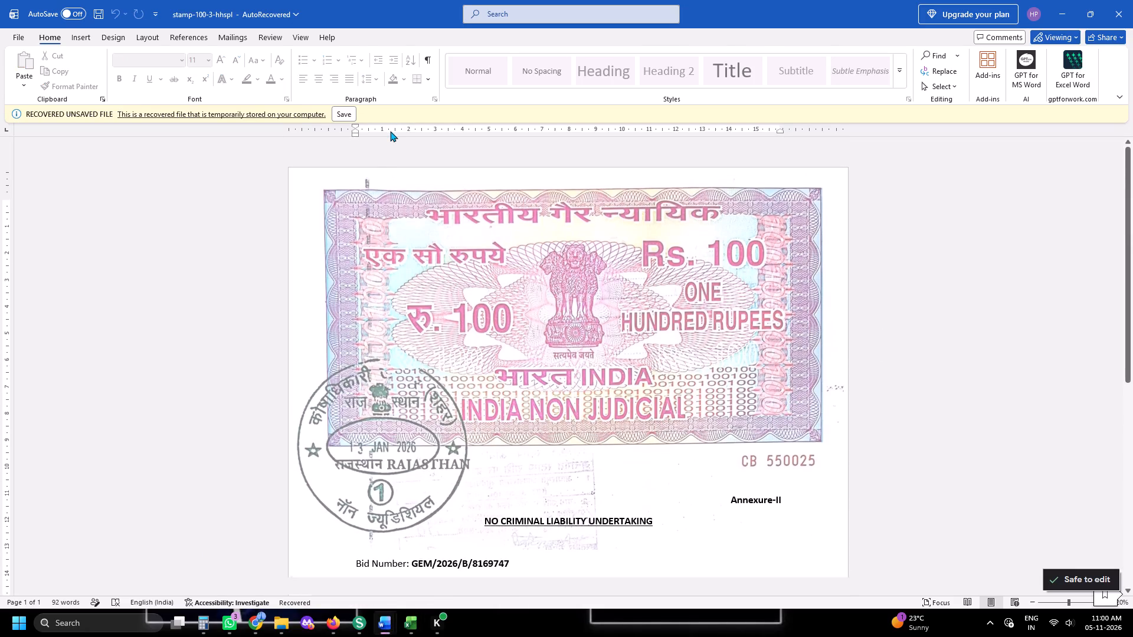
pyautogui.hotkey('ctrl', 'a')
pyautogui.hotkey('ctrl', 'v')
# Insert nine blank lines above Annexure 'I' to move the declaration text below the Rs. 100 stamp artwork.
pyautogui.scroll(9, 793, 388)
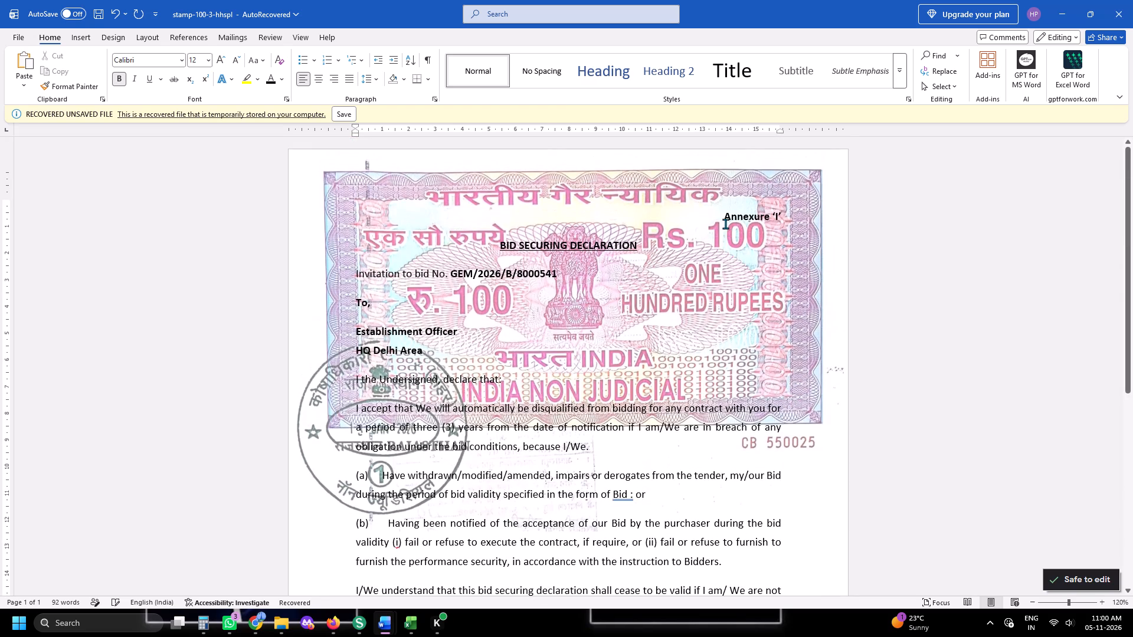
pyautogui.click(724, 222)
pyautogui.press('Return')
pyautogui.press('Return')
pyautogui.press('Return')
pyautogui.press('Return')
pyautogui.press('Return')
pyautogui.press('Return')
pyautogui.press('Return')
pyautogui.press('Return')
pyautogui.press('Return')
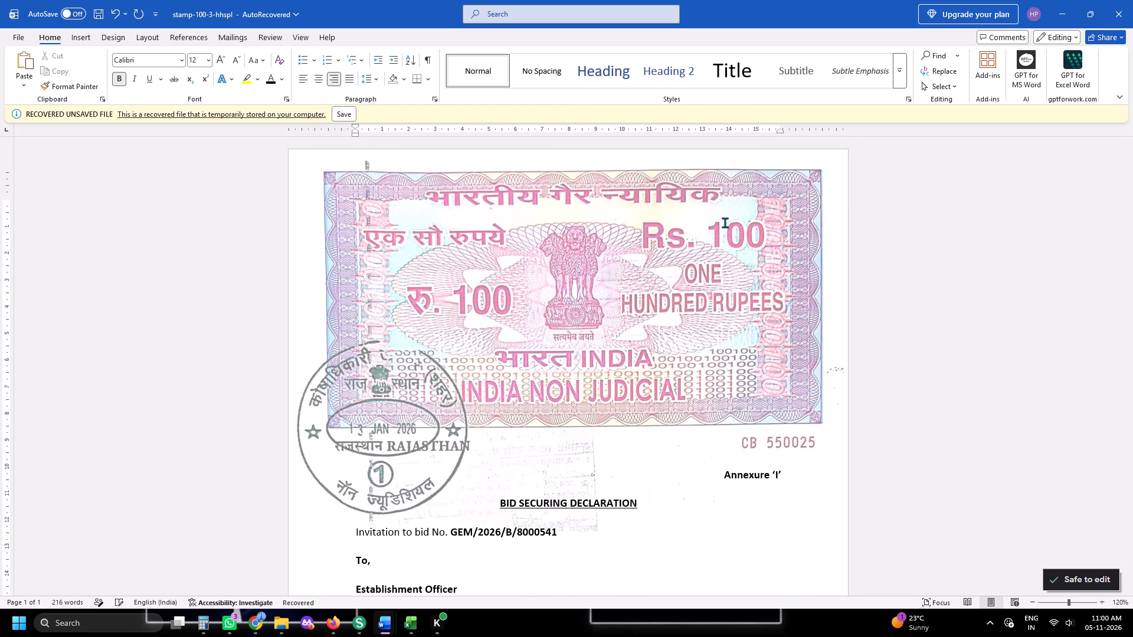
# Put sub-clauses (i) and (ii) of clause (b) in separate plain paragraphs and move them to the second page, clear of the notary stamps.
pyautogui.scroll(-6, 725, 222)
pyautogui.scroll(-3, 613, 345)
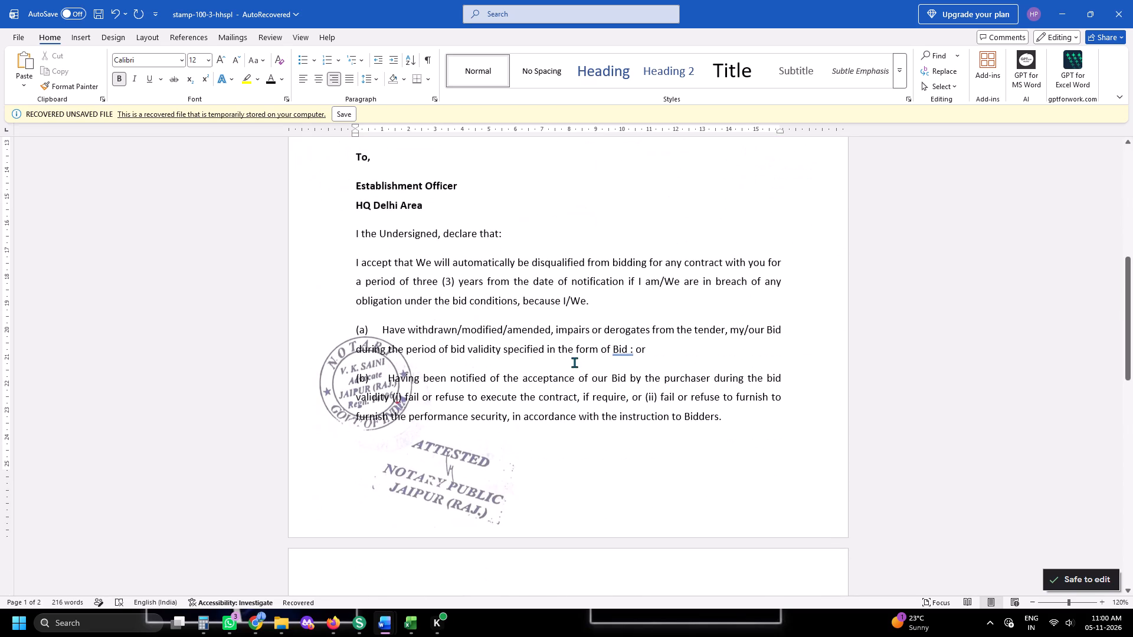
pyautogui.scroll(3, 648, 369)
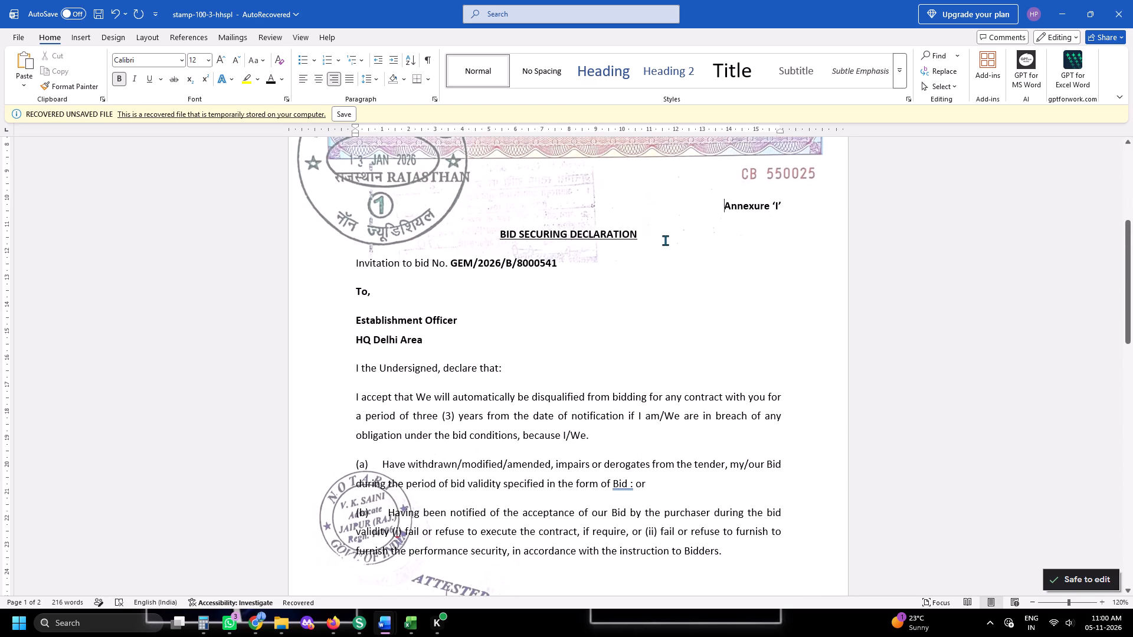
pyautogui.scroll(-4, 649, 262)
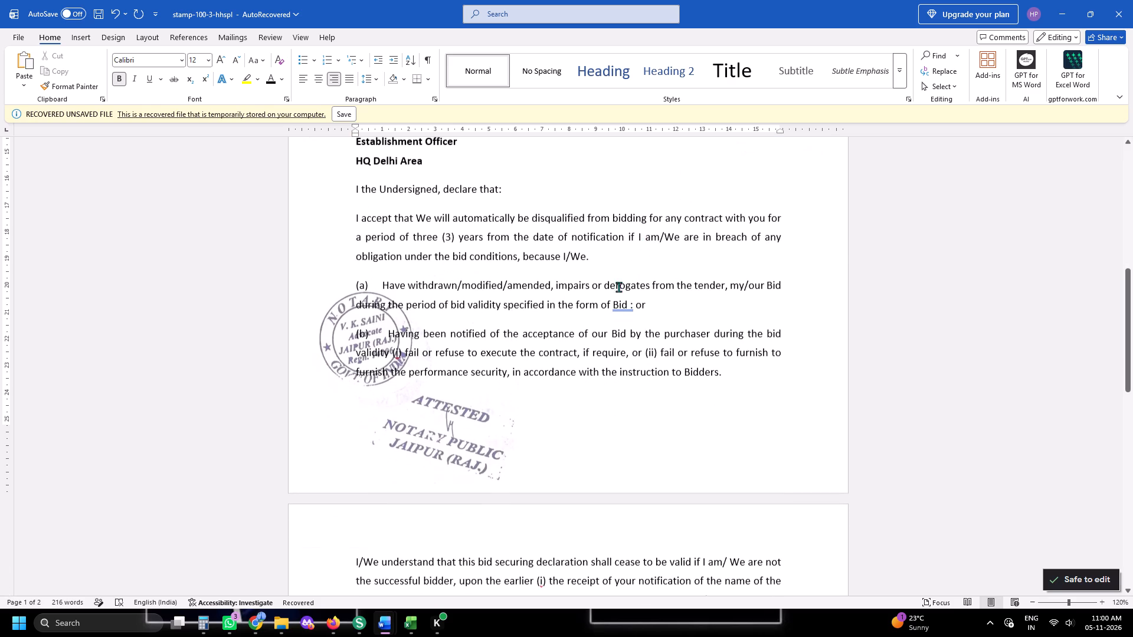
pyautogui.scroll(-3, 662, 321)
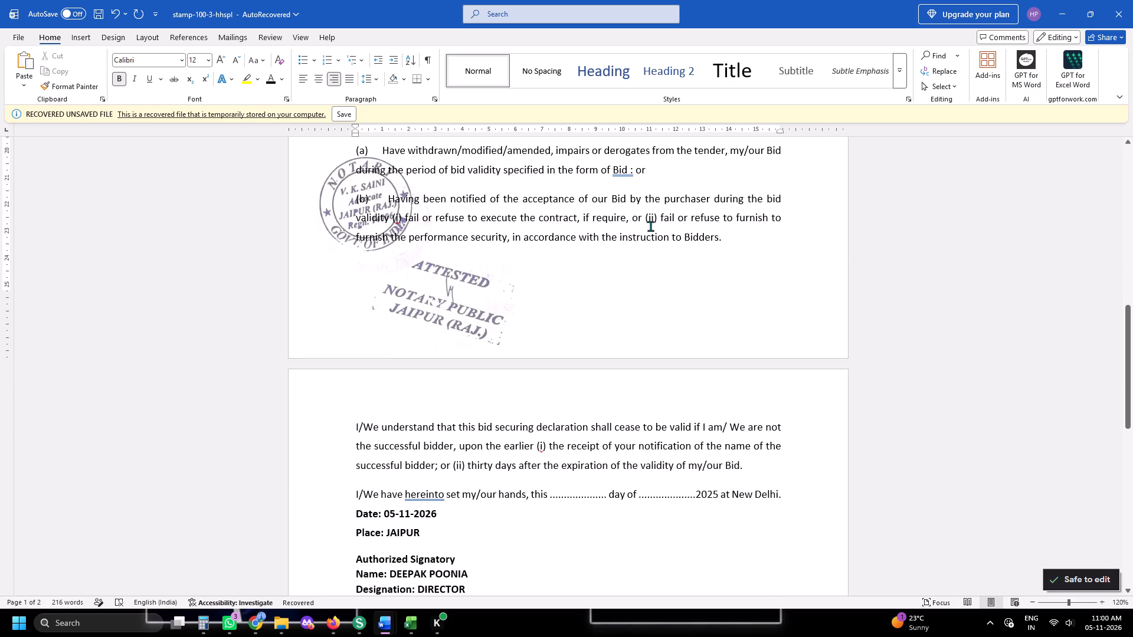
pyautogui.click(639, 216)
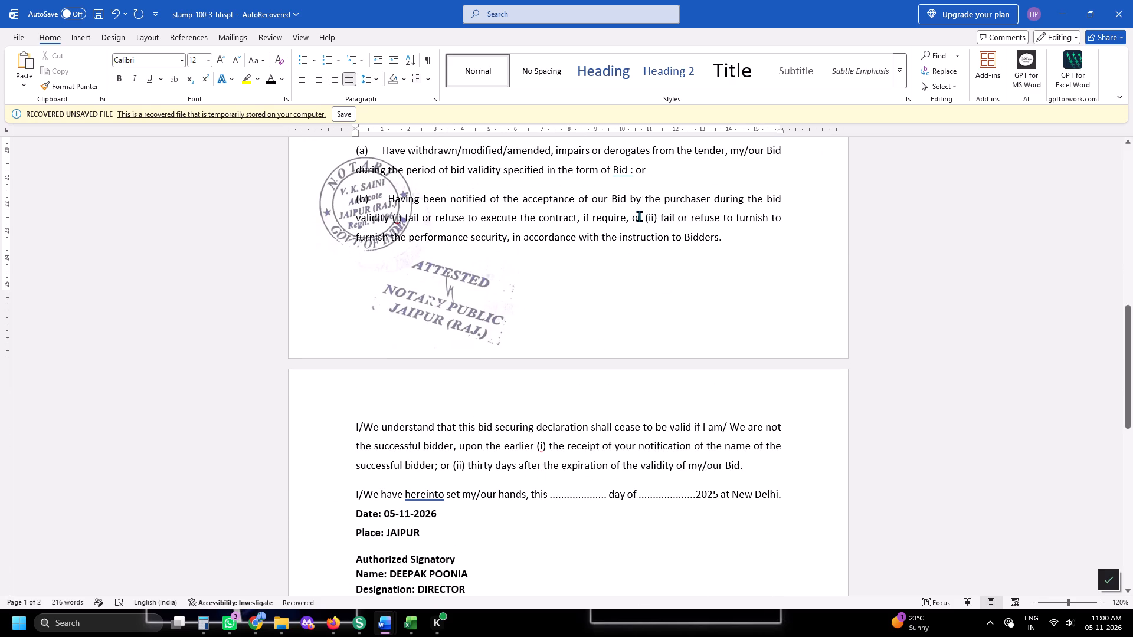
pyautogui.click(391, 217)
pyautogui.press('Return')
pyautogui.press('Return')
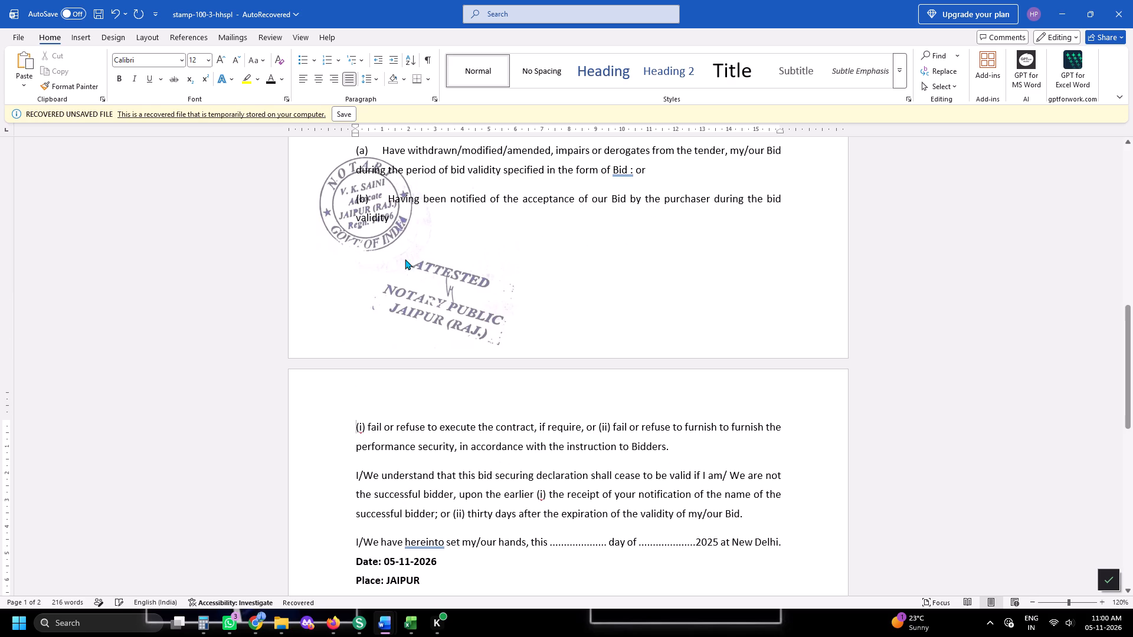
pyautogui.click(599, 428)
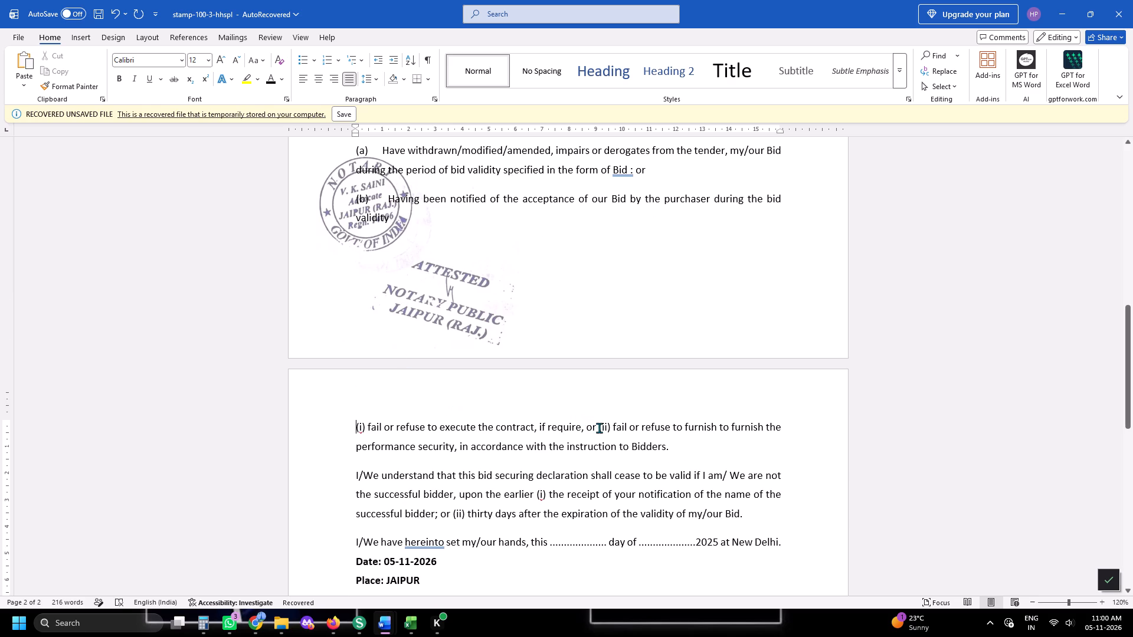
pyautogui.press('Return')
pyautogui.press('Return')
pyautogui.hotkey('ctrl', 'z')
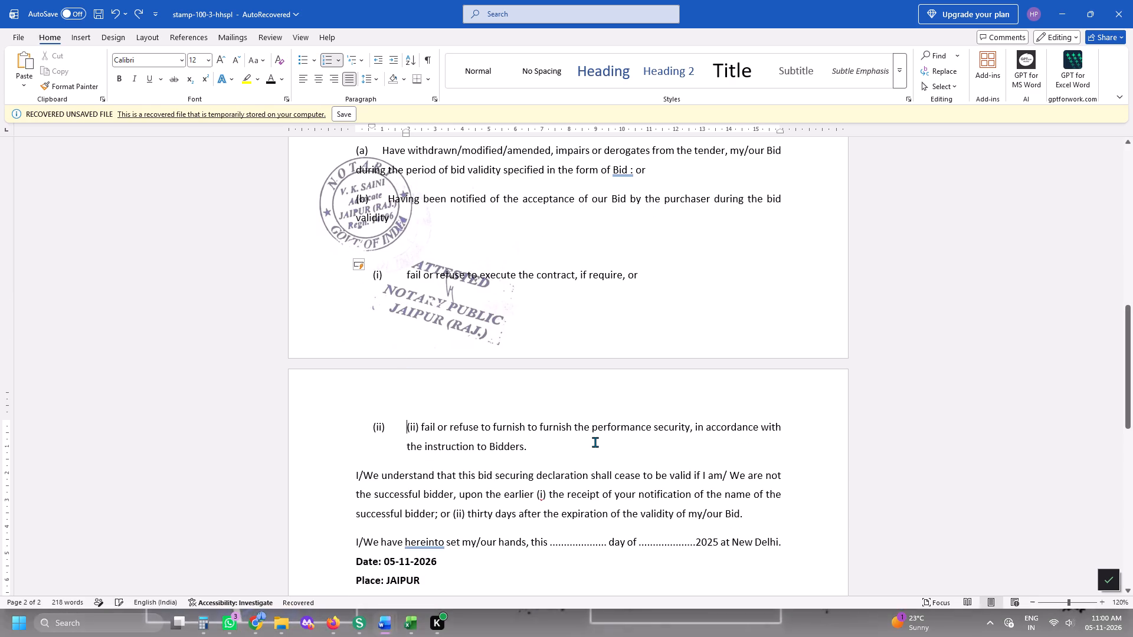
pyautogui.hotkey('ctrl', 'z')
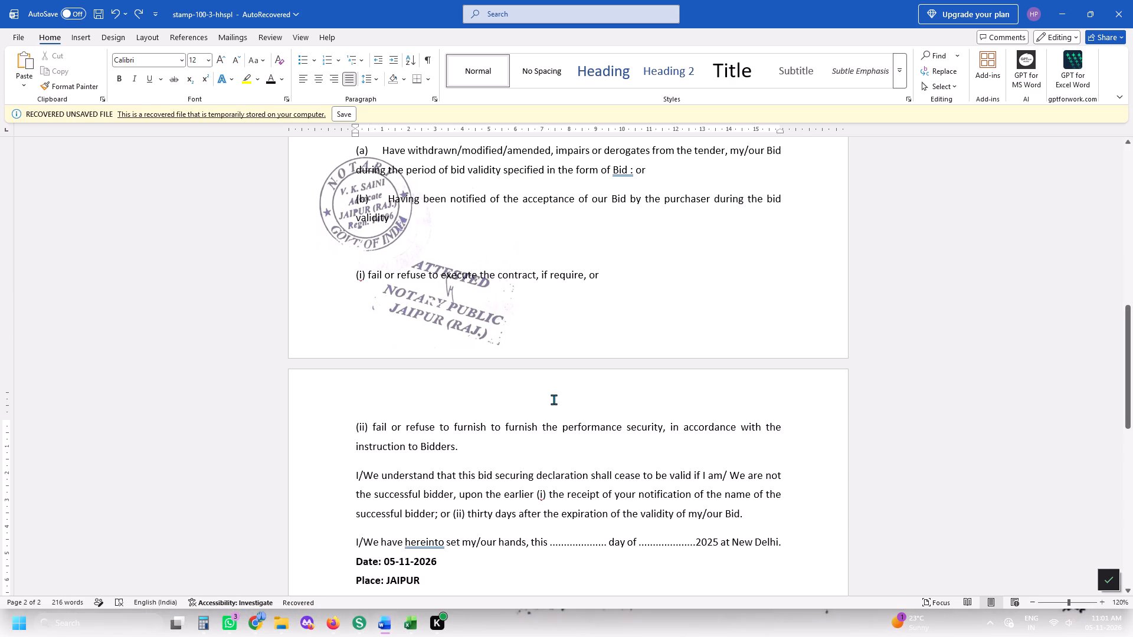
pyautogui.click(418, 239)
pyautogui.press('Return')
# Fill the closing sentence's dotted blanks in bold with 05 and Sept. 2026, and remove the 2025 that follows.
pyautogui.scroll(-5, 422, 270)
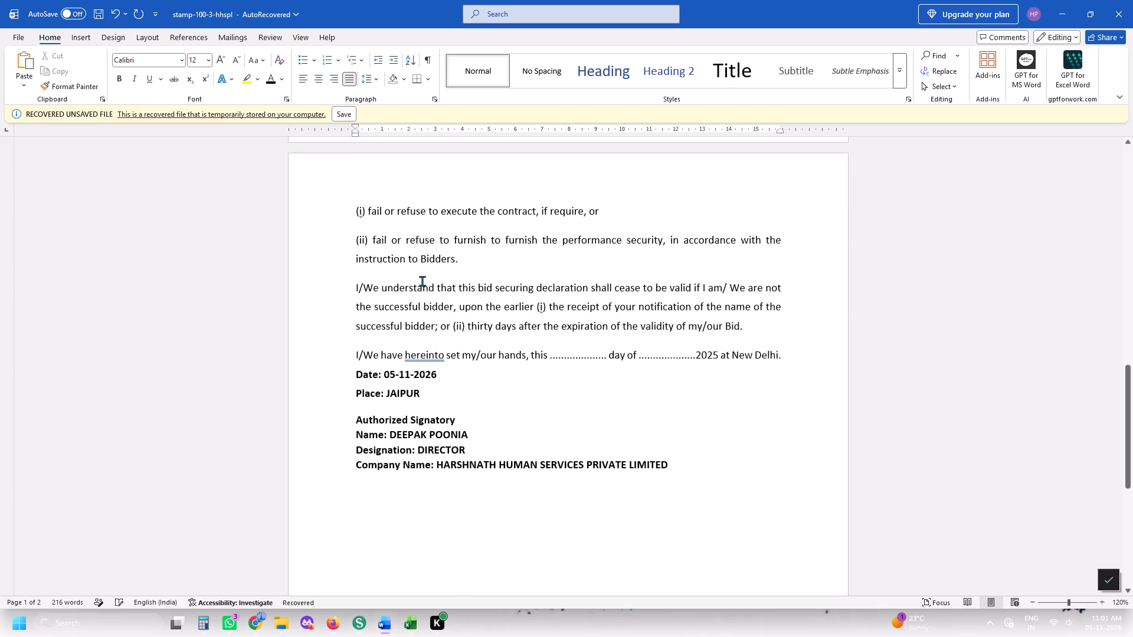
pyautogui.doubleClick(576, 349)
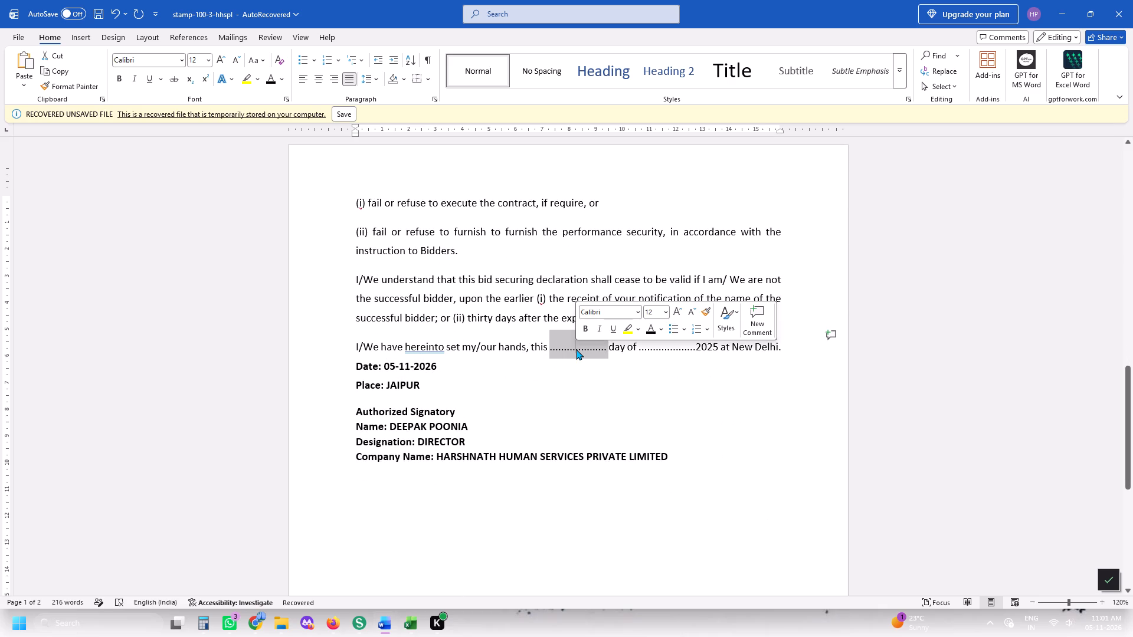
pyautogui.hotkey('ctrl', 'b')
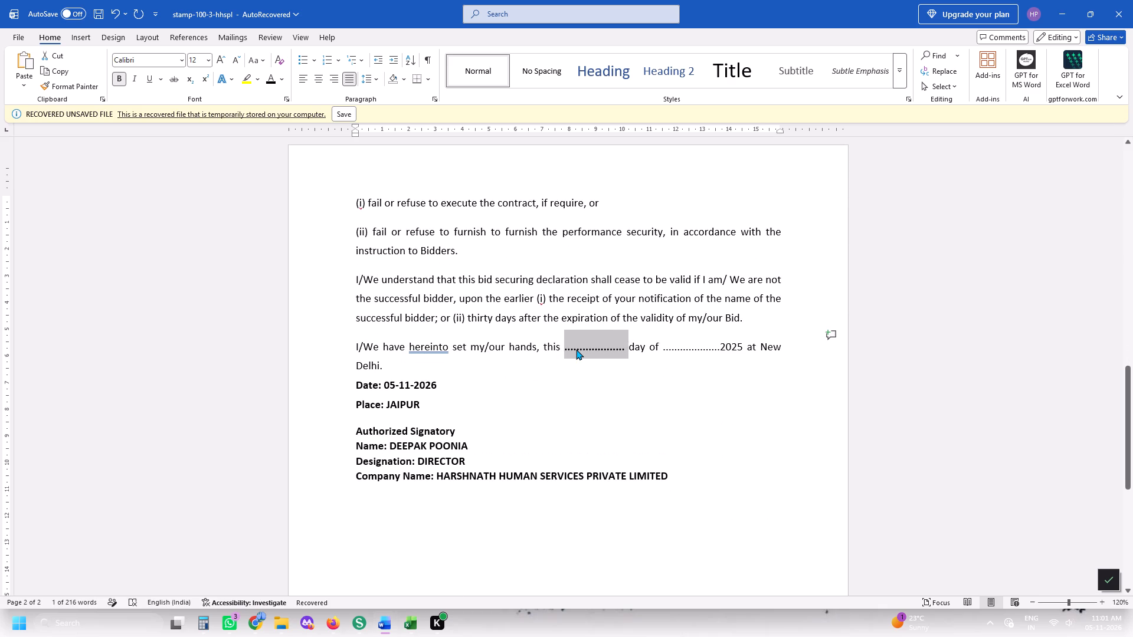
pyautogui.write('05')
pyautogui.doubleClick(637, 350)
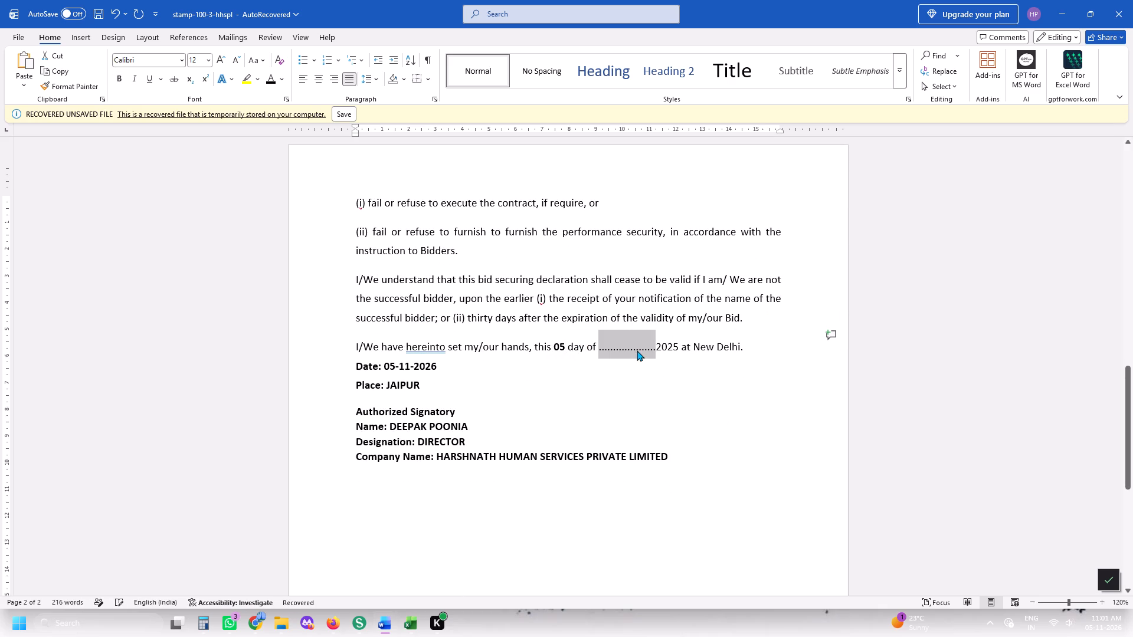
pyautogui.hotkey('ctrl', 'b')
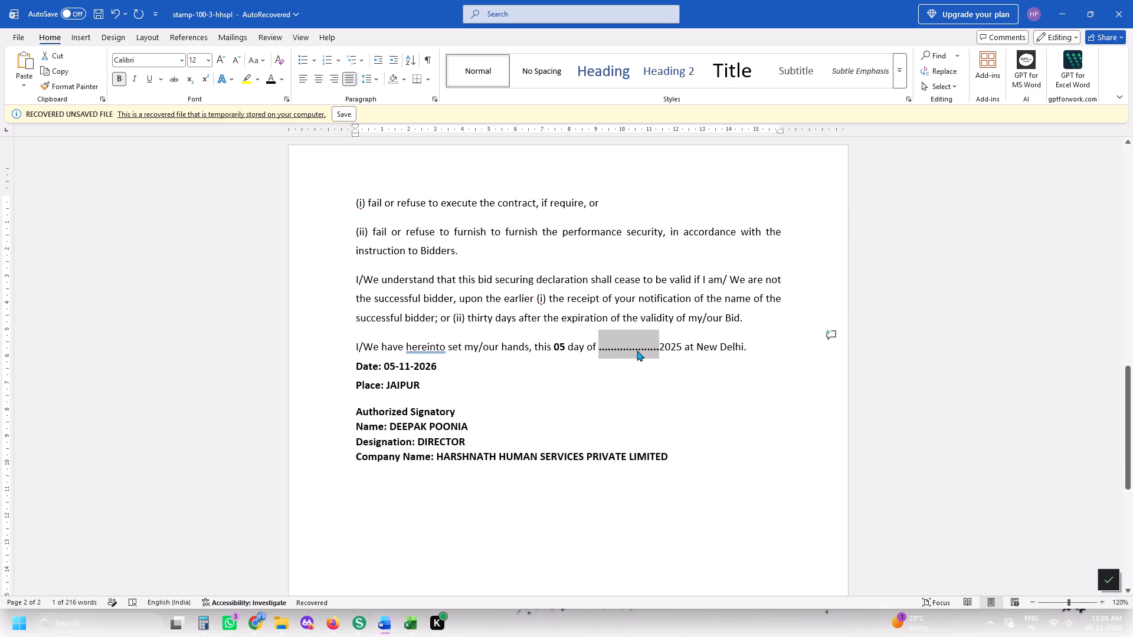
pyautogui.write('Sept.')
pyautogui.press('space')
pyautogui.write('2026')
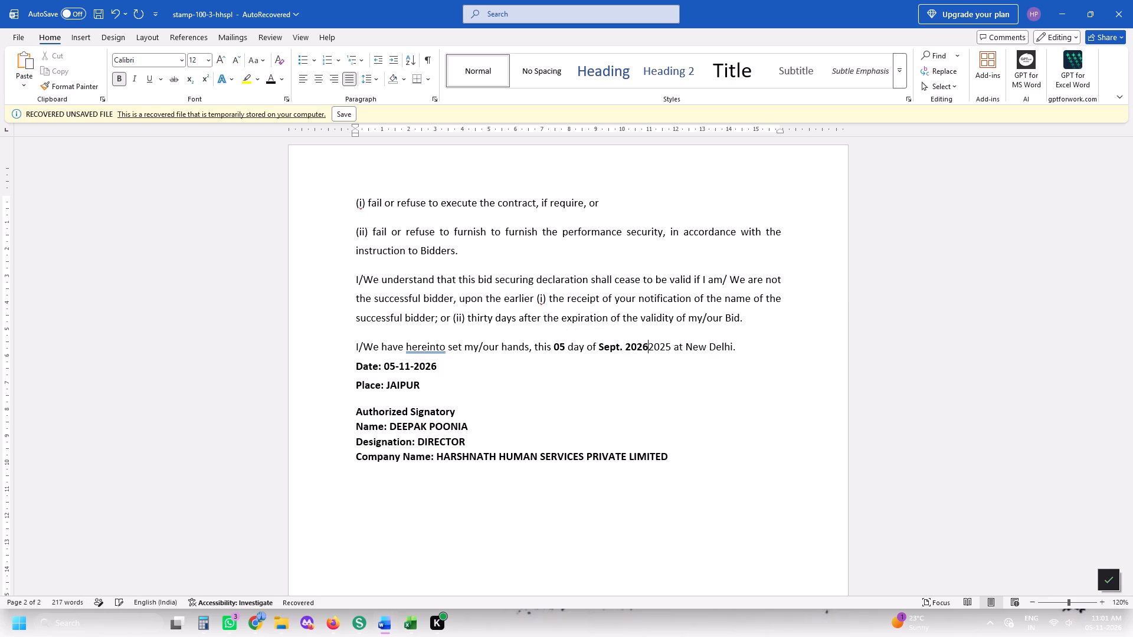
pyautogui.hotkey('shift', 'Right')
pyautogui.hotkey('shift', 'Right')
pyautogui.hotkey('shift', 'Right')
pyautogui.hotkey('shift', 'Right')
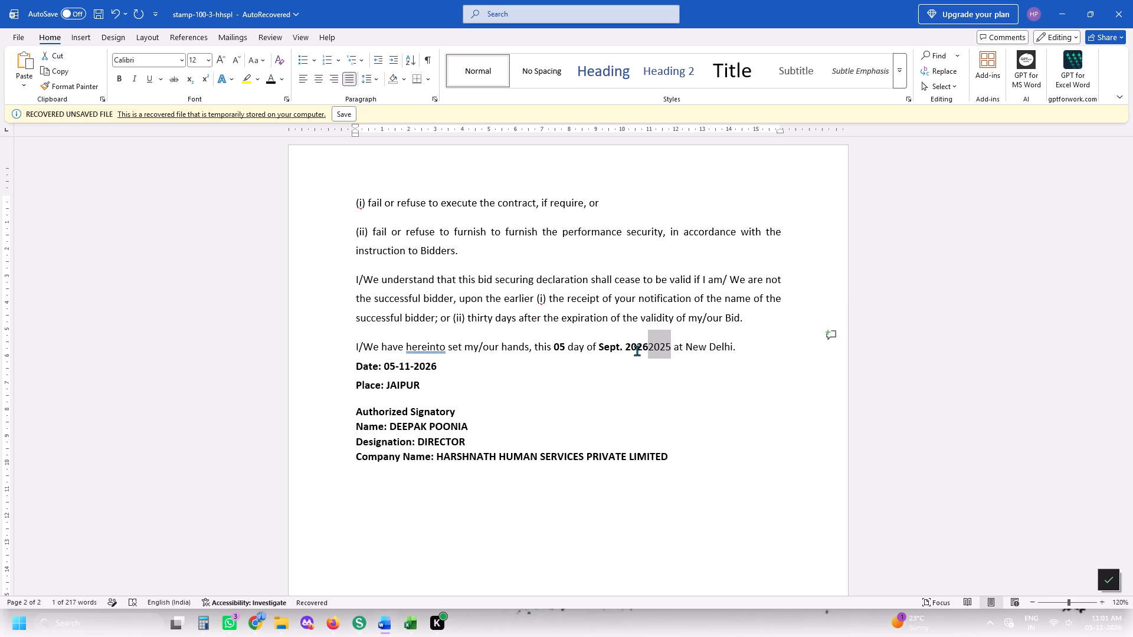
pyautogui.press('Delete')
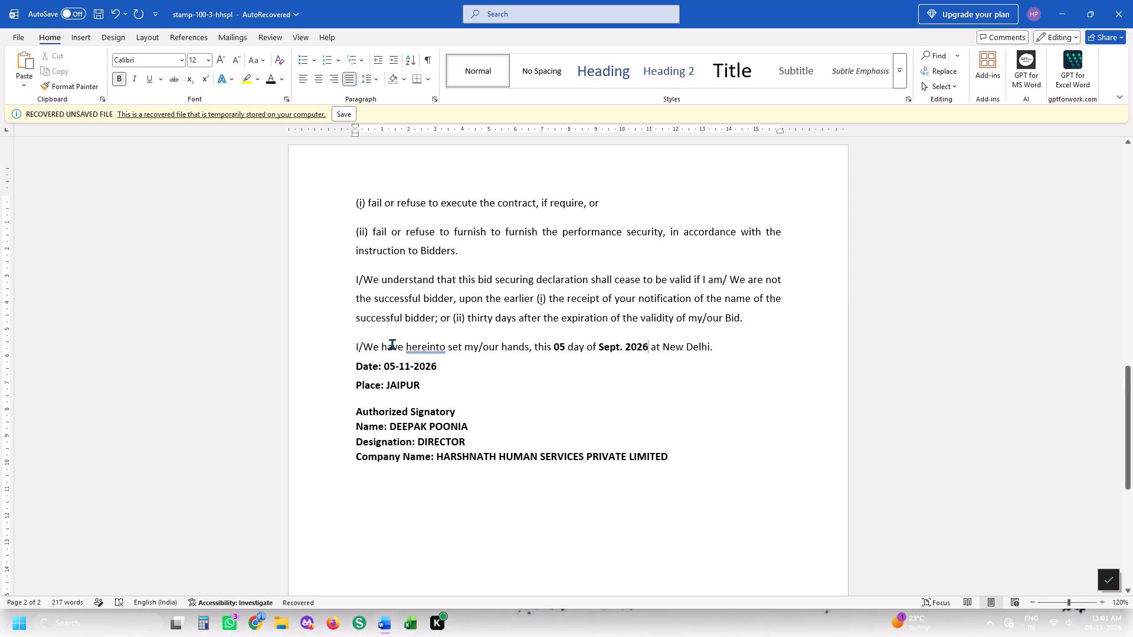
# Change "I/We" to "I" before "have hereinto" and to "We" before "understand that this bid securing declaration".
pyautogui.click(376, 344)
pyautogui.press('BackSpace')
pyautogui.press('BackSpace')
pyautogui.press('BackSpace')
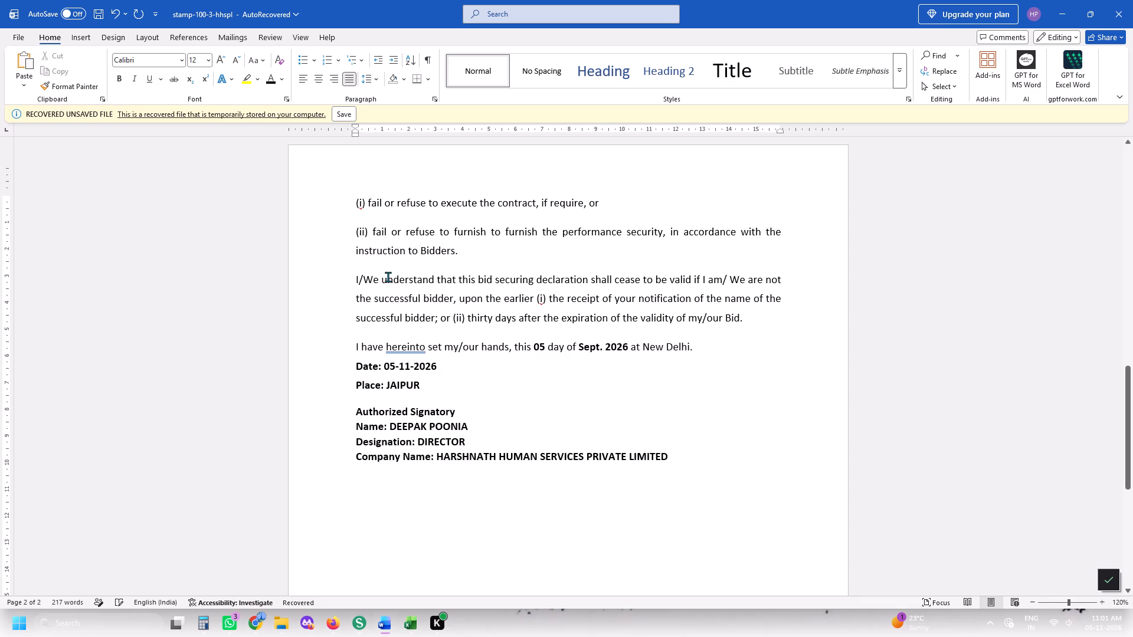
pyautogui.click(363, 278)
pyautogui.press('BackSpace')
pyautogui.press('BackSpace')
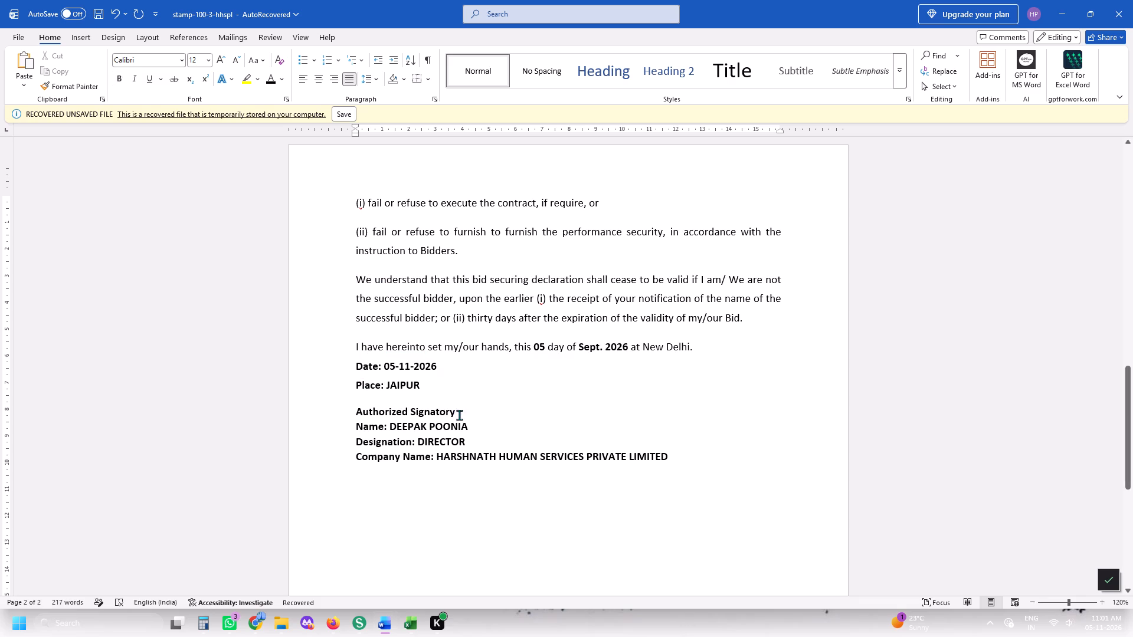
# Insert a blank line between the "at New Delhi" sentence and the Date line.
pyautogui.click(719, 353)
pyautogui.press('Return')
# Paste the company seal and director signature image from clipboard history below the Company Name, set it behind text, and move it to the page's lower right.
pyautogui.scroll(-5, 668, 385)
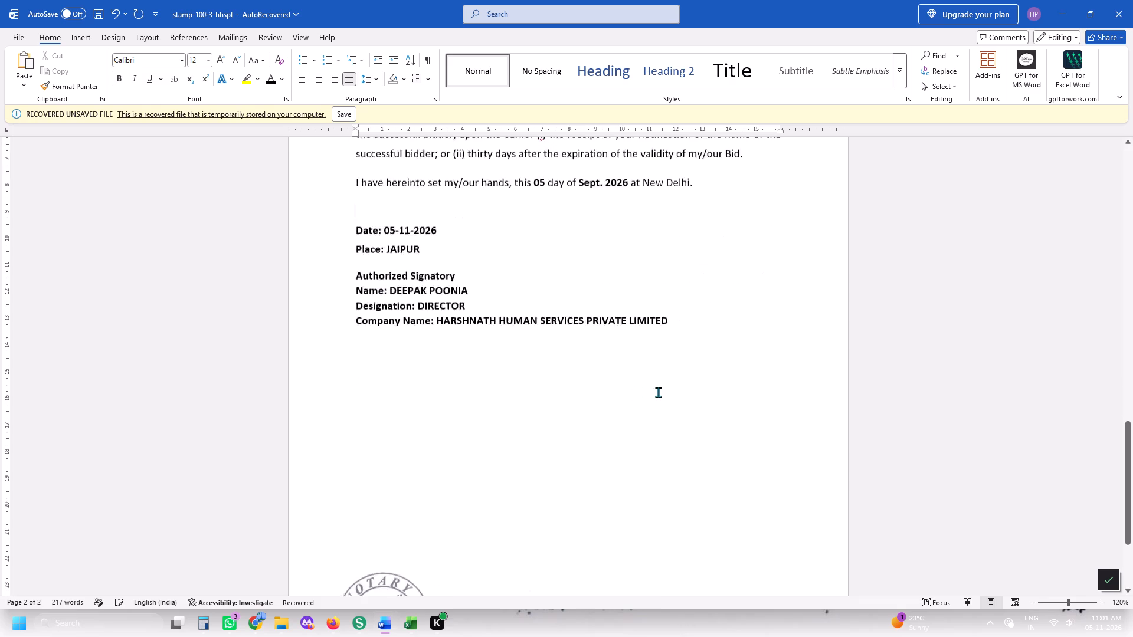
pyautogui.click(434, 403)
pyautogui.click(402, 339)
pyautogui.click(683, 275)
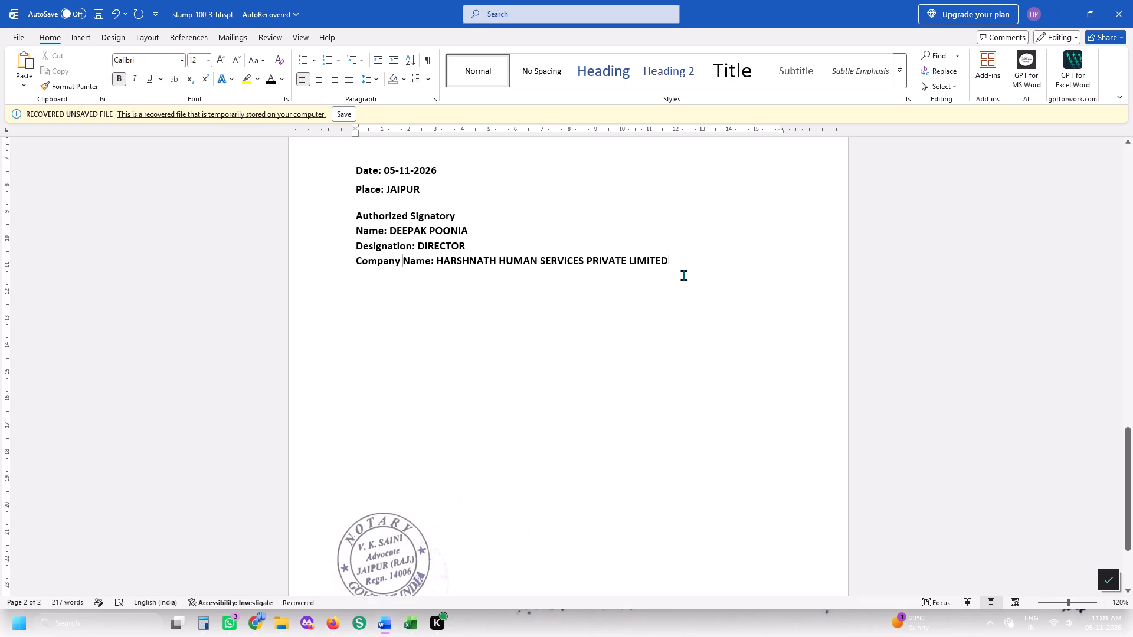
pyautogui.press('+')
pyautogui.press('BackSpace')
pyautogui.press('Return')
pyautogui.press('Return')
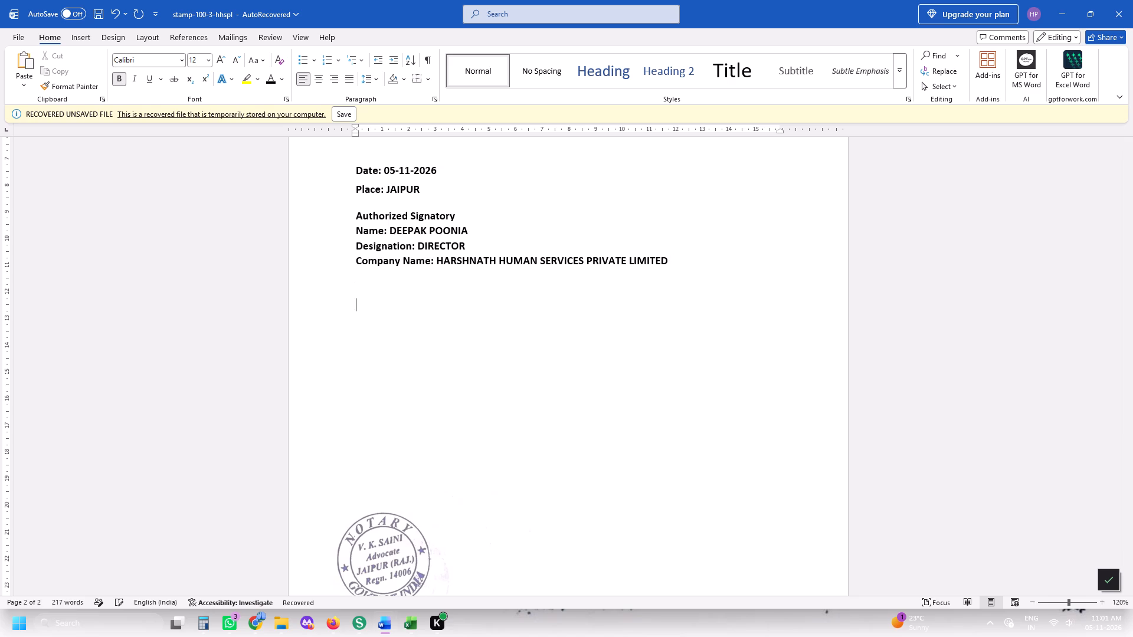
pyautogui.press('super+v')
pyautogui.click(433, 518)
pyautogui.hotkey('ctrl', 'v')
pyautogui.click(449, 300)
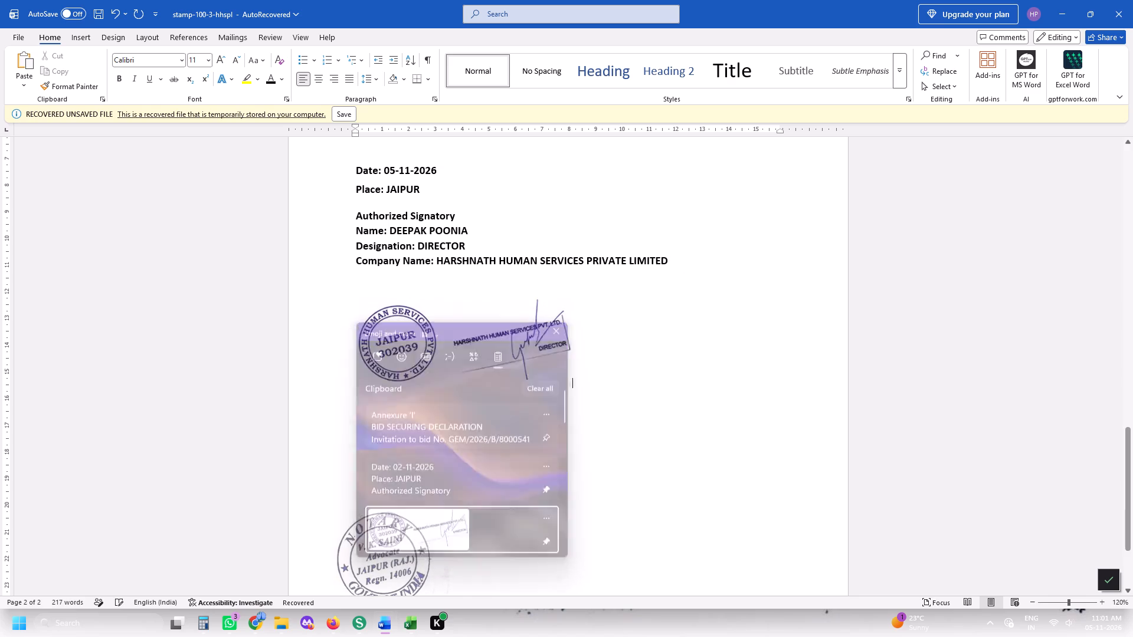
pyautogui.click(588, 311)
pyautogui.click(649, 420)
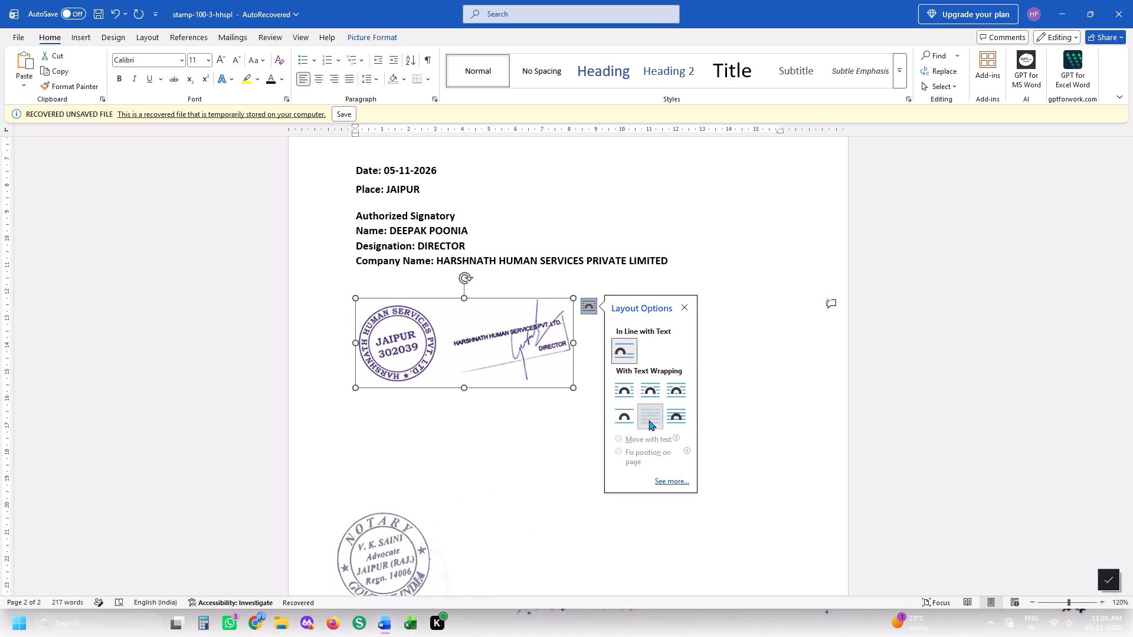
pyautogui.moveTo(513, 376); pyautogui.dragTo(735, 513)
# Export the stamp-paper declaration as a PDF named M💫P 6 in the Downloads folder.
pyautogui.scroll(16, 327, 392)
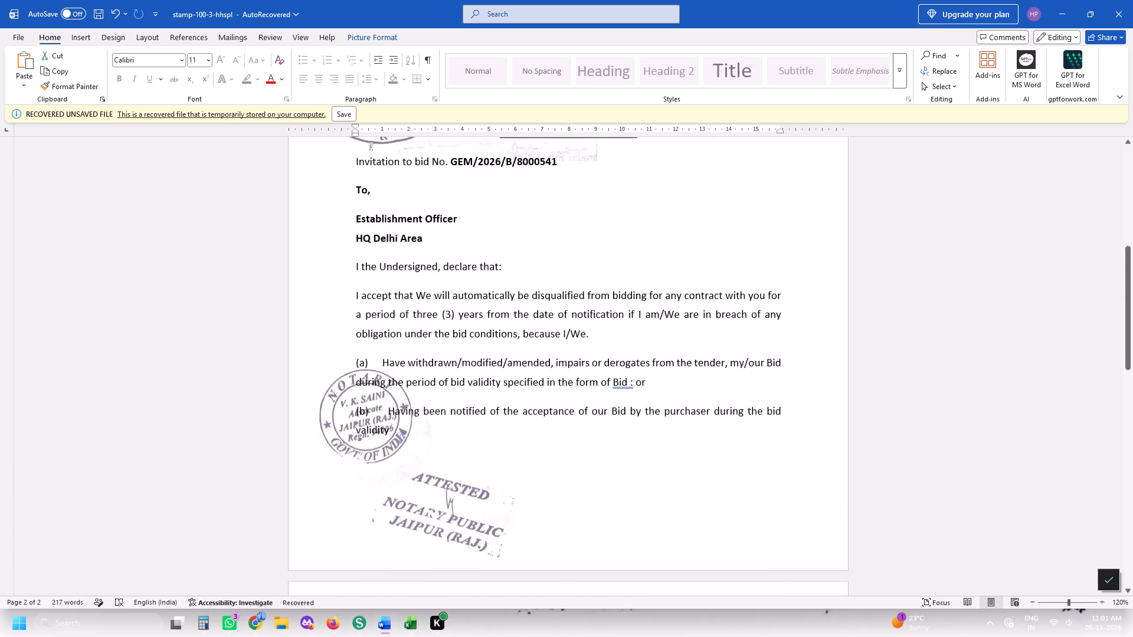
pyautogui.scroll(4, 326, 391)
pyautogui.hotkey('alt', 'f')
pyautogui.hotkey('alt', 'e')
pyautogui.hotkey('alt', 'a')
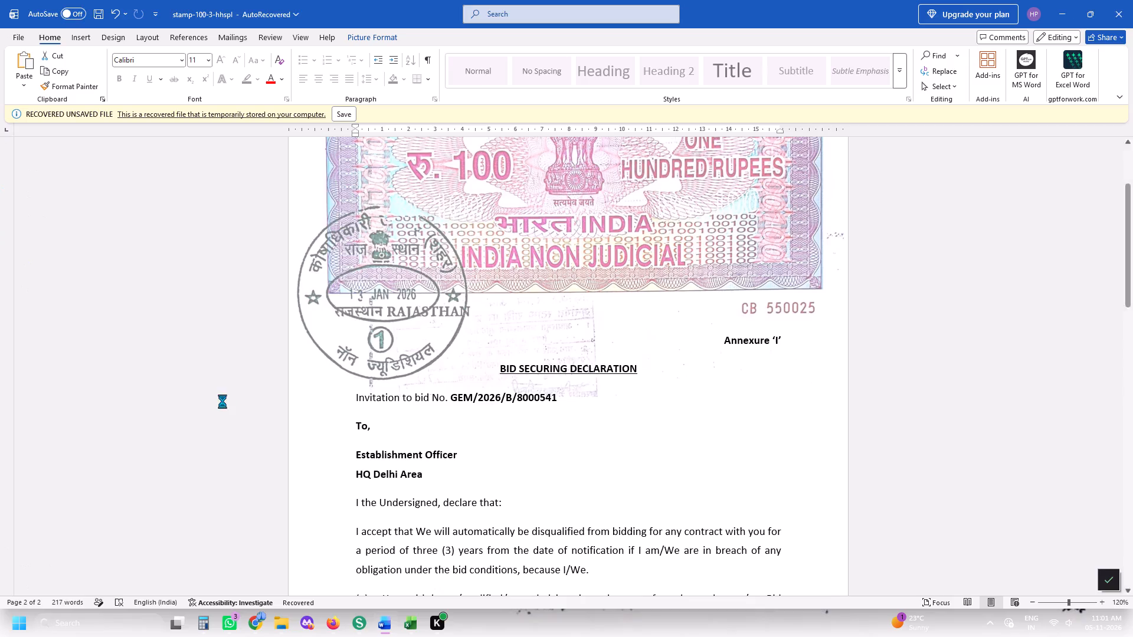
pyautogui.scroll(14, 217, 388)
pyautogui.click(73, 340)
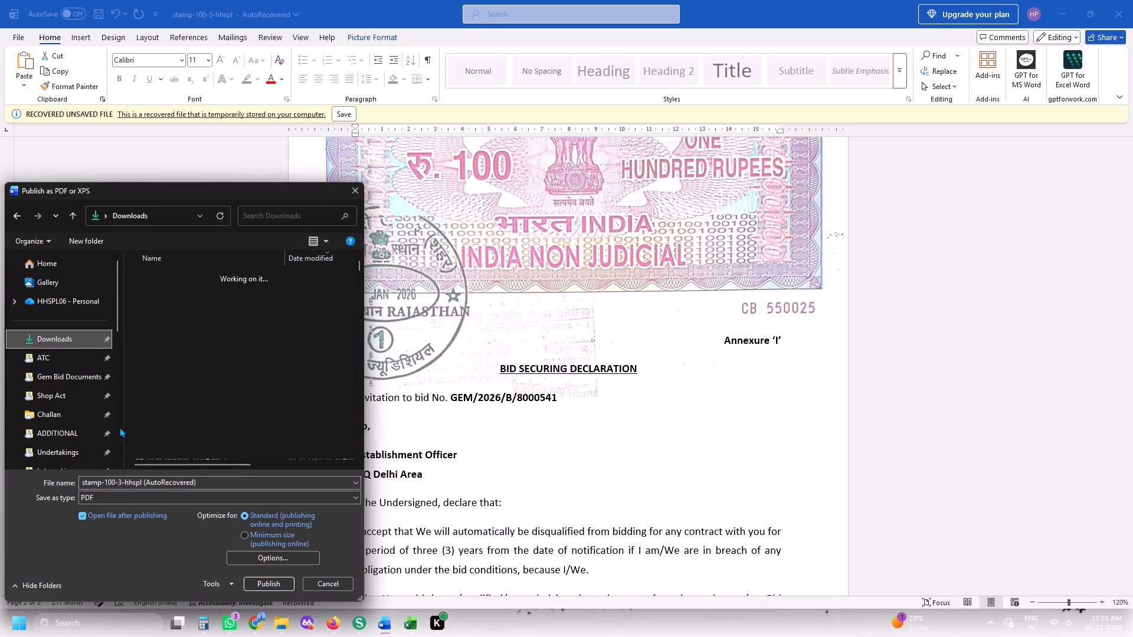
pyautogui.click(172, 317)
pyautogui.click(172, 310)
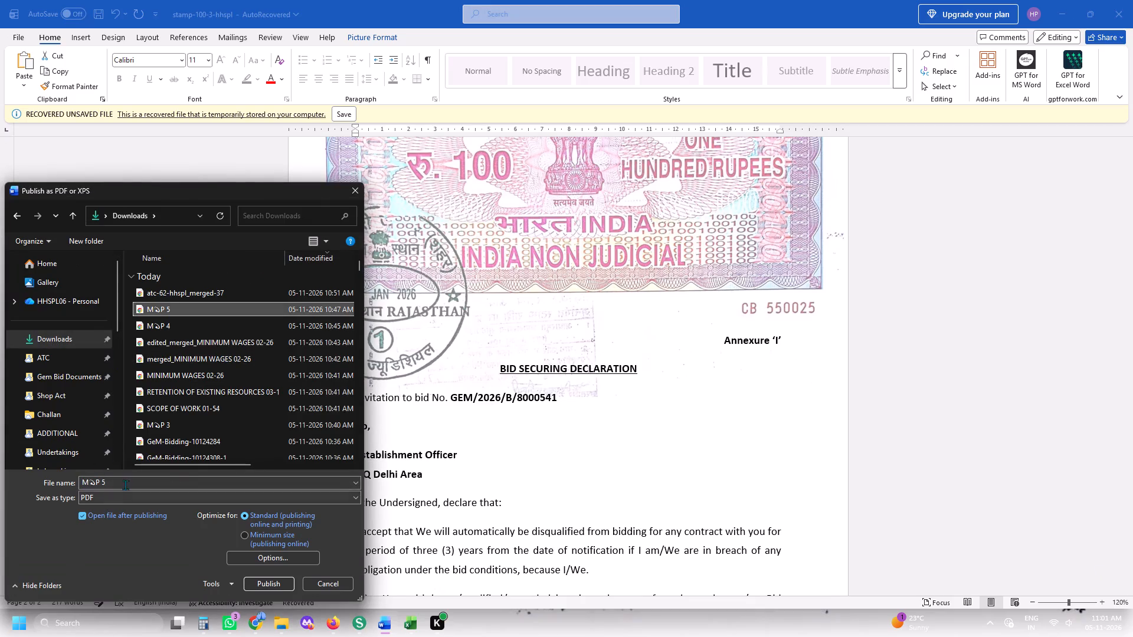
pyautogui.doubleClick(129, 481)
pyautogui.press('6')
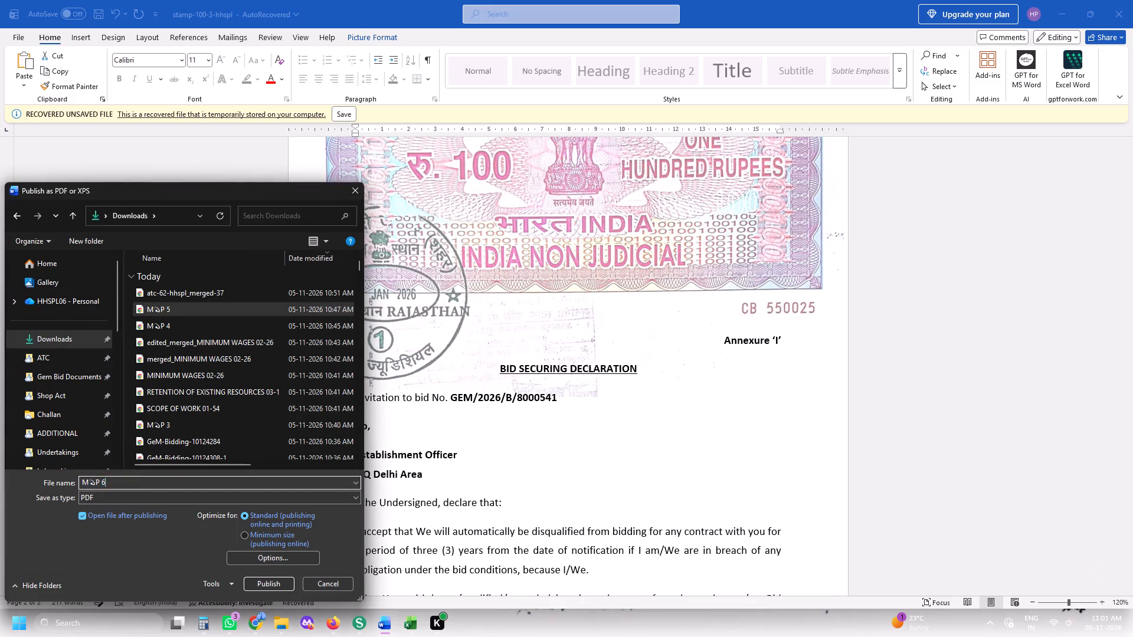
pyautogui.press('Return')
# Switch to Firefox and load the newest PDF from Downloads into iLovePDF's Merge PDF tool.
pyautogui.click(338, 621)
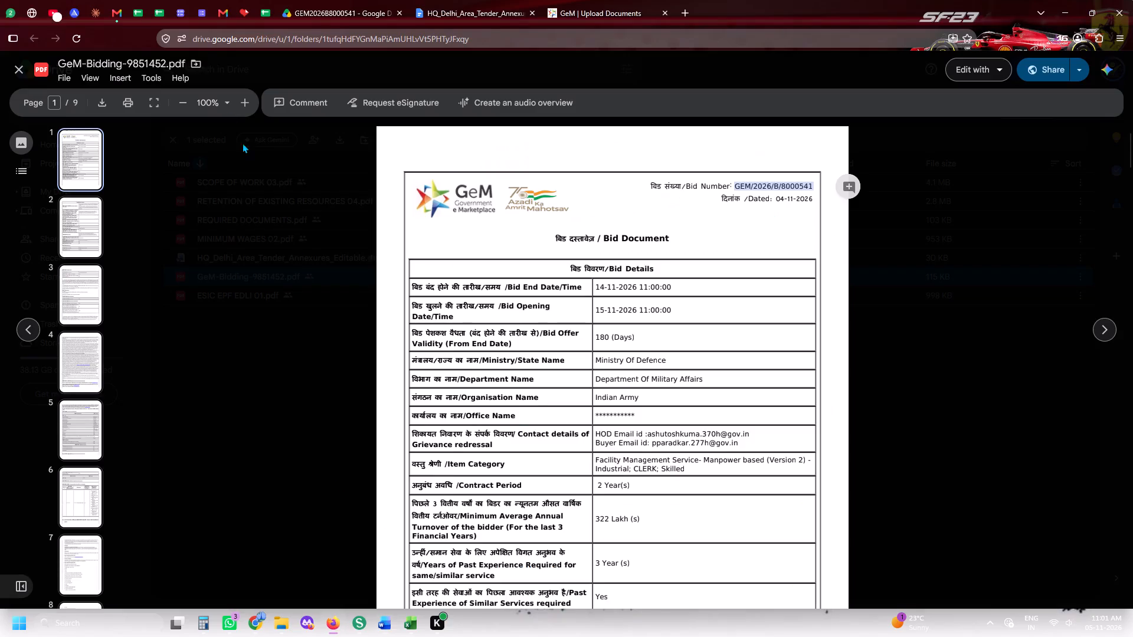
pyautogui.click(238, 0)
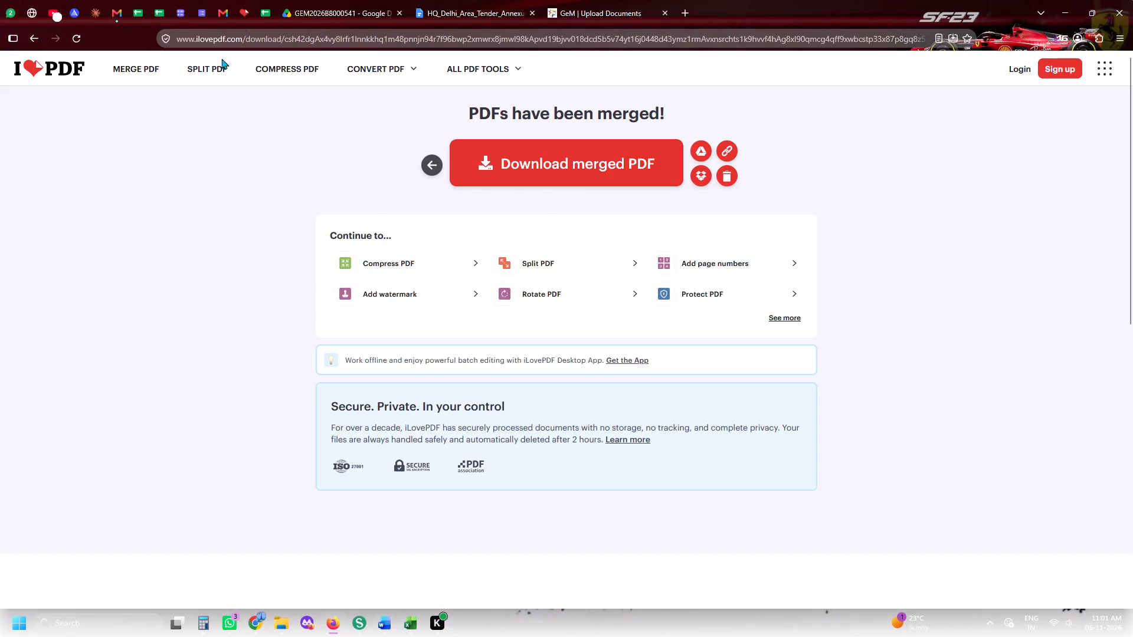
pyautogui.click(139, 76)
pyautogui.click(139, 72)
pyautogui.click(556, 161)
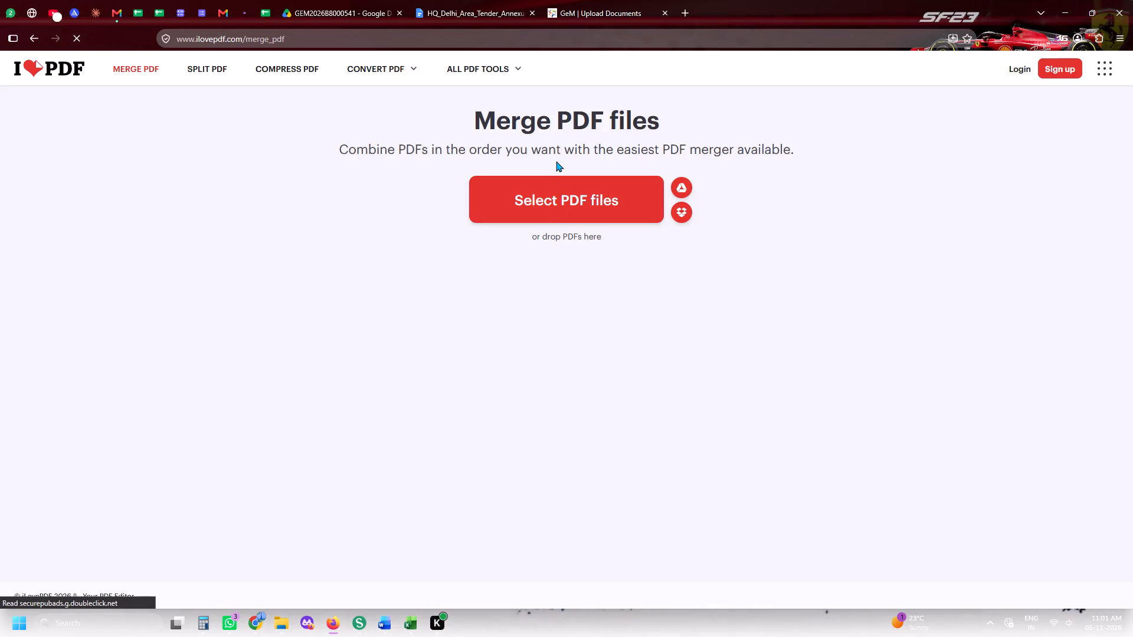
pyautogui.click(562, 195)
pyautogui.scroll(8, 818, 258)
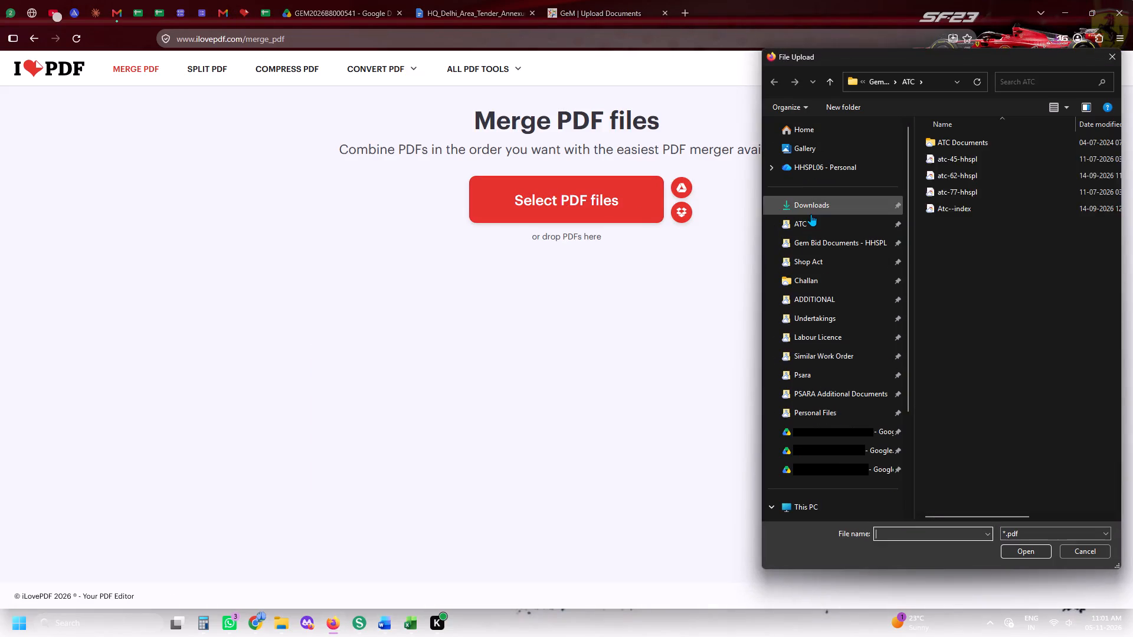
pyautogui.click(811, 214)
pyautogui.doubleClick(940, 156)
# Close the HQ_Delhi_Area_Tender_Annexures_Editable document in Firefox.
pyautogui.click(460, 0)
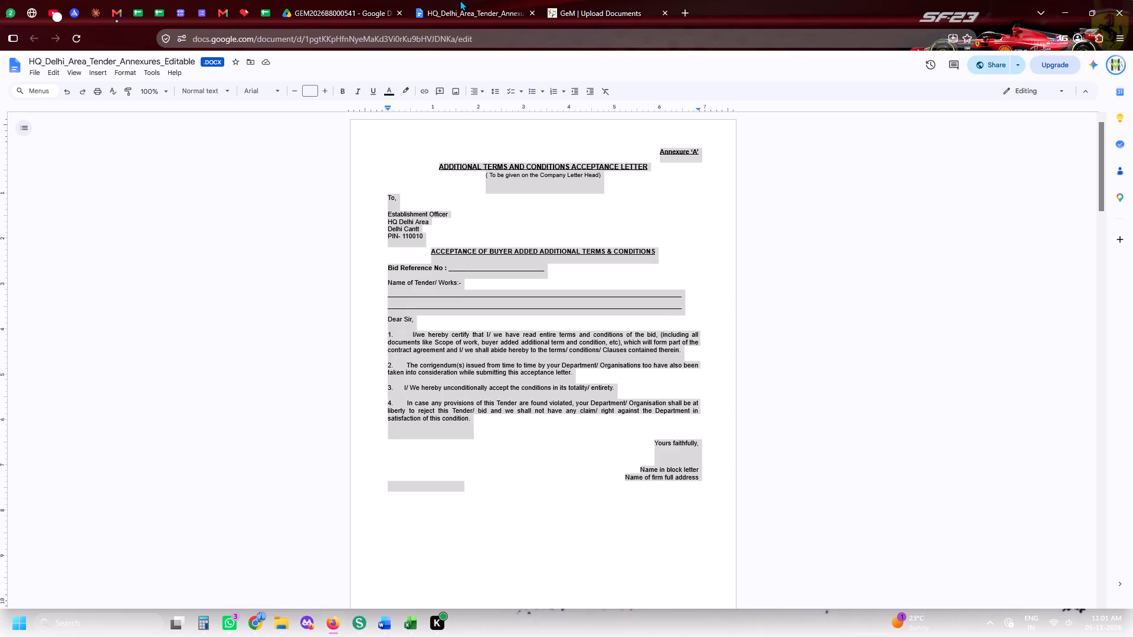
pyautogui.click(532, 14)
# Switch to the letterhead-hhspl document in Word and remove the blank line above ANNEXURE-II.
pyautogui.hotkey('alt', 'Tab')
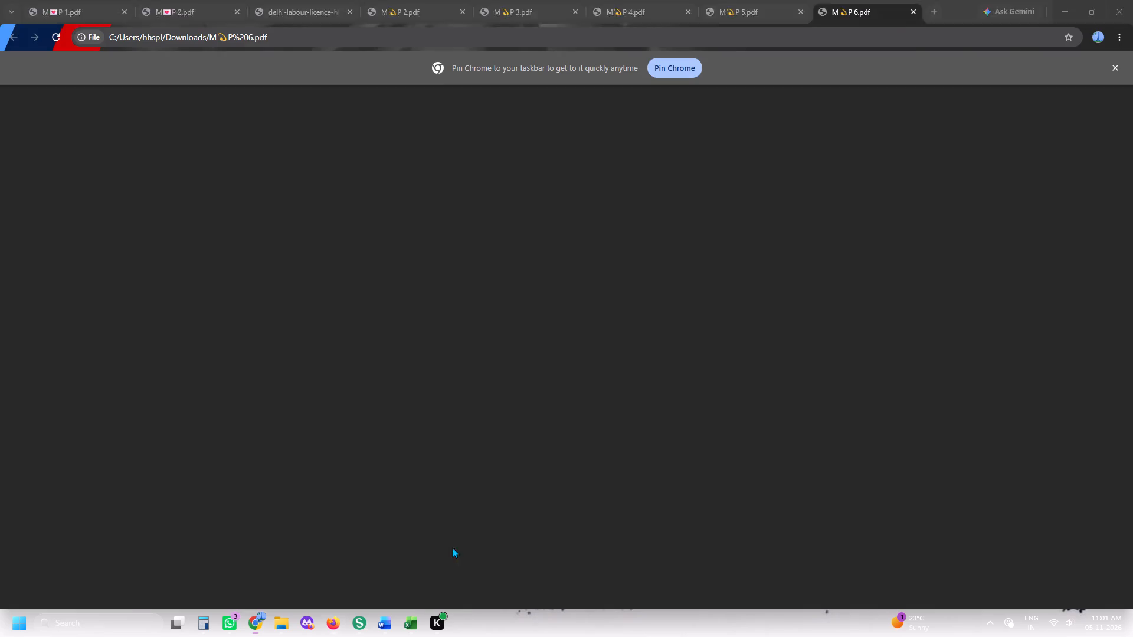
pyautogui.hotkey('alt', 'Tab')
pyautogui.hotkey('alt', 'Tab')
pyautogui.hotkey('alt', 'Tab')
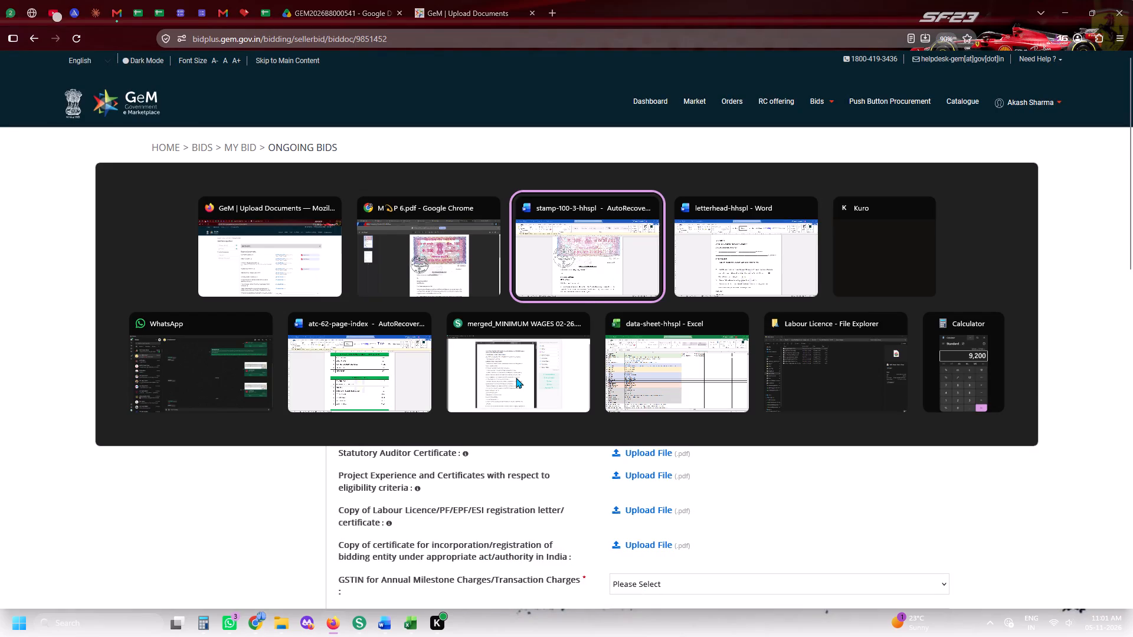
pyautogui.hotkey('alt', 'Tab')
pyautogui.scroll(4, 496, 295)
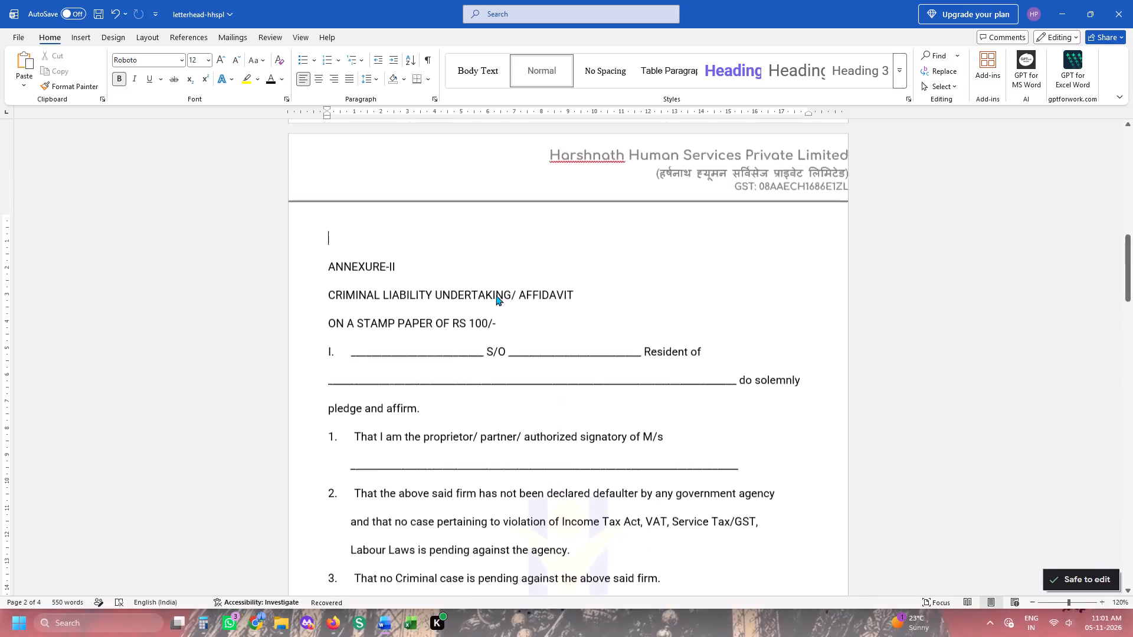
pyautogui.press('Delete')
# Make the ANNEXURE-II heading bold and right-aligned, and the CRIMINAL LIABILITY UNDERTAKING/ AFFIDAVIT title bold and centred.
pyautogui.moveTo(417, 317); pyautogui.dragTo(412, 317)
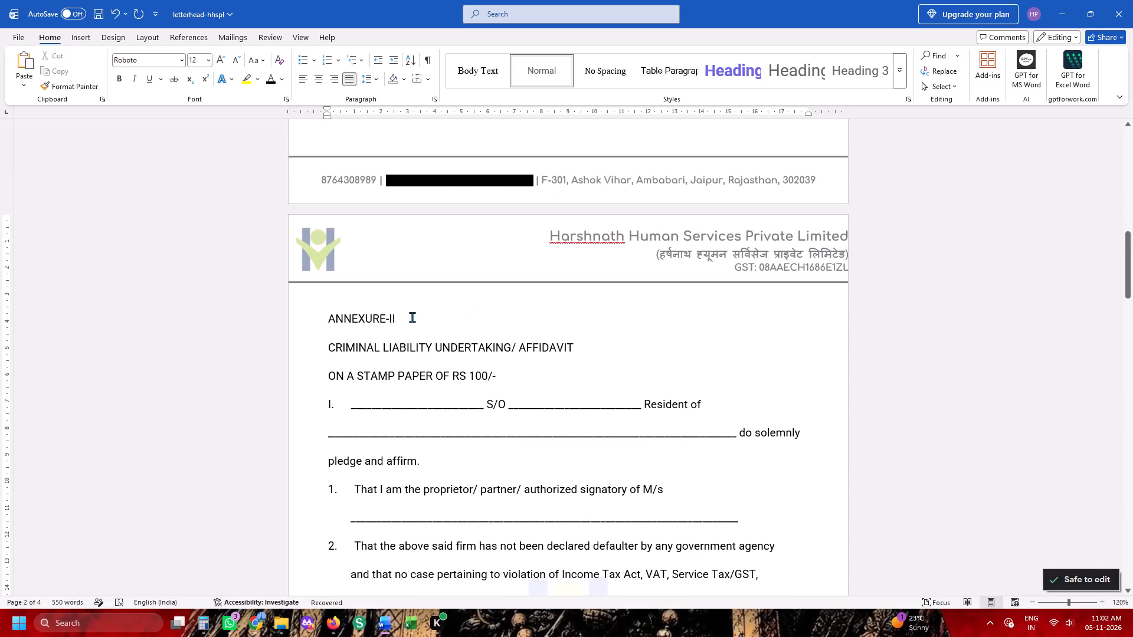
pyautogui.moveTo(412, 317); pyautogui.dragTo(296, 315)
pyautogui.hotkey('ctrl', 'b')
pyautogui.hotkey('ctrl', 'r')
pyautogui.click(451, 334)
pyautogui.moveTo(614, 345); pyautogui.dragTo(337, 336)
pyautogui.hotkey('ctrl', 'b')
pyautogui.hotkey('ctrl', 'e')
# Delete the line ON A STAMP PAPER OF RS 100/- below the affidavit title.
pyautogui.click(450, 380)
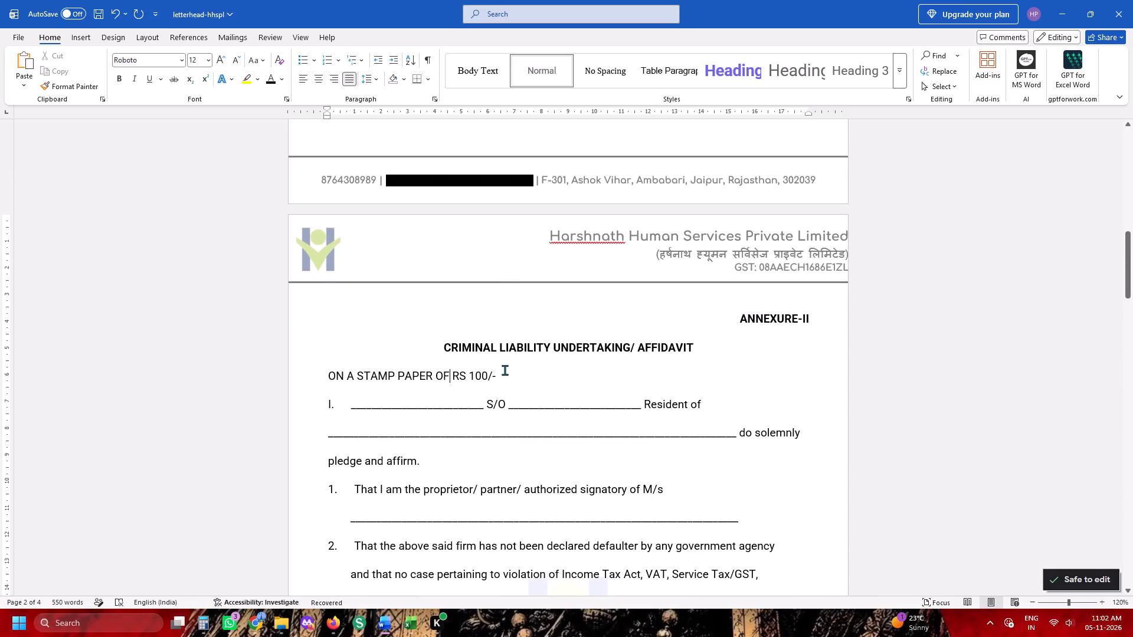
pyautogui.moveTo(507, 370); pyautogui.dragTo(260, 372)
pyautogui.press('Delete')
# Make the underscore blank below "Resident of" bold.
pyautogui.doubleClick(381, 389)
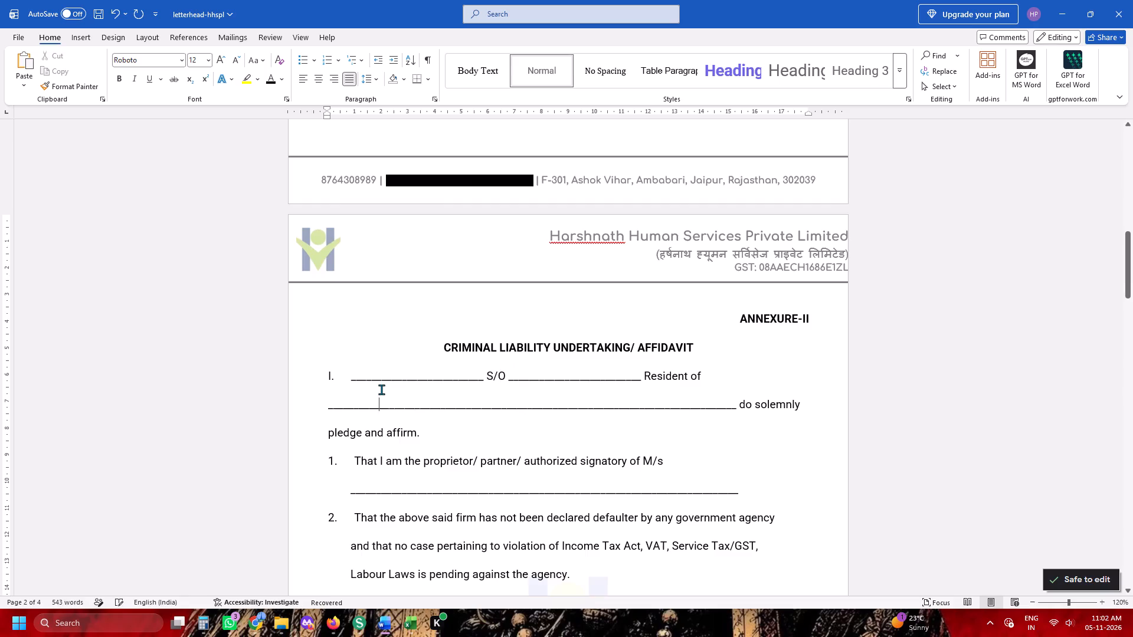
pyautogui.hotkey('ctrl', 'b')
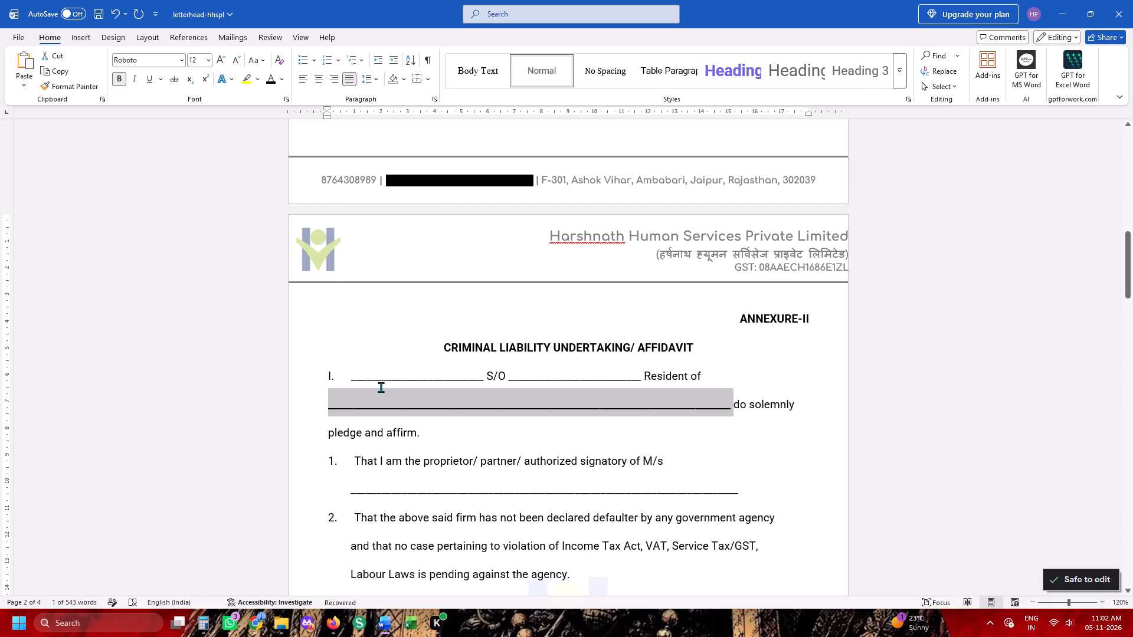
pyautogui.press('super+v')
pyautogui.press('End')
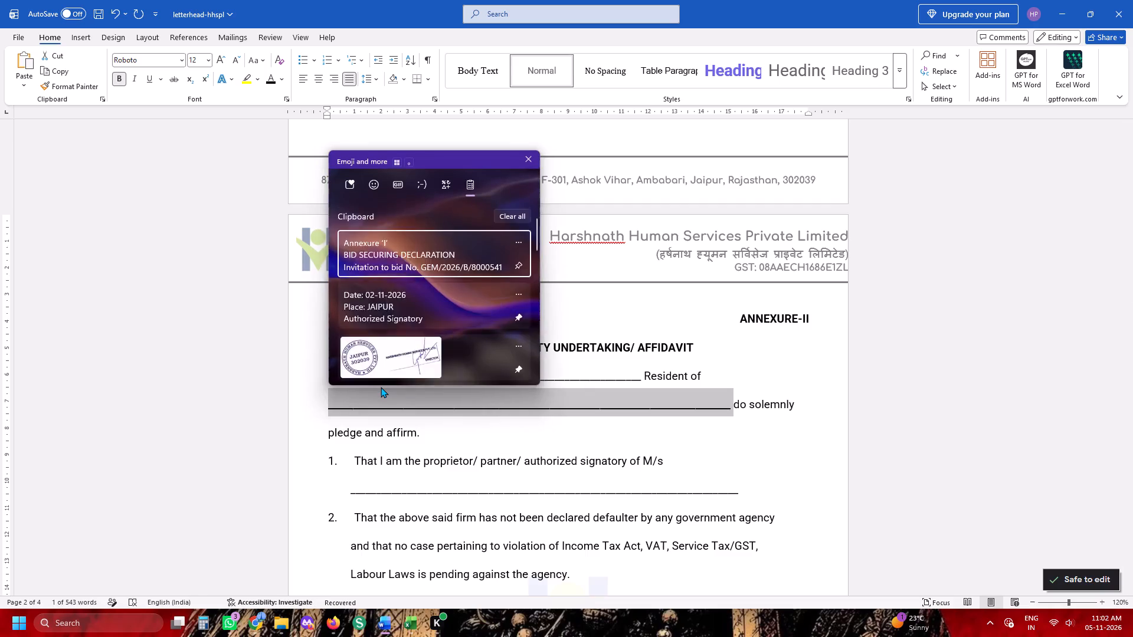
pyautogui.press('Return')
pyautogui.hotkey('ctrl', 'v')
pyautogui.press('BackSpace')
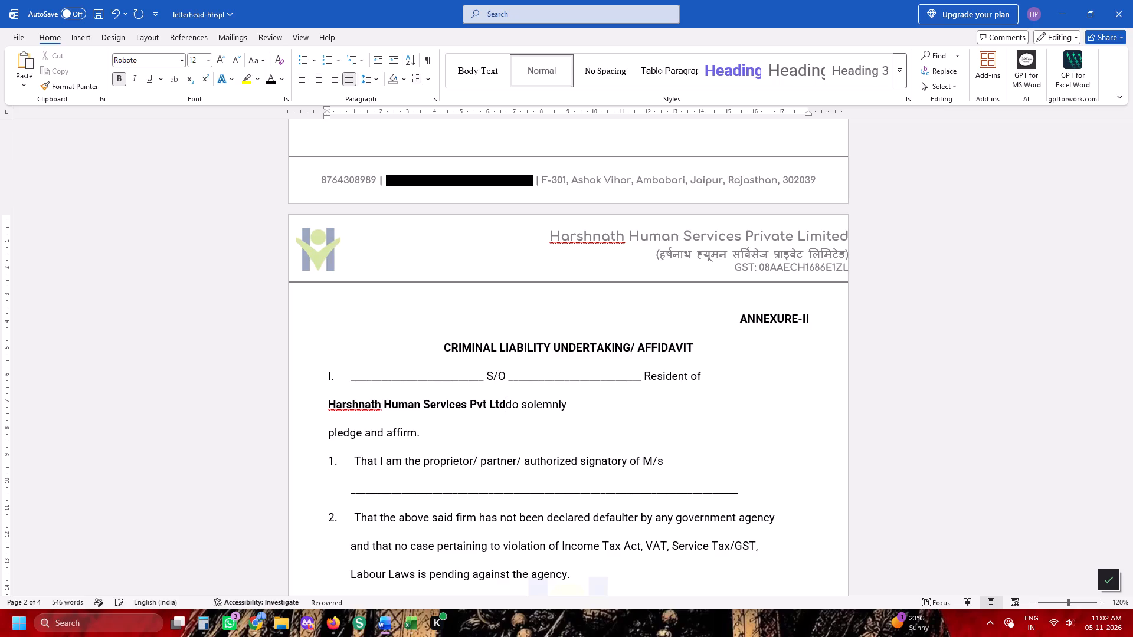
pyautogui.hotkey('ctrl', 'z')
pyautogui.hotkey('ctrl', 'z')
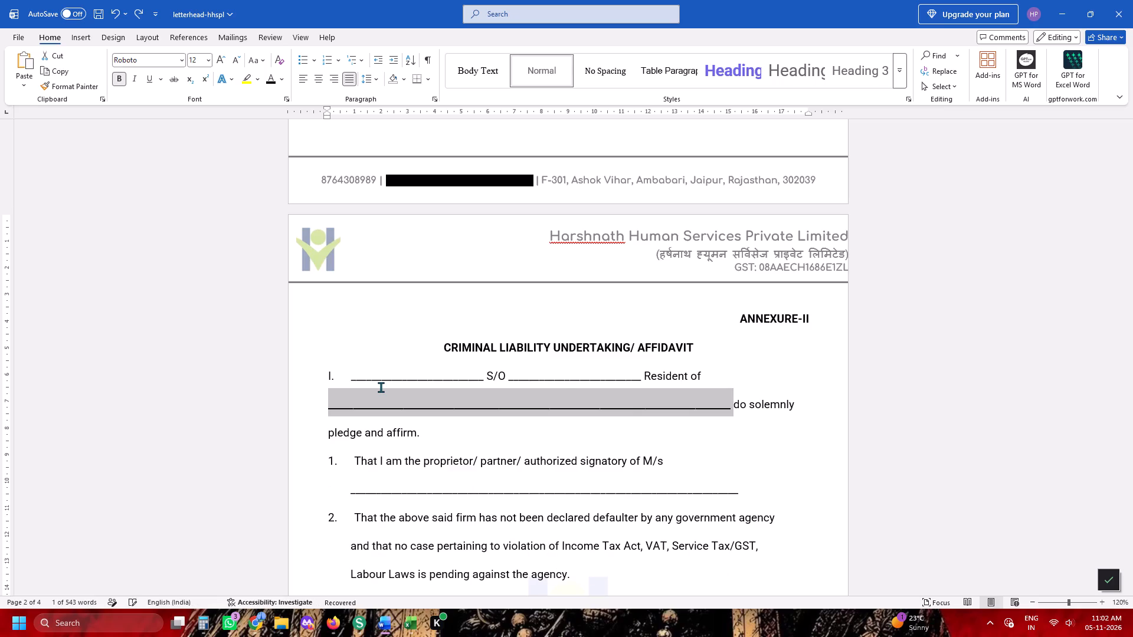
# Replace the "Resident of" blank with the company address from clipboard history, keeping "do solemnly" on the same line after a space.
pyautogui.press('super+v')
pyautogui.press('End')
pyautogui.press('Up')
pyautogui.press('Return')
pyautogui.hotkey('ctrl', 'v')
pyautogui.press('\\')
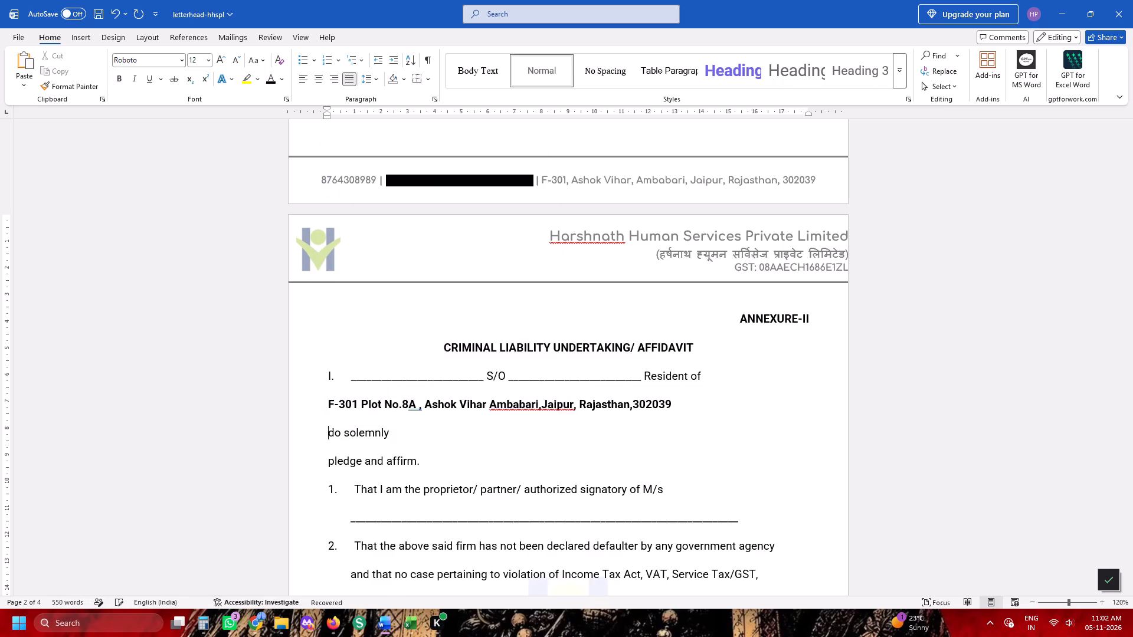
pyautogui.press('BackSpace')
pyautogui.press('BackSpace')
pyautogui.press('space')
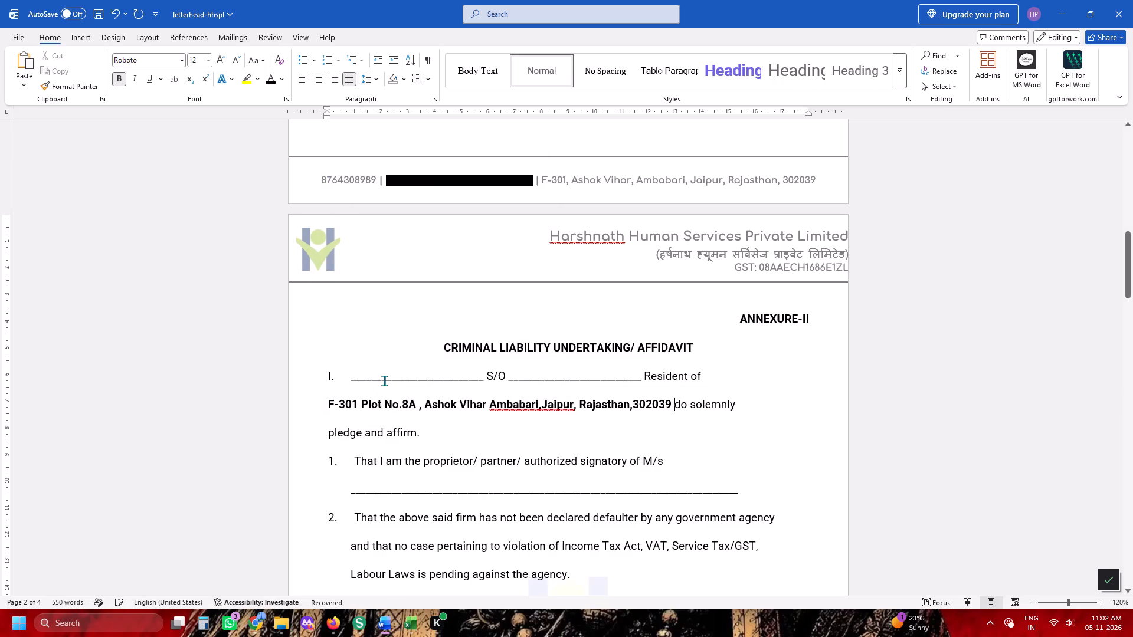
# Fill the blanks before and after S/O with the signatory's name and the father's name, in bold capitals.
pyautogui.doubleClick(384, 380)
pyautogui.hotkey('ctrl', 'b')
pyautogui.press('BackSpace')
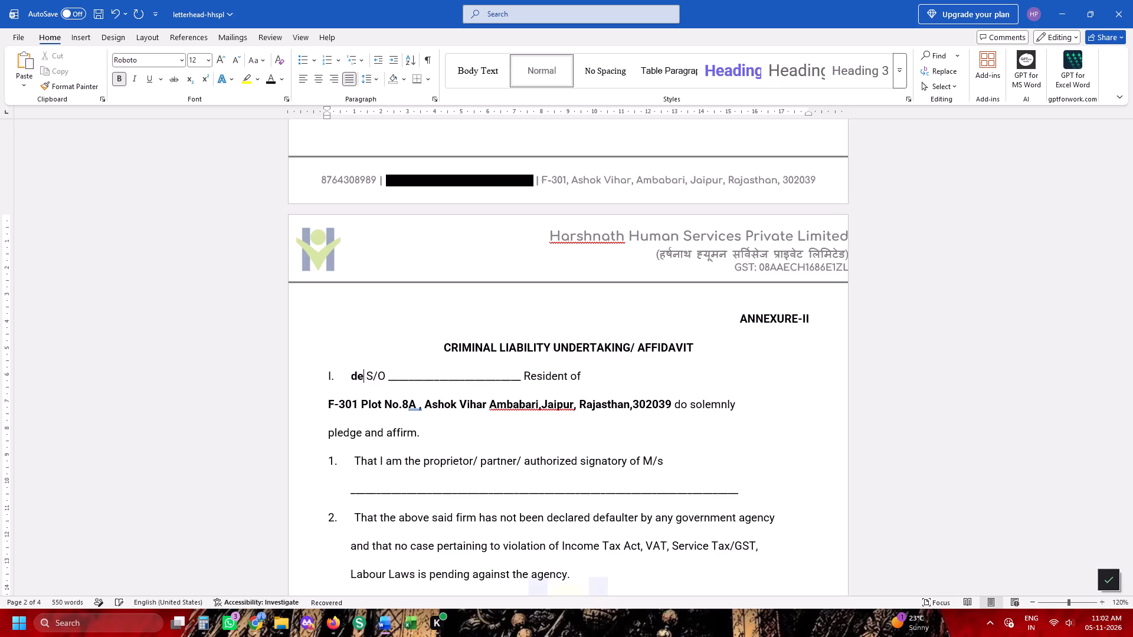
pyautogui.press('BackSpace')
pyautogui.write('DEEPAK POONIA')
pyautogui.doubleClick(495, 380)
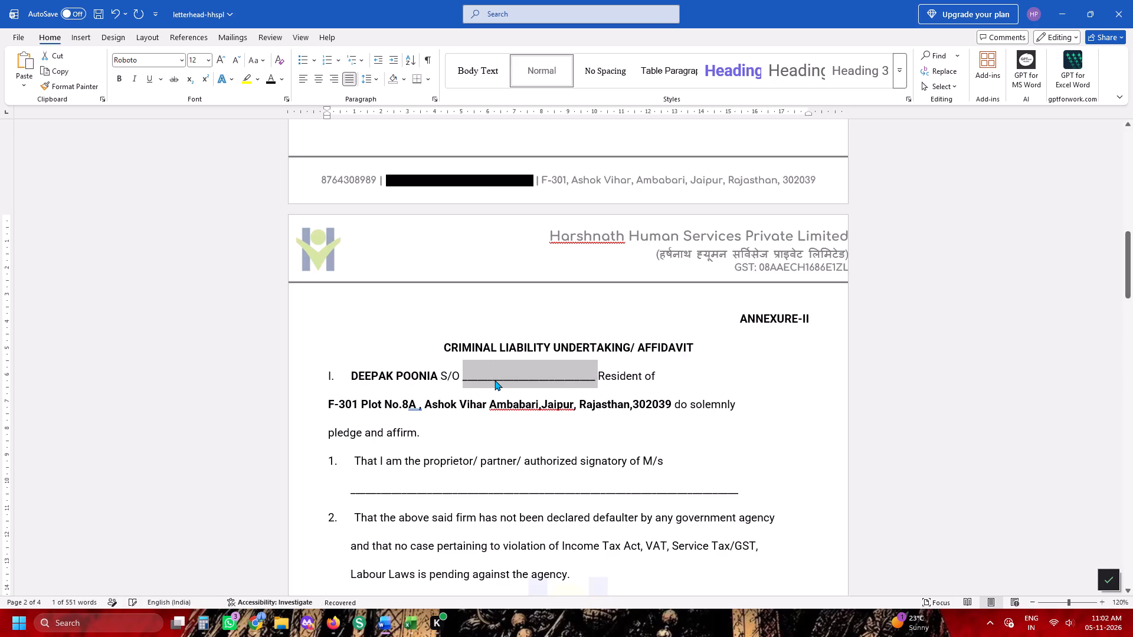
pyautogui.hotkey('ctrl', 'b')
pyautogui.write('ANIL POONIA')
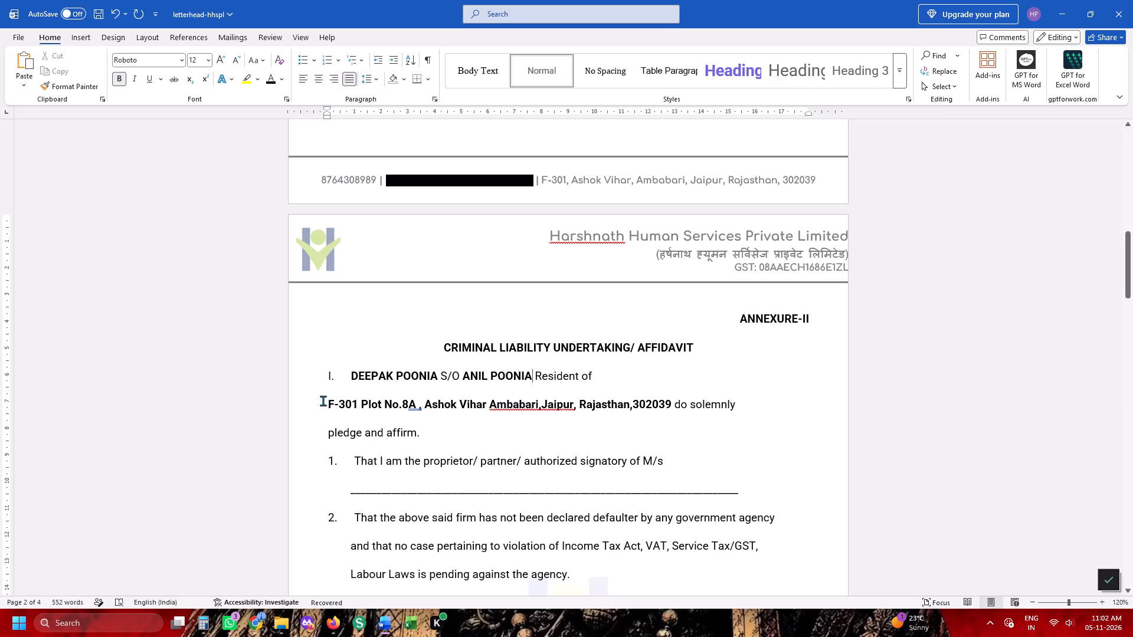
# Join the address line and "pledge and affirm." to the opening sentence so the affidavit's introduction forms one paragraph.
pyautogui.click(323, 400)
pyautogui.press('BackSpace')
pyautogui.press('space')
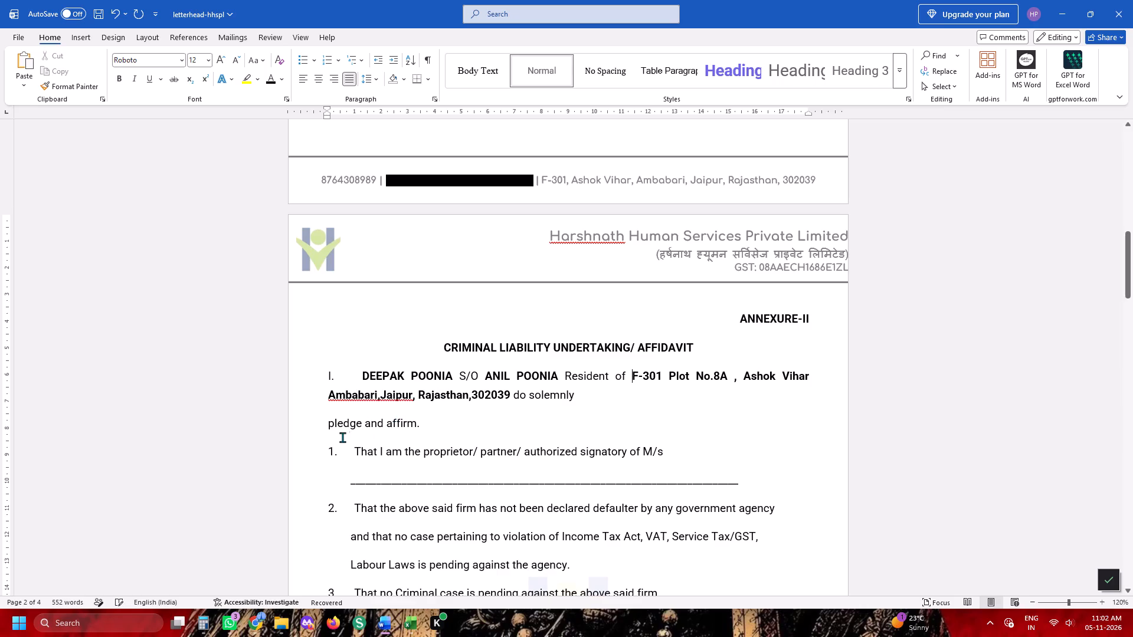
pyautogui.click(325, 428)
pyautogui.press('BackSpace')
pyautogui.press('BackSpace')
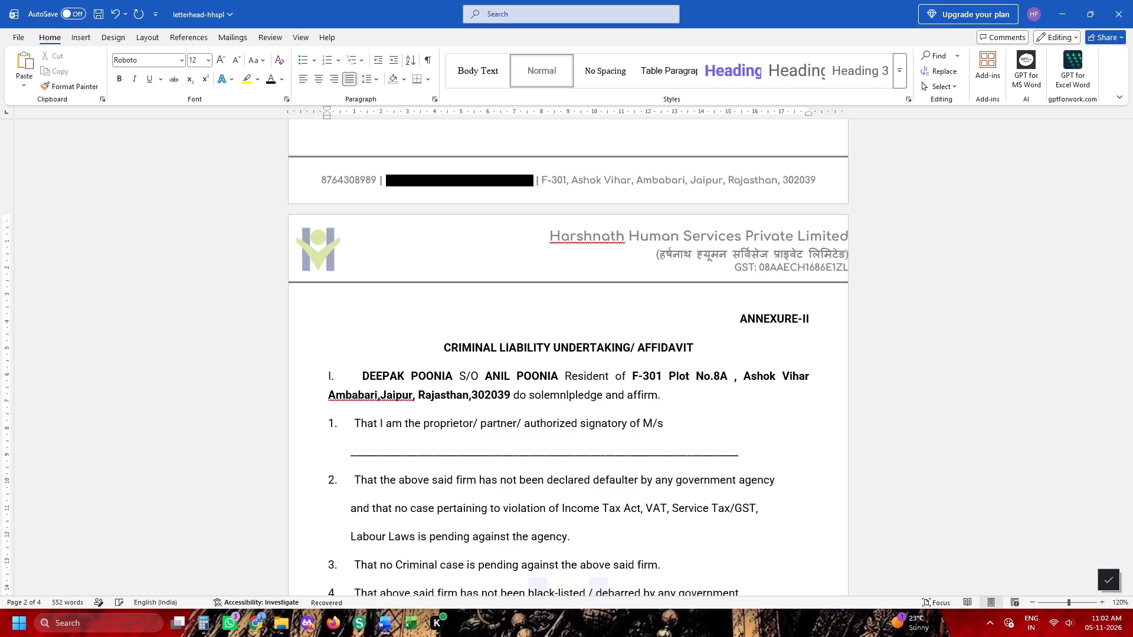
pyautogui.hotkey('ctrl', 'z')
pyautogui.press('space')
# Replace the blank below clause 1 with Harshnath Human Services Pvt Ltd. in bold from clipboard history, ending with a period.
pyautogui.scroll(-2, 519, 428)
pyautogui.doubleClick(497, 365)
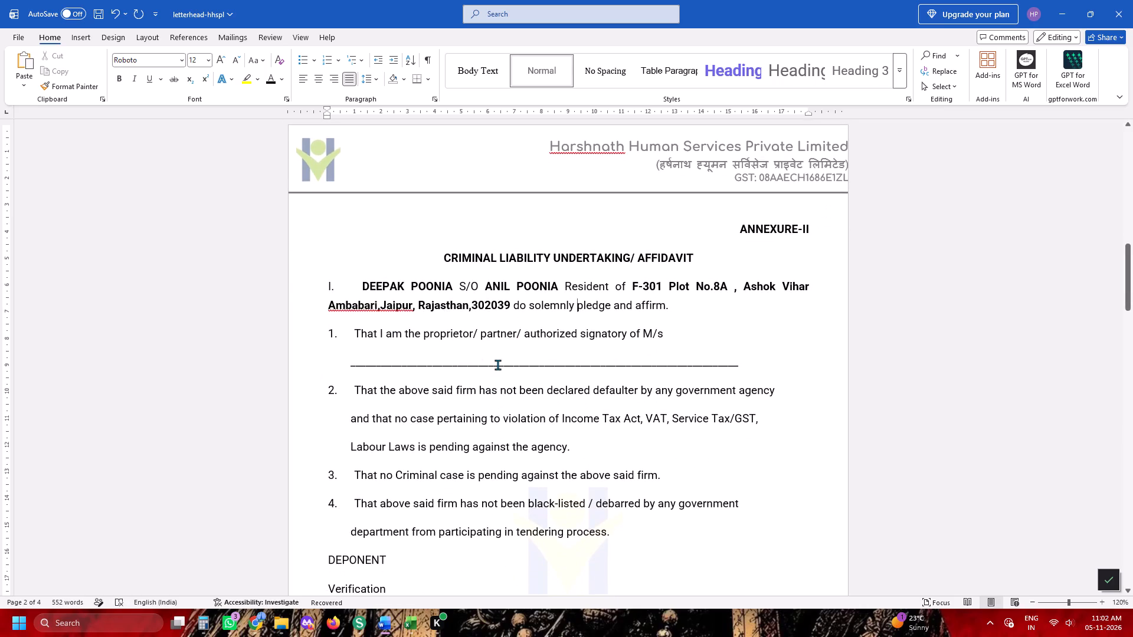
pyautogui.hotkey('ctrl', 'b')
pyautogui.press('super+v')
pyautogui.press('End')
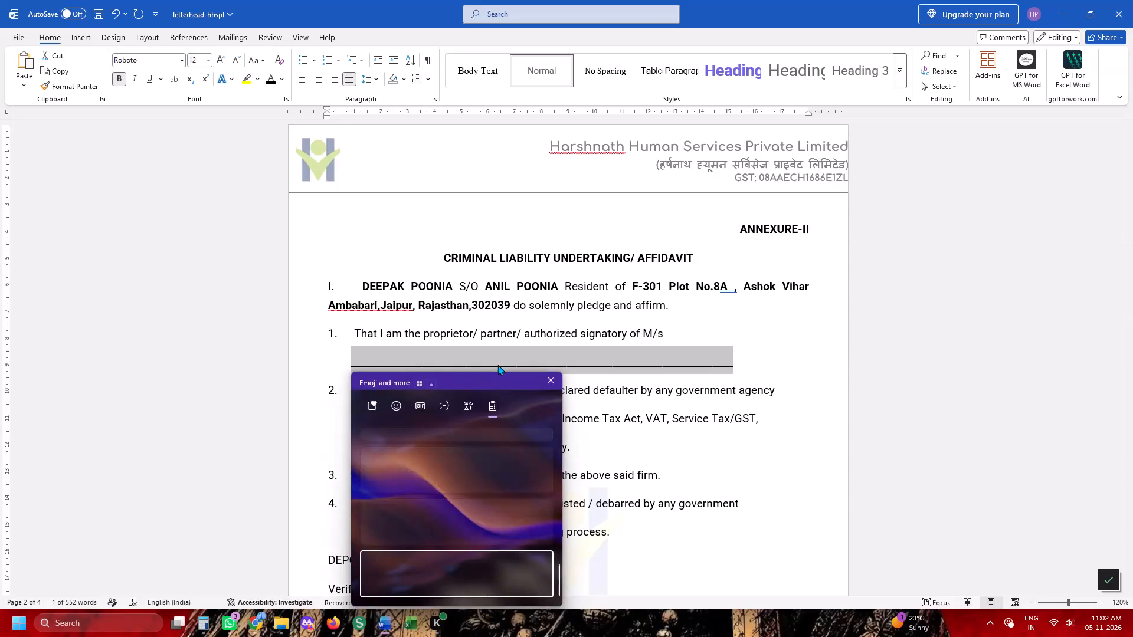
pyautogui.press('Return')
pyautogui.hotkey('ctrl', 'v')
pyautogui.press('BackSpace')
pyautogui.press('BackSpace')
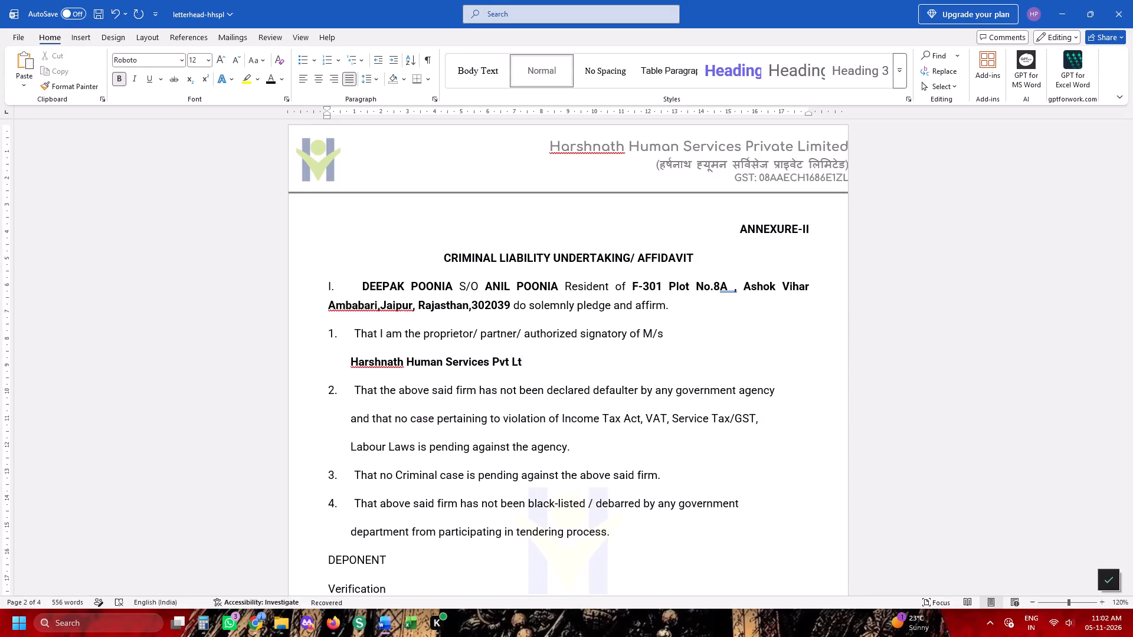
pyautogui.hotkey('ctrl', 'z')
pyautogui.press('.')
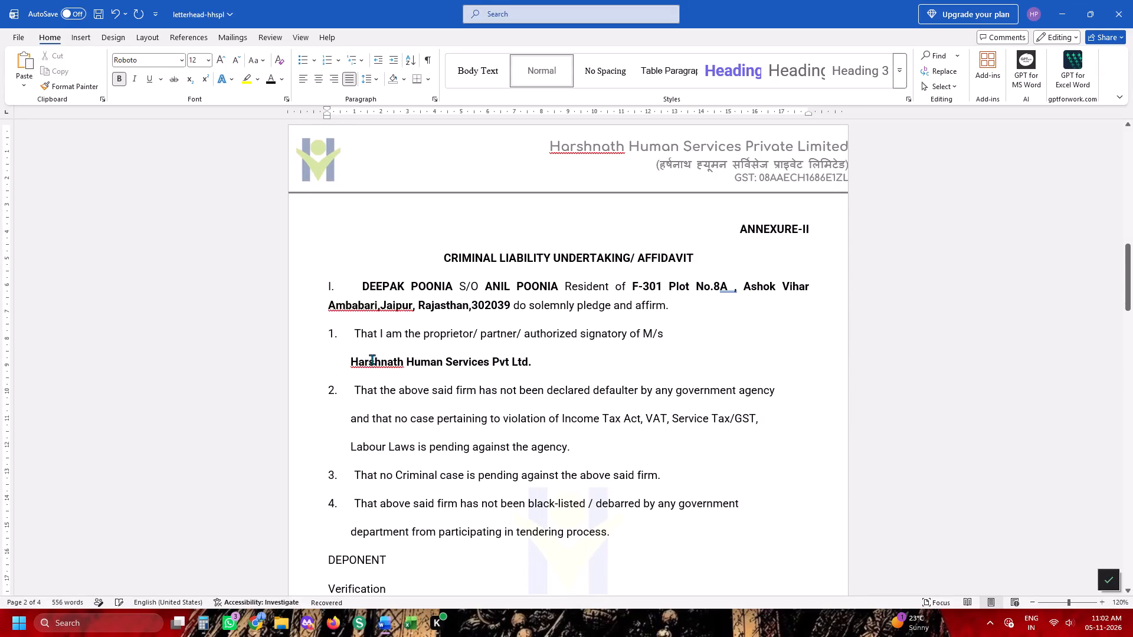
# Join the company name line to the end of clause 1, one space after M/s.
pyautogui.click(353, 361)
pyautogui.press('BackSpace')
pyautogui.press('BackSpace')
pyautogui.press('BackSpace')
pyautogui.press('BackSpace')
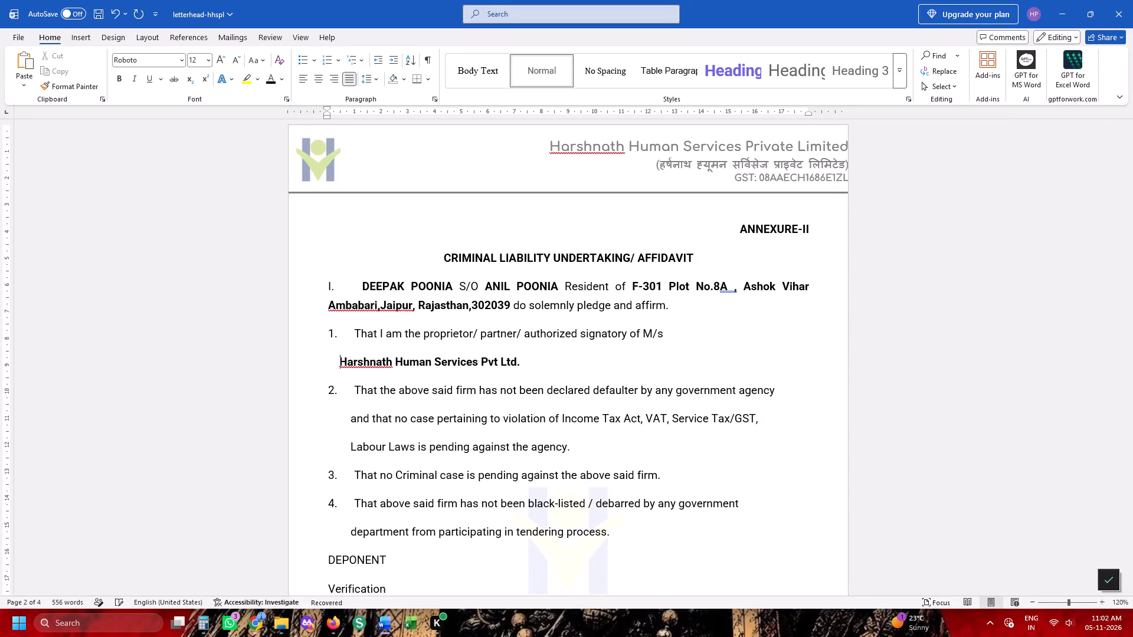
pyautogui.press('BackSpace')
pyautogui.press('BackSpace')
pyautogui.press('BackSpace')
pyautogui.press('BackSpace')
pyautogui.press('BackSpace')
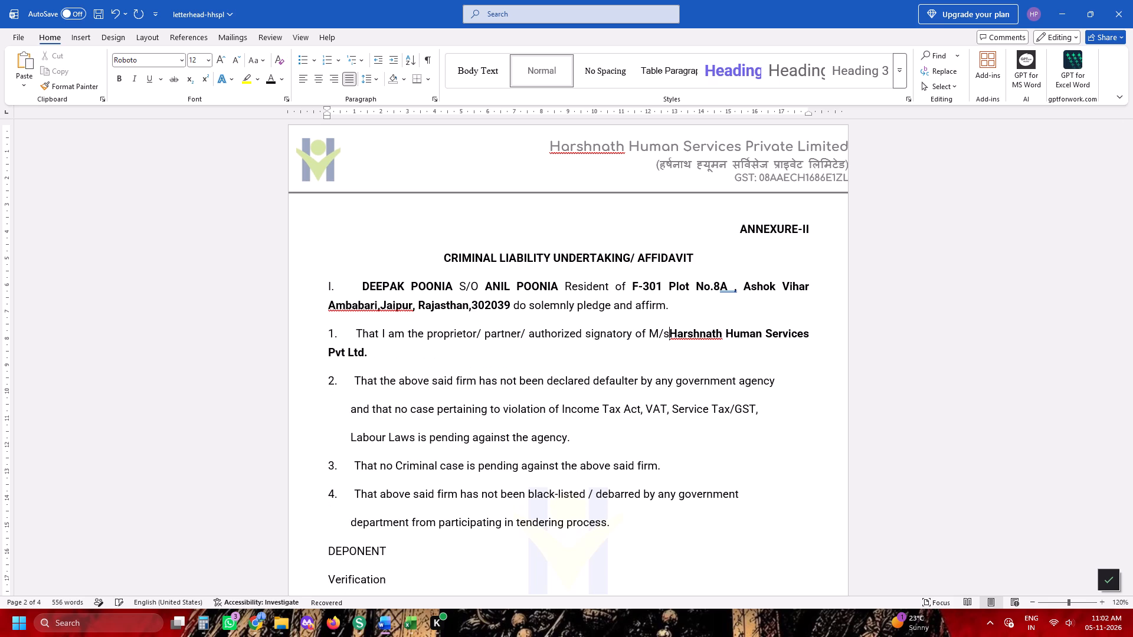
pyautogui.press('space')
# Join the "Labour Laws" line of clause 2 to the line ending in Service Tax/GST, removing the comma after GST.
pyautogui.scroll(-3, 417, 409)
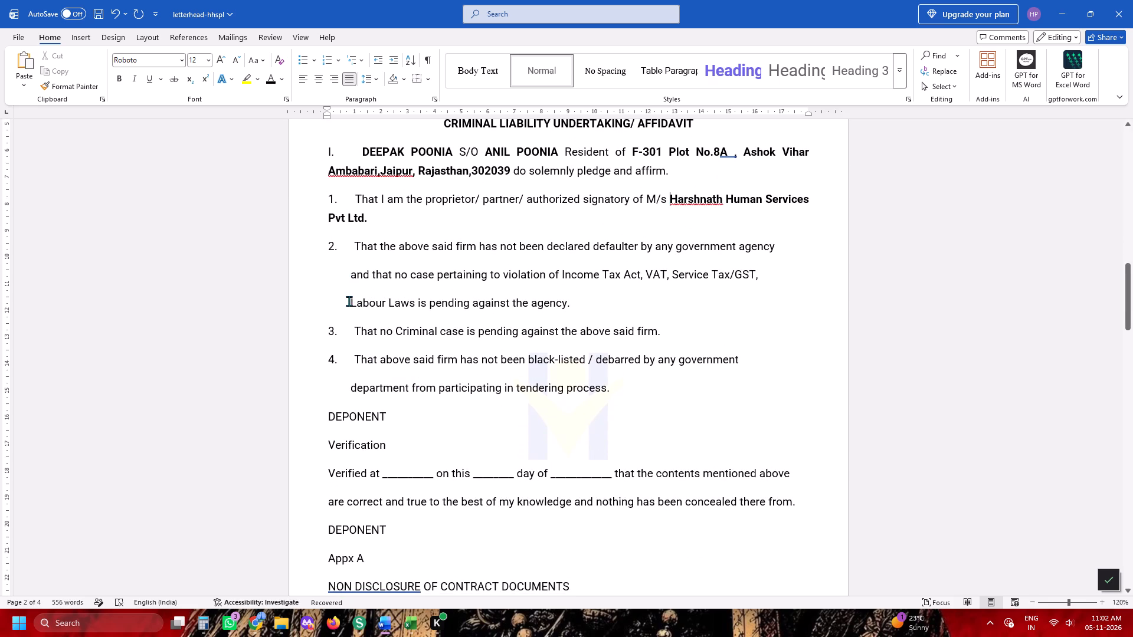
pyautogui.click(349, 301)
pyautogui.press('BackSpace')
pyautogui.press('BackSpace')
pyautogui.press('BackSpace')
pyautogui.press('BackSpace')
pyautogui.press('BackSpace')
pyautogui.press('BackSpace')
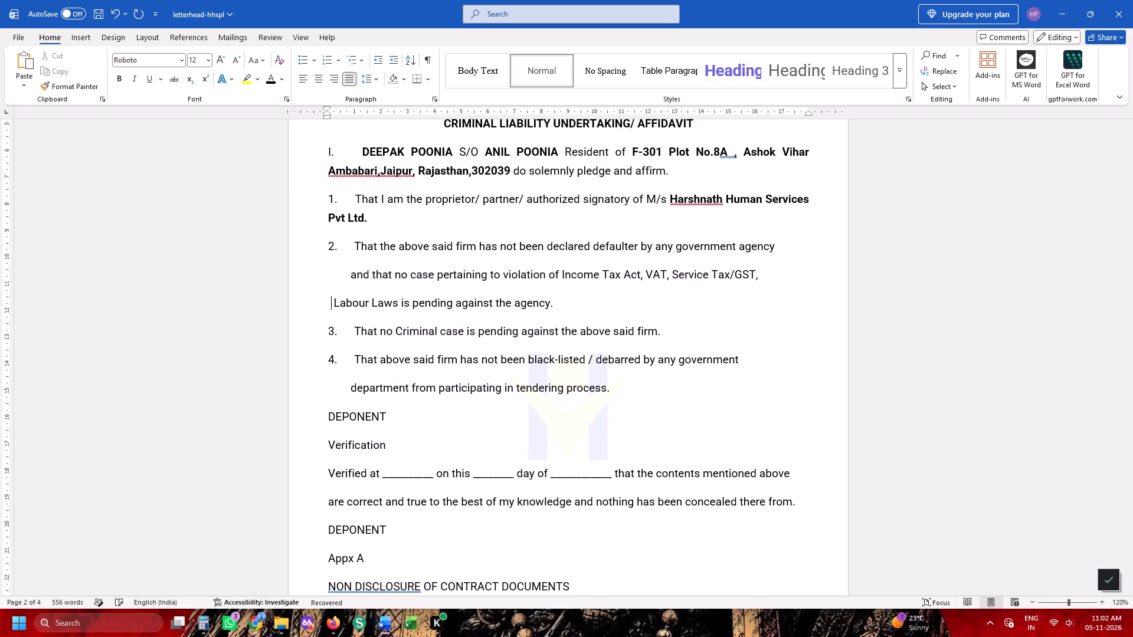
pyautogui.press('BackSpace')
pyautogui.press('BackSpace')
pyautogui.press('BackSpace')
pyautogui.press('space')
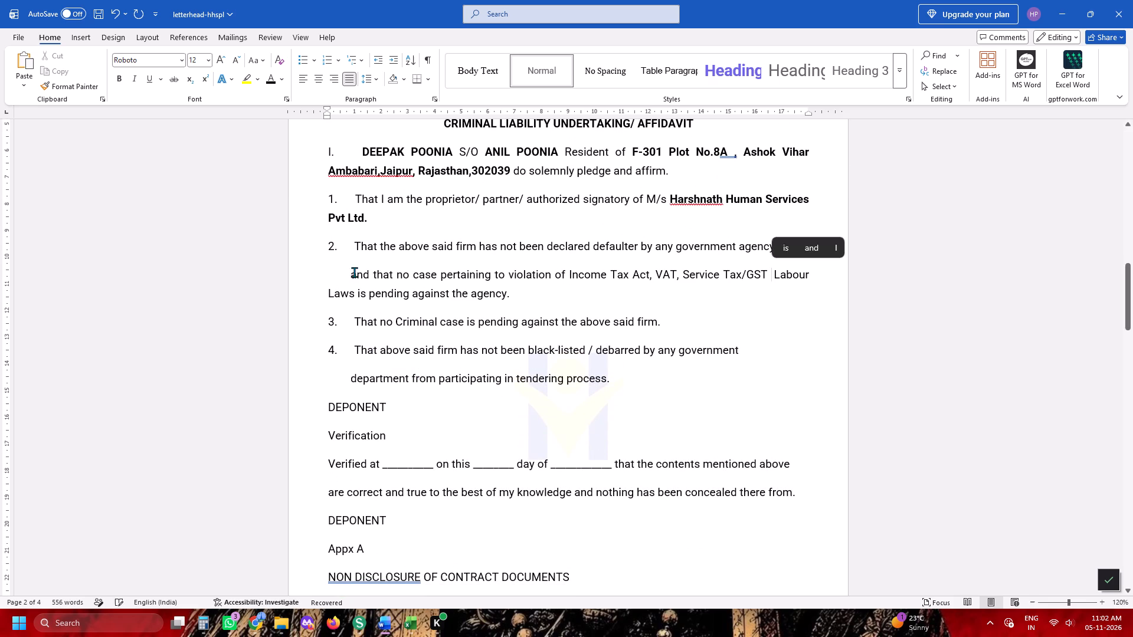
# Join the "and that no case pertaining" line to the first line of clause 2, with a space after agency.
pyautogui.click(352, 272)
pyautogui.press('BackSpace')
pyautogui.press('BackSpace')
pyautogui.press('BackSpace')
pyautogui.press('BackSpace')
pyautogui.press('BackSpace')
pyautogui.press('BackSpace')
pyautogui.press('BackSpace')
pyautogui.press('BackSpace')
pyautogui.press('BackSpace')
pyautogui.press('BackSpace')
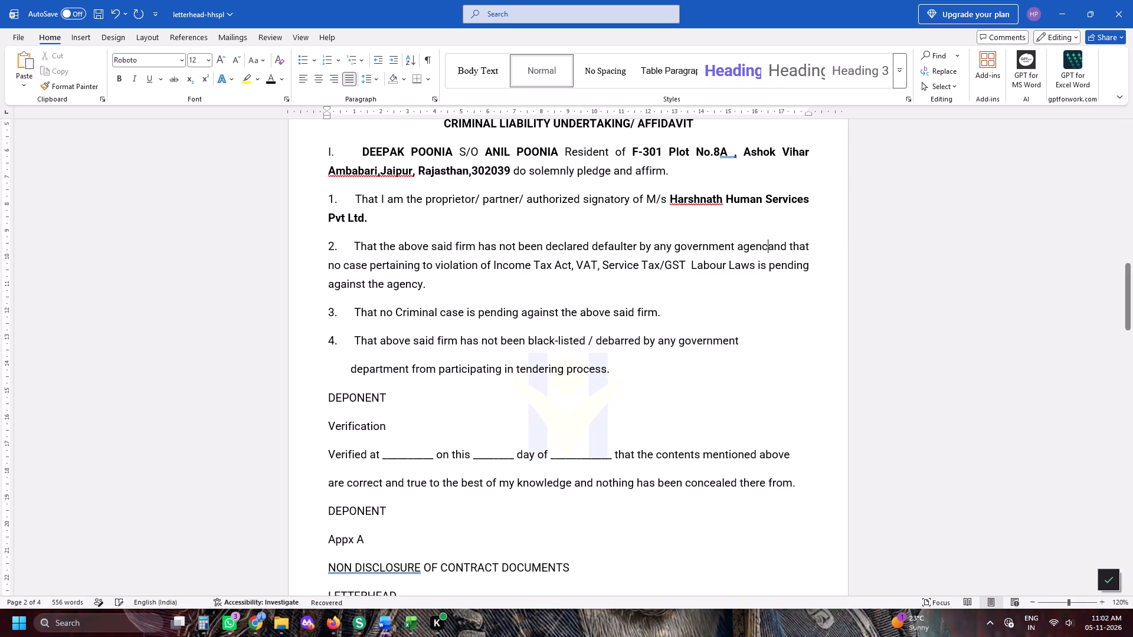
pyautogui.hotkey('ctrl', 'z')
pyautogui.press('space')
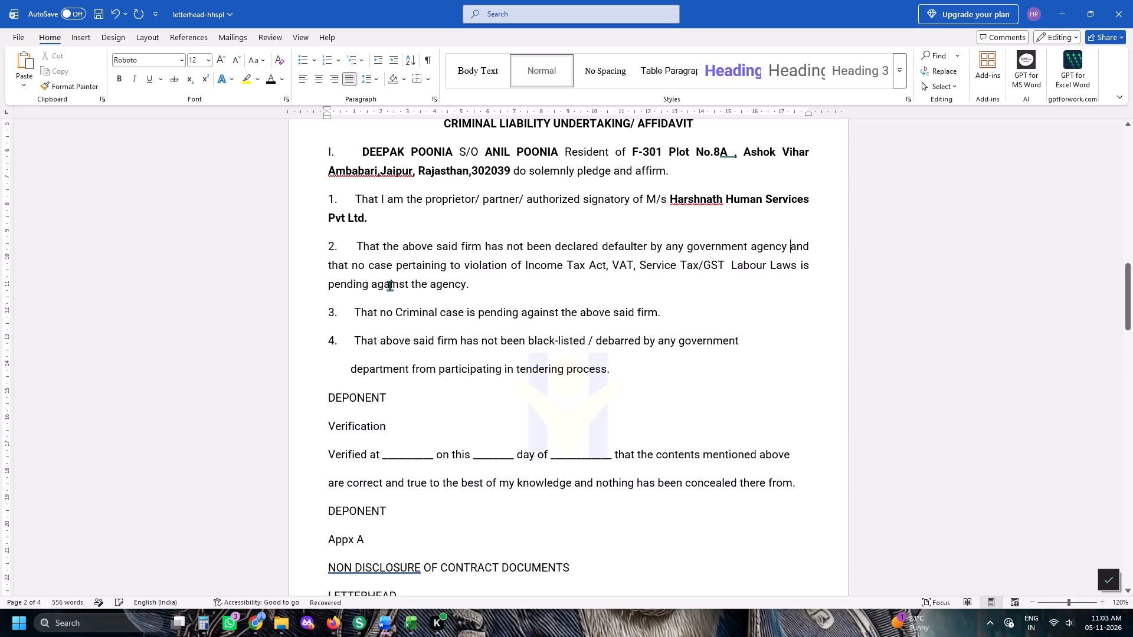
# Join the "department from participating" line to the first line of clause 4, with a space after government.
pyautogui.scroll(-2, 391, 250)
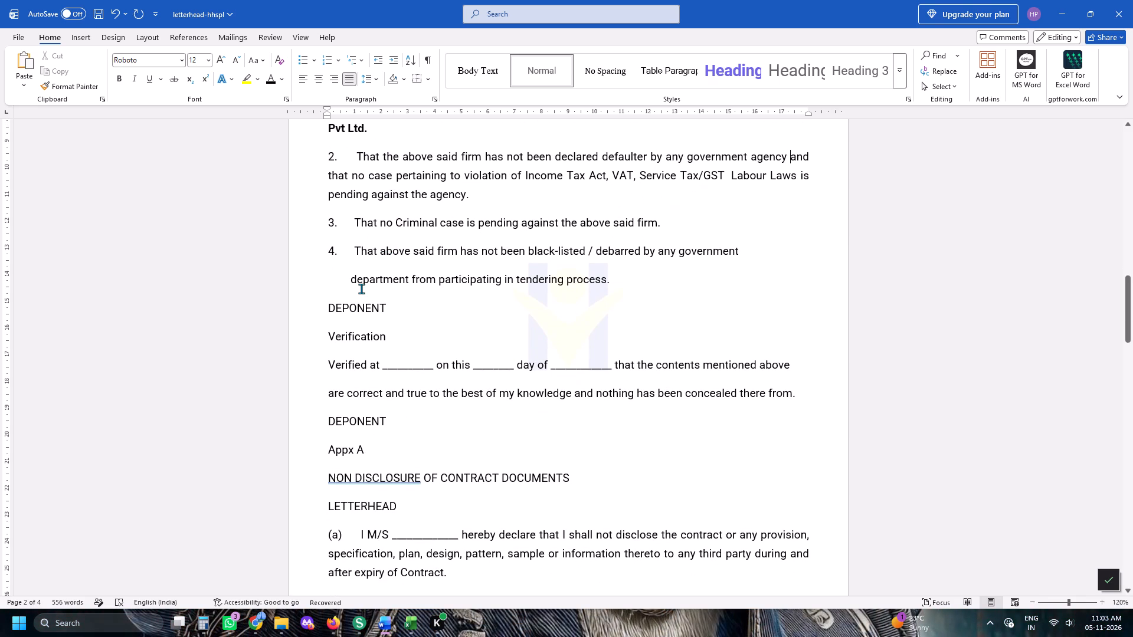
pyautogui.click(351, 279)
pyautogui.press('BackSpace')
pyautogui.press('BackSpace')
pyautogui.press('BackSpace')
pyautogui.press('BackSpace')
pyautogui.press('BackSpace')
pyautogui.press('BackSpace')
pyautogui.press('BackSpace')
pyautogui.press('BackSpace')
pyautogui.press('BackSpace')
pyautogui.press('BackSpace')
pyautogui.press('BackSpace')
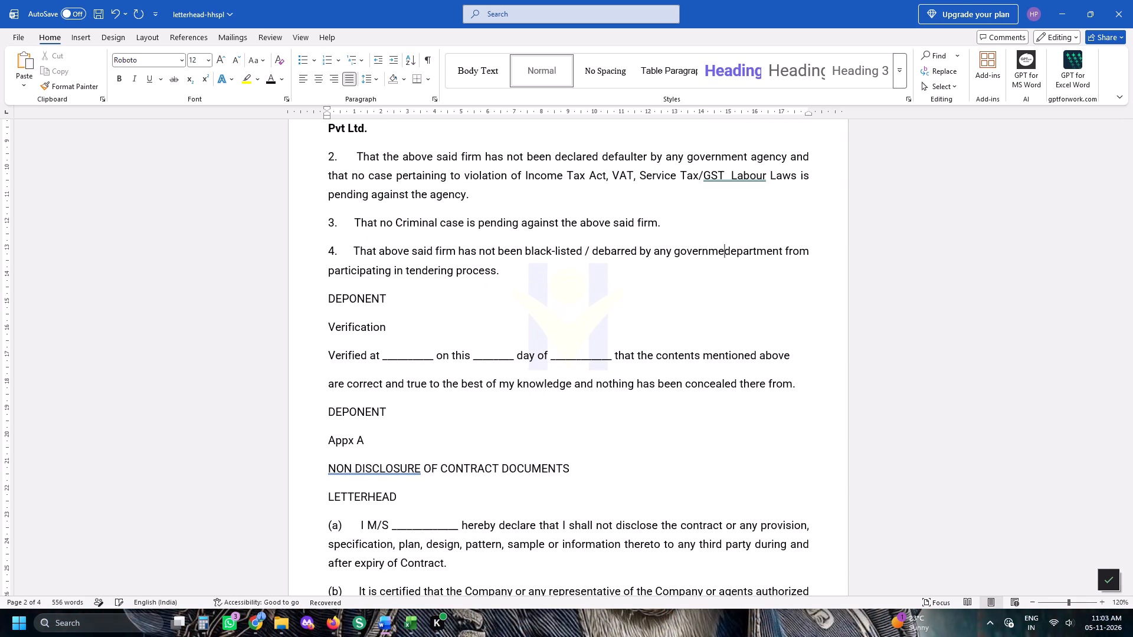
pyautogui.hotkey('ctrl', 'z')
pyautogui.hotkey('ctrl', 'z')
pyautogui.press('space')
# Insert a page break before Appx A so the non-disclosure section starts on a new page.
pyautogui.scroll(-2, 350, 297)
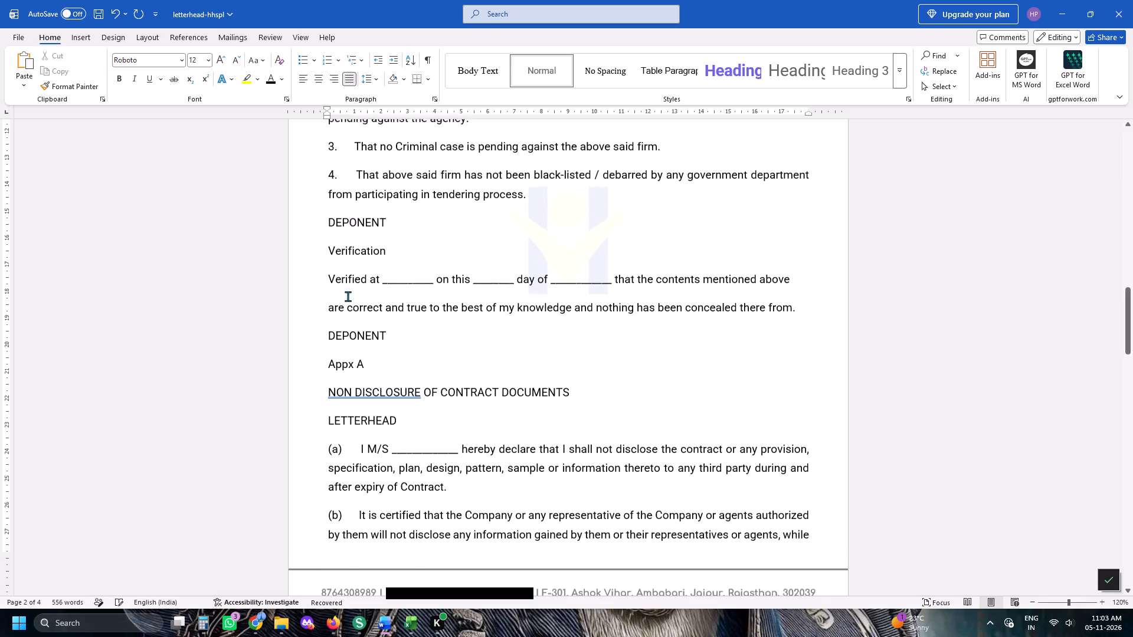
pyautogui.click(329, 383)
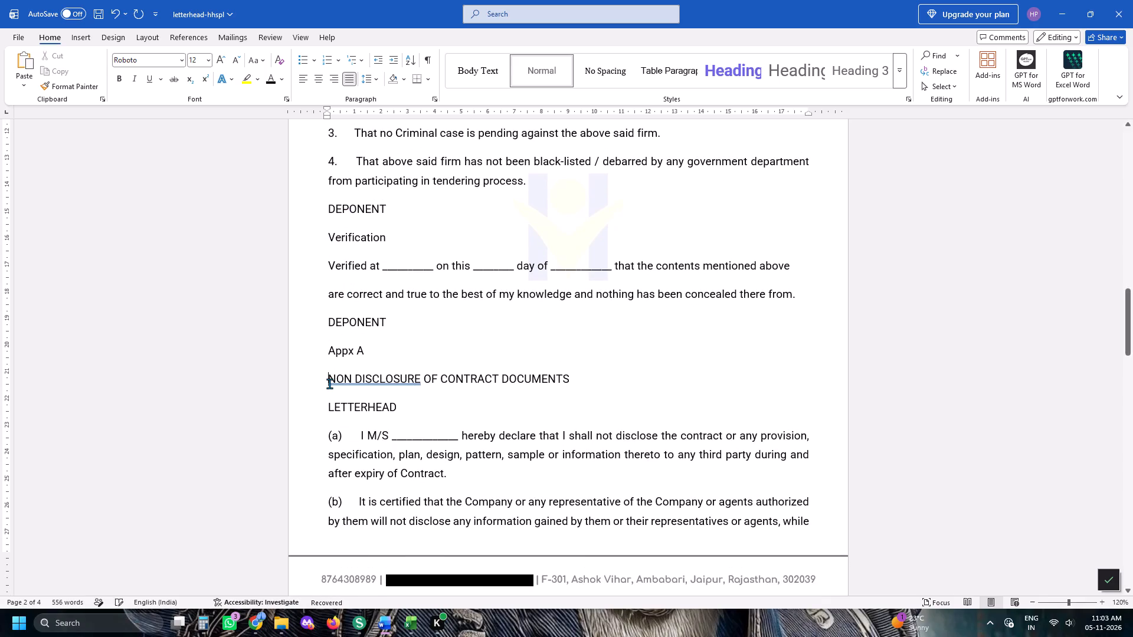
pyautogui.click(326, 359)
pyautogui.hotkey('ctrl', 'Return')
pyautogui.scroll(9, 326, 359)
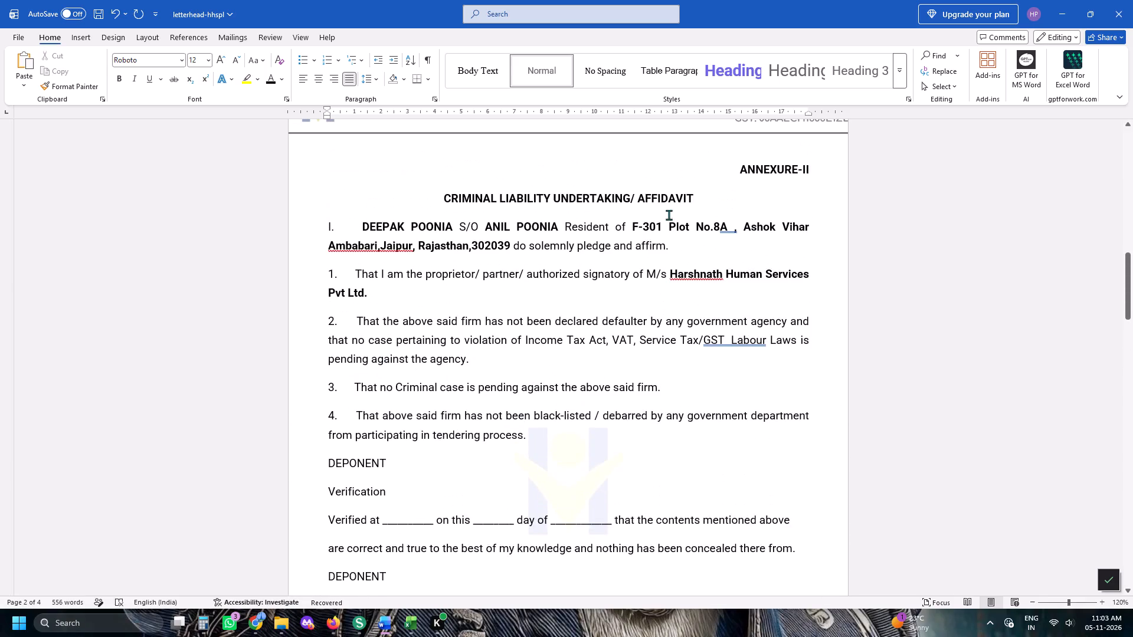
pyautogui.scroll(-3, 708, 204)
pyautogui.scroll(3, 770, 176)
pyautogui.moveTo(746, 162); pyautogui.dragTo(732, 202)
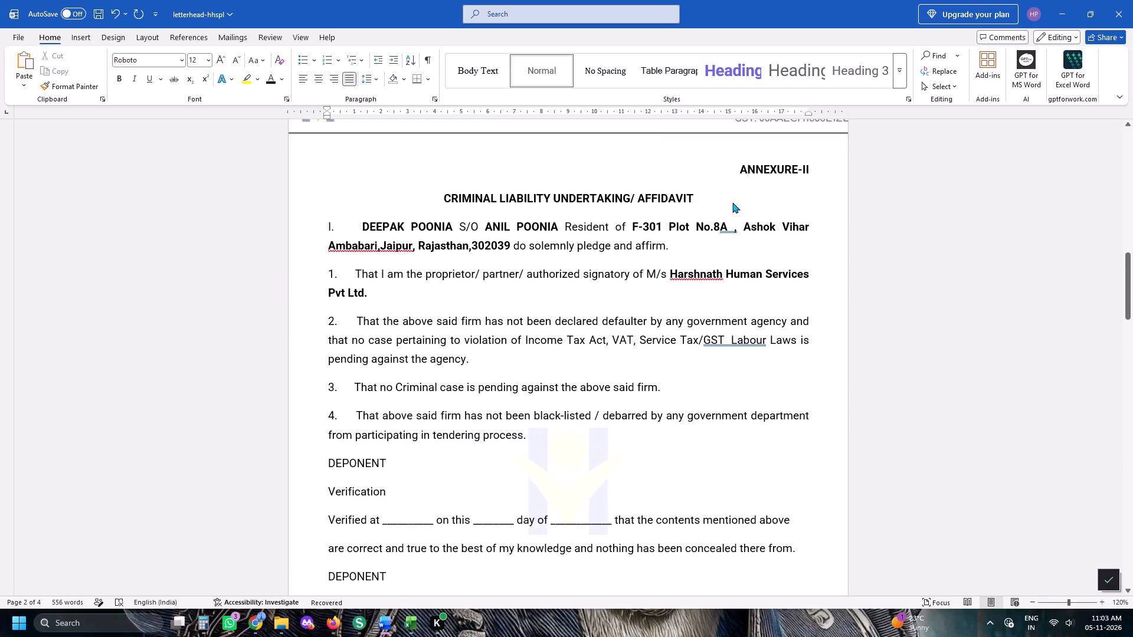
# Cut the entire ANNEXURE-II criminal liability affidavit, from its heading to the final DEPONENT line, out of the letterhead document.
pyautogui.moveTo(732, 202); pyautogui.dragTo(642, 338)
pyautogui.scroll(-7, 725, 244)
pyautogui.hotkey('ctrl', 'x')
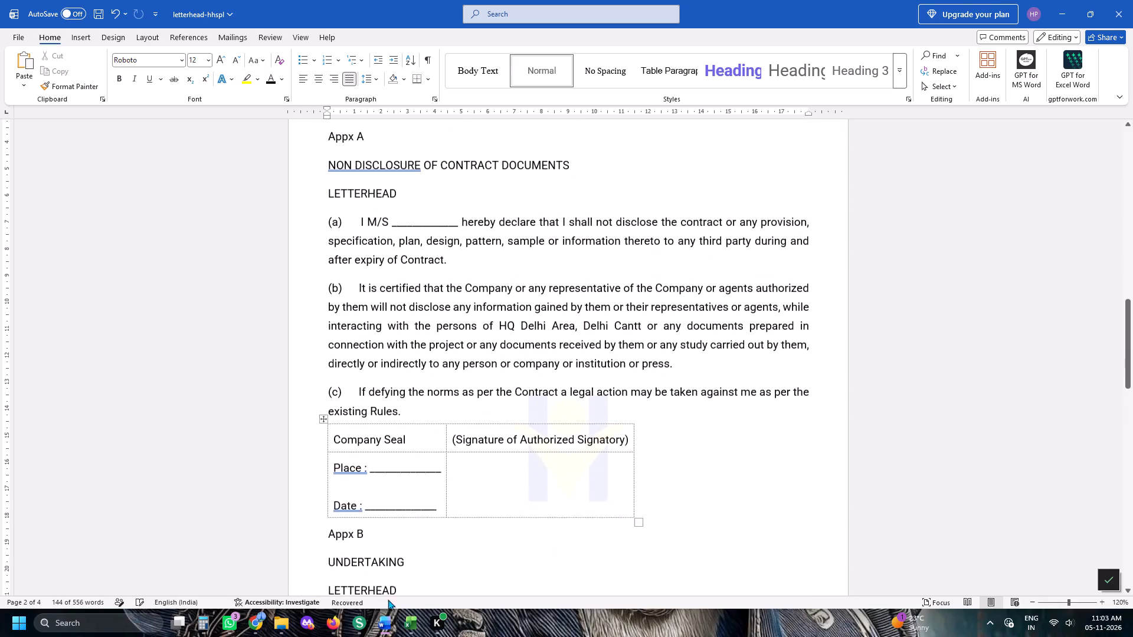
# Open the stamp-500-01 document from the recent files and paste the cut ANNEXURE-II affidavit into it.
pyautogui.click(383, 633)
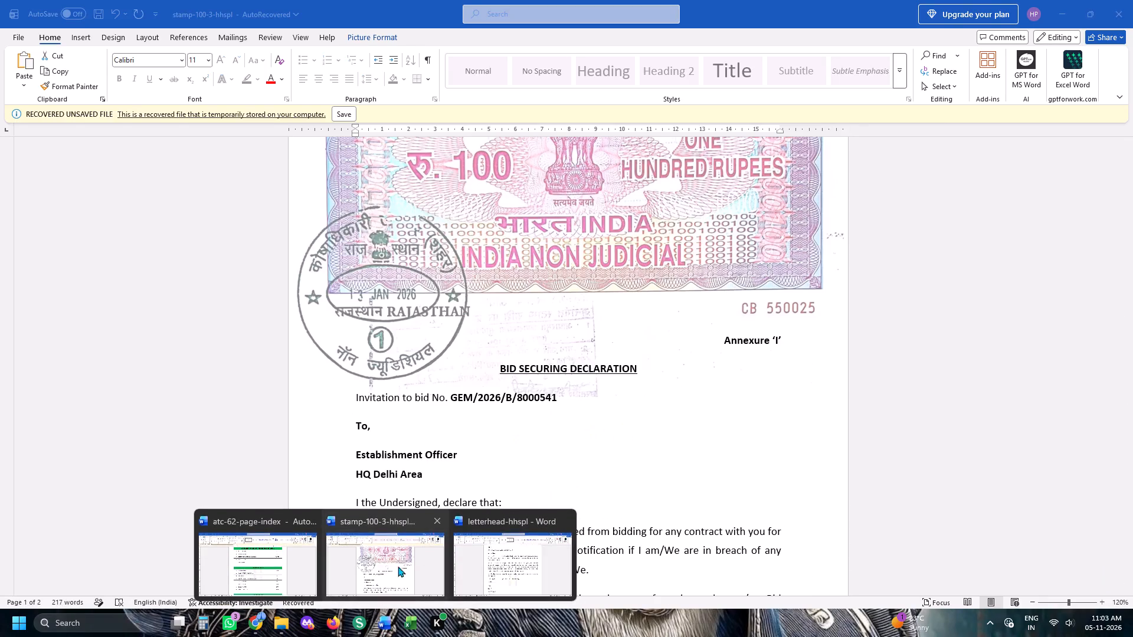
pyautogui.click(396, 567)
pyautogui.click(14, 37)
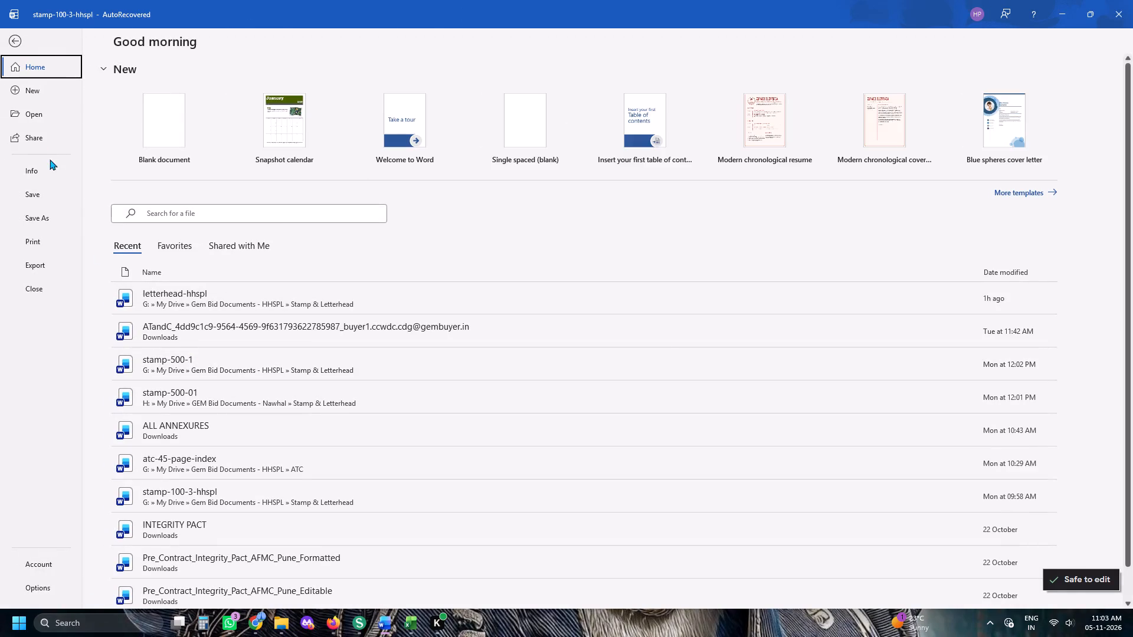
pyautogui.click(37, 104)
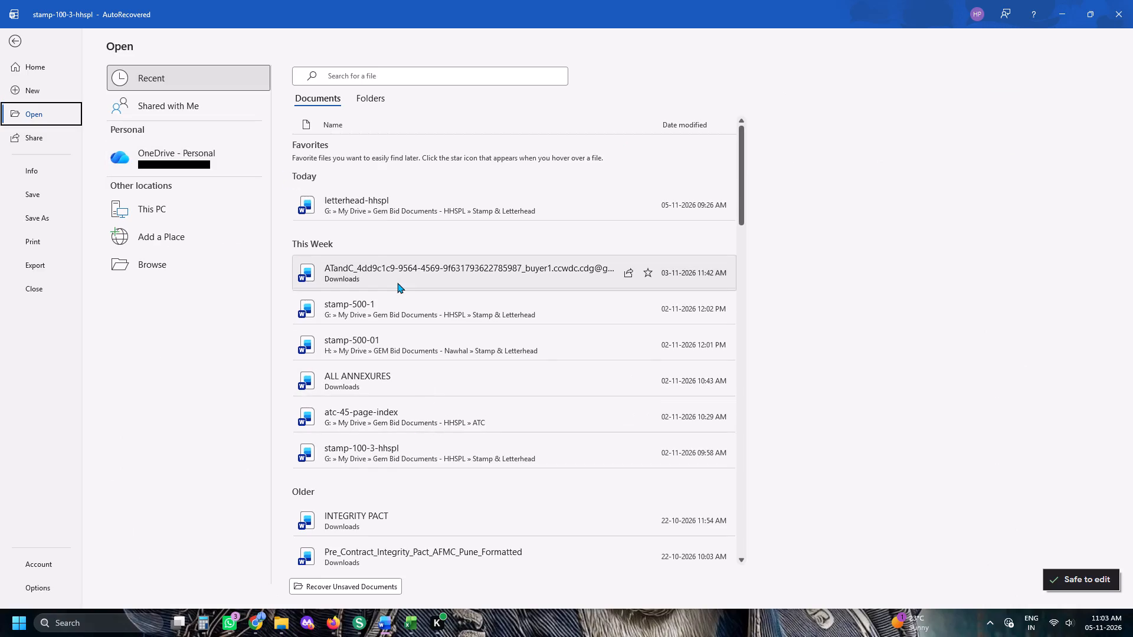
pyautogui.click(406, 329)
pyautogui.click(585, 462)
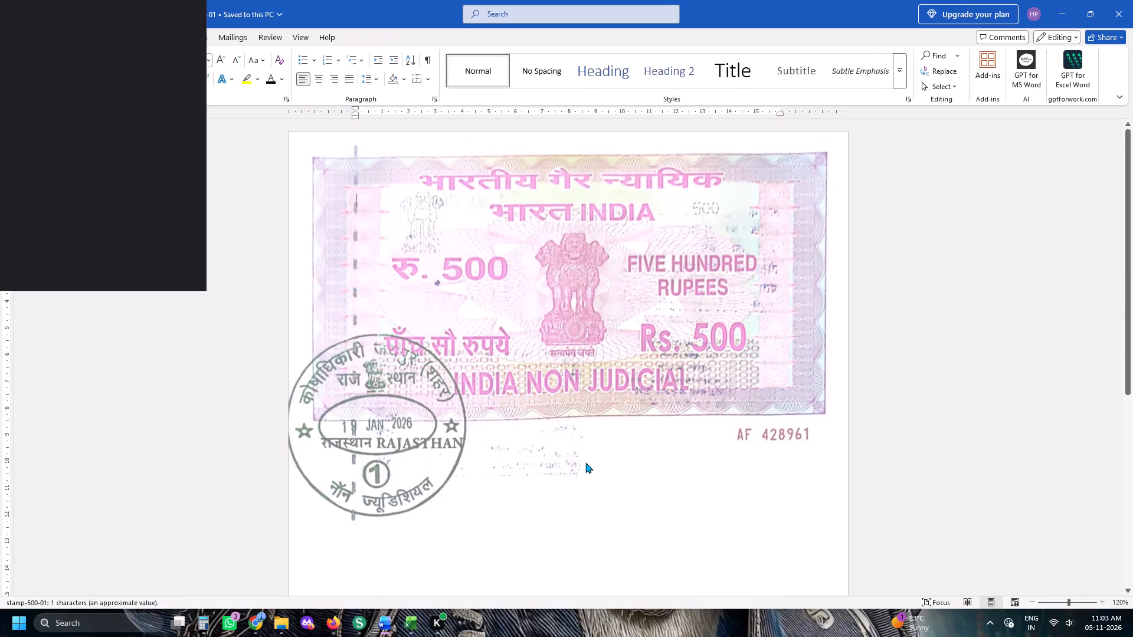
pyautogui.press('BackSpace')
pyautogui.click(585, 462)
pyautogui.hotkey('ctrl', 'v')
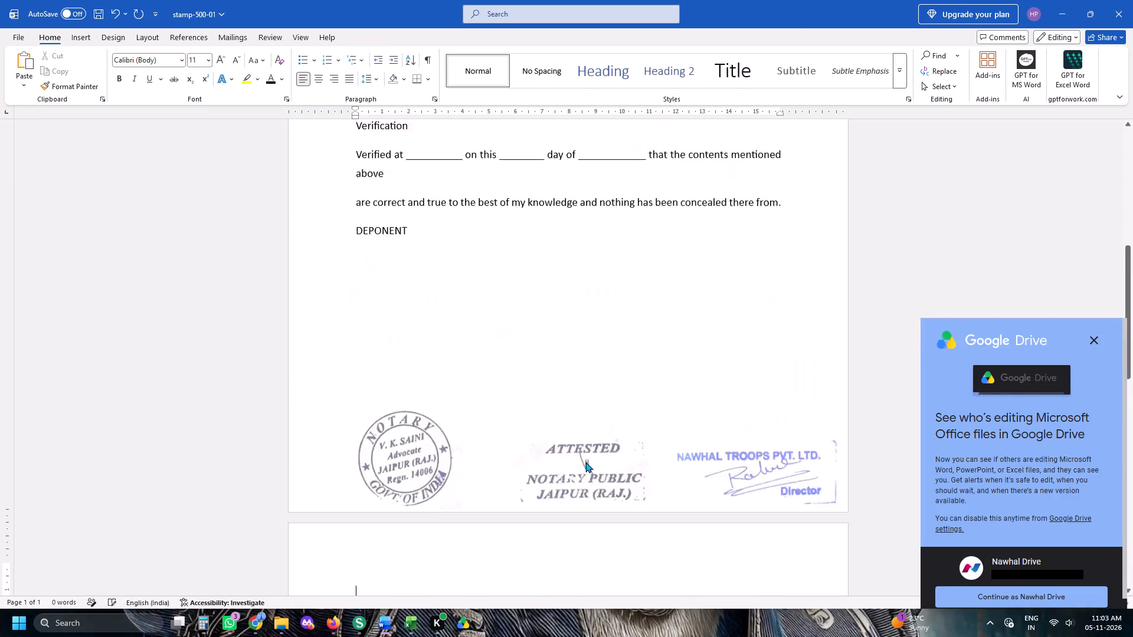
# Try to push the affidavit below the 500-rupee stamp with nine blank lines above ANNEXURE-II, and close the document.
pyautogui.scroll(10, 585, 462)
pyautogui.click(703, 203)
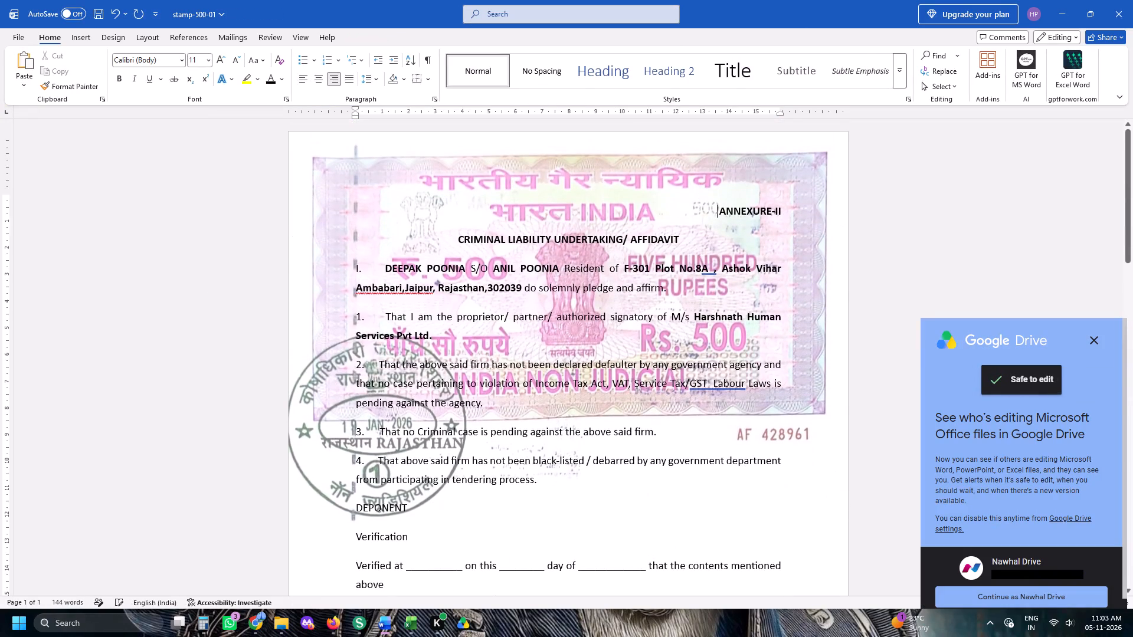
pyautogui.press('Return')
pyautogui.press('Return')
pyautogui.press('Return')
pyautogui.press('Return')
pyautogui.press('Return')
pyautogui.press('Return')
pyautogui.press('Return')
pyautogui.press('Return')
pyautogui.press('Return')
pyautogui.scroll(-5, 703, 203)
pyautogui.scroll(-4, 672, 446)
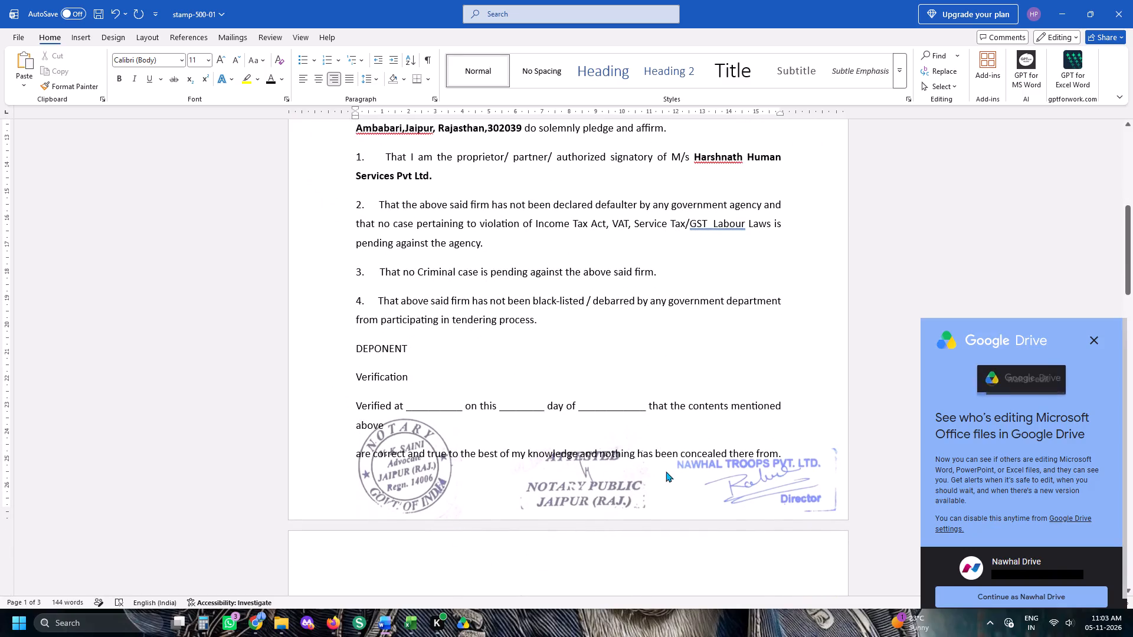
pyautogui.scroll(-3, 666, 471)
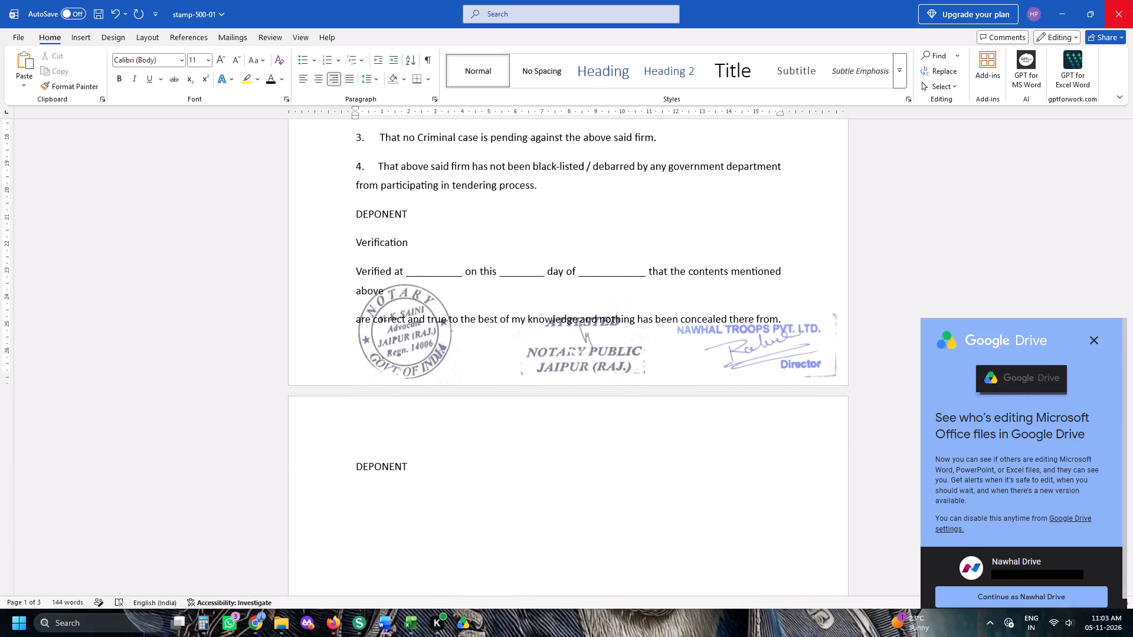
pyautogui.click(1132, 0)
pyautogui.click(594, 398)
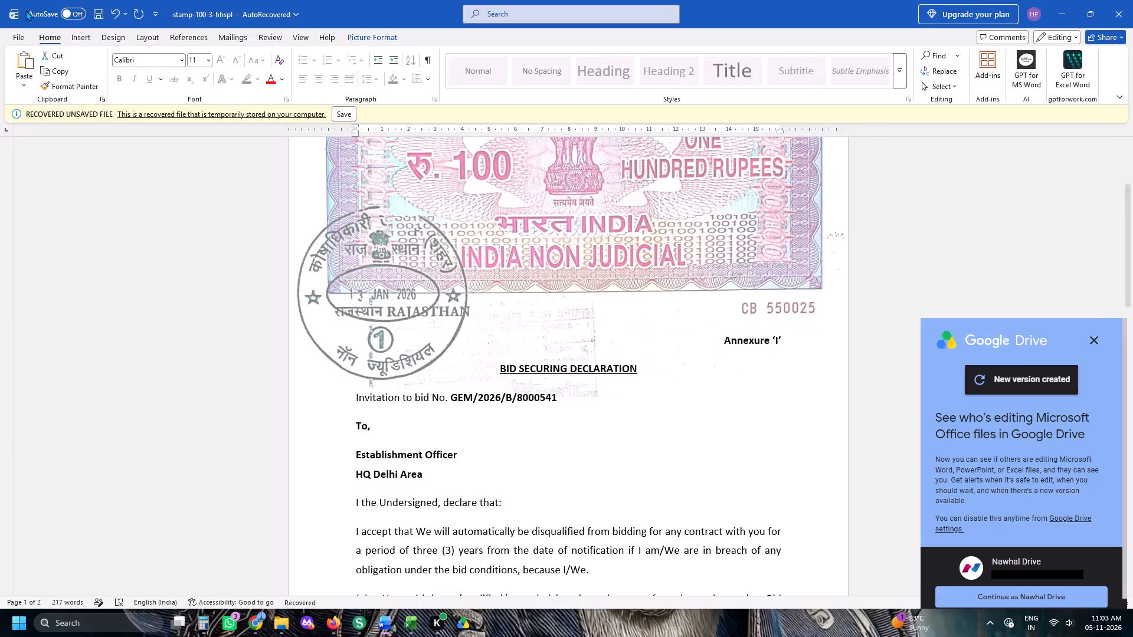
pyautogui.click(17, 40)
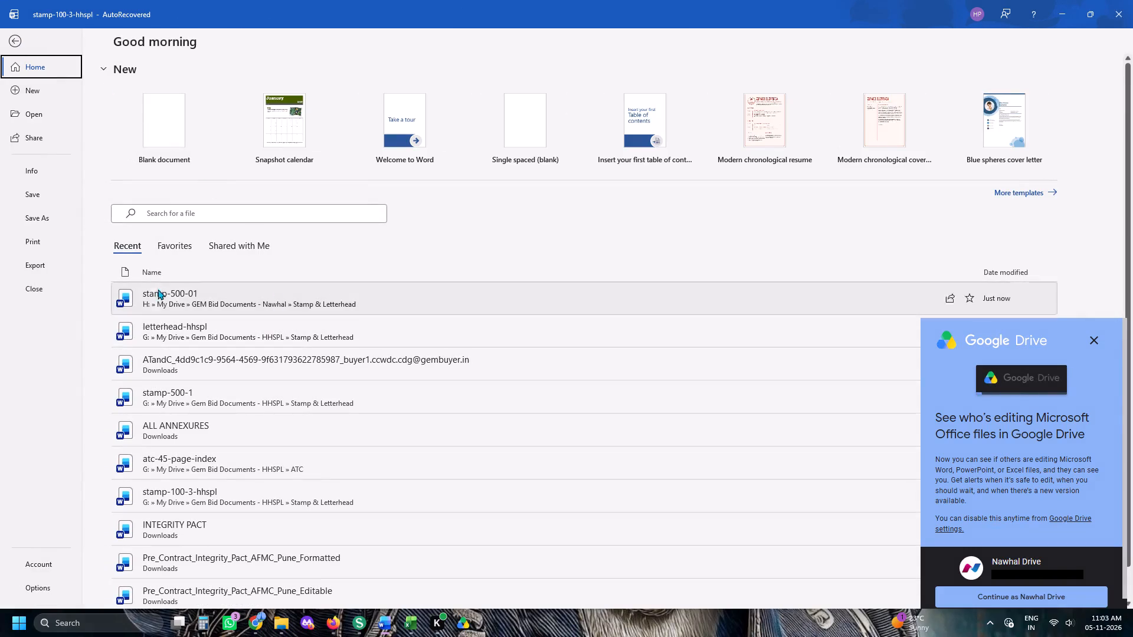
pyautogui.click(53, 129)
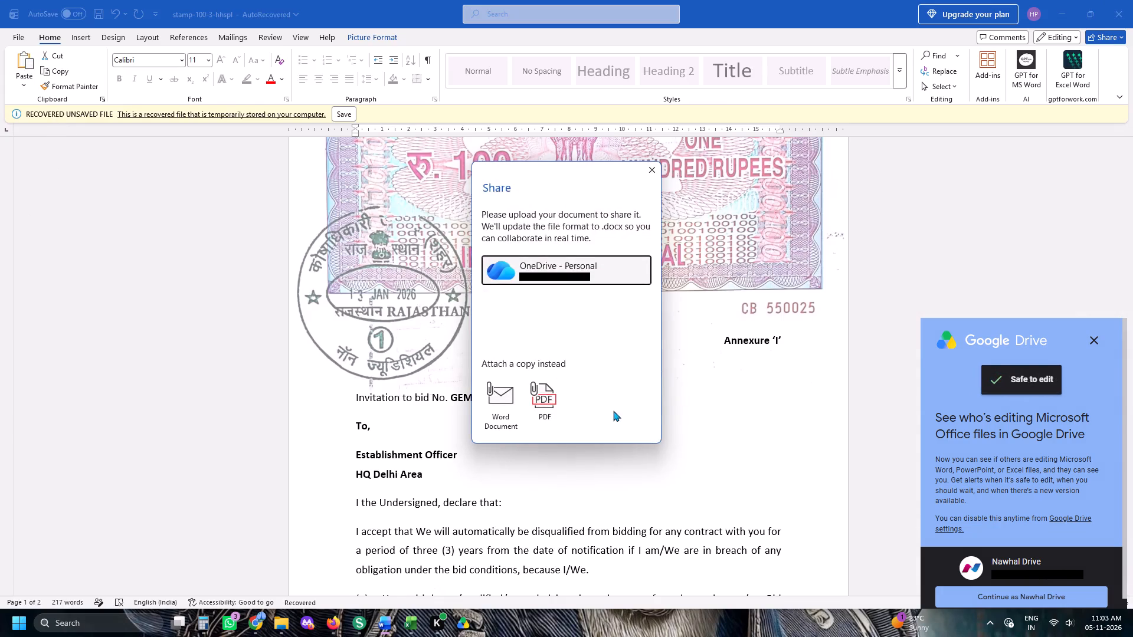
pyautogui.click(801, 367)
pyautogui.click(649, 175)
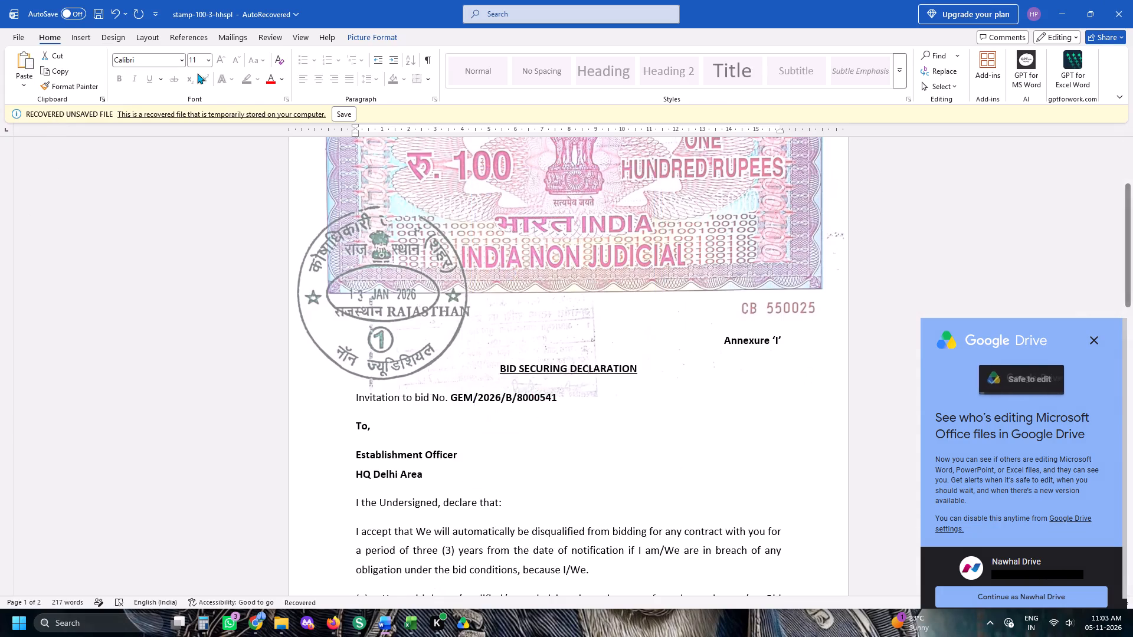
# Look through the recent documents list for a suitable stamp paper file.
pyautogui.click(24, 40)
pyautogui.click(47, 105)
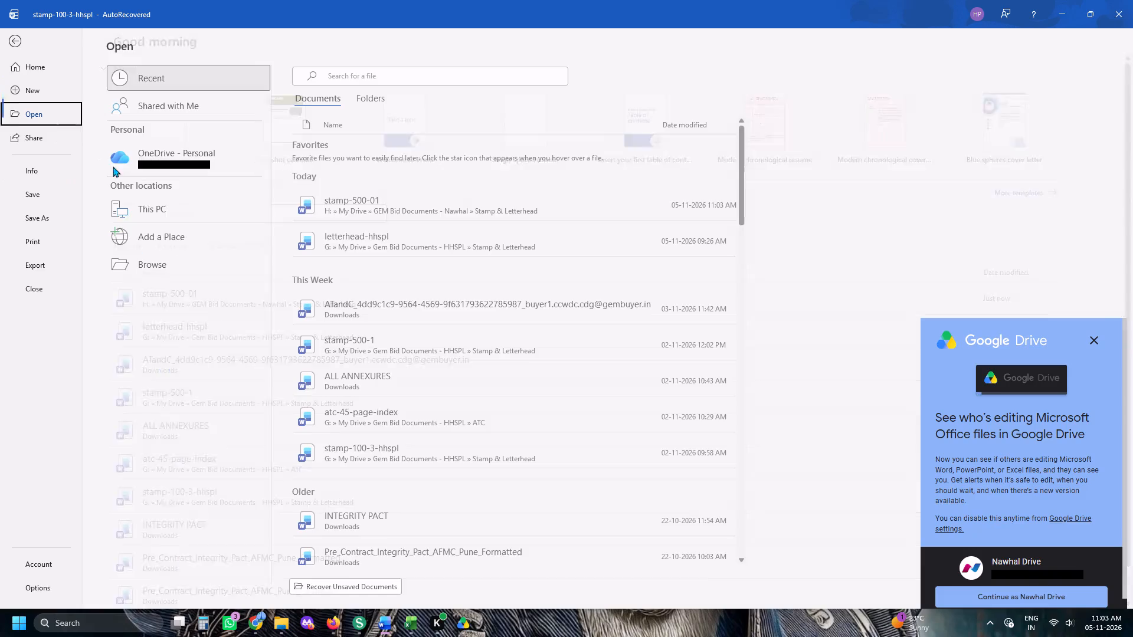
pyautogui.scroll(-11, 449, 498)
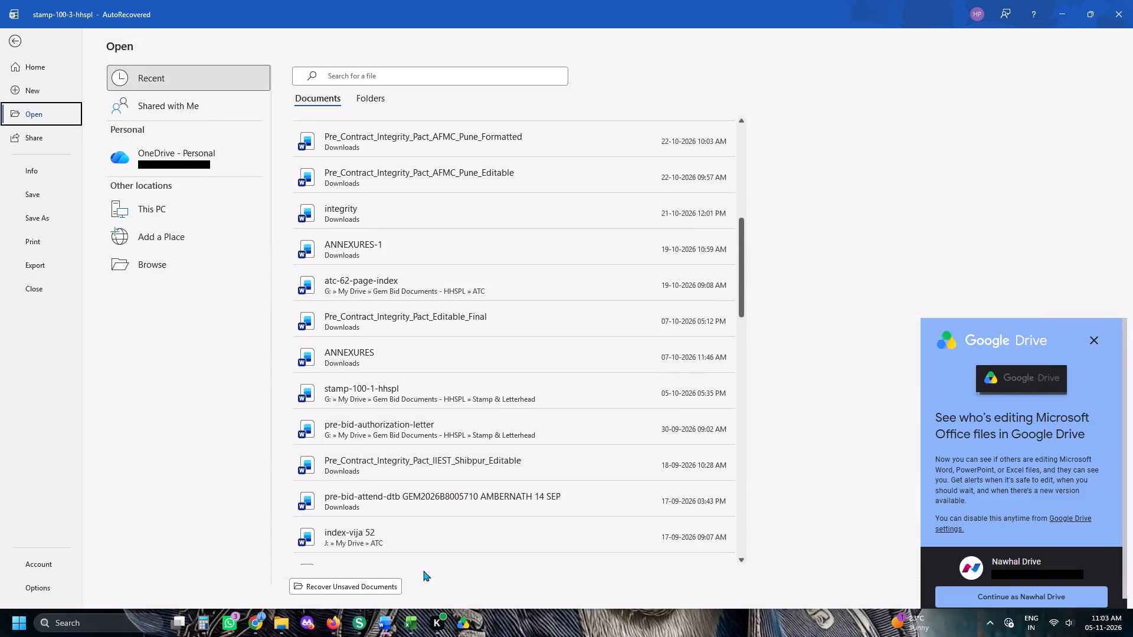
pyautogui.scroll(-2, 514, 402)
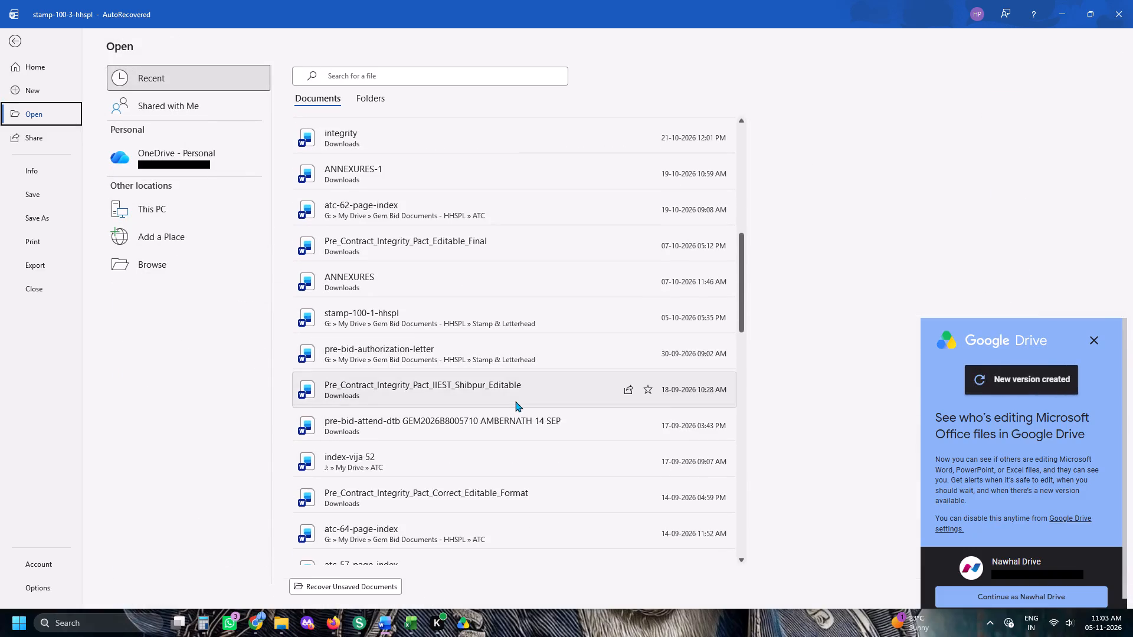
pyautogui.scroll(-9, 515, 401)
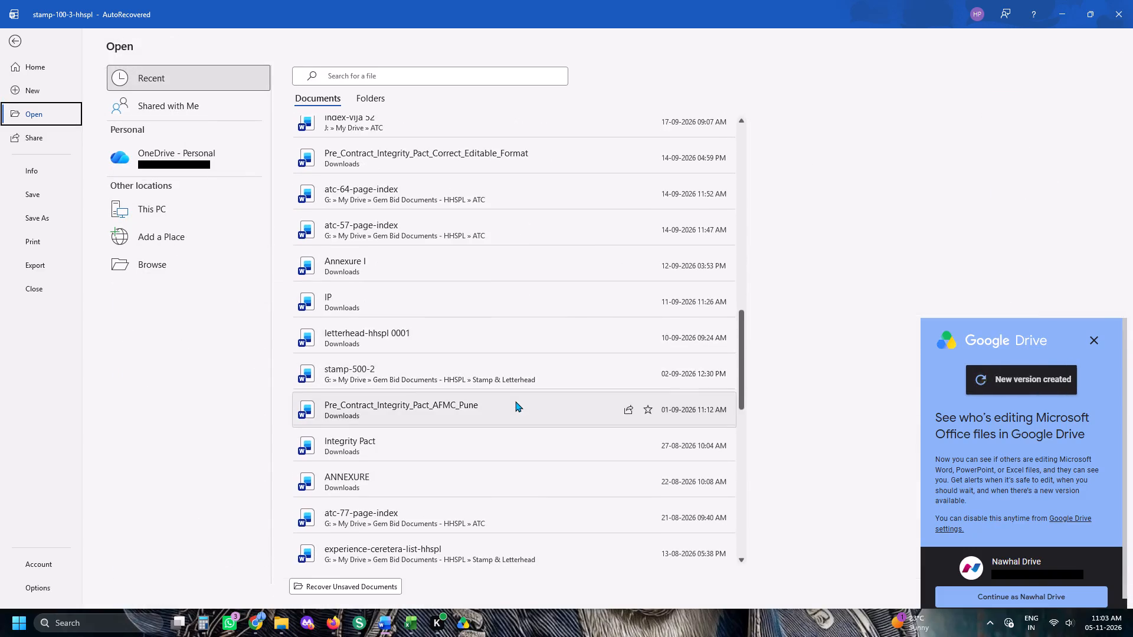
pyautogui.scroll(-4, 515, 401)
# Open stamp-100-2-hhspl from the Stamp & Letterhead folder inside Gem Bid Documents - HHSPL.
pyautogui.click(149, 268)
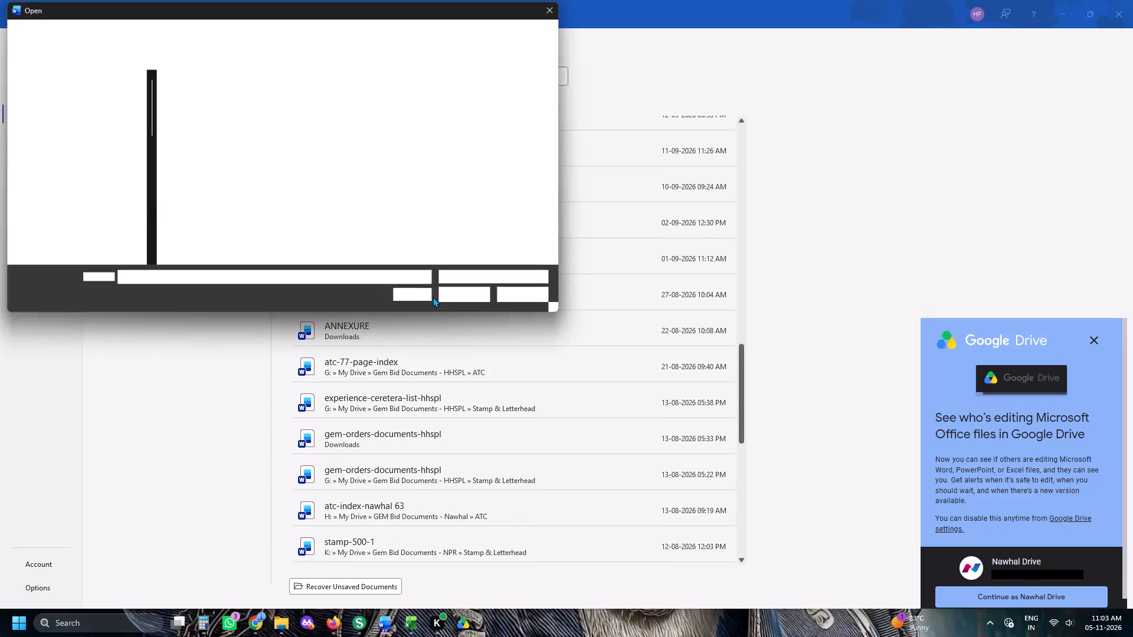
pyautogui.scroll(3, 381, 263)
pyautogui.scroll(3, 83, 195)
pyautogui.doubleClick(81, 157)
pyautogui.click(95, 172)
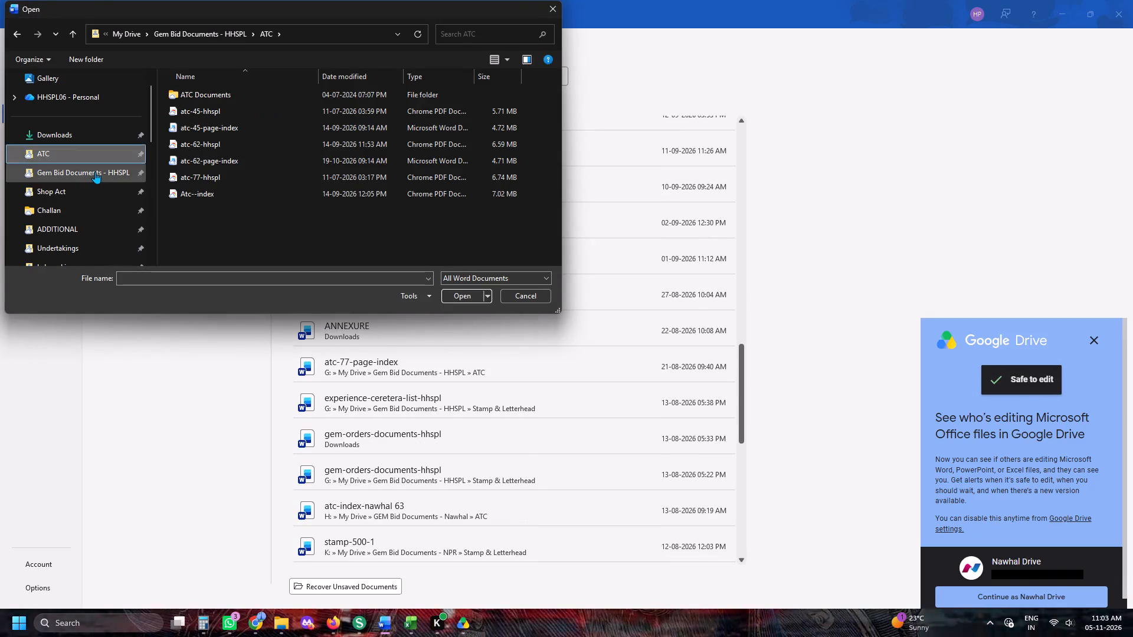
pyautogui.scroll(-1, 230, 242)
pyautogui.click(228, 237)
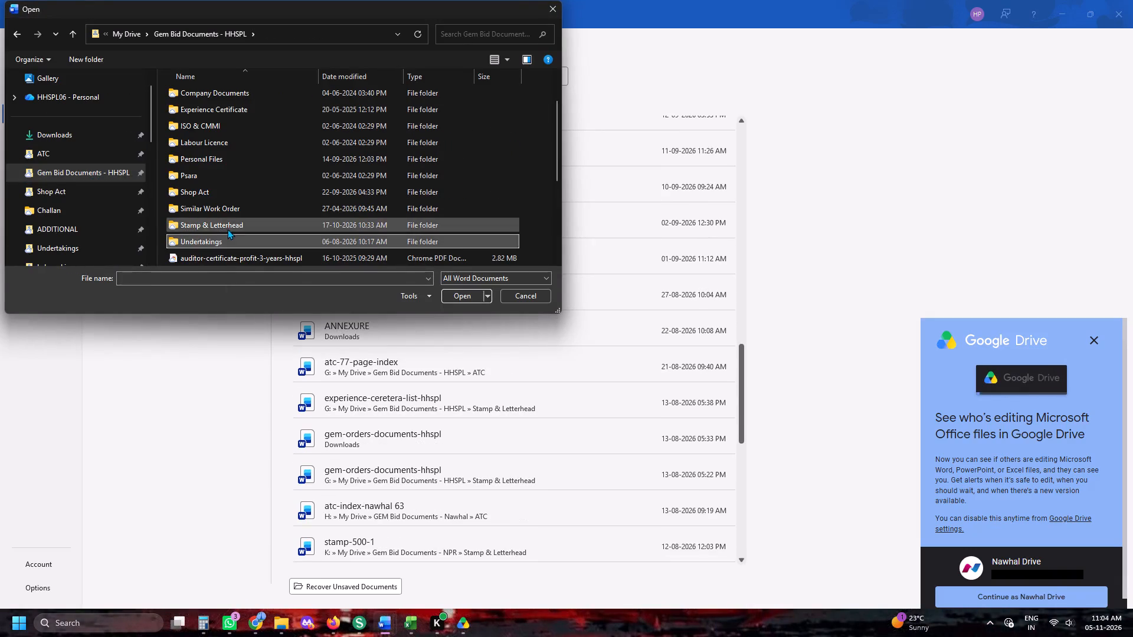
pyautogui.doubleClick(227, 228)
pyautogui.click(225, 257)
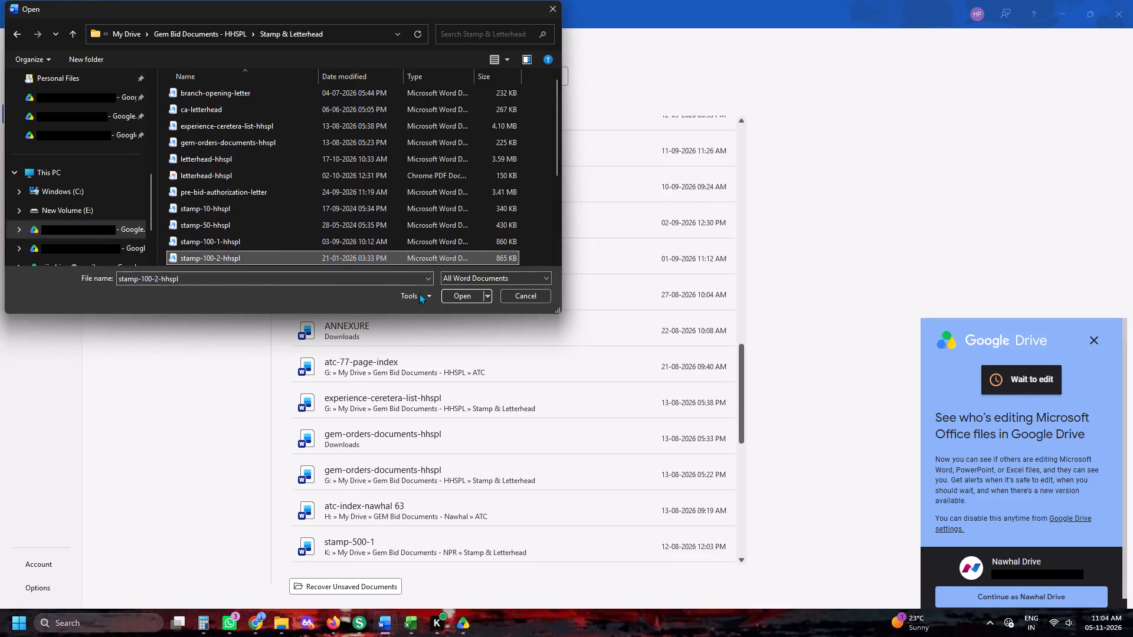
pyautogui.click(458, 296)
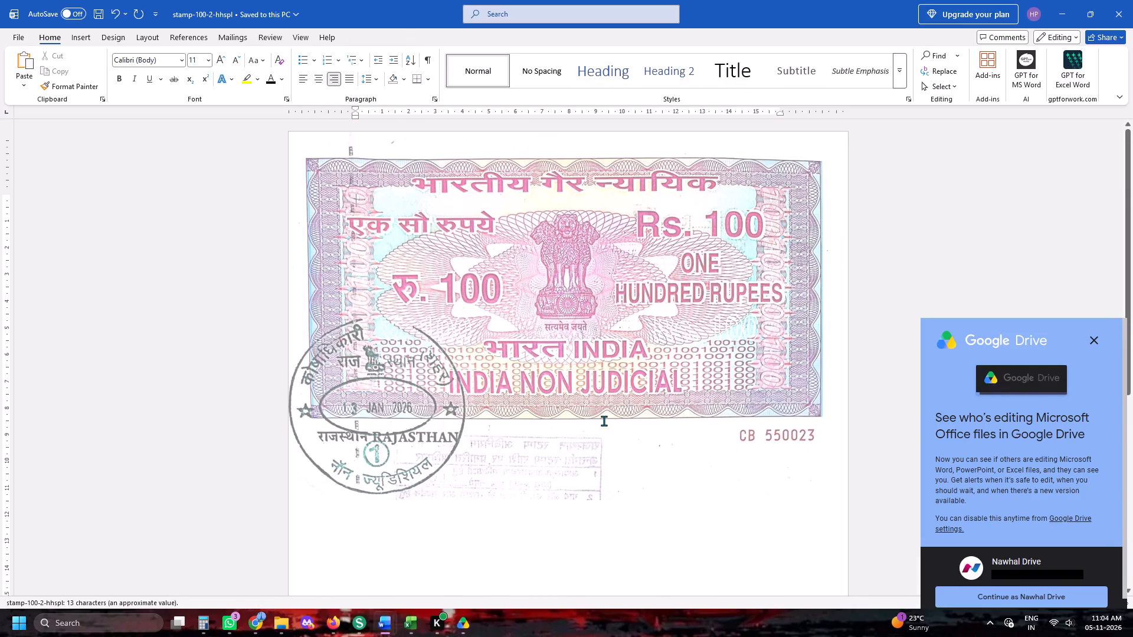
# Paste the cut ANNEXURE-II affidavit into the 100-rupee stamp paper document.
pyautogui.scroll(-3, 604, 421)
pyautogui.hotkey('ctrl', 'v')
# Move the affidavit below the 100-rupee stamp by inserting ten blank lines above the ANNEXURE-II heading.
pyautogui.scroll(4, 630, 399)
pyautogui.scroll(2, 641, 329)
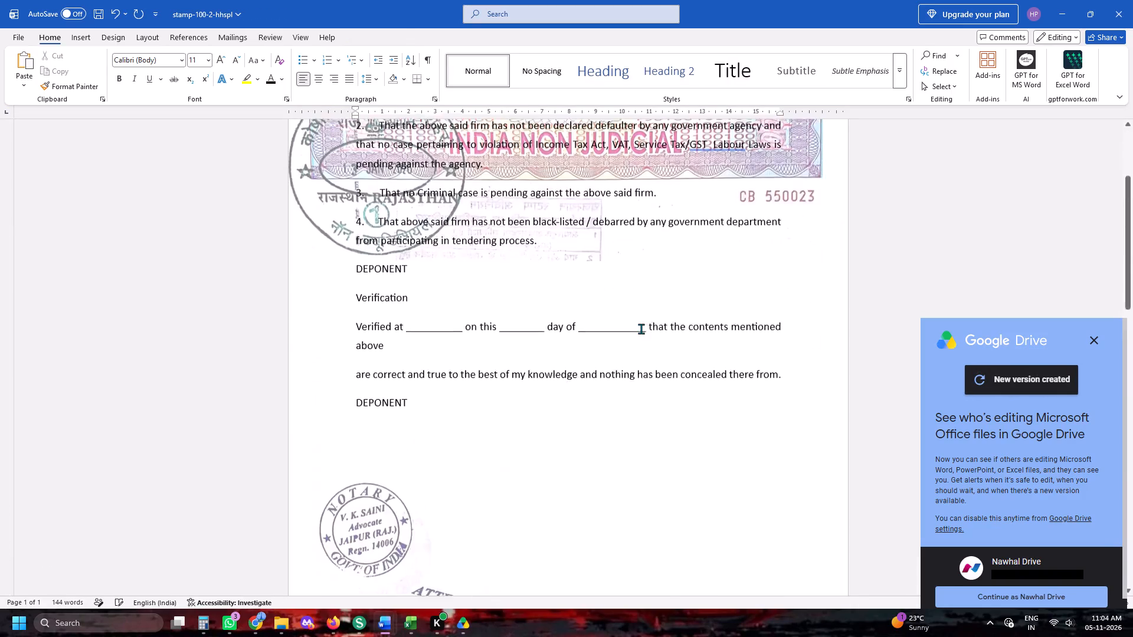
pyautogui.scroll(5, 641, 329)
pyautogui.click(700, 210)
pyautogui.press('Return')
pyautogui.press('Return')
pyautogui.press('Return')
pyautogui.press('Return')
pyautogui.press('Return')
pyautogui.press('Return')
pyautogui.press('Return')
pyautogui.press('Return')
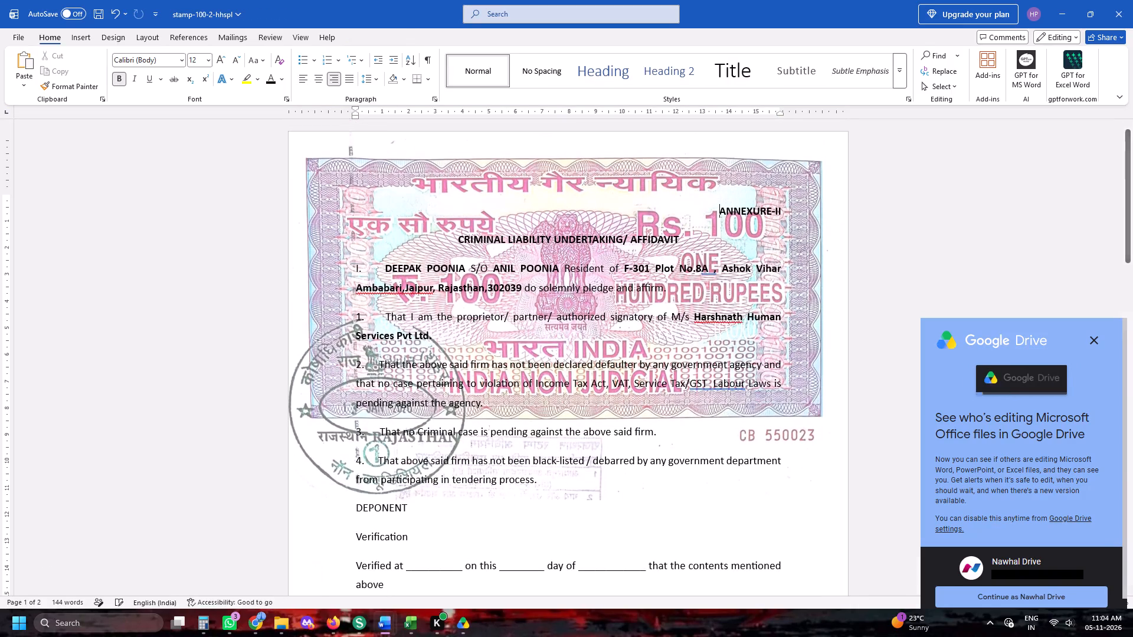
pyautogui.press('Return')
pyautogui.press('Return')
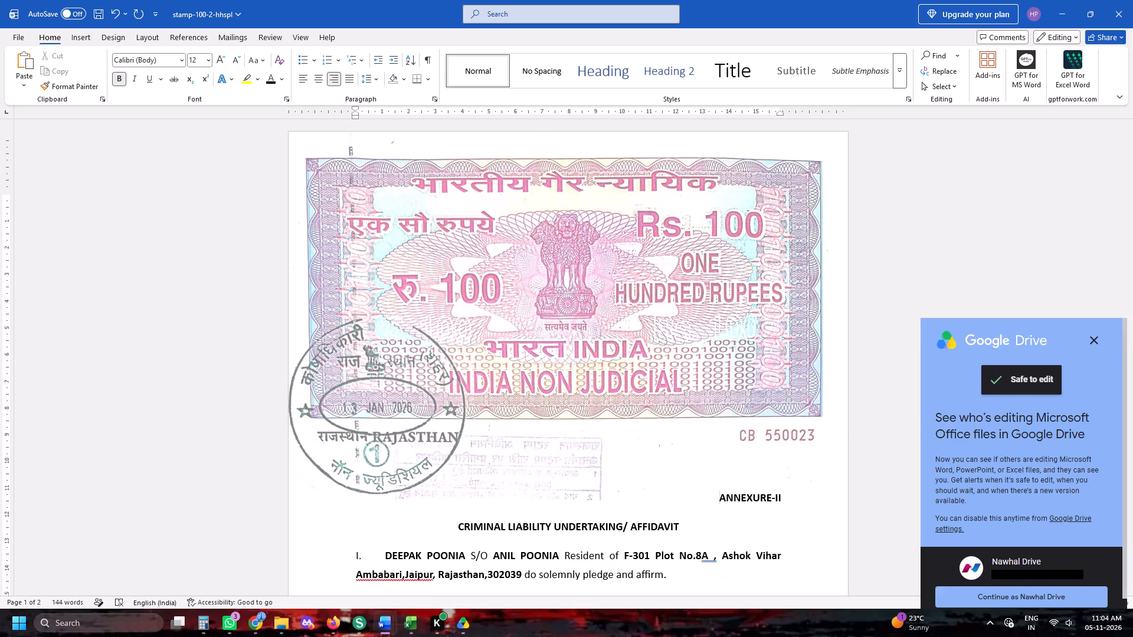
# Remove one blank line above the ANNEXURE-II heading and keep the heading right-aligned.
pyautogui.press('Home')
pyautogui.press('BackSpace')
pyautogui.press('BackSpace')
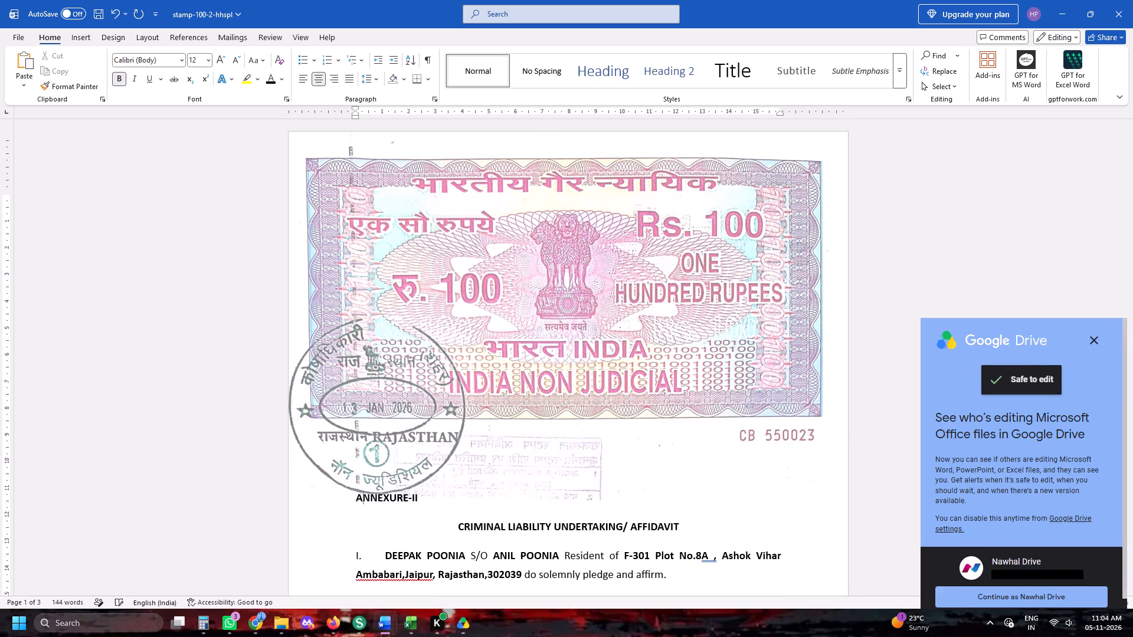
pyautogui.press('BackSpace')
pyautogui.hotkey('ctrl', 'r')
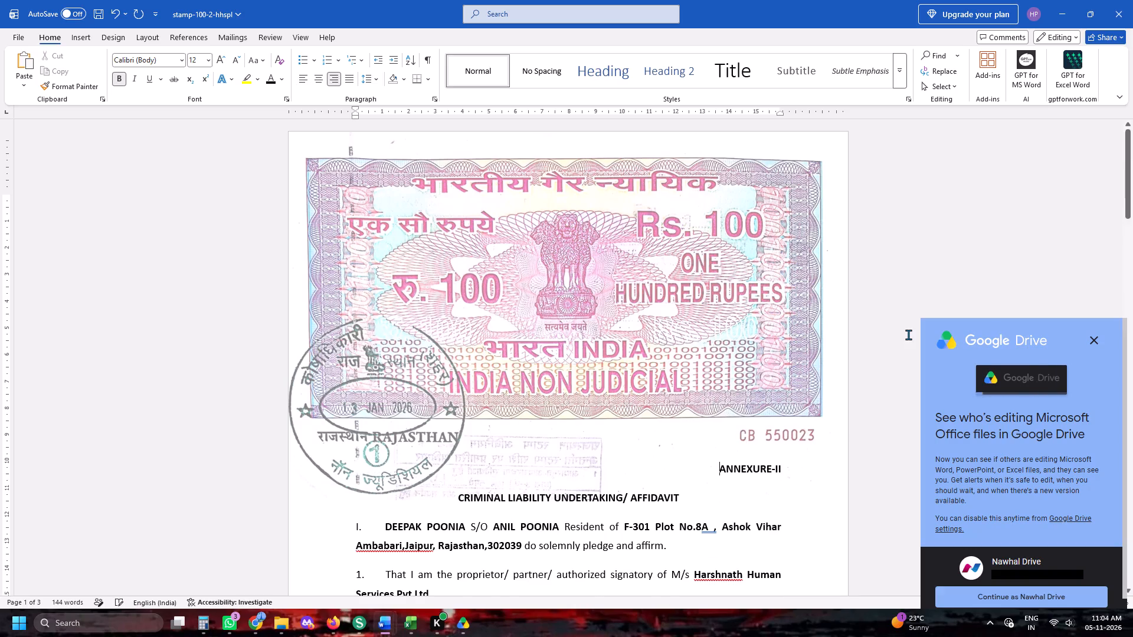
# Remove the space before the paragraphs of clauses 1 to 4 in the affidavit.
pyautogui.scroll(-5, 908, 334)
pyautogui.scroll(-1, 614, 303)
pyautogui.scroll(-3, 476, 307)
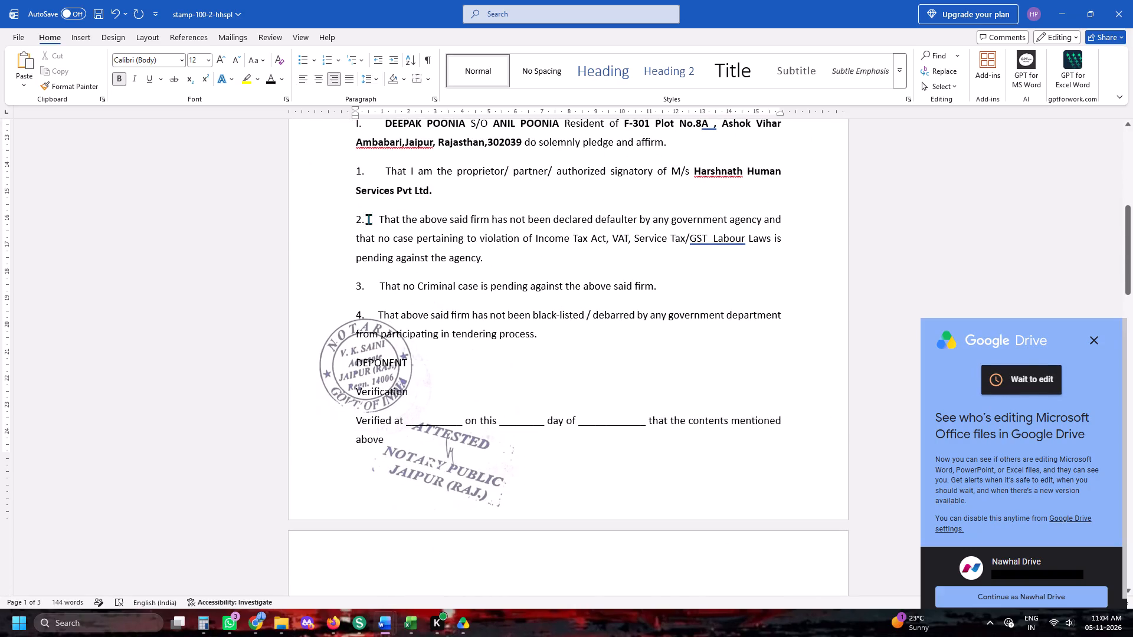
pyautogui.moveTo(350, 166); pyautogui.dragTo(562, 335)
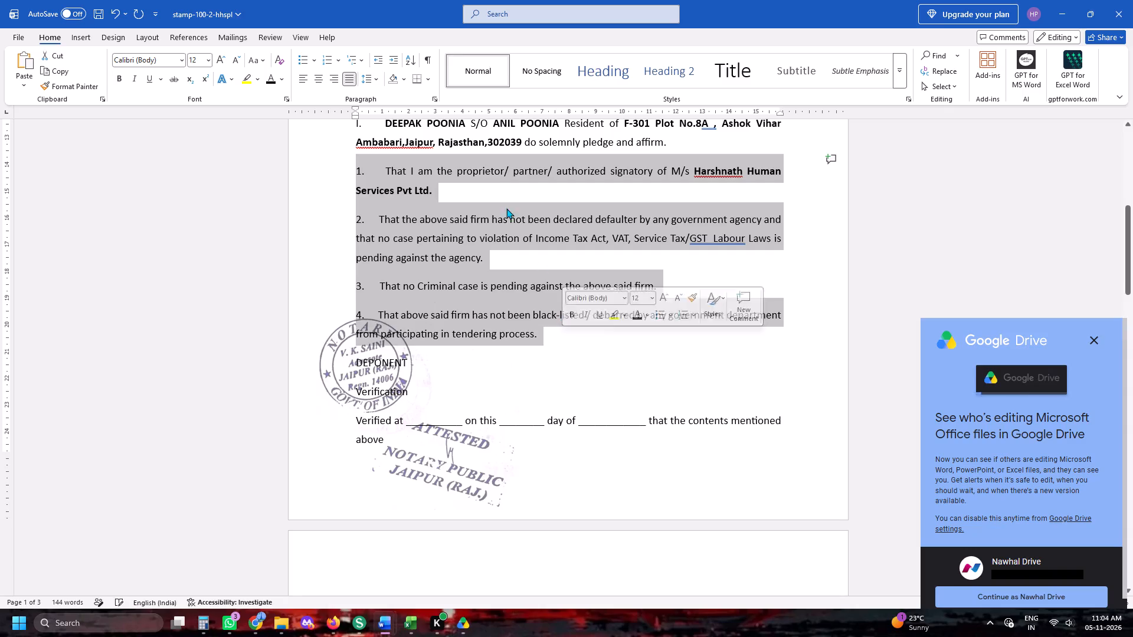
pyautogui.click(373, 81)
pyautogui.click(391, 217)
pyautogui.click(674, 252)
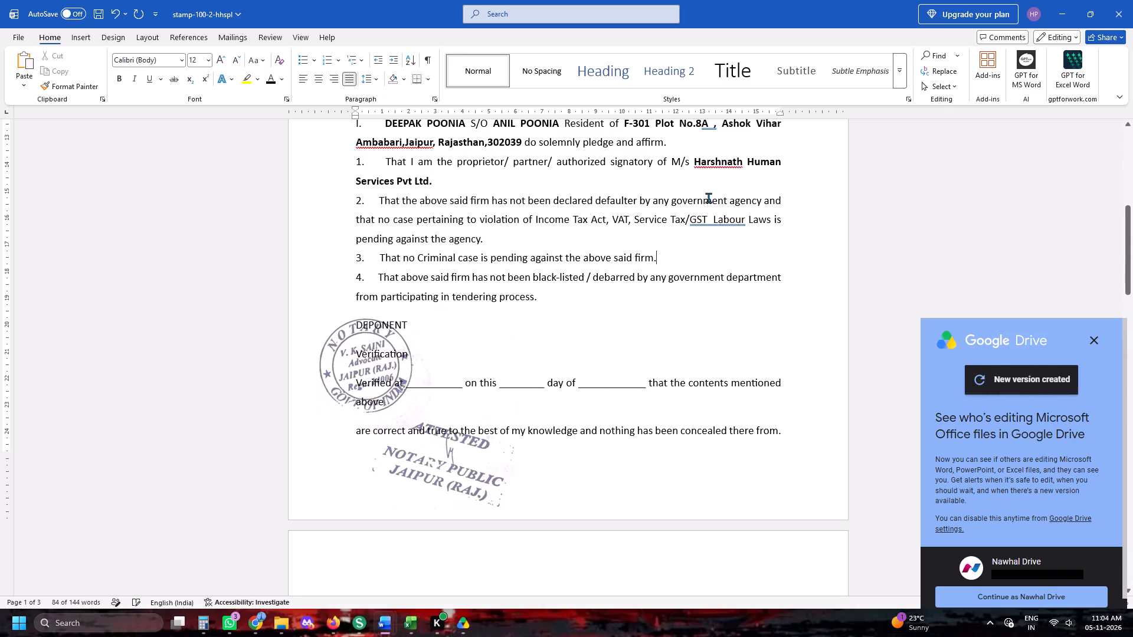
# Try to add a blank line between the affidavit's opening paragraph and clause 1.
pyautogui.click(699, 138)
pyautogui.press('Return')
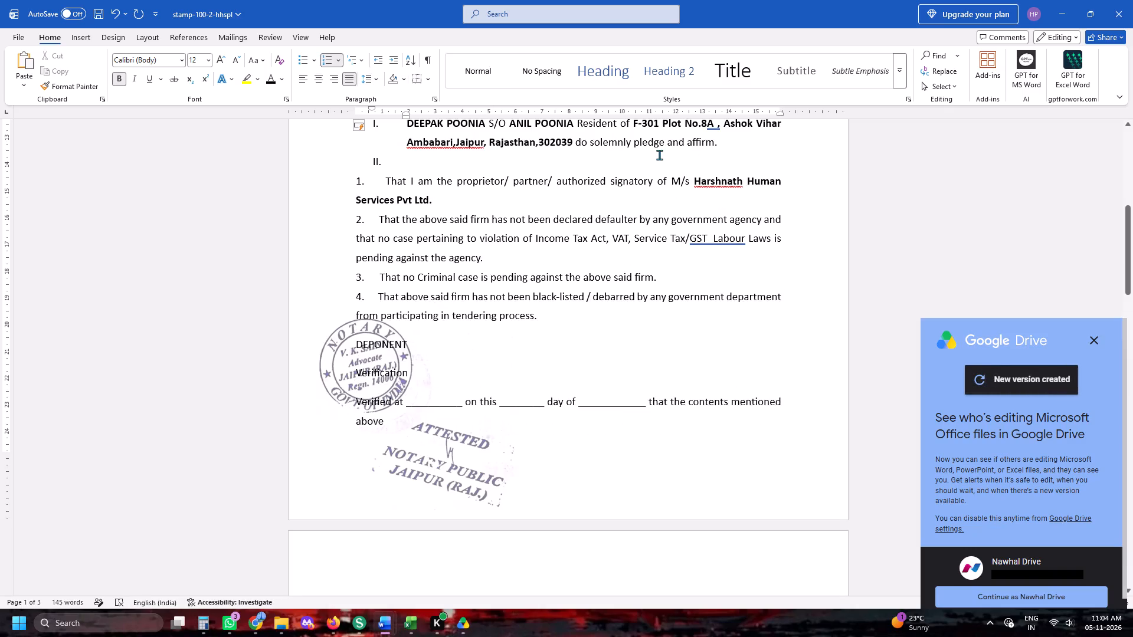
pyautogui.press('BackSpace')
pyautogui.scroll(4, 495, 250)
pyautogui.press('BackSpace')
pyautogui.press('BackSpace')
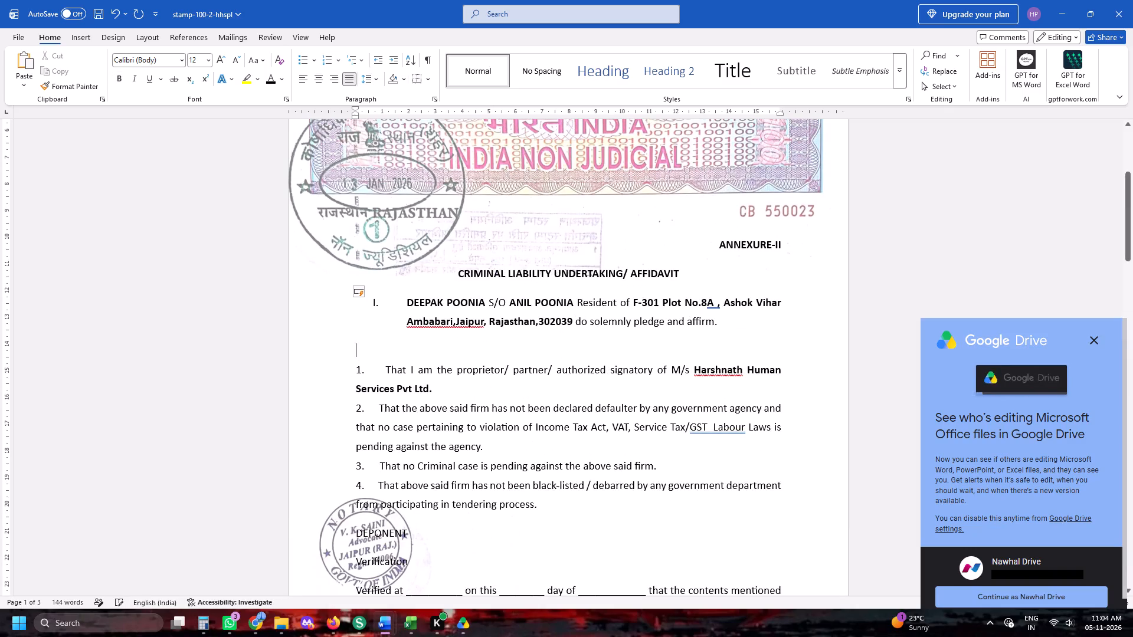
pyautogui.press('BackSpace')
# Replace the Roman numeral numbering at the start of the affidavit's opening paragraph with "I, " at the normal margin.
pyautogui.click(401, 300)
pyautogui.press('BackSpace')
pyautogui.press('BackSpace')
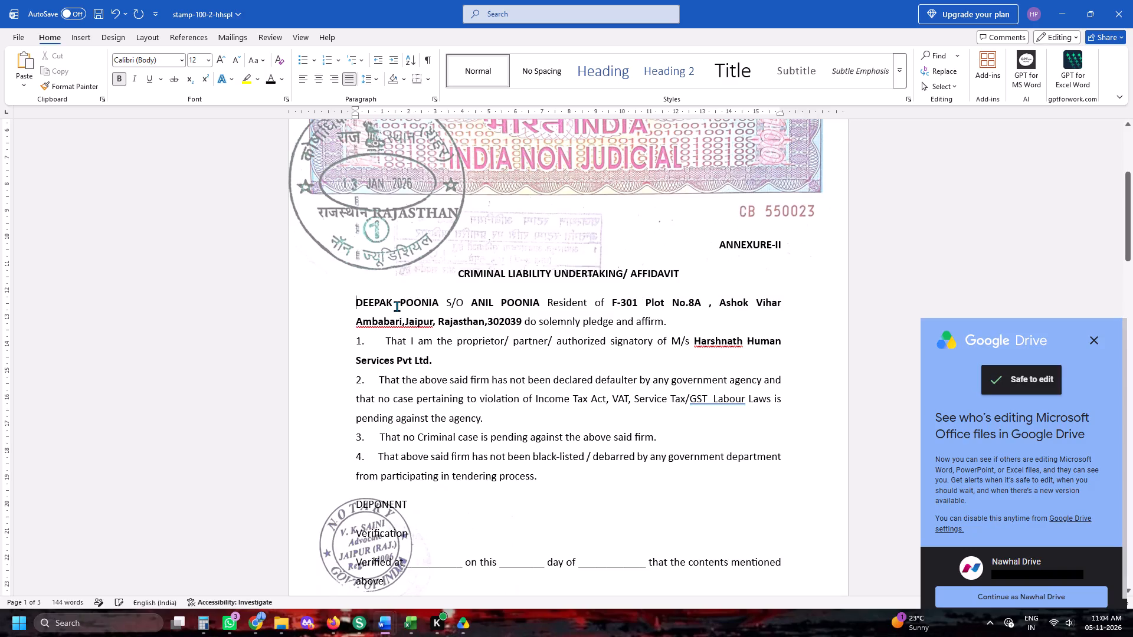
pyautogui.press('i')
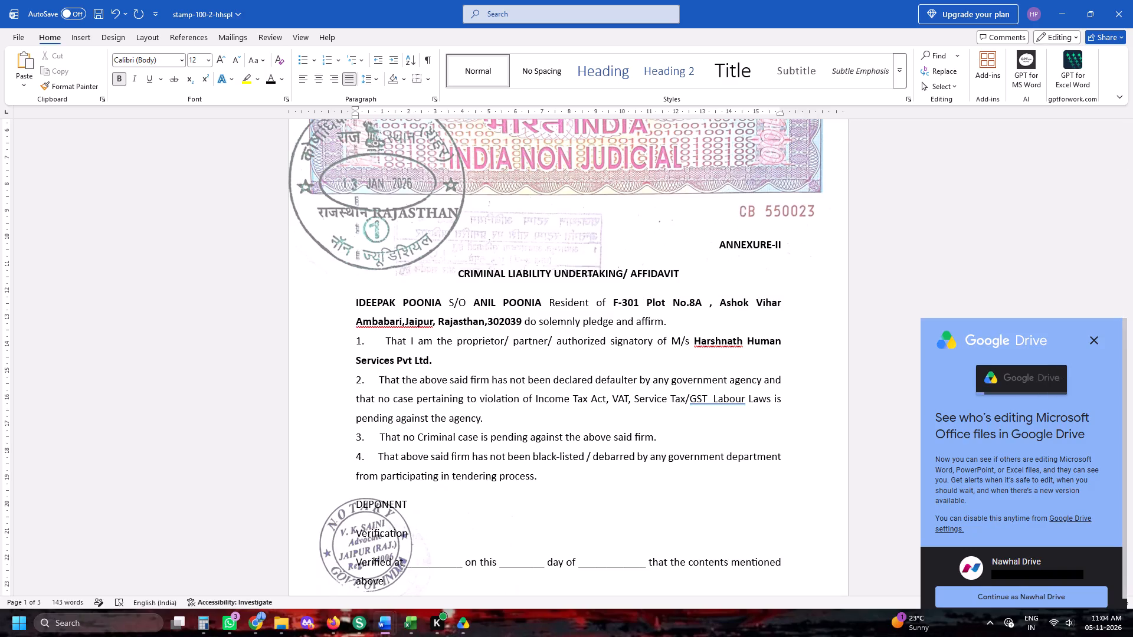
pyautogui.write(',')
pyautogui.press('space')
pyautogui.scroll(-1, 615, 352)
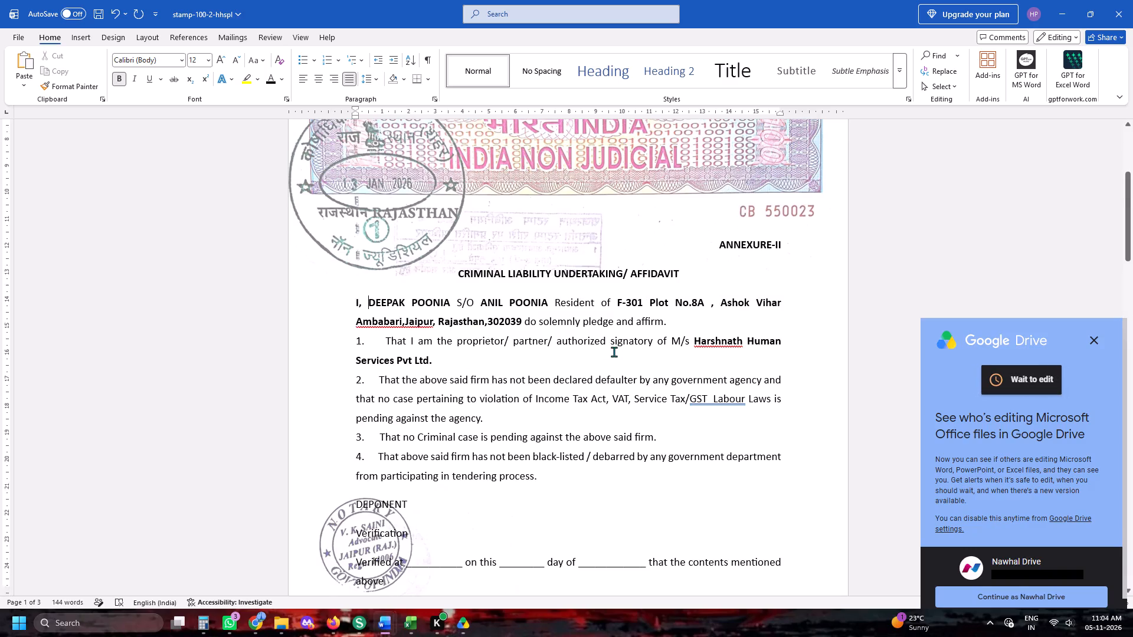
# Join the broken verification sentence in the affidavit so "above" runs straight on to "are correct" with a single space.
pyautogui.scroll(-2, 614, 352)
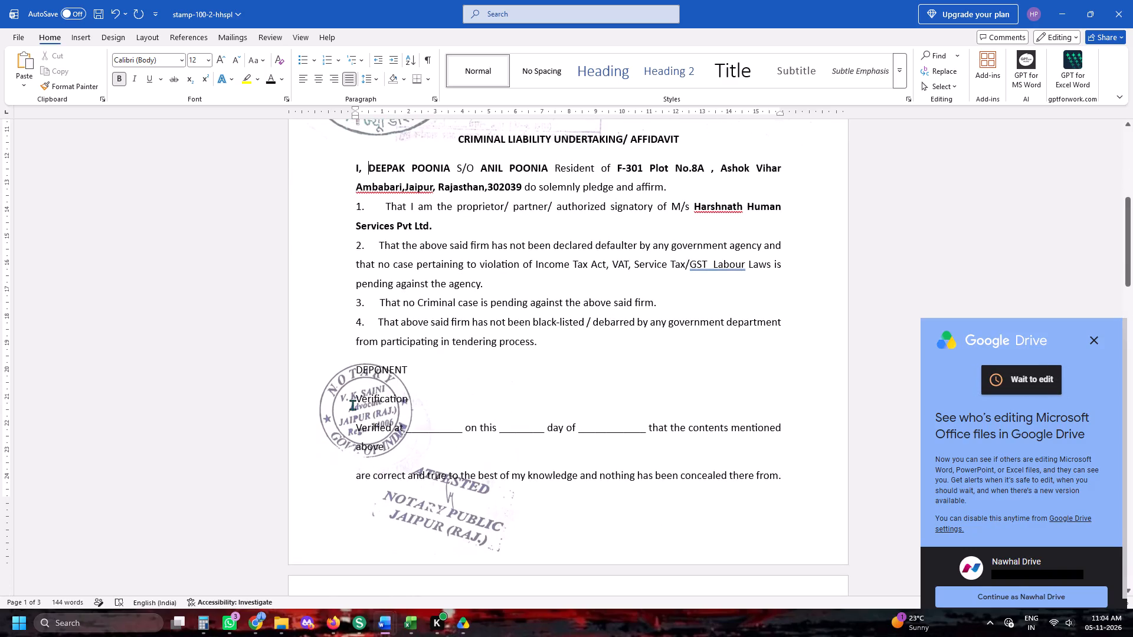
pyautogui.click(355, 472)
pyautogui.press('BackSpace')
pyautogui.press('BackSpace')
pyautogui.hotkey('ctrl', 'x')
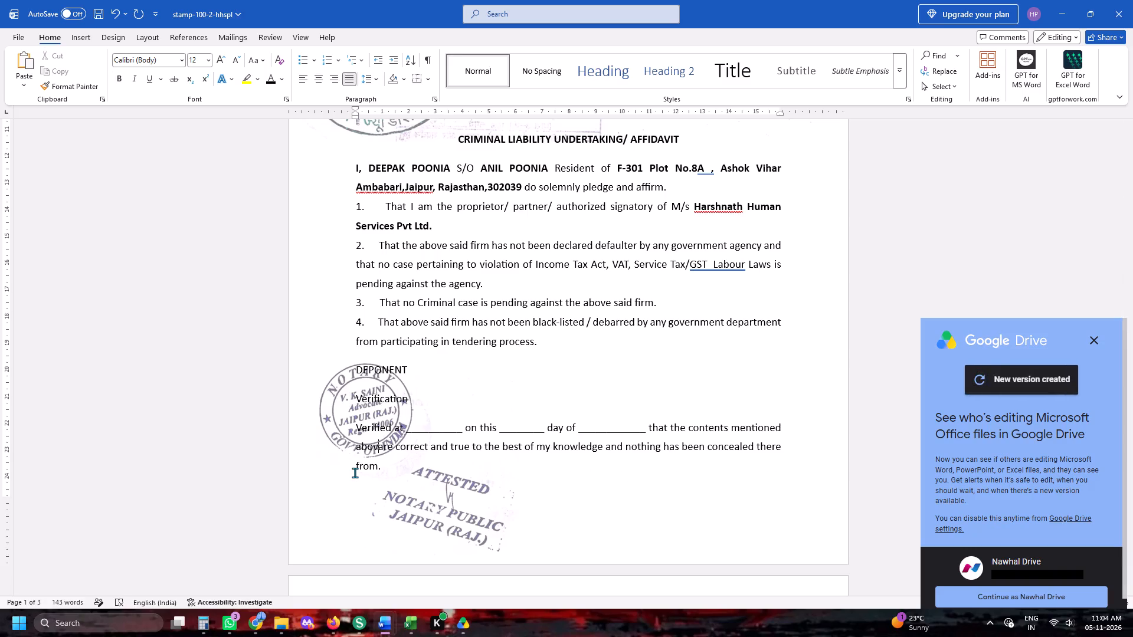
pyautogui.hotkey('ctrl', 'z')
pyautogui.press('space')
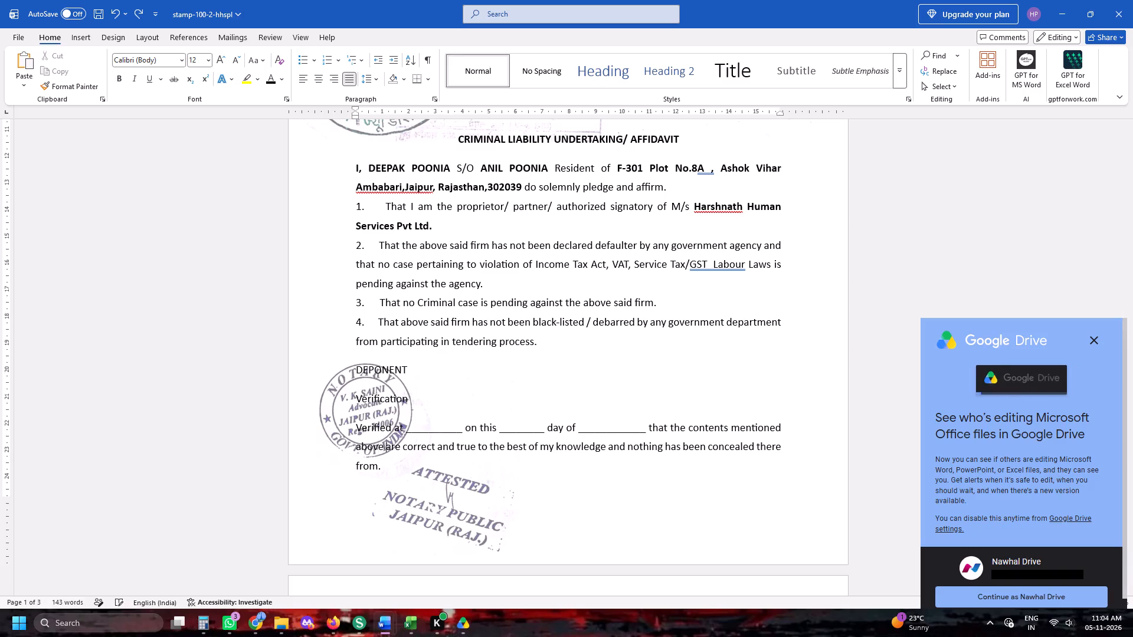
# Make the DEPONENT and Verification lines below clause 4 bold and remove the space before these paragraphs.
pyautogui.moveTo(410, 399); pyautogui.dragTo(342, 376)
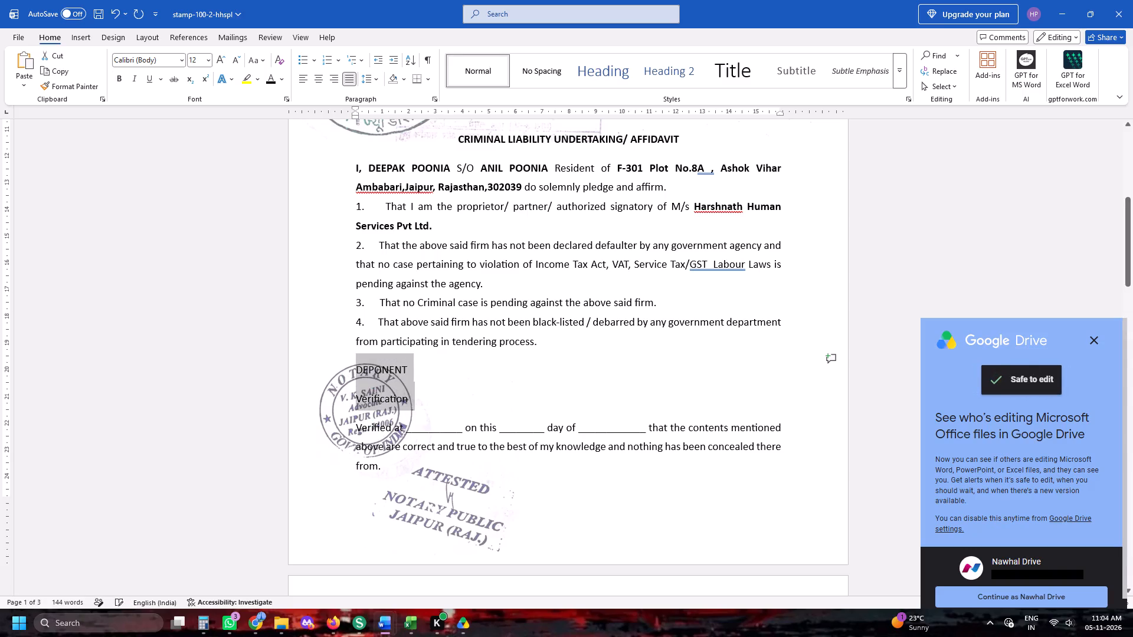
pyautogui.hotkey('ctrl', 'b')
pyautogui.click(375, 78)
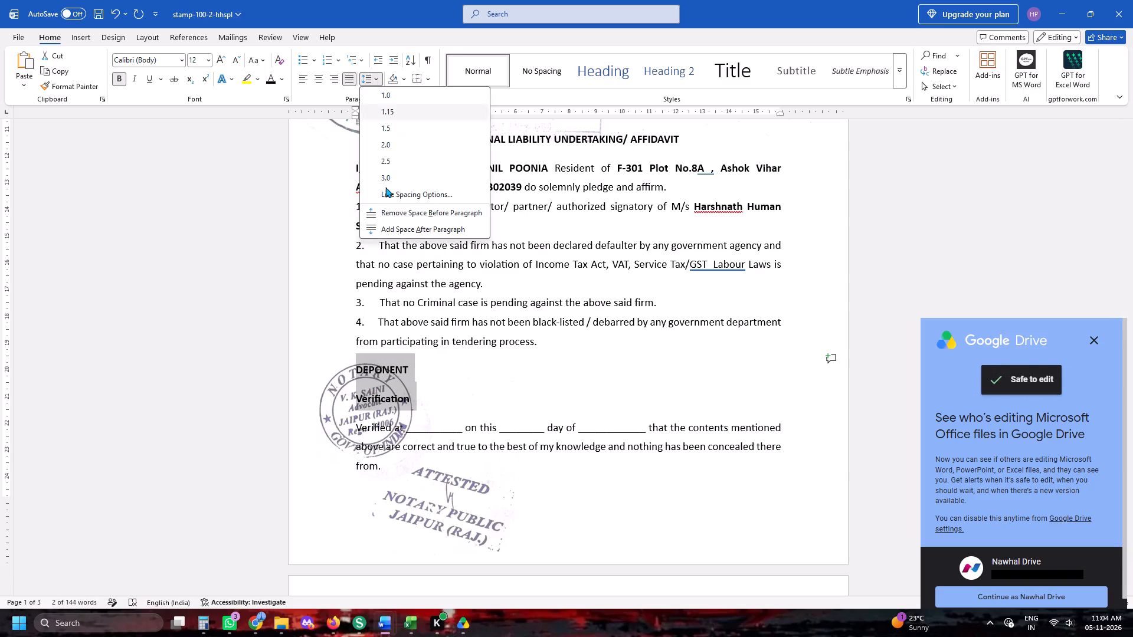
pyautogui.click(392, 218)
pyautogui.click(417, 409)
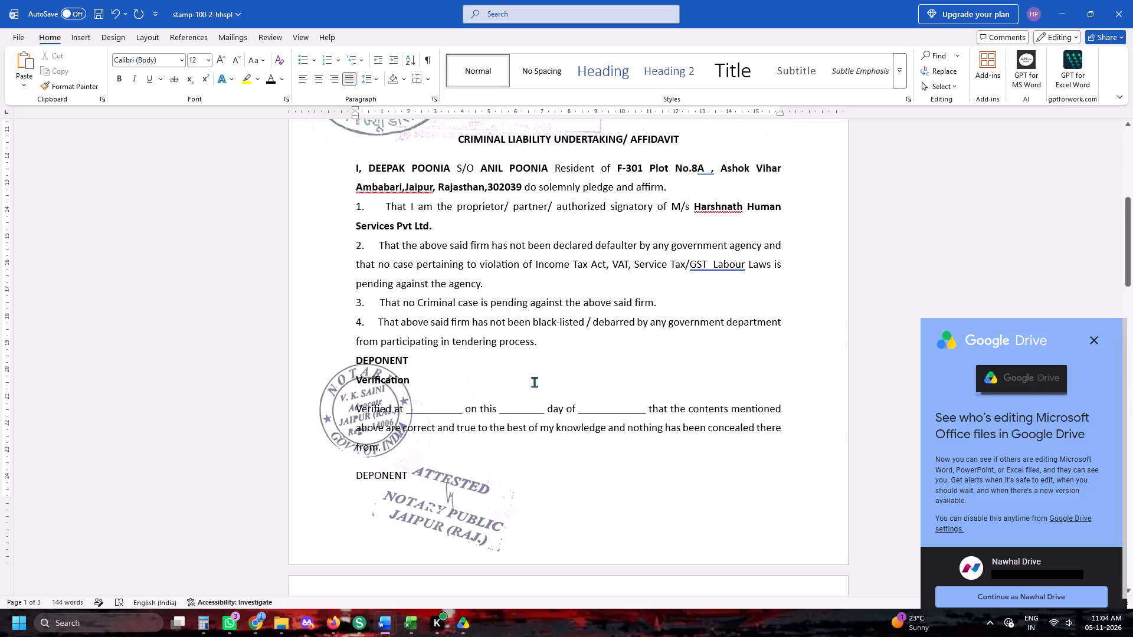
# Fill the "Verified at" blank in the verification paragraph with JAIPUR in bold.
pyautogui.scroll(-2, 521, 390)
pyautogui.doubleClick(435, 317)
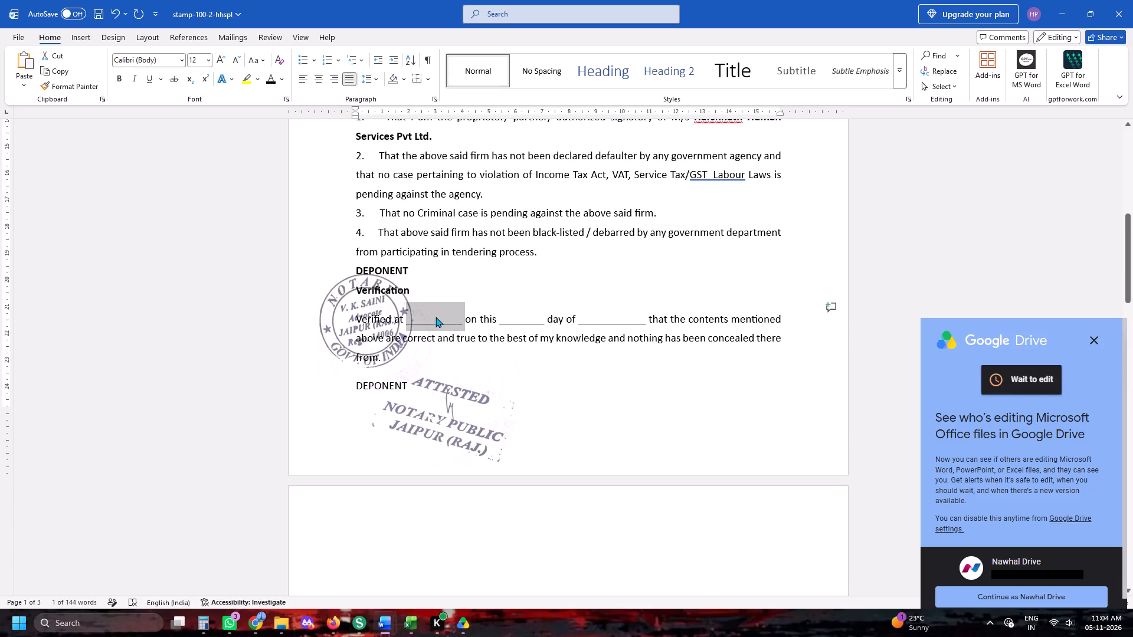
pyautogui.hotkey('ctrl', 'b')
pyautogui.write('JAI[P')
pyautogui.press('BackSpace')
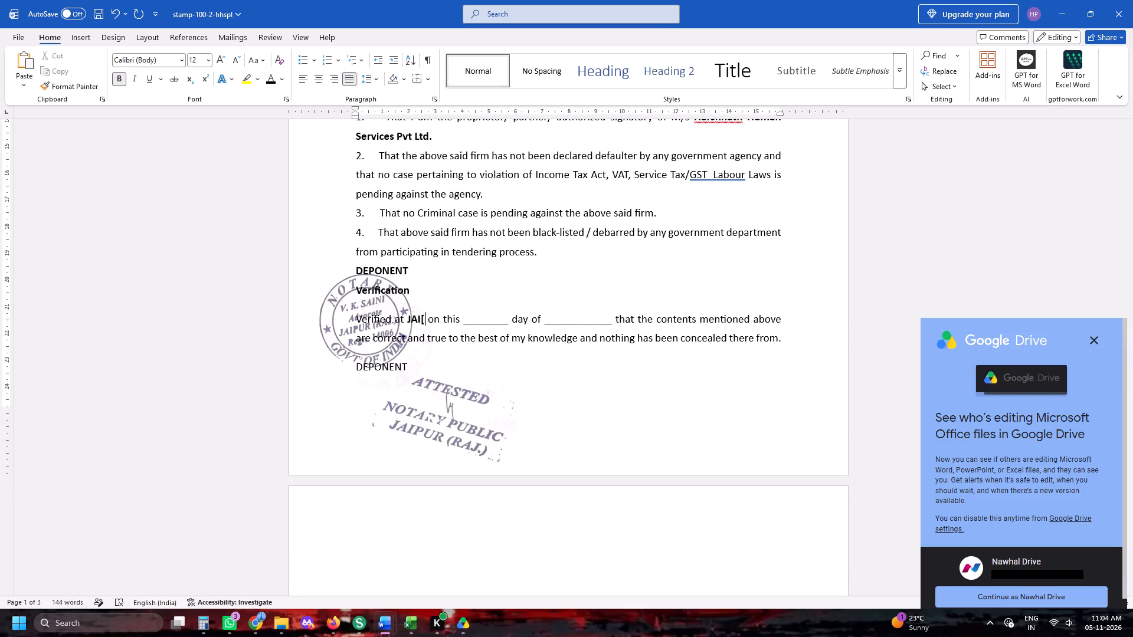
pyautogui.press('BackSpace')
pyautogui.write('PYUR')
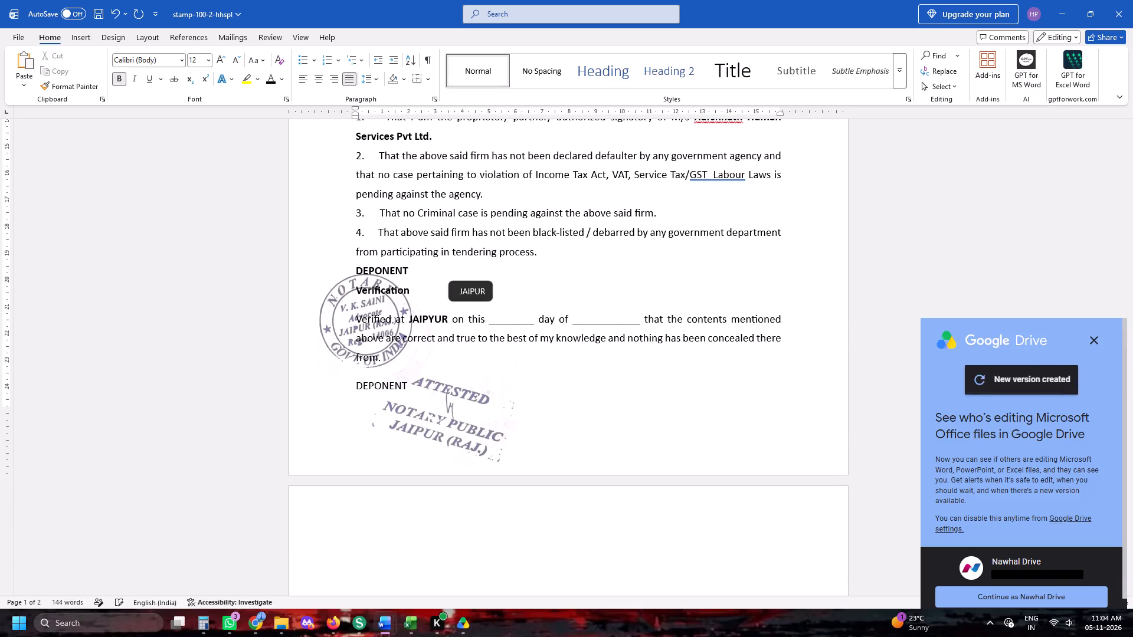
pyautogui.click(475, 286)
# Fill the day blank in the verification paragraph with 05 in bold, and dismiss the Google Drive notice.
pyautogui.doubleClick(495, 318)
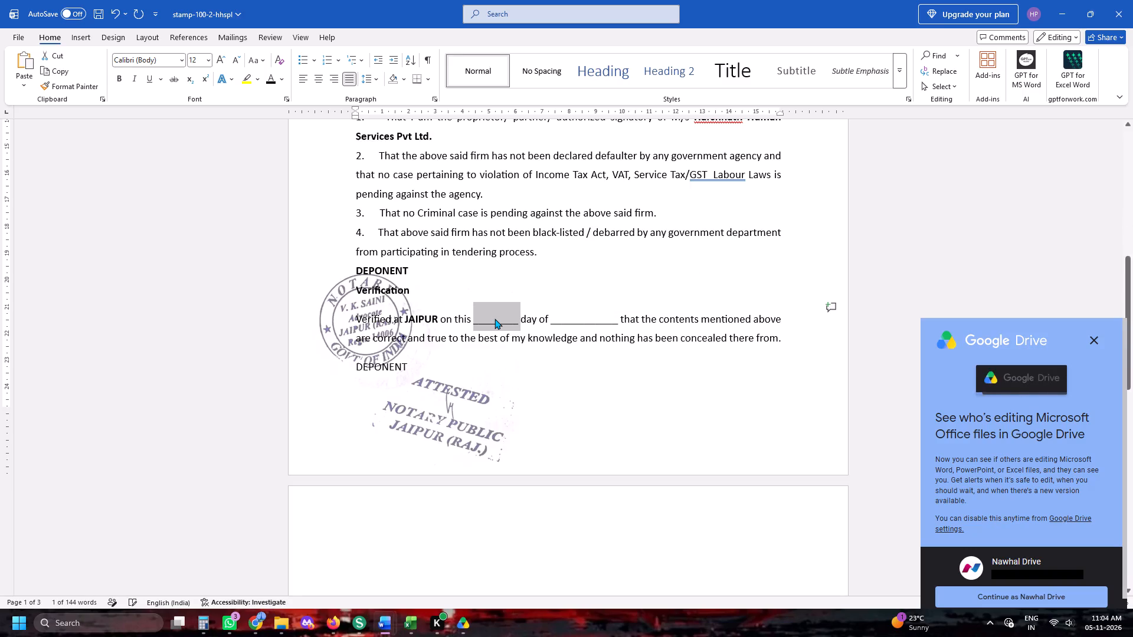
pyautogui.hotkey('ctrl', 'b')
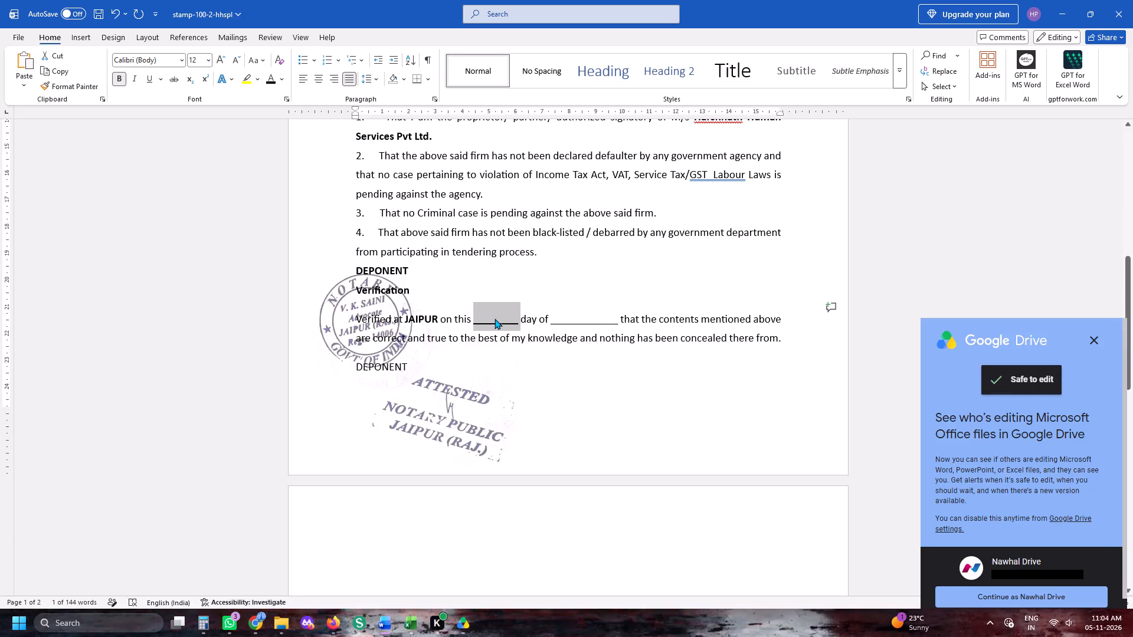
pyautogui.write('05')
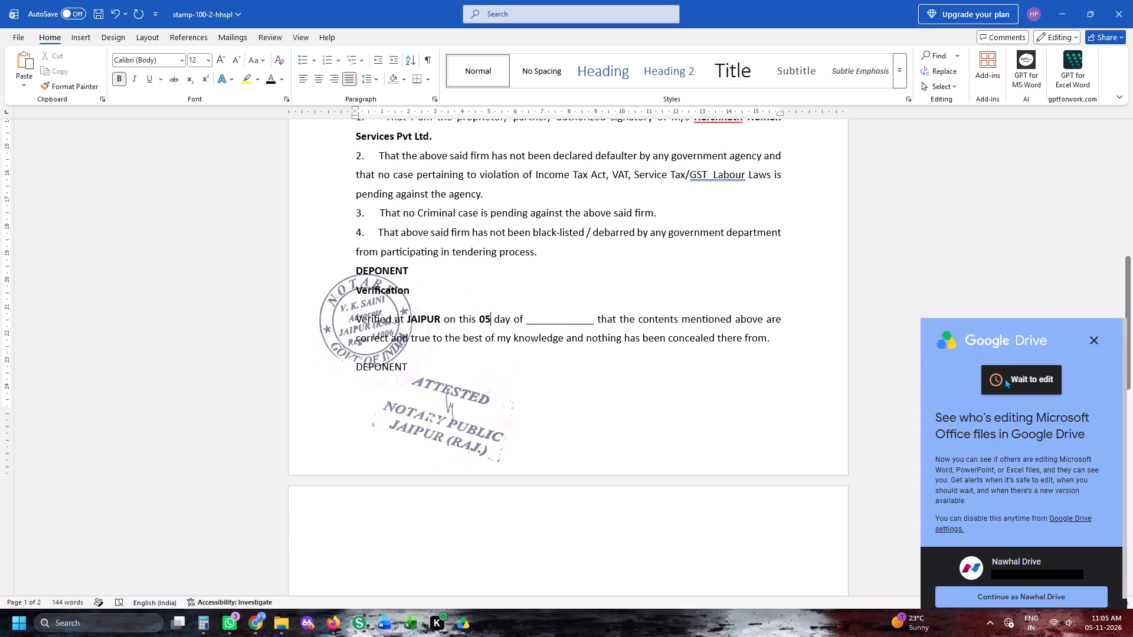
pyautogui.click(1090, 347)
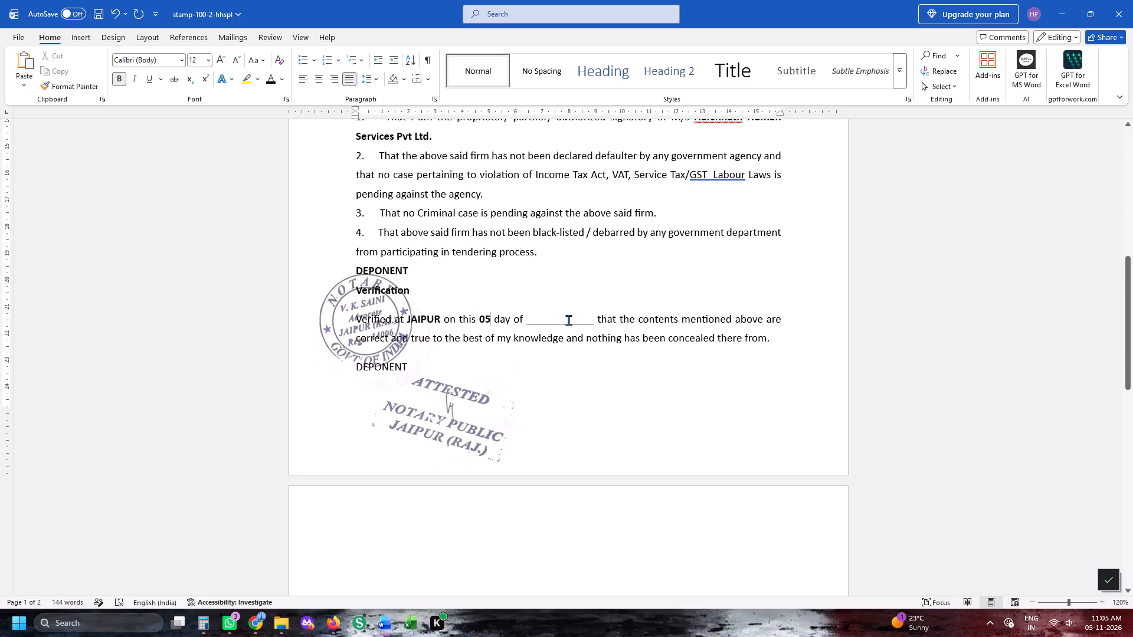
# Fill the month blank after "day of" in the verification paragraph with "Sept. 2026" in bold.
pyautogui.doubleClick(568, 320)
pyautogui.hotkey('ctrl', 'v')
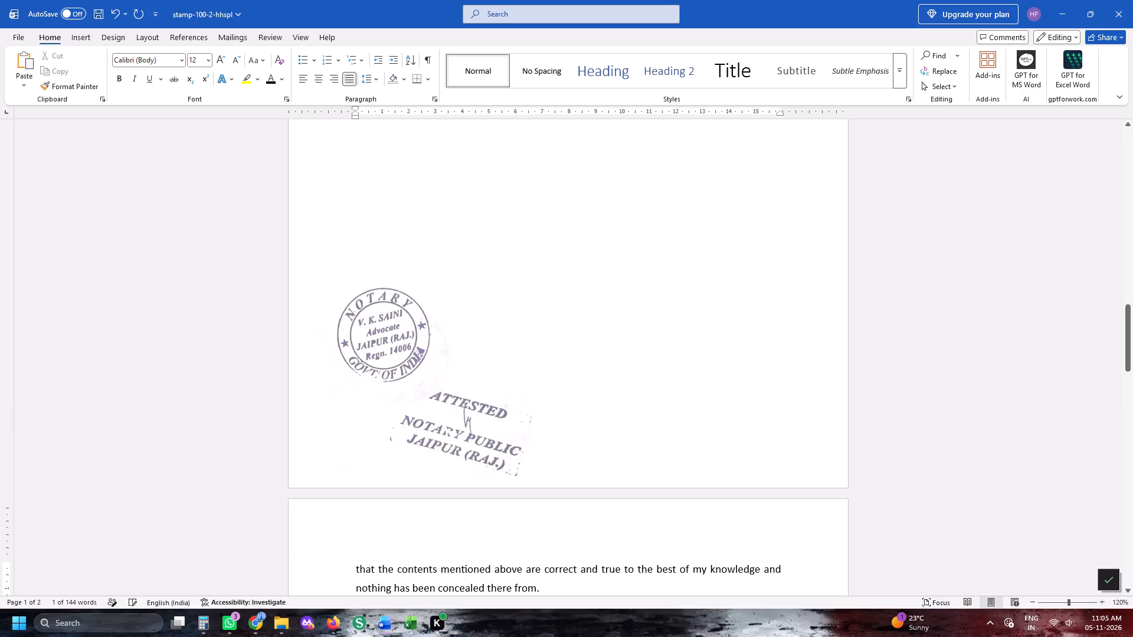
pyautogui.hotkey('ctrl', 'z')
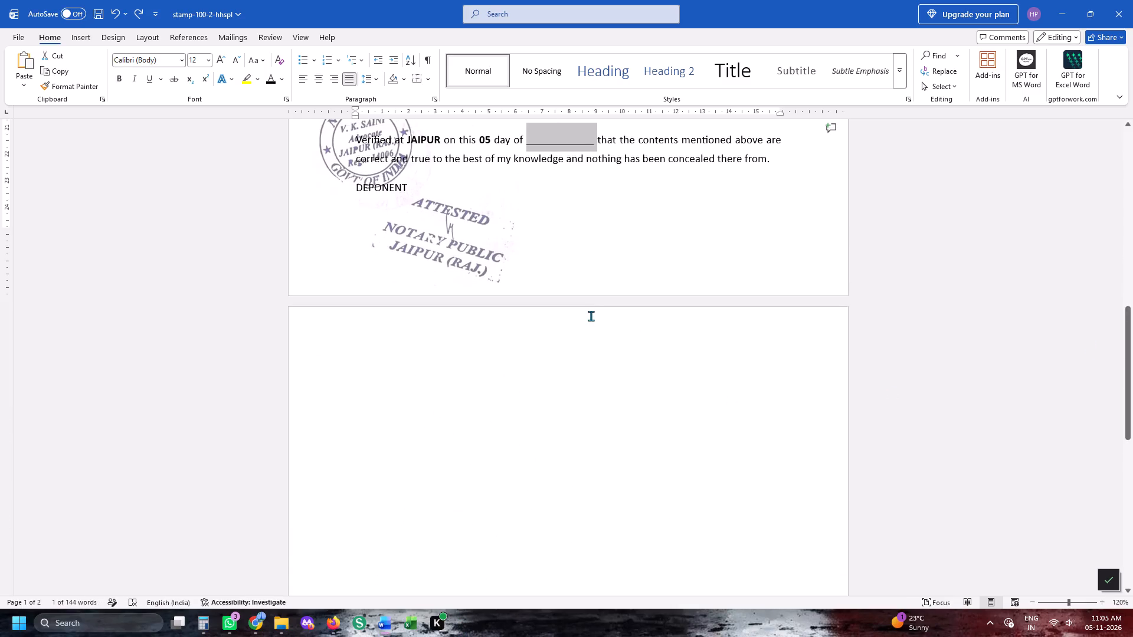
pyautogui.hotkey('ctrl', 'b')
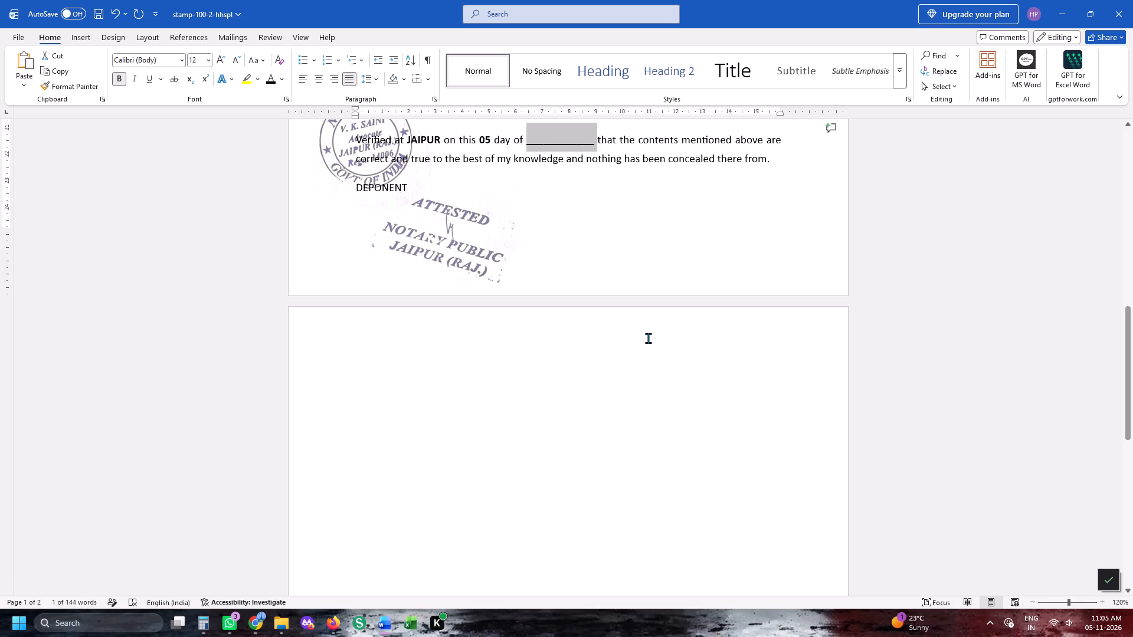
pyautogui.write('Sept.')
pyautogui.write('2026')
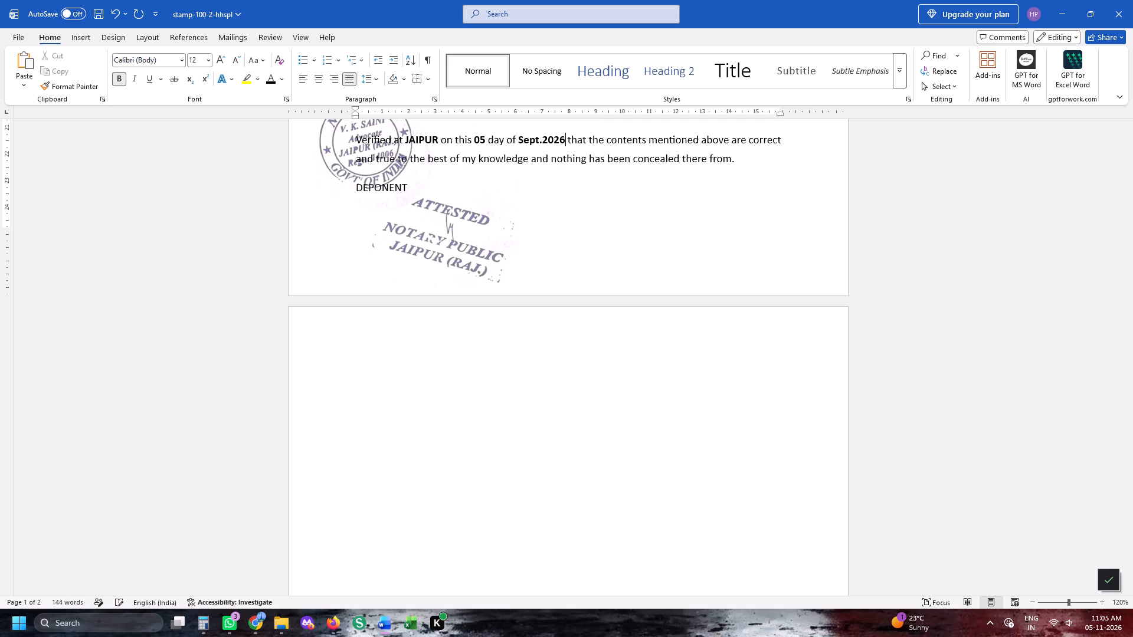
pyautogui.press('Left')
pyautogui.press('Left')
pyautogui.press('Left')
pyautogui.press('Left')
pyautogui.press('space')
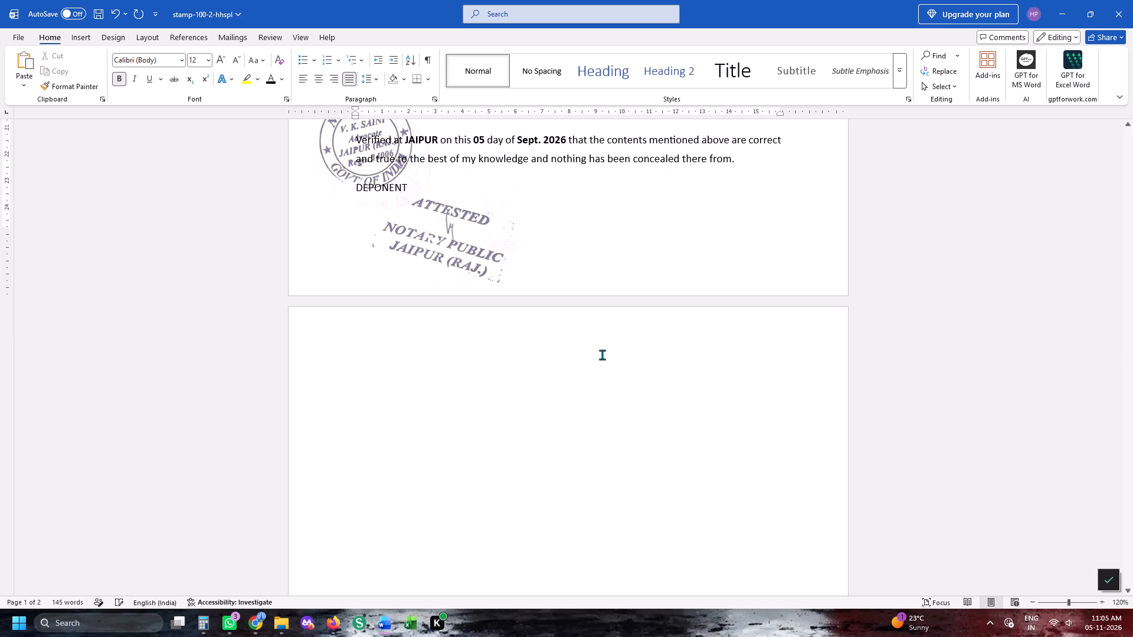
# Delete the closing DEPONENT line below the verification paragraph and the blank lines that extend onto the second page.
pyautogui.moveTo(361, 189); pyautogui.dragTo(381, 478)
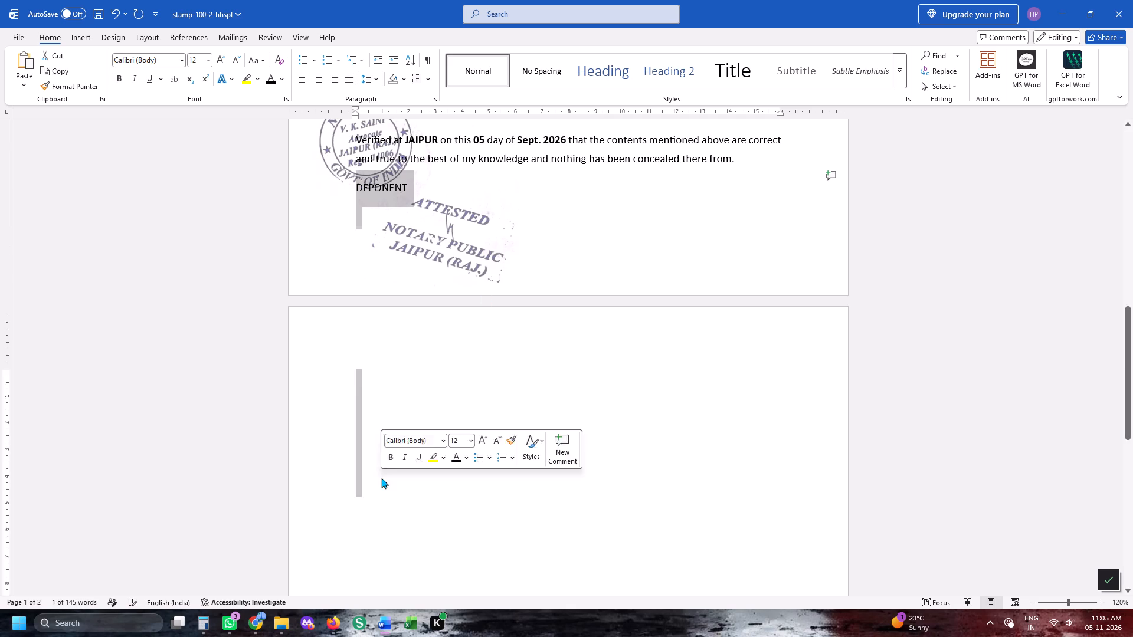
pyautogui.press('Delete')
pyautogui.click(381, 478)
pyautogui.press('BackSpace')
pyautogui.press('BackSpace')
pyautogui.press('BackSpace')
pyautogui.press('BackSpace')
pyautogui.press('BackSpace')
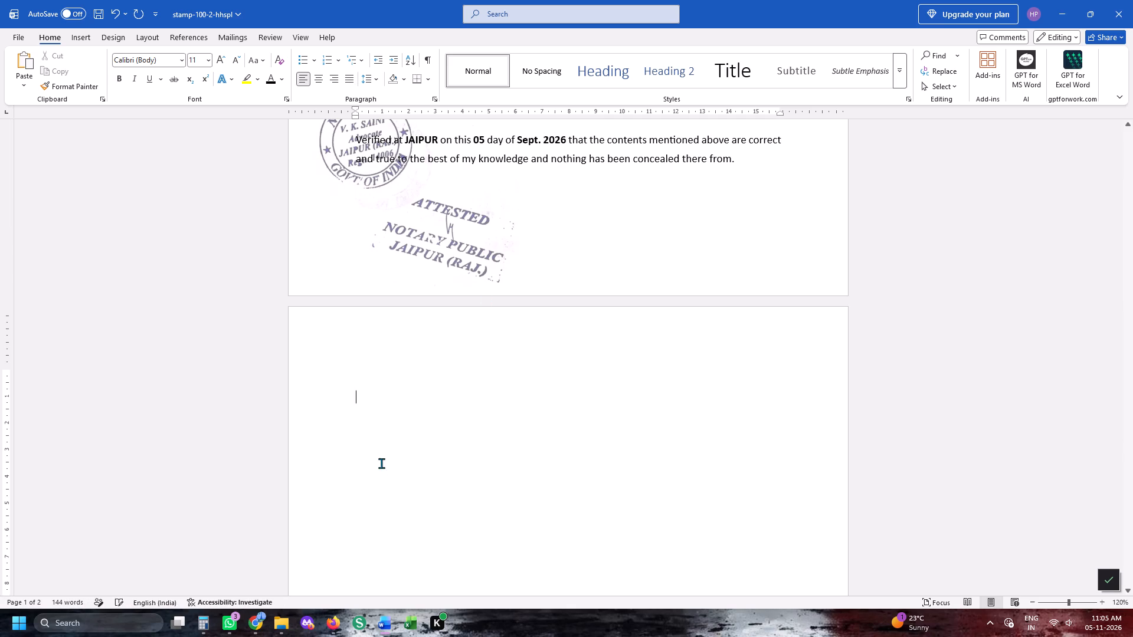
pyautogui.press('BackSpace')
pyautogui.press('BackSpace')
pyautogui.scroll(-7, 382, 448)
pyautogui.scroll(5, 382, 448)
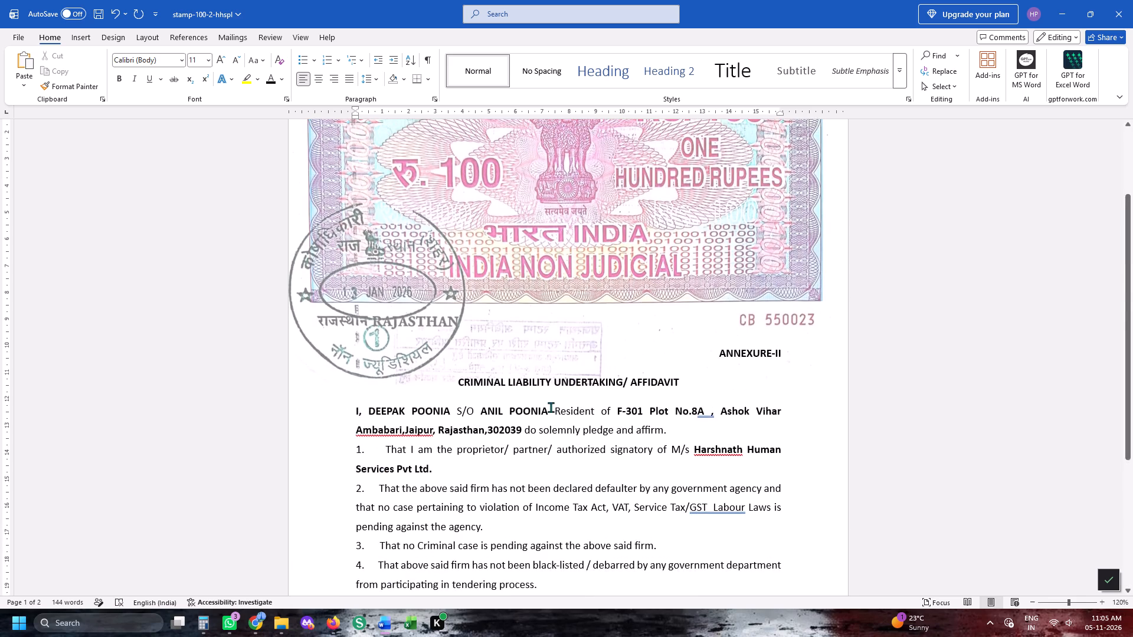
# Insert the copied company seal and director signature image from clipboard history below the verification paragraph and place it behind text.
pyautogui.scroll(-5, 551, 407)
pyautogui.press('super+v')
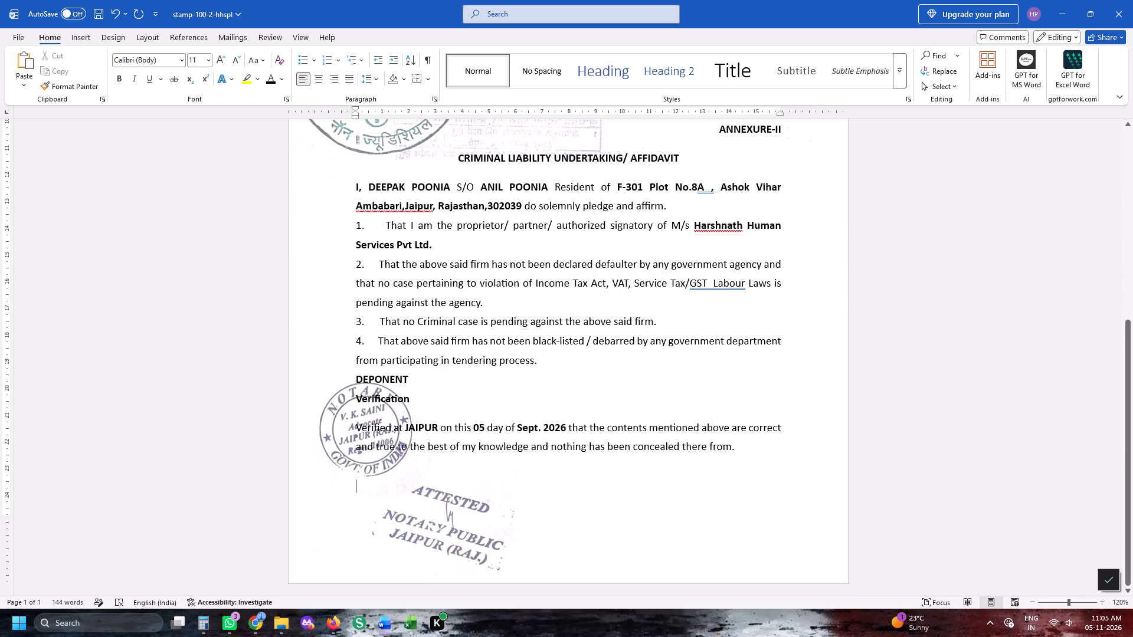
pyautogui.click(538, 311)
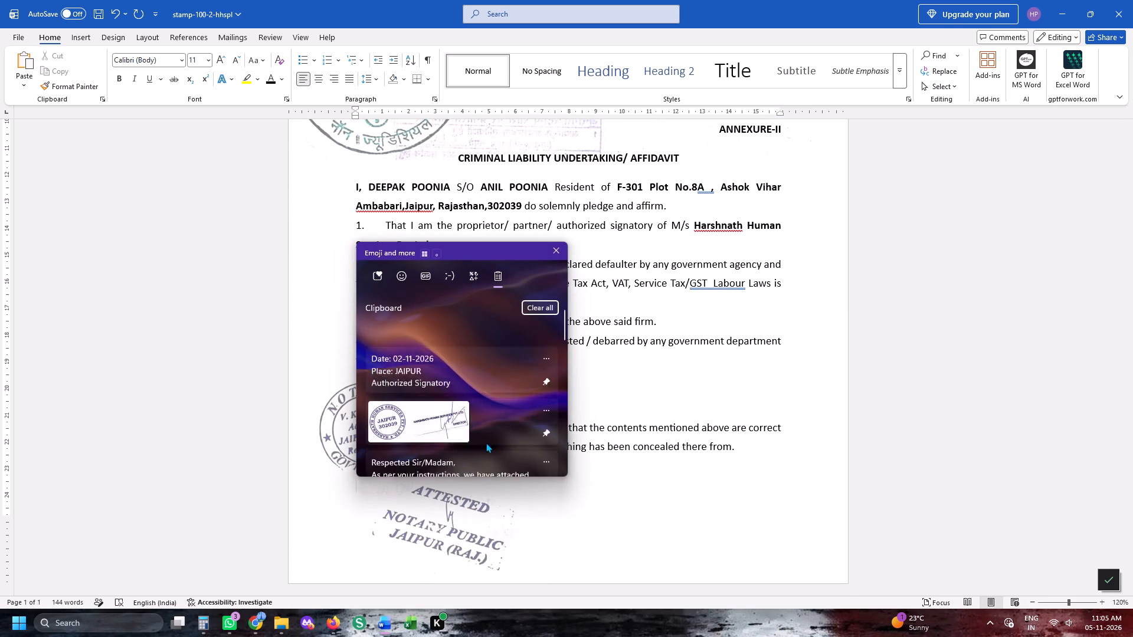
pyautogui.click(438, 383)
pyautogui.hotkey('ctrl', 'v')
pyautogui.scroll(-3, 696, 359)
pyautogui.click(515, 385)
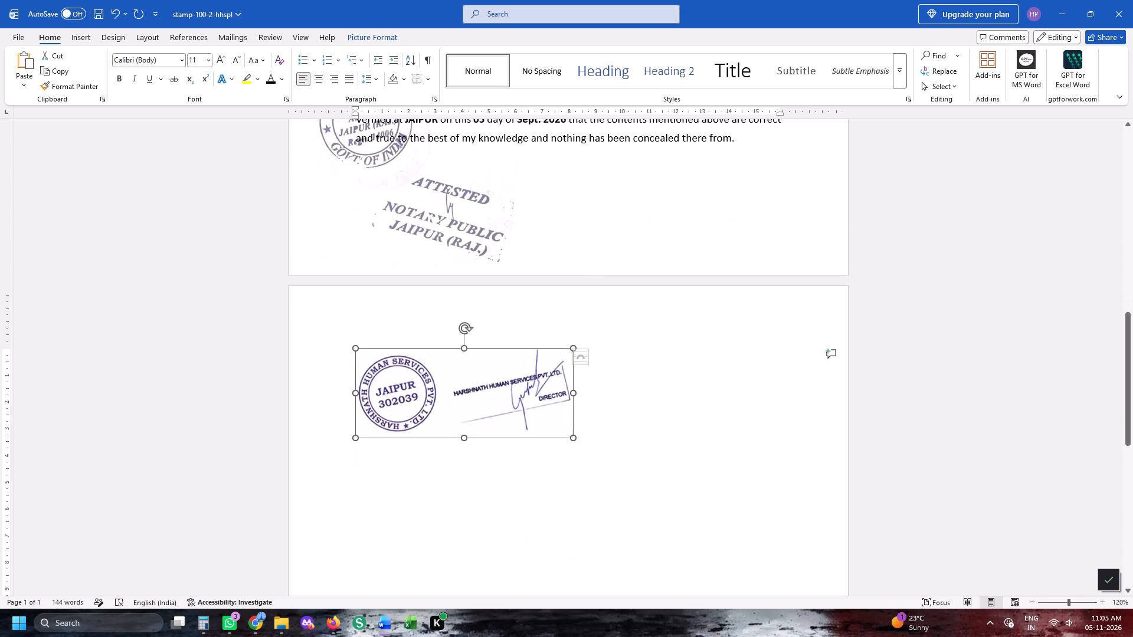
pyautogui.click(590, 353)
pyautogui.click(643, 469)
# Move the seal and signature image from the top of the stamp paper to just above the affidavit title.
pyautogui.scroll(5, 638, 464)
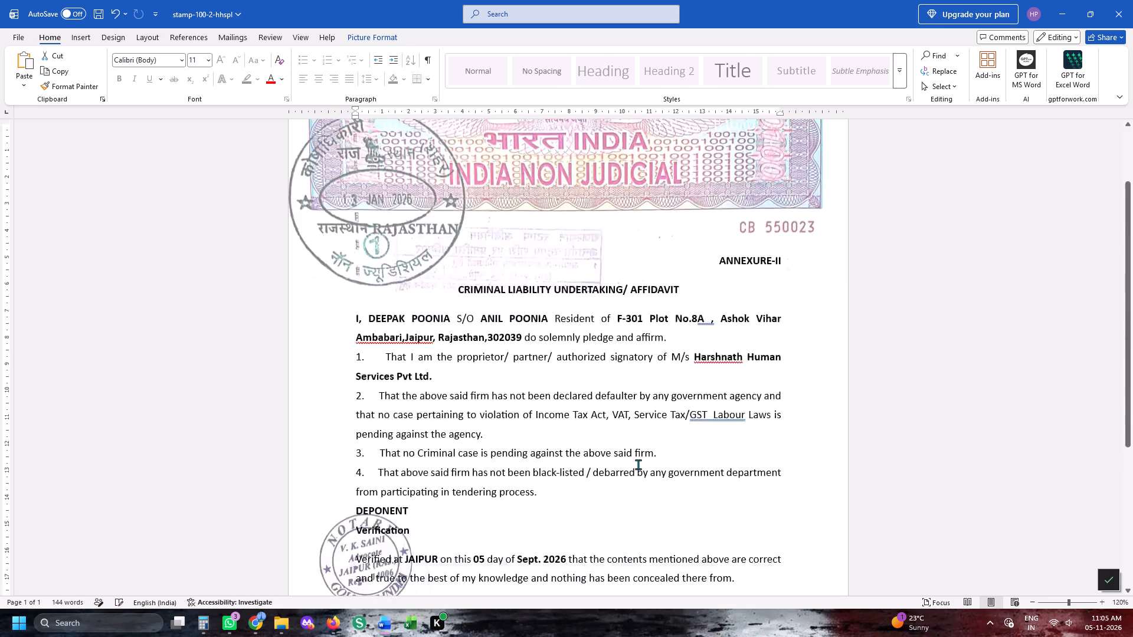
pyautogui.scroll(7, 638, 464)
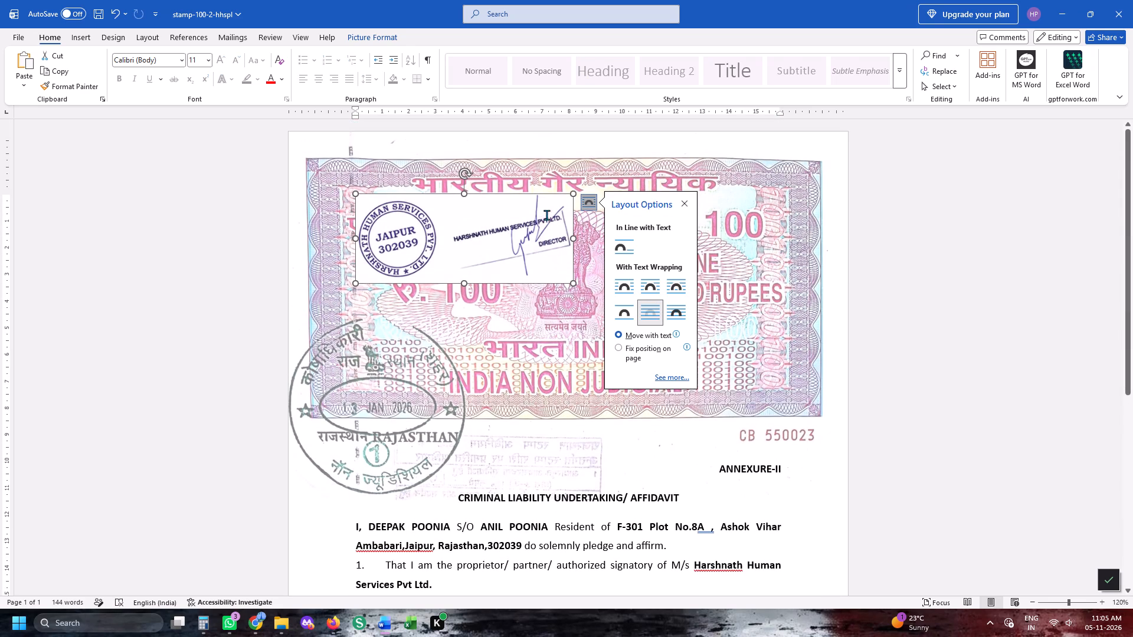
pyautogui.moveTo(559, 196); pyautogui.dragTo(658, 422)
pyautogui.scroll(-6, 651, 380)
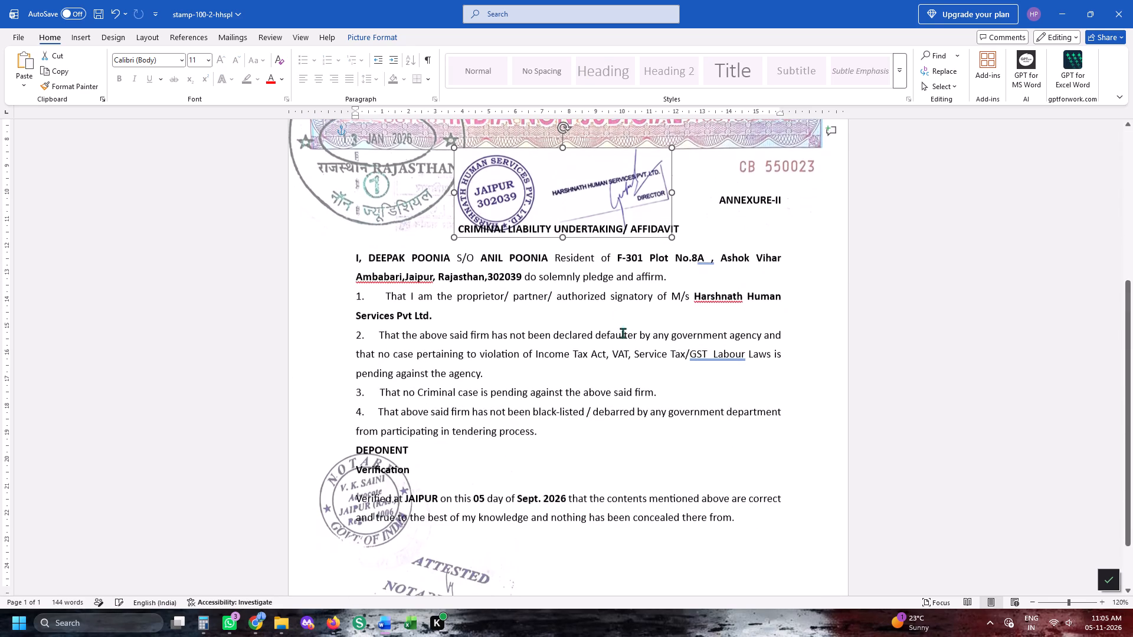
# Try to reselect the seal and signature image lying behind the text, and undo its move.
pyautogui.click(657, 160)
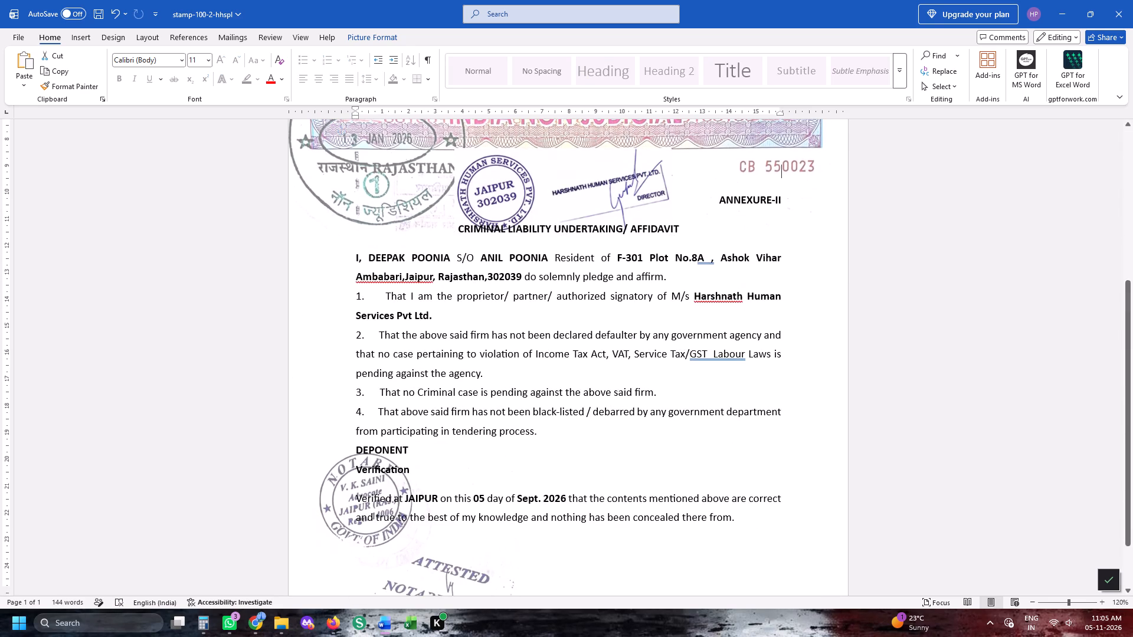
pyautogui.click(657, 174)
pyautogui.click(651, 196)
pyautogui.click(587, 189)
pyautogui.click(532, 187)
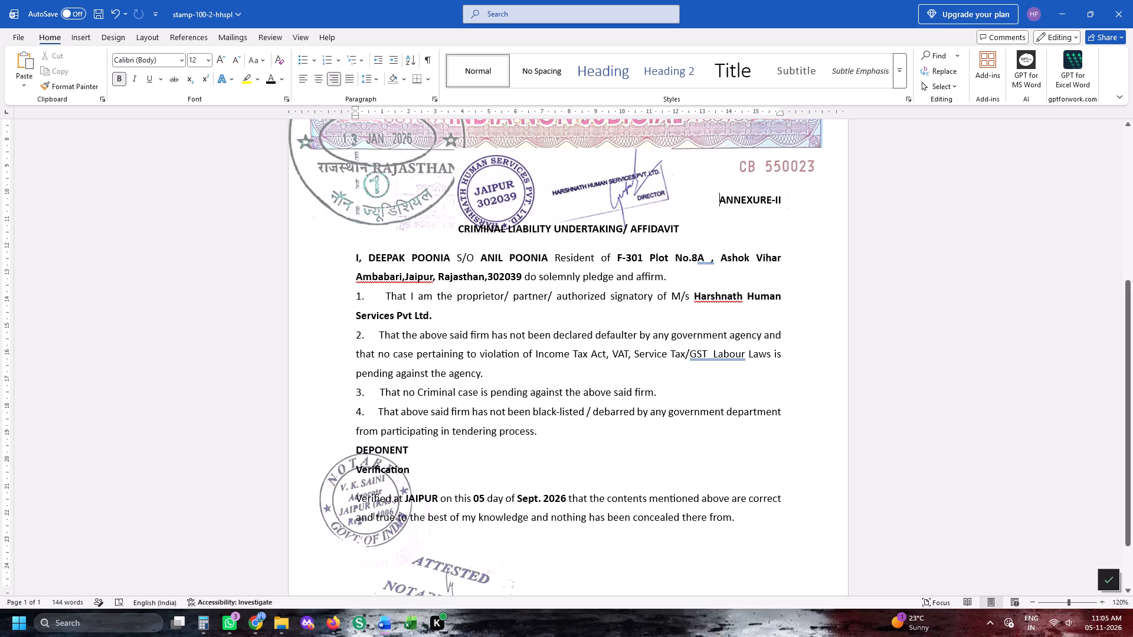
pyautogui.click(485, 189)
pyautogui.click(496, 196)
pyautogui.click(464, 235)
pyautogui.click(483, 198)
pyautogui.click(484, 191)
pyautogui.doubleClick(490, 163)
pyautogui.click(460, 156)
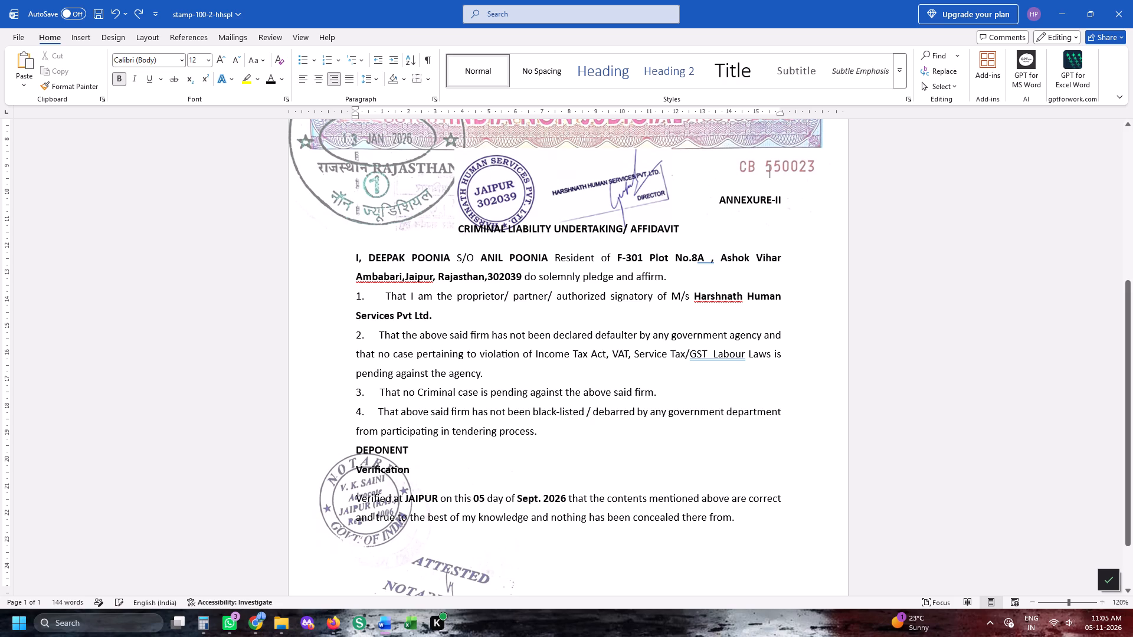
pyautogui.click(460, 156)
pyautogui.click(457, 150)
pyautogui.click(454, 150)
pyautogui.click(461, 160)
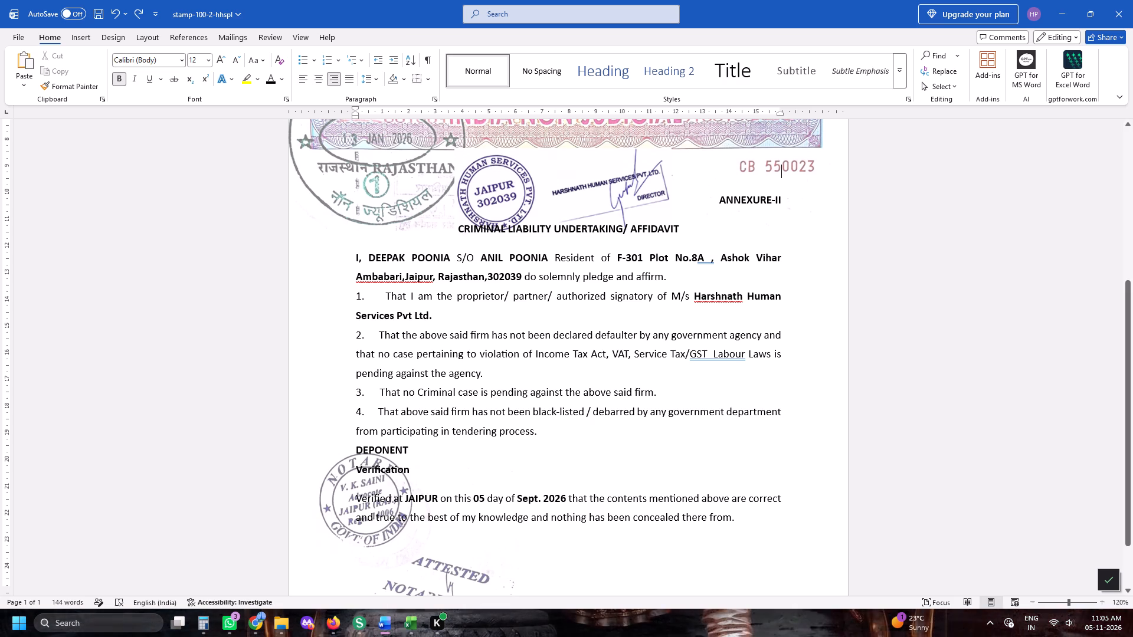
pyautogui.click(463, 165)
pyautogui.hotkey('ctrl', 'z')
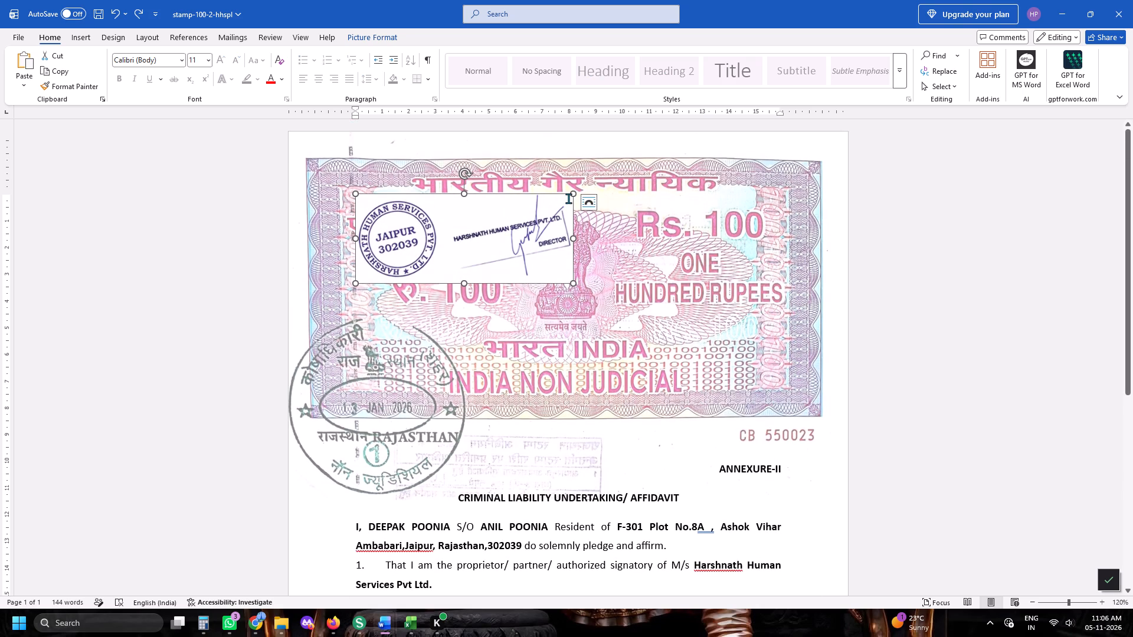
# Move the seal and signature image from the top of the stamp paper to the right-hand side below the verification paragraph.
pyautogui.moveTo(570, 204); pyautogui.dragTo(572, 236)
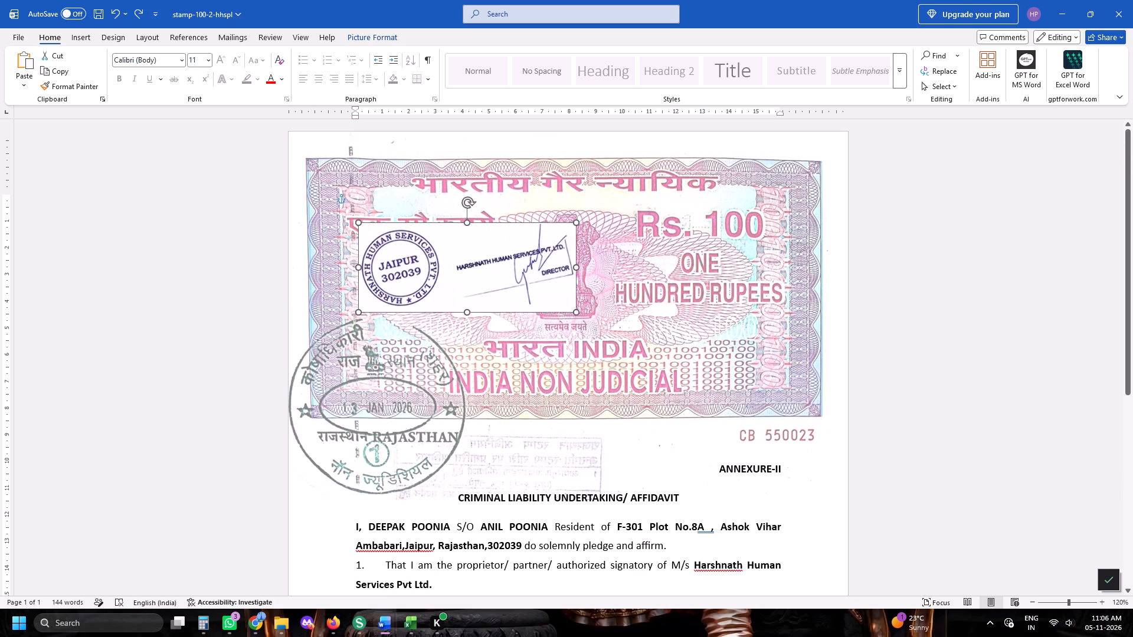
pyautogui.moveTo(572, 236); pyautogui.dragTo(803, 524)
pyautogui.scroll(-6, 750, 405)
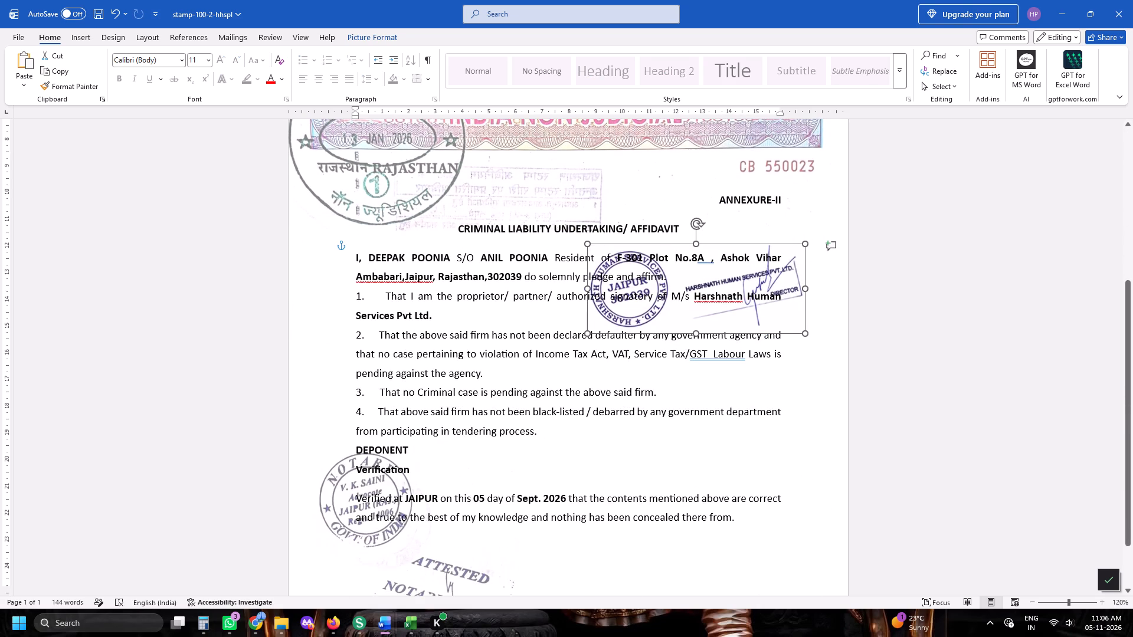
pyautogui.moveTo(794, 317); pyautogui.dragTo(790, 478)
pyautogui.scroll(-4, 775, 436)
pyautogui.moveTo(767, 375); pyautogui.dragTo(779, 500)
pyautogui.scroll(-6, 451, 445)
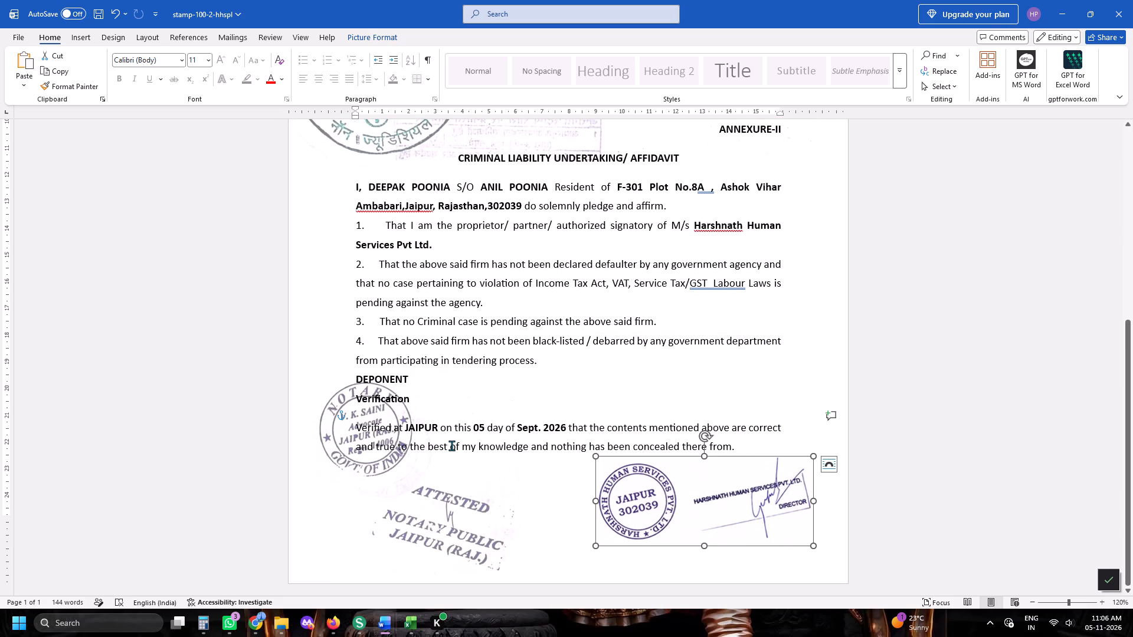
# Export the stamp paper affidavit as a PDF named M💫P 7 in the Downloads folder.
pyautogui.hotkey('alt', 'f')
pyautogui.hotkey('alt', 'e')
pyautogui.hotkey('alt', 'a')
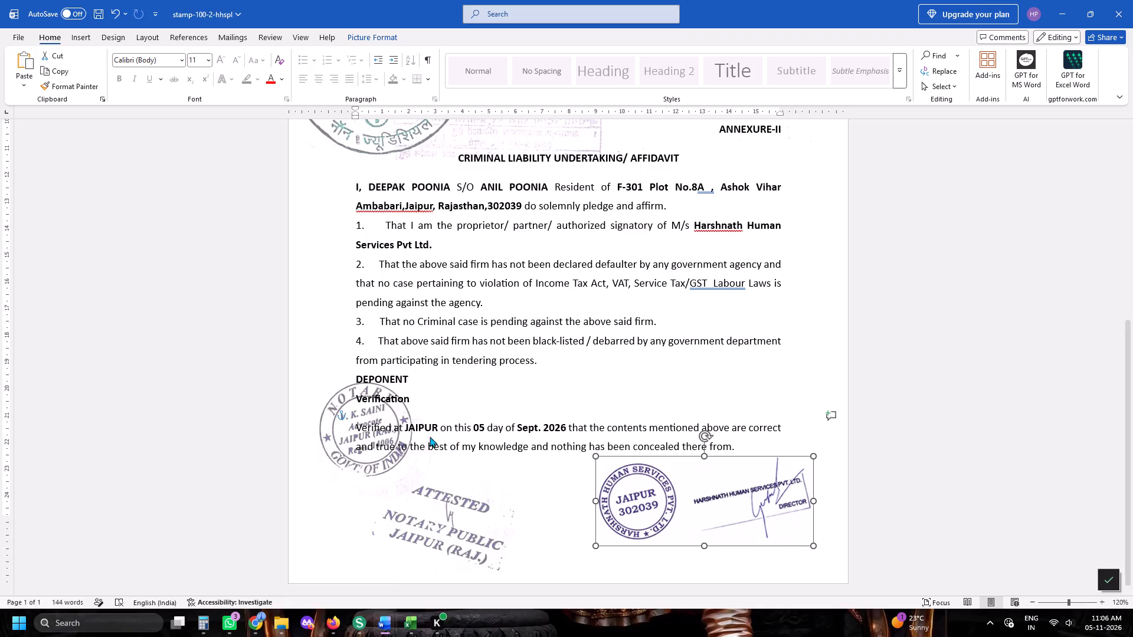
pyautogui.scroll(11, 139, 350)
pyautogui.click(59, 342)
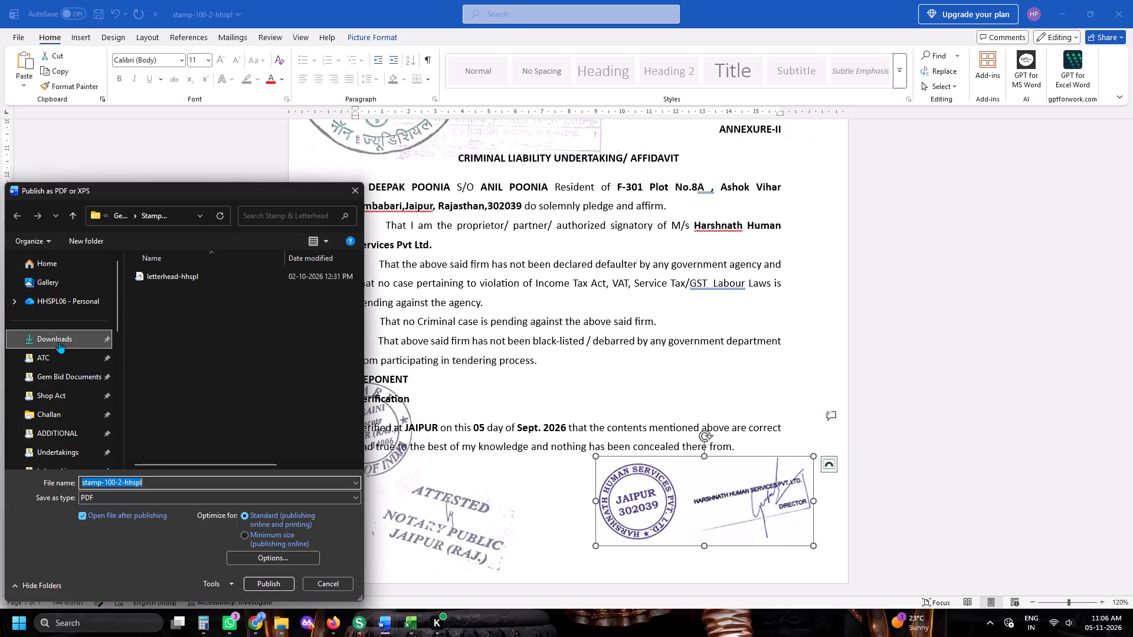
pyautogui.click(160, 294)
pyautogui.tripleClick(113, 484)
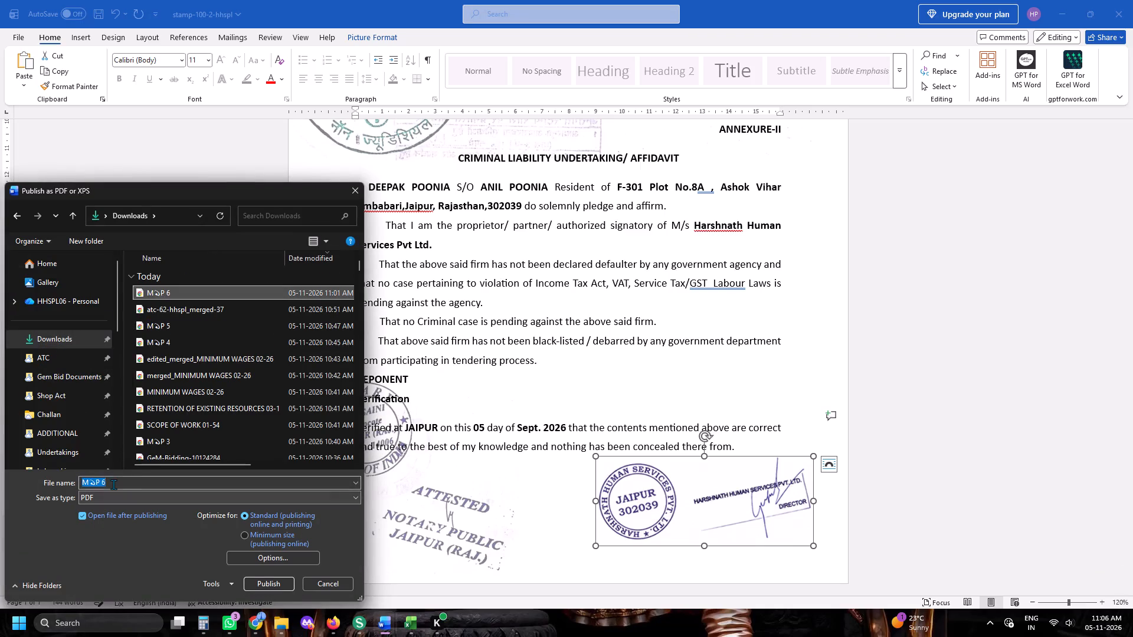
pyautogui.press('BackSpace')
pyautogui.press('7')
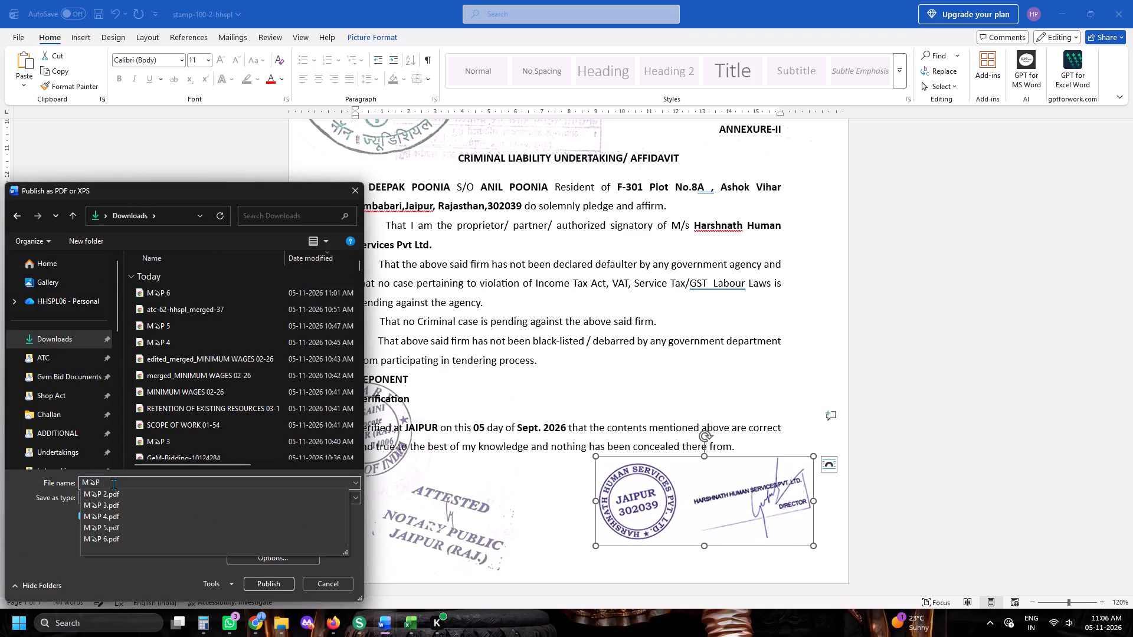
pyautogui.press('Return')
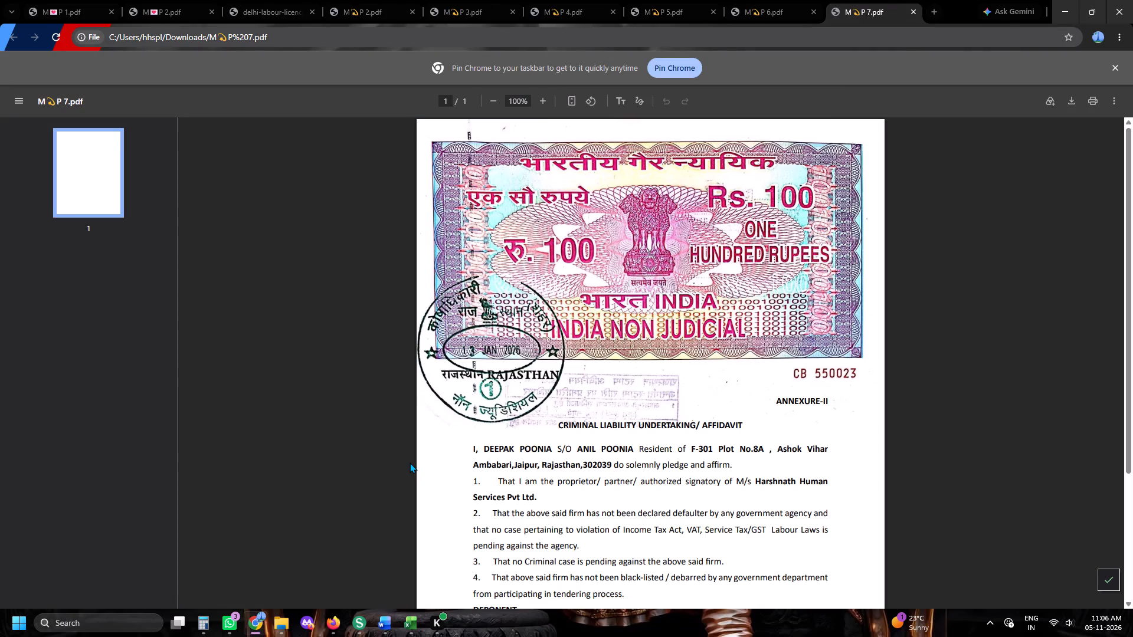
# Switch to iLovePDF in Firefox and add M💫P 7 from Downloads to the merge list alongside M💫P 6.
pyautogui.click(339, 622)
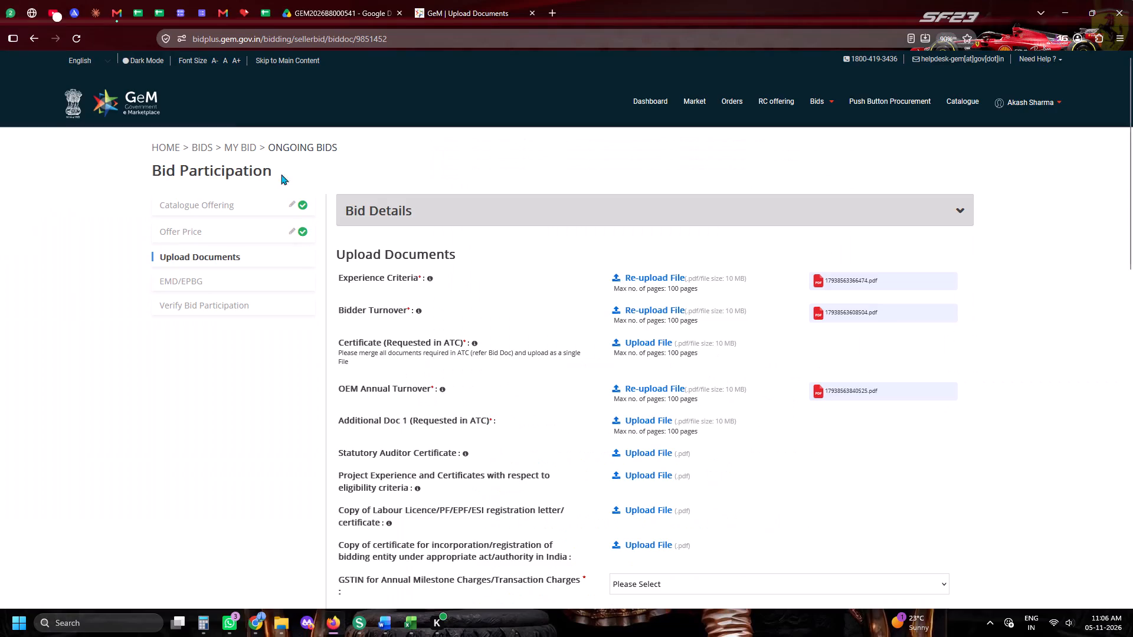
pyautogui.click(236, 3)
pyautogui.click(851, 136)
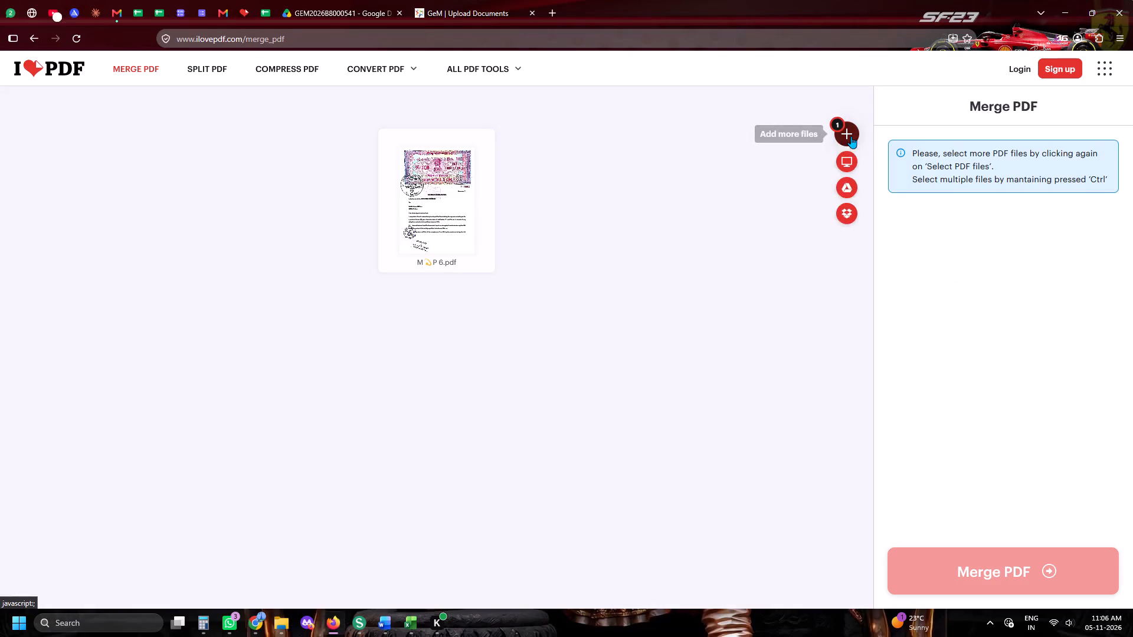
pyautogui.scroll(4, 863, 215)
pyautogui.click(829, 194)
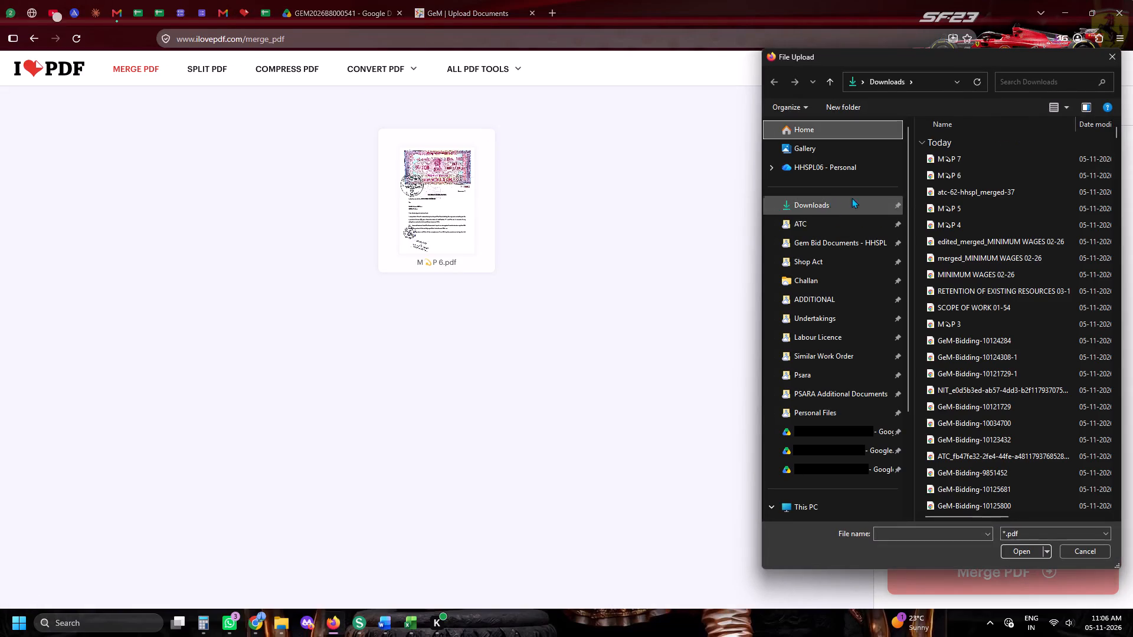
pyautogui.doubleClick(967, 157)
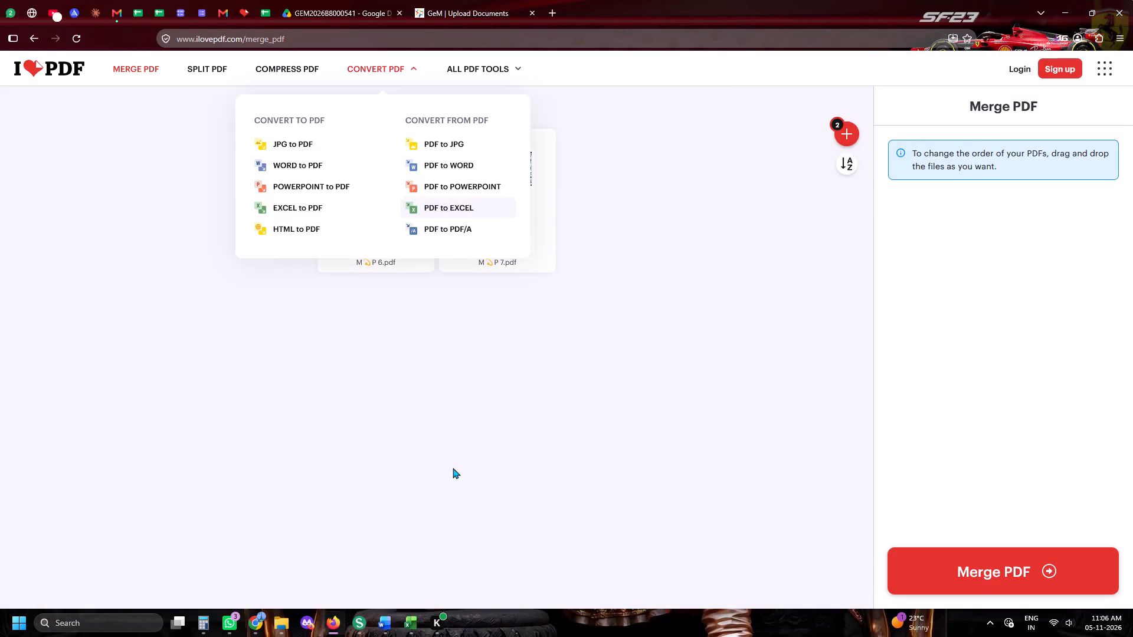
# Switch back to the letterhead document in Word and make the Appx A line bold and right-aligned.
pyautogui.hotkey('alt', 'Tab')
pyautogui.hotkey('alt', 'Tab')
pyautogui.hotkey('alt', 'Tab')
pyautogui.hotkey('alt', 'Tab')
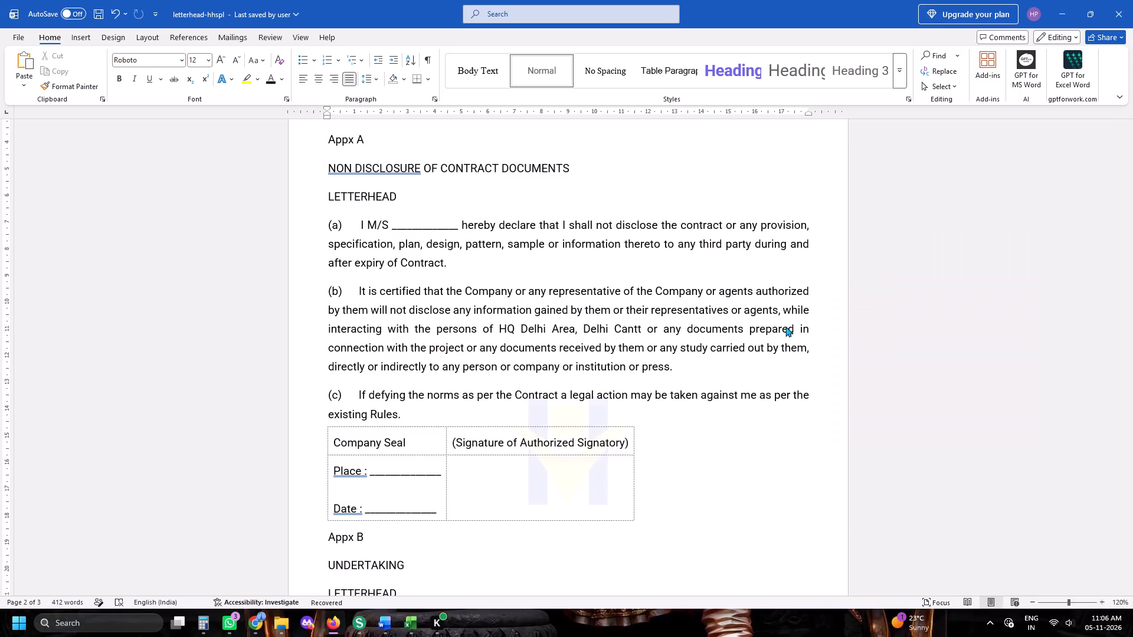
pyautogui.scroll(3, 581, 376)
pyautogui.moveTo(381, 277); pyautogui.dragTo(323, 272)
pyautogui.hotkey('ctrl', 'b')
pyautogui.hotkey('ctrl', 'r')
# Make the NON DISCLOSURE OF CONTRACT DOCUMENTS heading bold and centred.
pyautogui.moveTo(432, 295); pyautogui.dragTo(436, 301)
pyautogui.moveTo(585, 300); pyautogui.dragTo(381, 299)
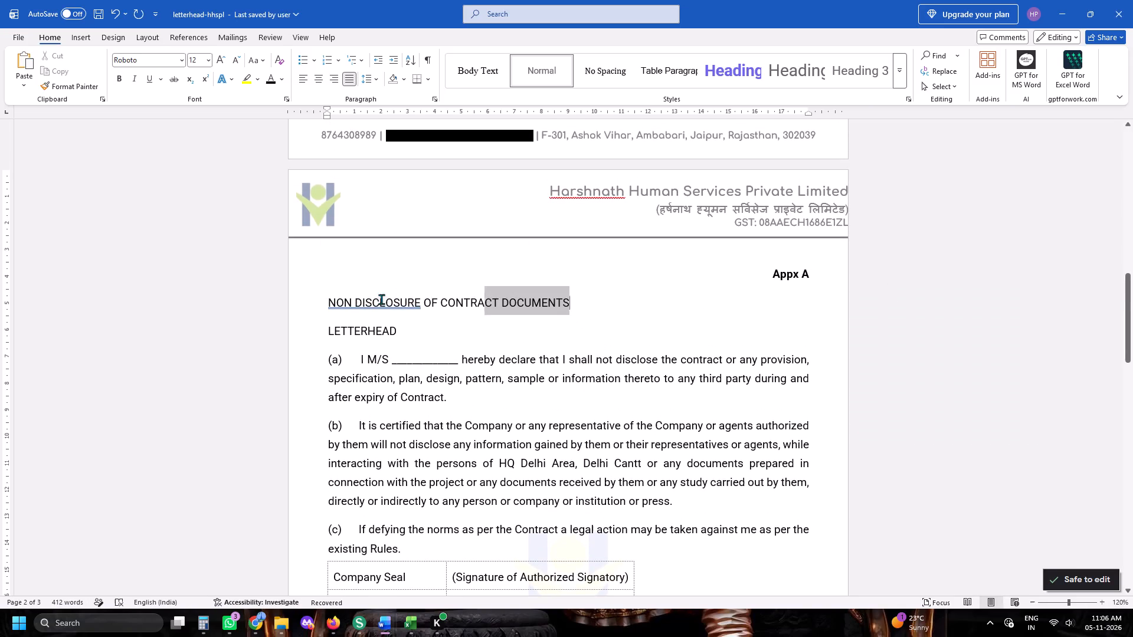
pyautogui.moveTo(381, 299); pyautogui.dragTo(348, 299)
pyautogui.hotkey('ctrl', 'b')
pyautogui.hotkey('ctrl', 'e')
# Delete the LETTERHEAD line below the non-disclosure heading.
pyautogui.click(402, 346)
pyautogui.moveTo(404, 334); pyautogui.dragTo(342, 333)
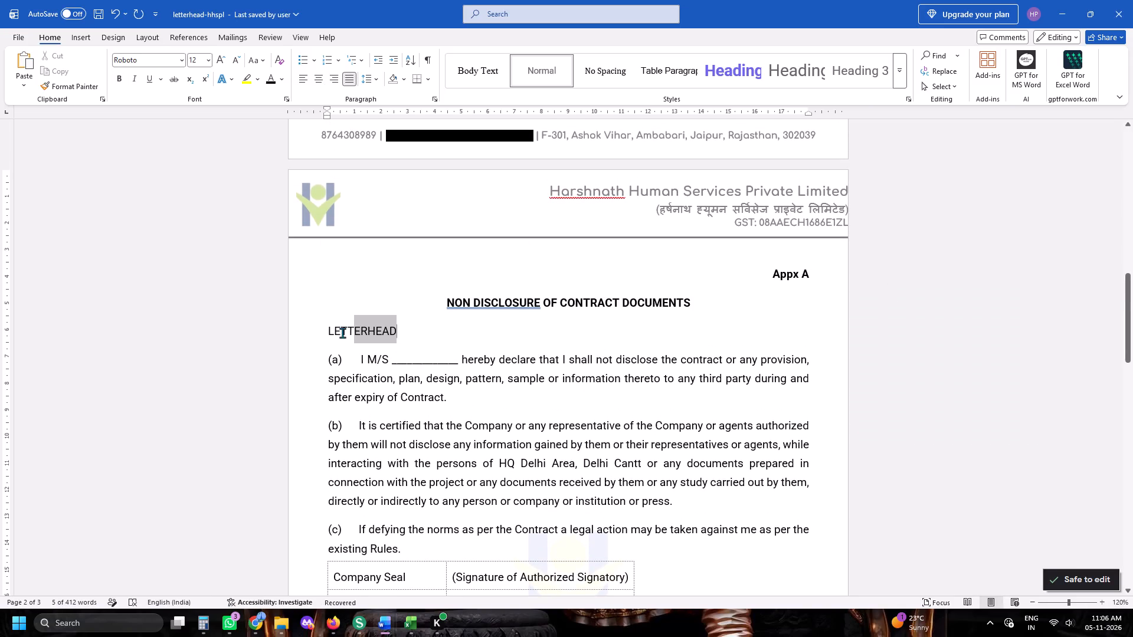
pyautogui.moveTo(342, 333); pyautogui.dragTo(339, 333)
pyautogui.click(291, 333)
pyautogui.click(295, 331)
pyautogui.press('Delete')
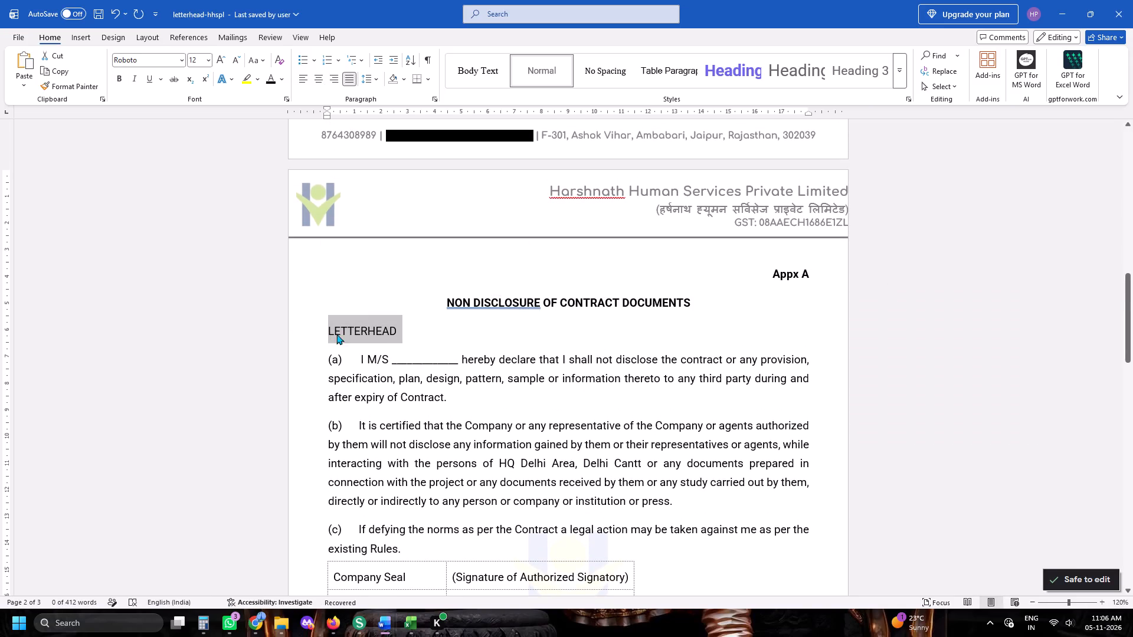
# Replace the blank after M/S in clause (a) with Harshnath Human Services Pvt Ltd. from clipboard history.
pyautogui.doubleClick(420, 337)
pyautogui.press('super+v')
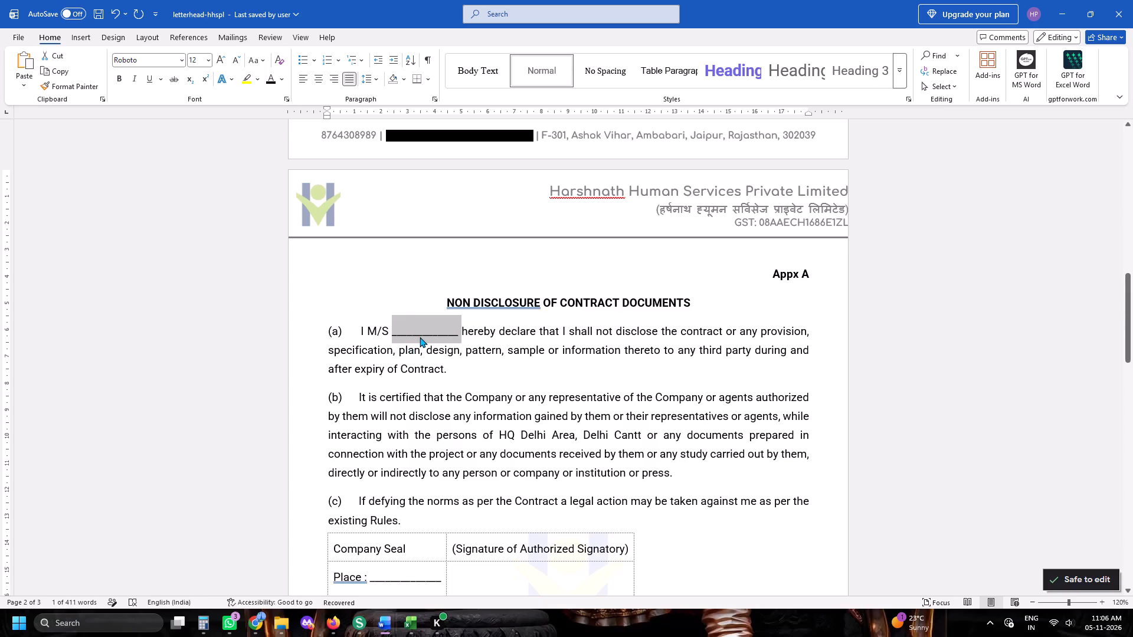
pyautogui.press('End')
pyautogui.press('Return')
pyautogui.hotkey('ctrl', 'v')
pyautogui.press('BackSpace')
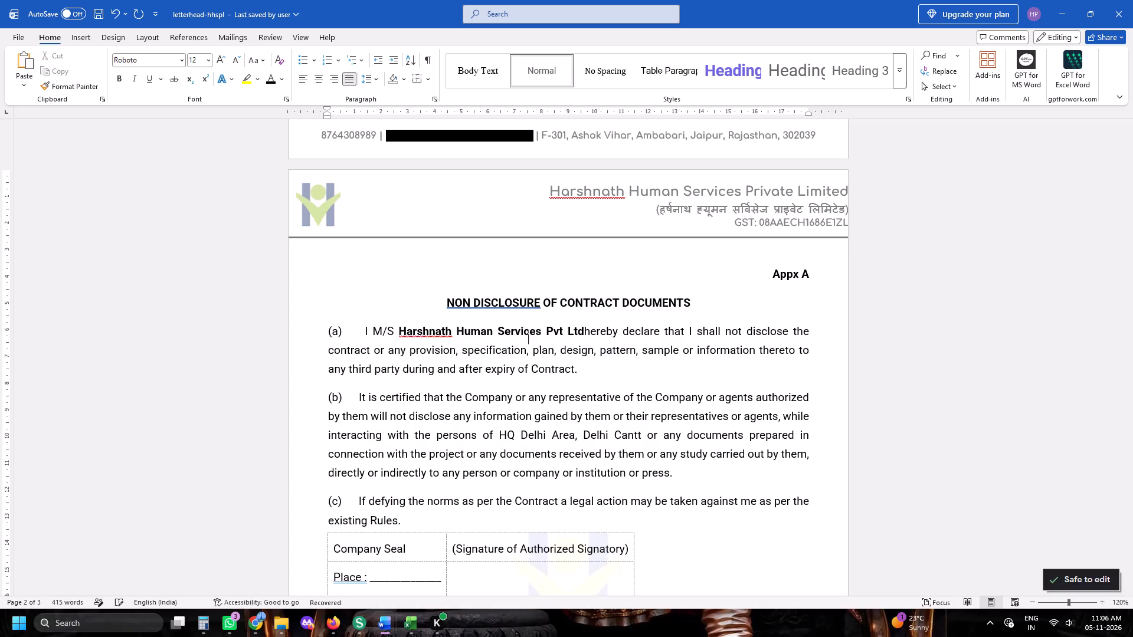
pyautogui.press('BackSpace')
pyautogui.hotkey('ctrl', 'z')
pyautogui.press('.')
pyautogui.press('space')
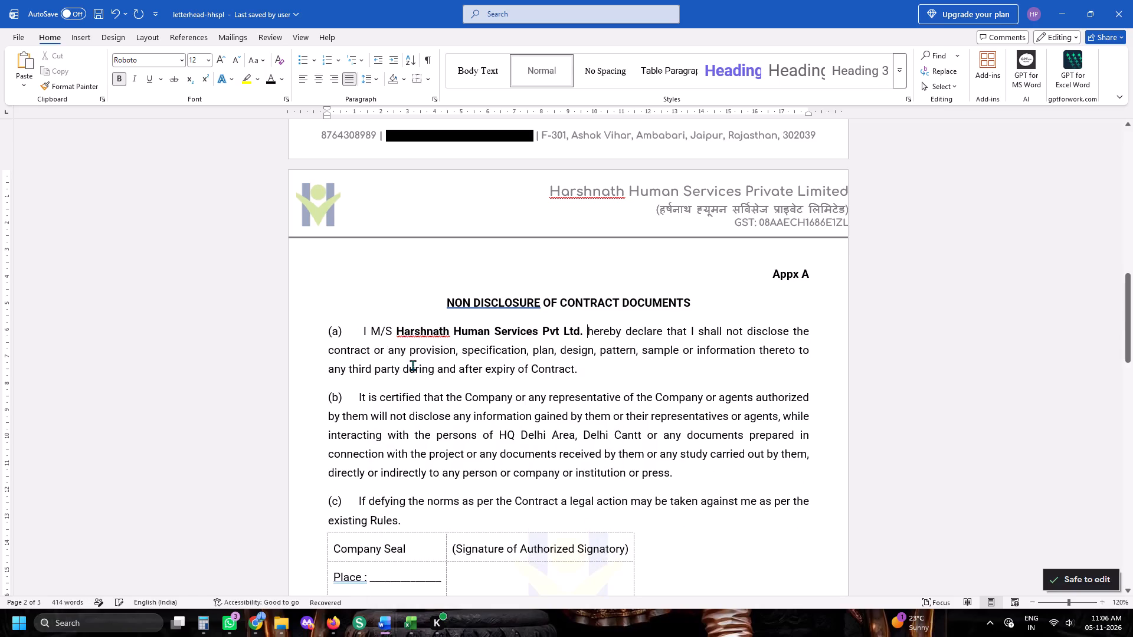
# Add blank lines below clause (c) and insert the copied date, place and authorized signatory block from clipboard history.
pyautogui.scroll(-4, 409, 353)
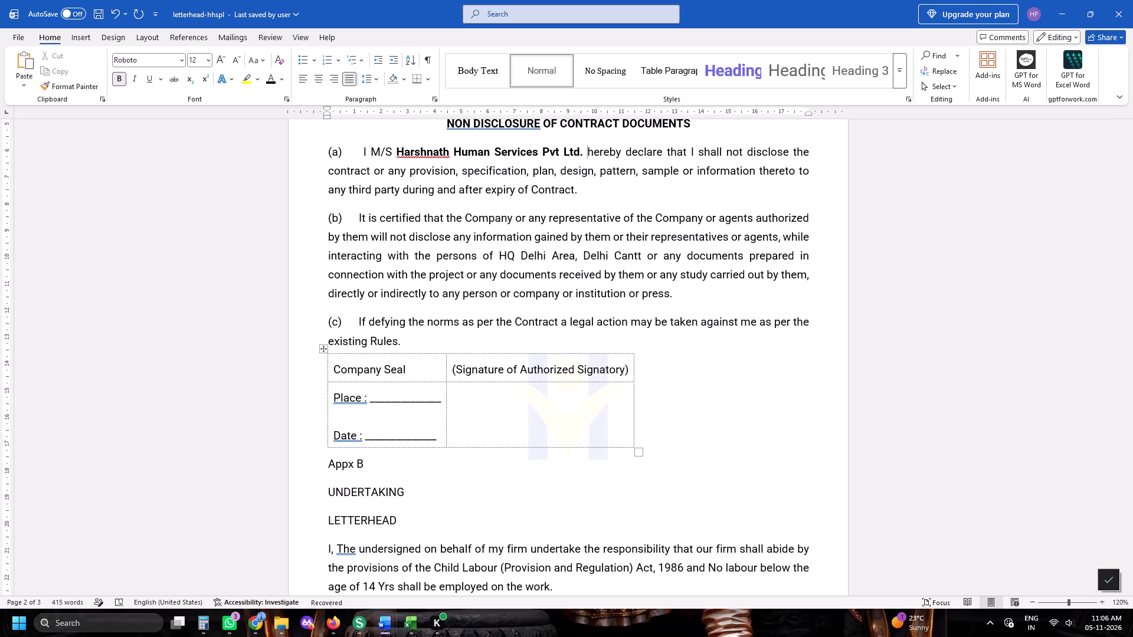
pyautogui.click(425, 376)
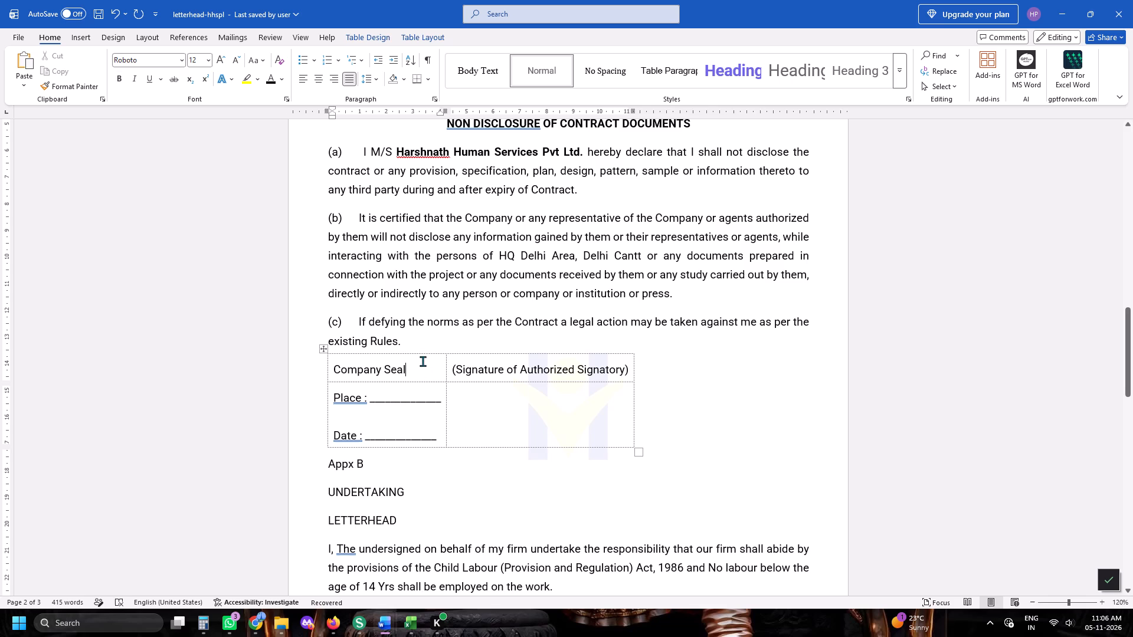
pyautogui.click(418, 341)
pyautogui.press('Return')
pyautogui.press('Return')
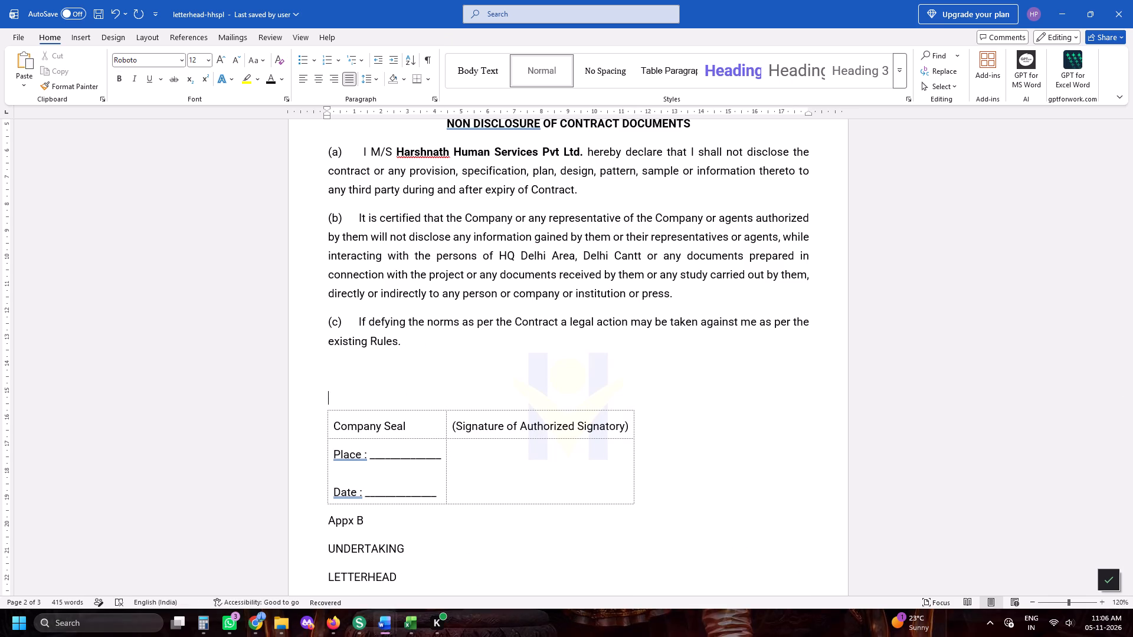
pyautogui.press('super+v')
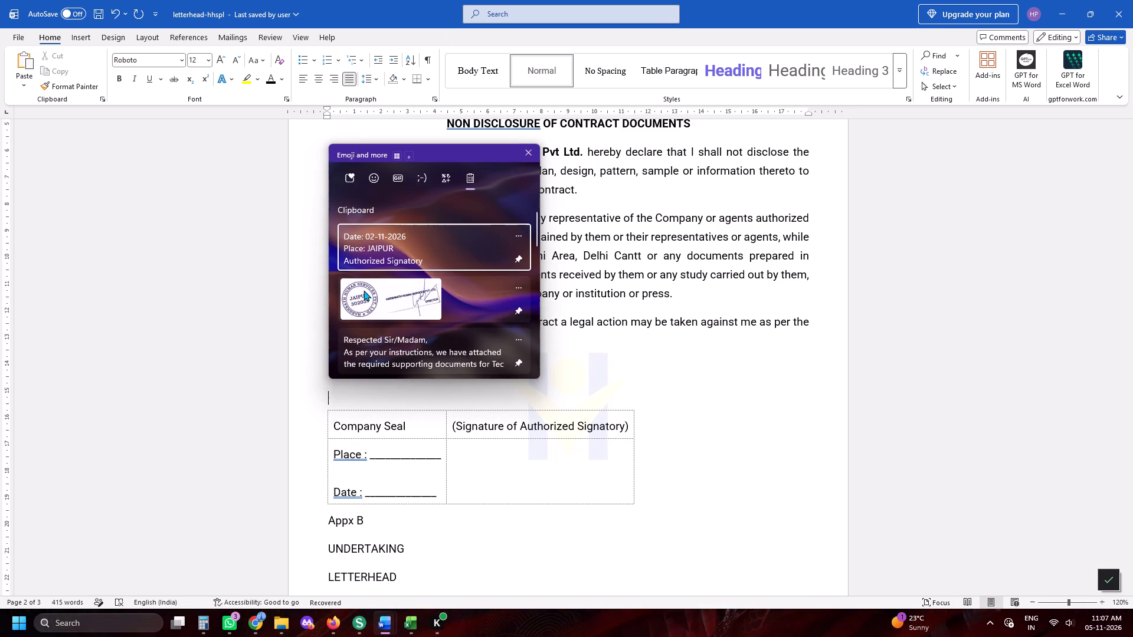
pyautogui.click(369, 252)
pyautogui.hotkey('ctrl', 'v')
# Insert the seal and signature image from clipboard history below the signatory block, followed by three line breaks before the Company Seal table.
pyautogui.press('super+v')
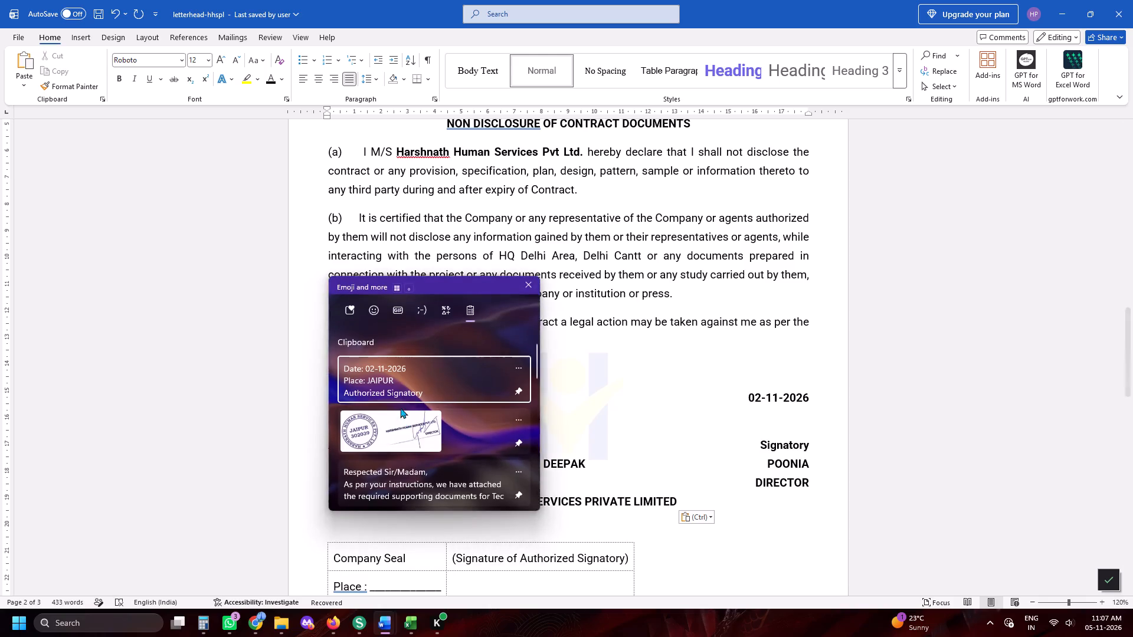
pyautogui.click(410, 423)
pyautogui.hotkey('ctrl', 'v')
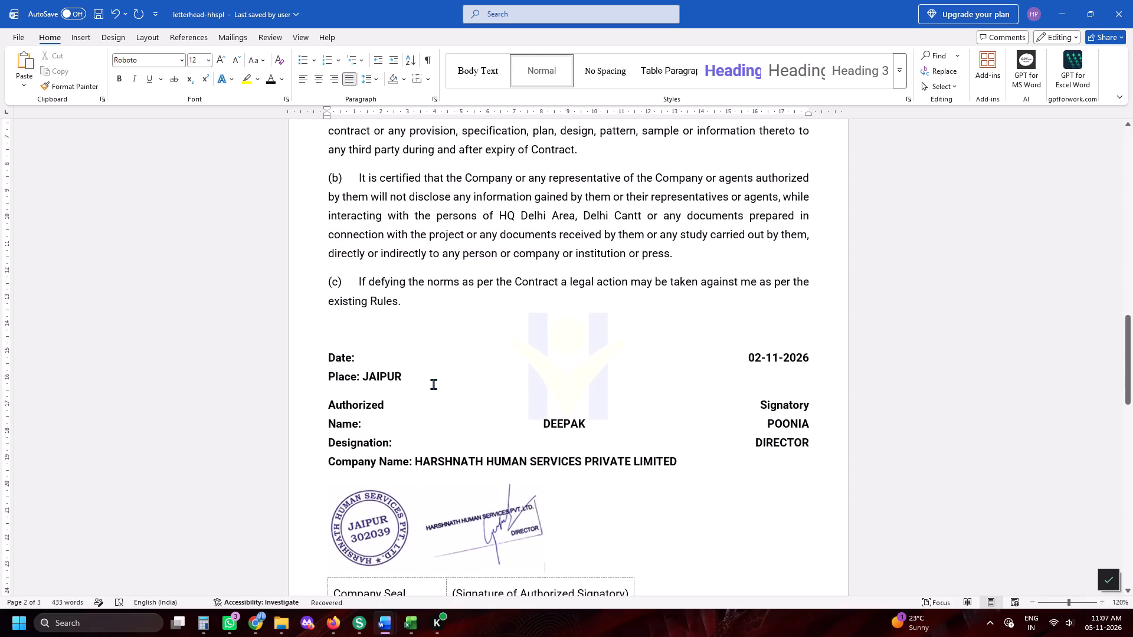
pyautogui.scroll(-3, 433, 383)
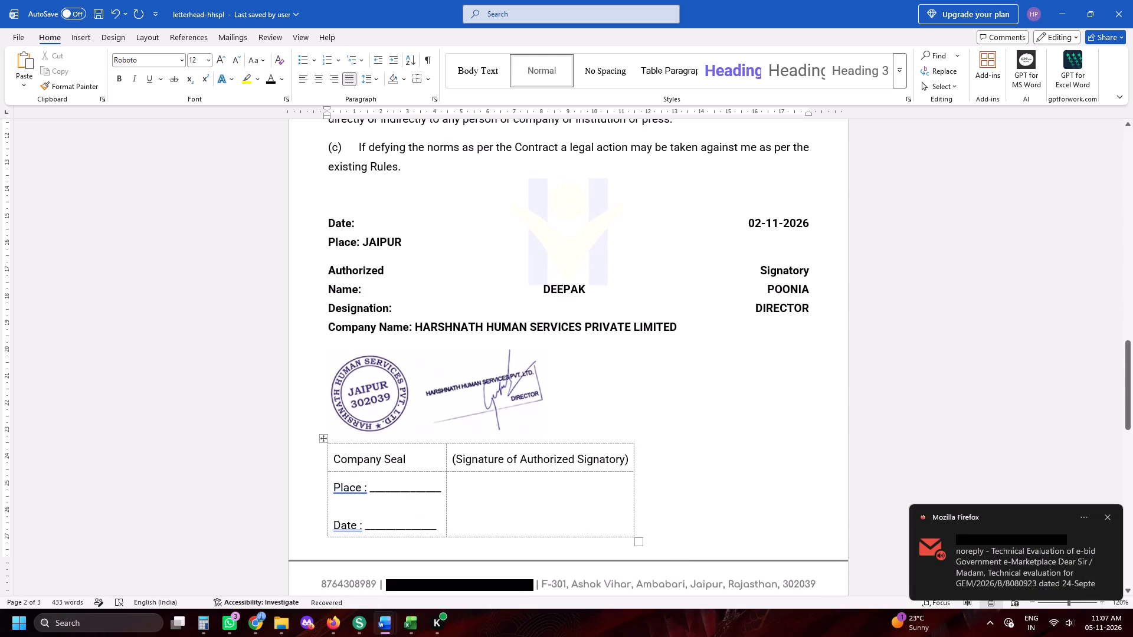
pyautogui.press('Return')
pyautogui.press('Return')
pyautogui.press('Return')
pyautogui.scroll(1, 570, 401)
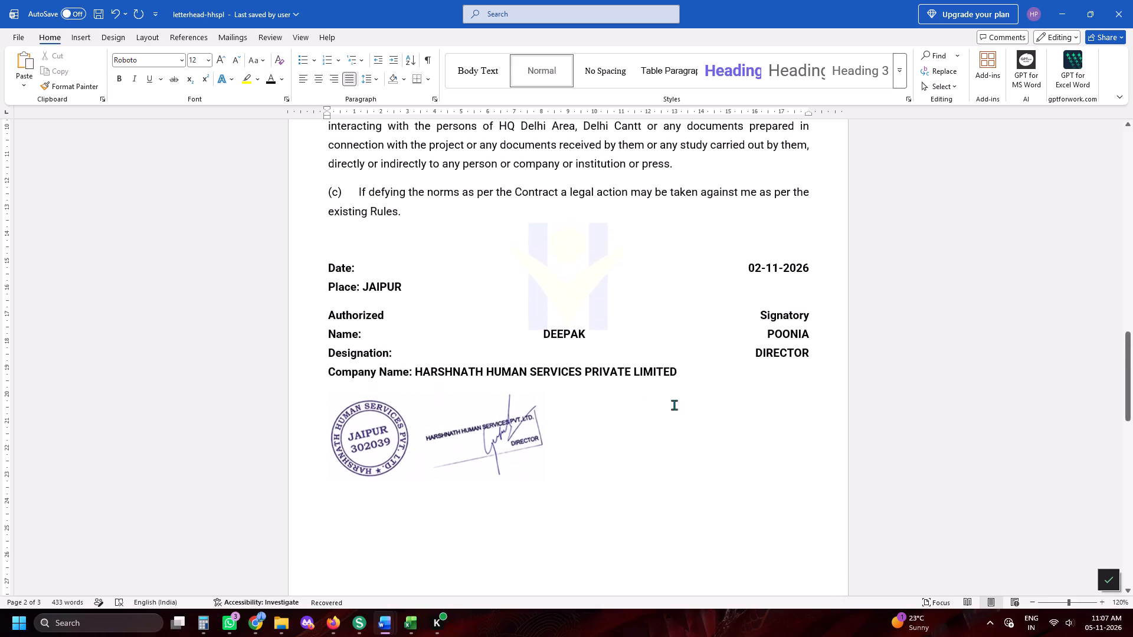
# Left-align the date, place and signatory block and change its date to 05-11-2026.
pyautogui.moveTo(700, 381); pyautogui.dragTo(289, 275)
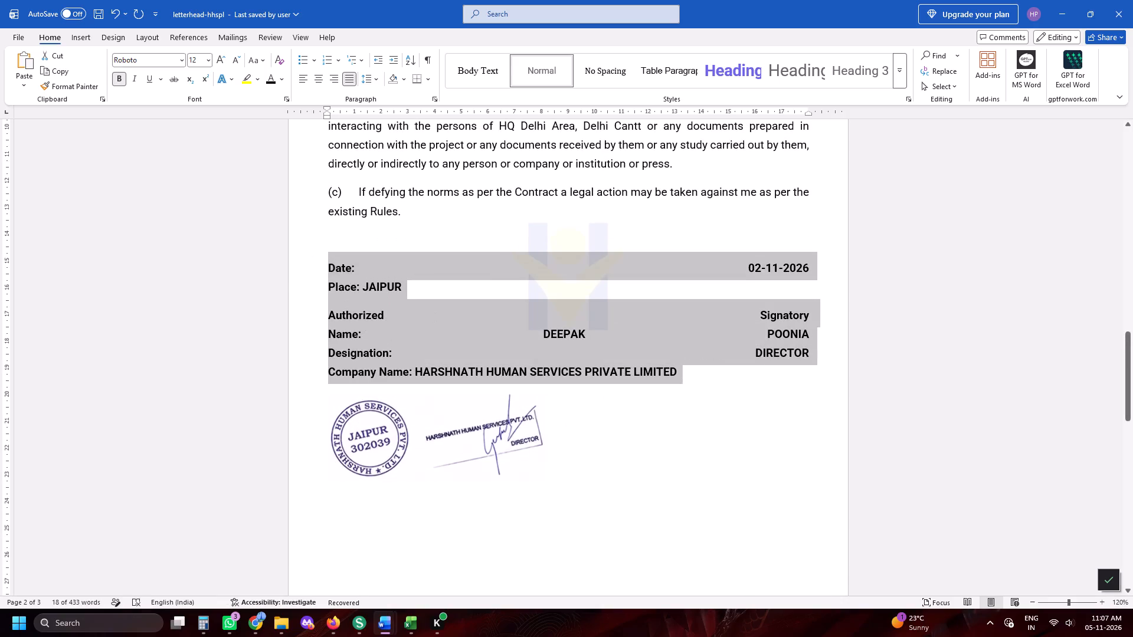
pyautogui.hotkey('ctrl', 'j')
pyautogui.click(365, 266)
pyautogui.press('Right')
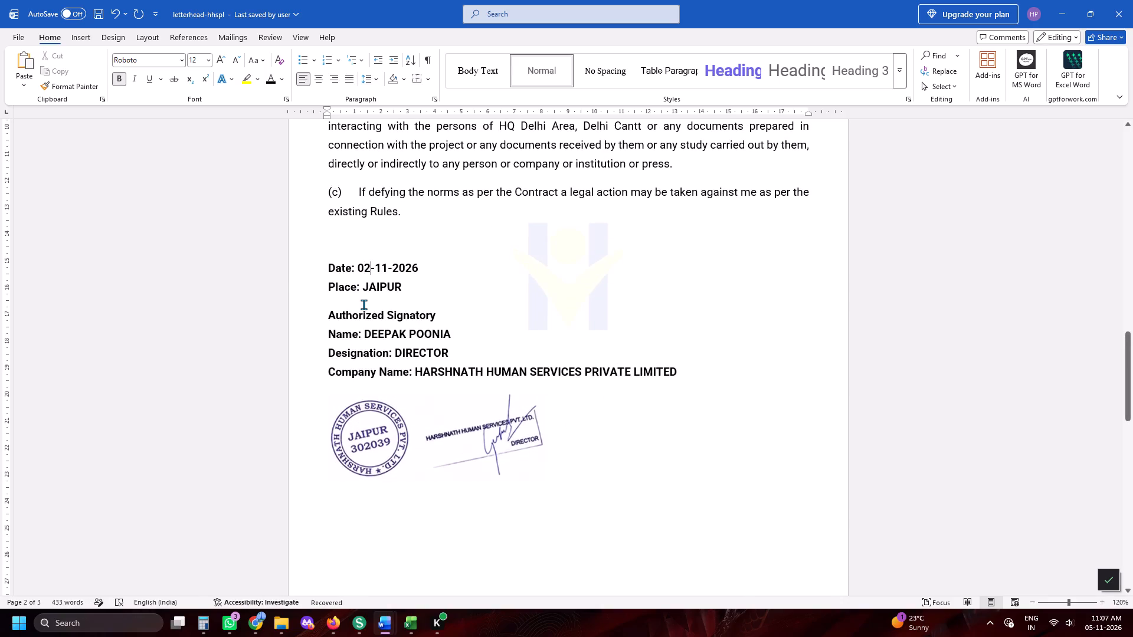
pyautogui.press('BackSpace')
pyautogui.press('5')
# Set the seal and signature image behind text and move it to the page's right side below the company name.
pyautogui.scroll(-4, 432, 360)
pyautogui.click(443, 268)
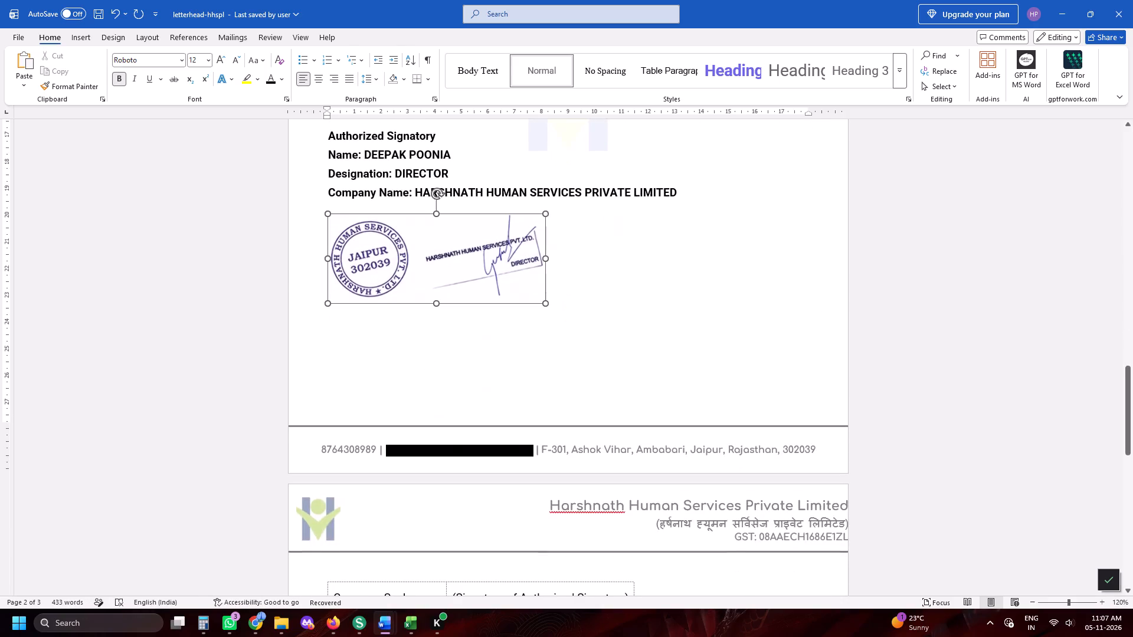
pyautogui.click(556, 222)
pyautogui.click(624, 327)
pyautogui.moveTo(467, 277); pyautogui.dragTo(473, 281)
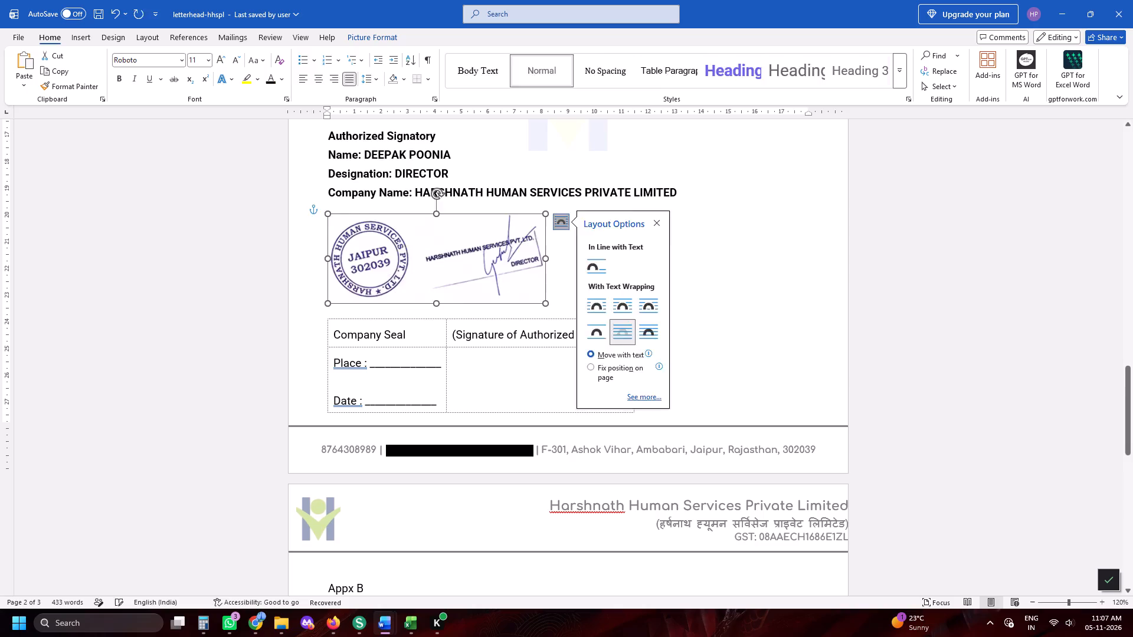
pyautogui.moveTo(473, 281); pyautogui.dragTo(730, 321)
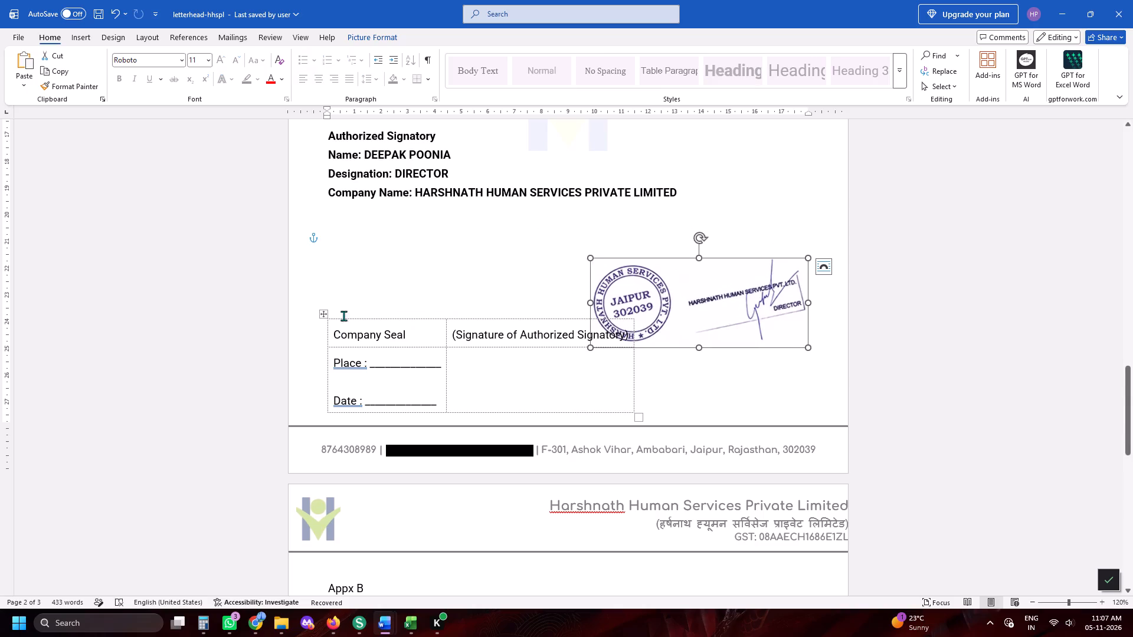
# Push the Company Seal and signature table onto the next page with three line breaks, and review the Appx A page.
pyautogui.click(337, 290)
pyautogui.press('Return')
pyautogui.press('Return')
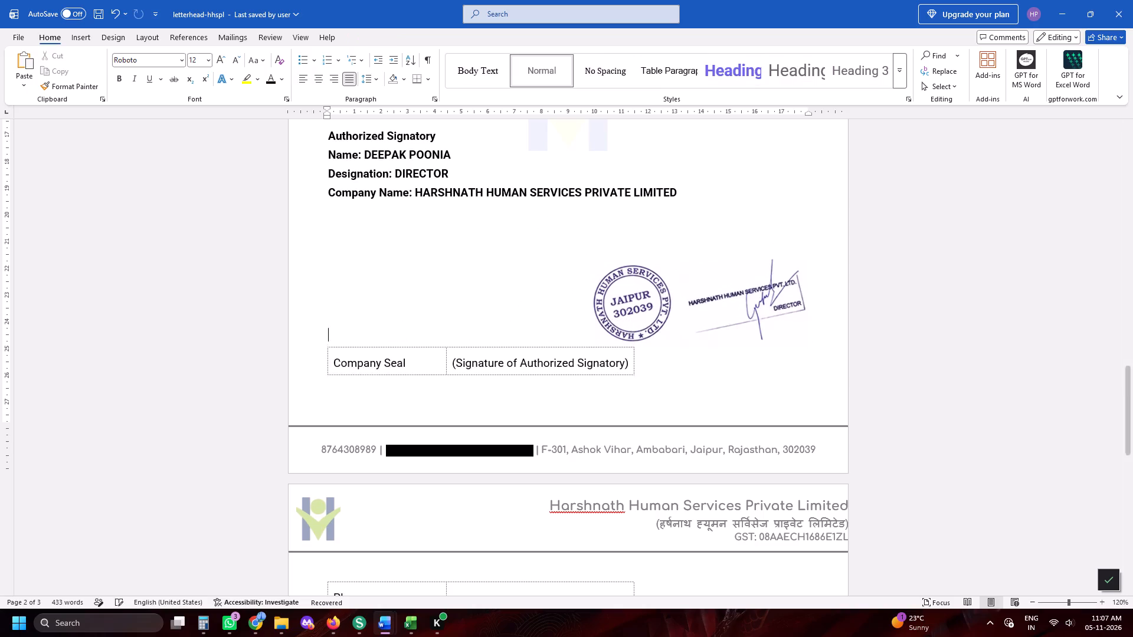
pyautogui.press('Return')
pyautogui.scroll(8, 345, 315)
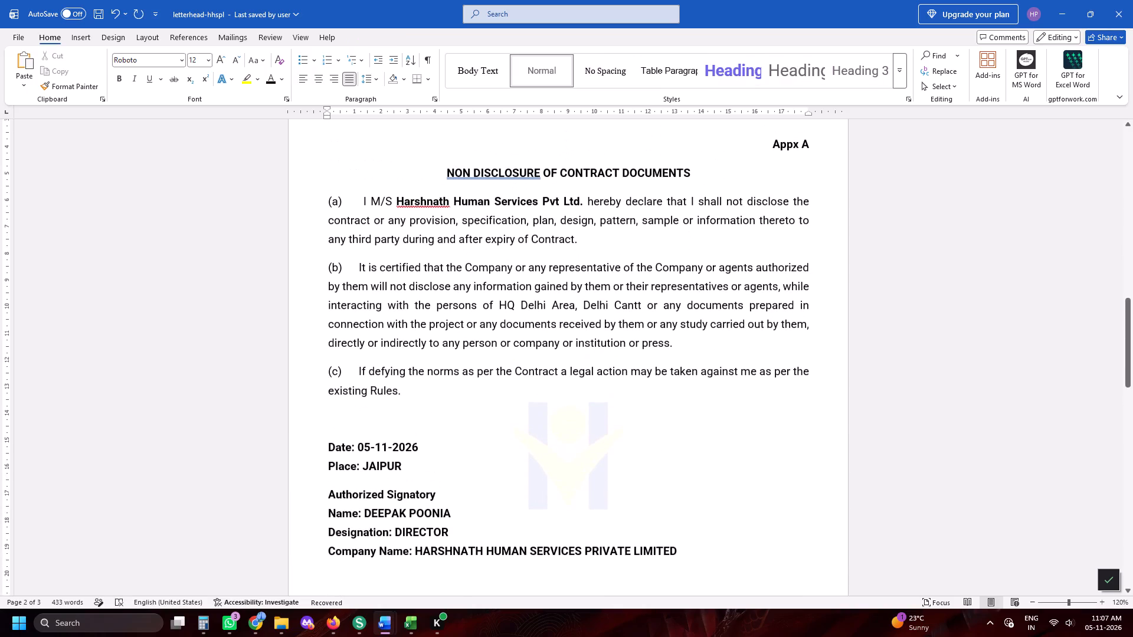
pyautogui.scroll(-7, 500, 269)
pyautogui.scroll(-6, 550, 295)
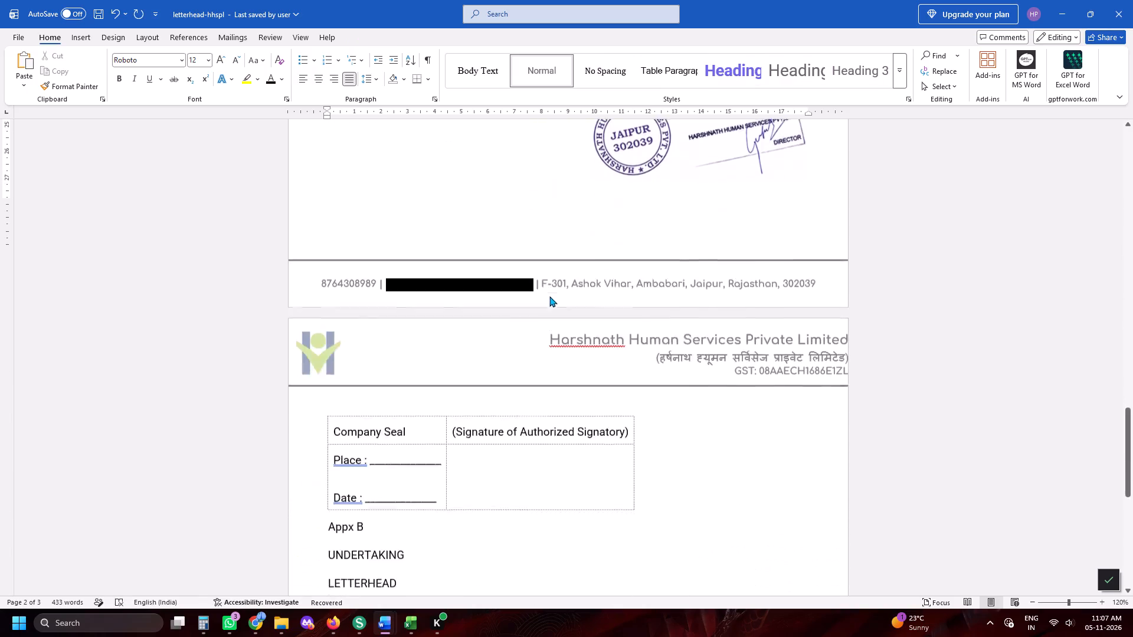
# Delete the Company Seal and signature table above the Appx B heading.
pyautogui.scroll(-3, 549, 296)
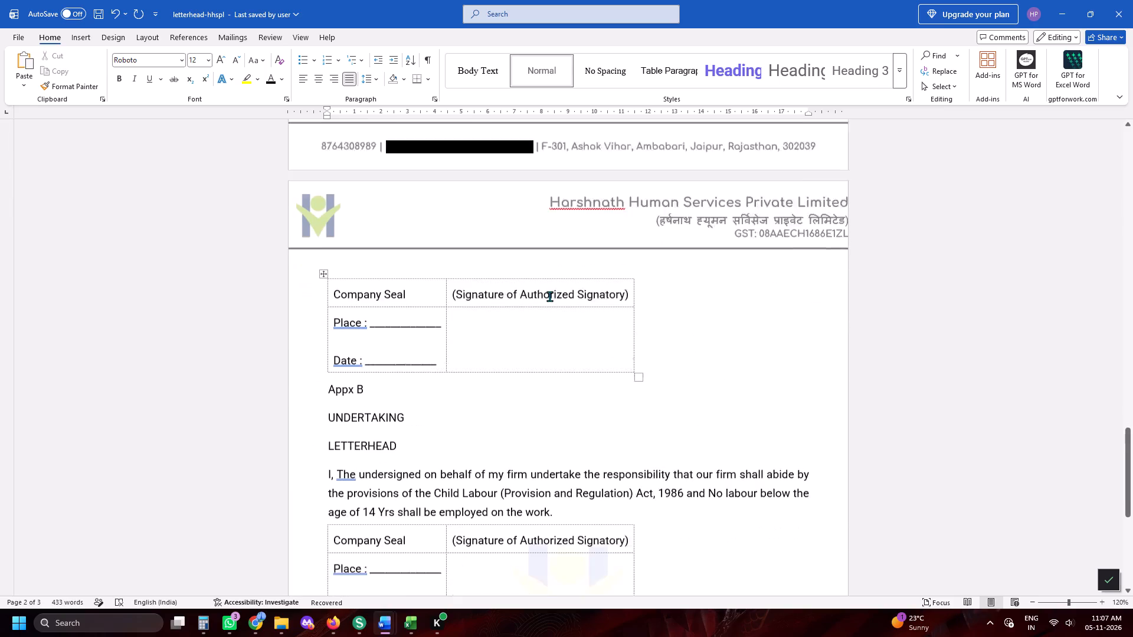
pyautogui.moveTo(391, 241); pyautogui.dragTo(453, 281)
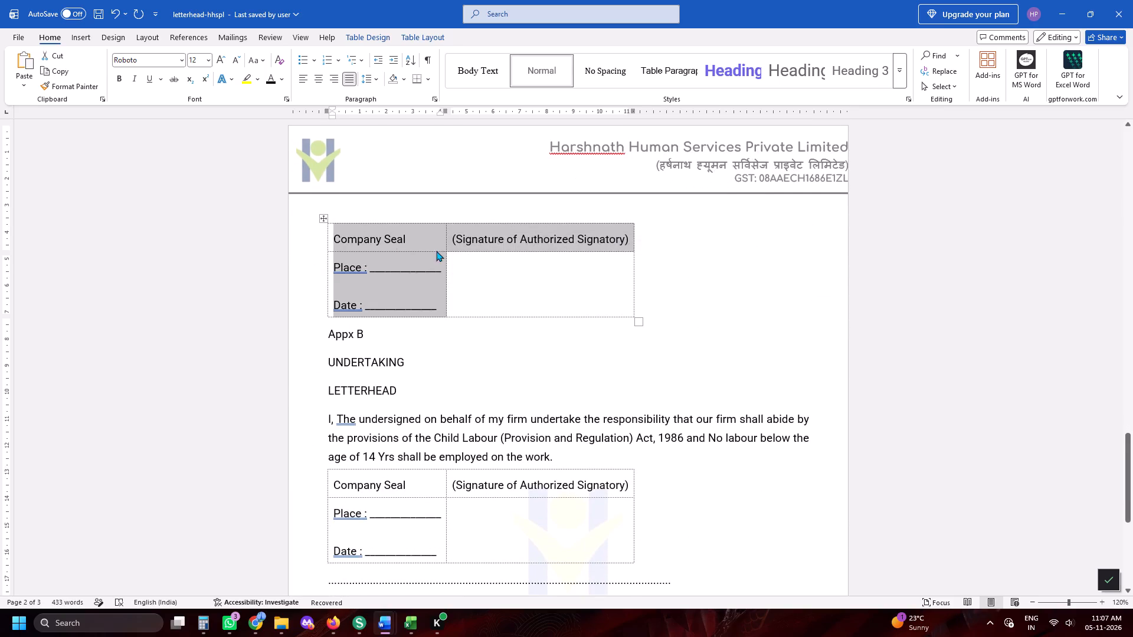
pyautogui.click(389, 241)
pyautogui.moveTo(389, 241); pyautogui.dragTo(396, 275)
pyautogui.click(584, 248)
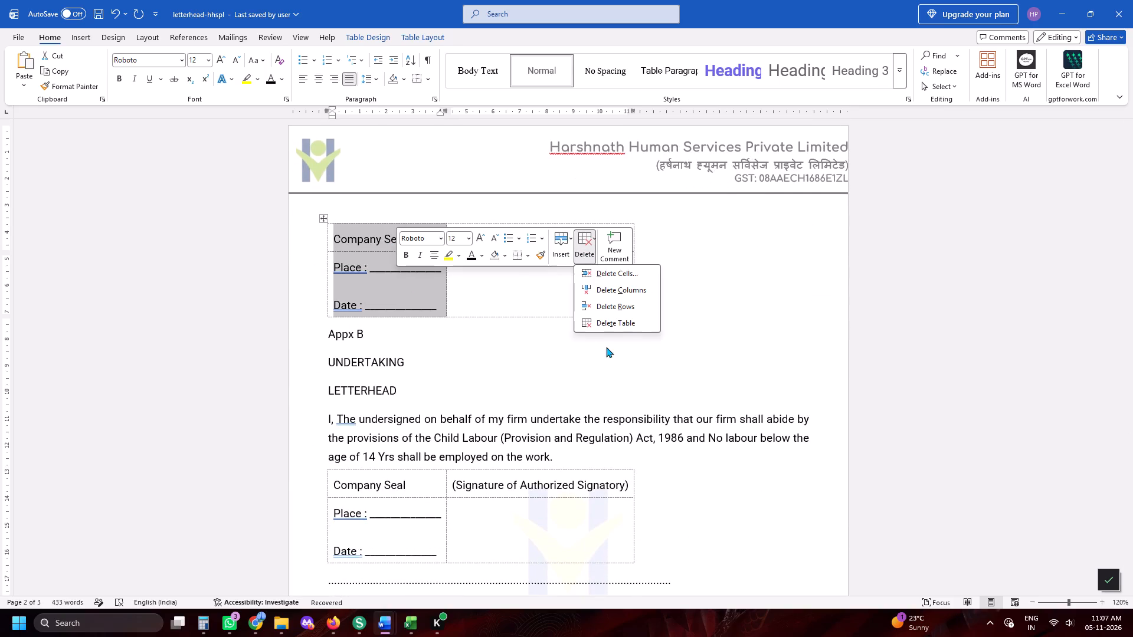
pyautogui.click(604, 316)
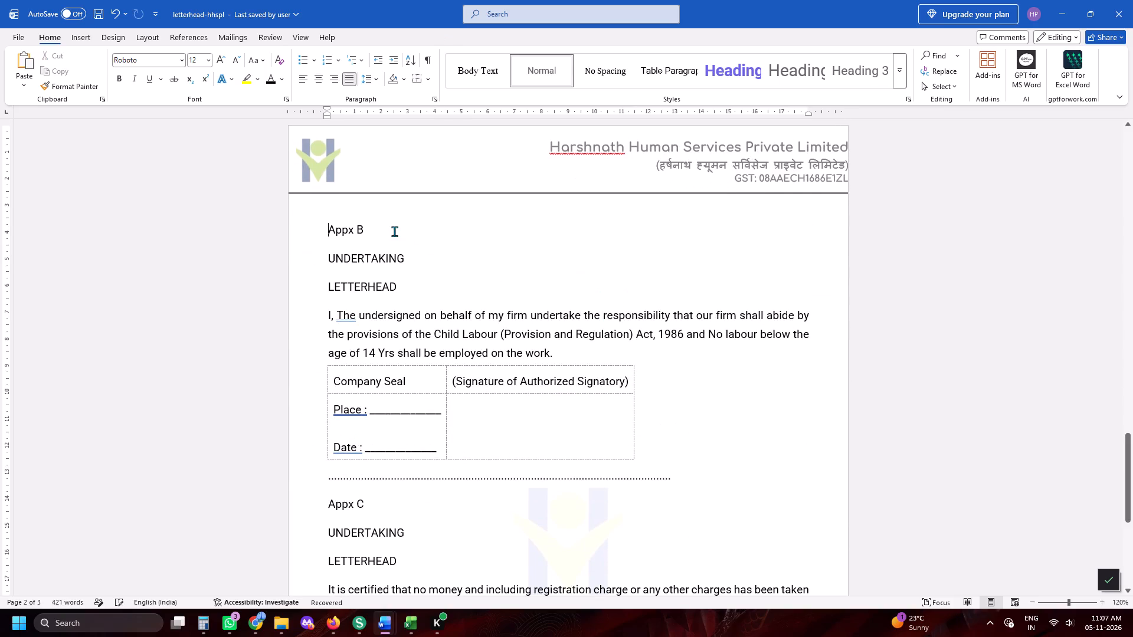
# Make the Appx B label bold and right-aligned, and its UNDERTAKING heading bold and centred.
pyautogui.moveTo(391, 231); pyautogui.dragTo(309, 232)
pyautogui.hotkey('ctrl', 'b')
pyautogui.hotkey('ctrl', 'r')
pyautogui.click(427, 231)
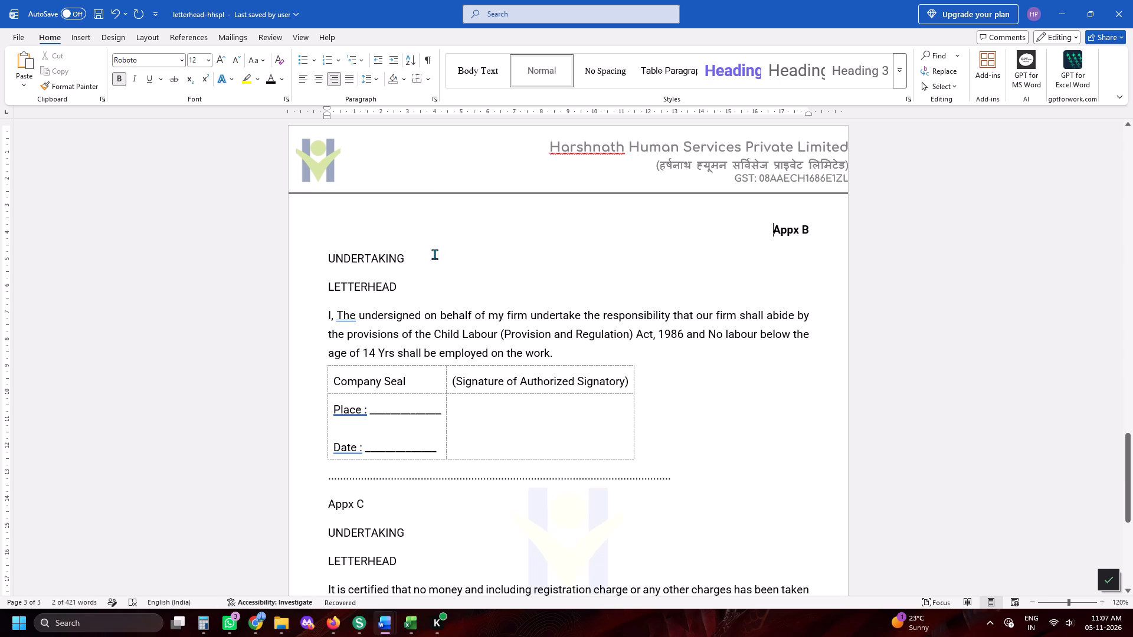
pyautogui.moveTo(429, 257); pyautogui.dragTo(253, 256)
pyautogui.hotkey('ctrl', 'b')
pyautogui.hotkey('ctrl', 'e')
# Delete the LETTERHEAD line under Appx B's UNDERTAKING heading.
pyautogui.keyDown('ctrl'); pyautogui.click(336, 283); pyautogui.keyUp('ctrl')
pyautogui.moveTo(411, 289); pyautogui.dragTo(302, 284)
pyautogui.press('Delete')
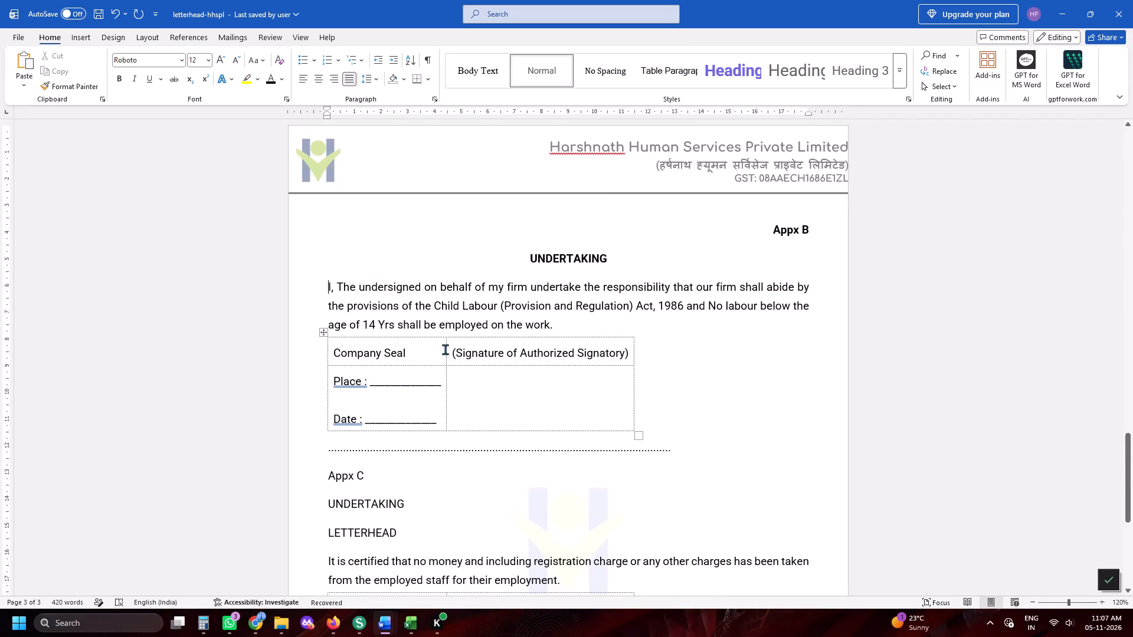
# Copy Appx A's date, place and signatory block with its seal image below the Appx B undertaking text, adding blank lines above it.
pyautogui.click(589, 320)
pyautogui.press('Return')
pyautogui.scroll(7, 589, 320)
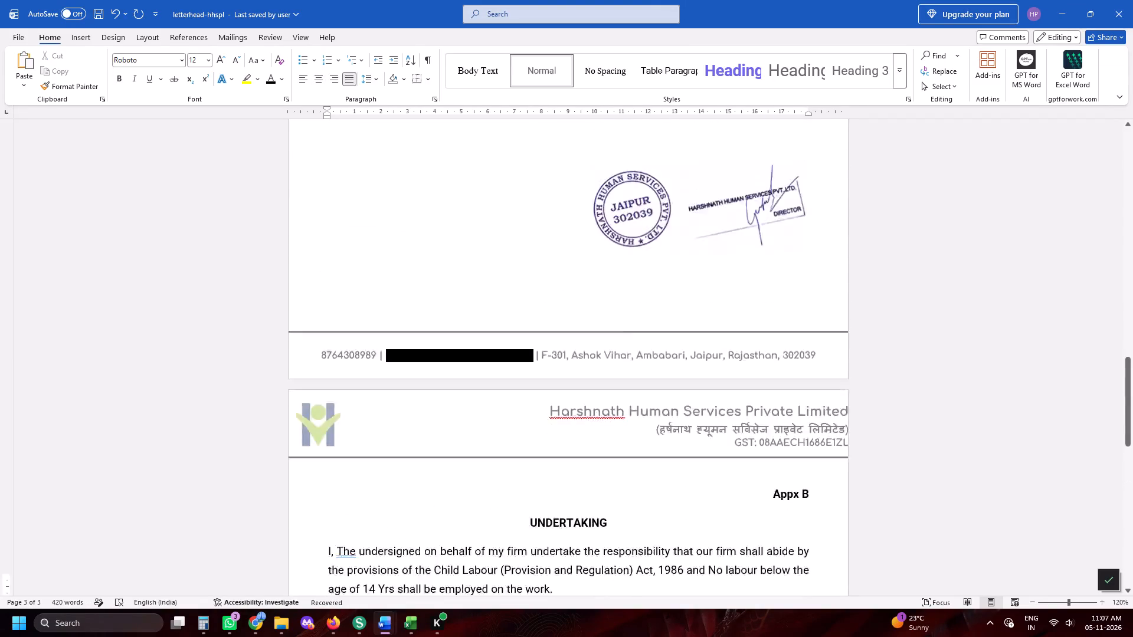
pyautogui.scroll(5, 589, 320)
pyautogui.moveTo(332, 281); pyautogui.dragTo(642, 459)
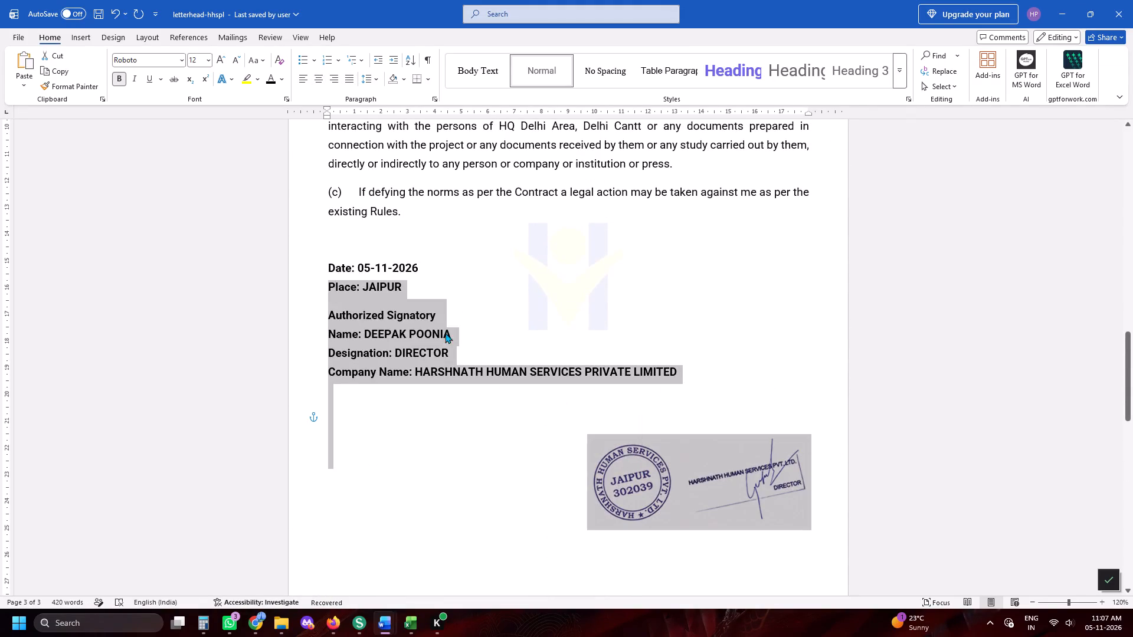
pyautogui.moveTo(329, 265); pyautogui.dragTo(586, 444)
pyautogui.hotkey('ctrl', 'c')
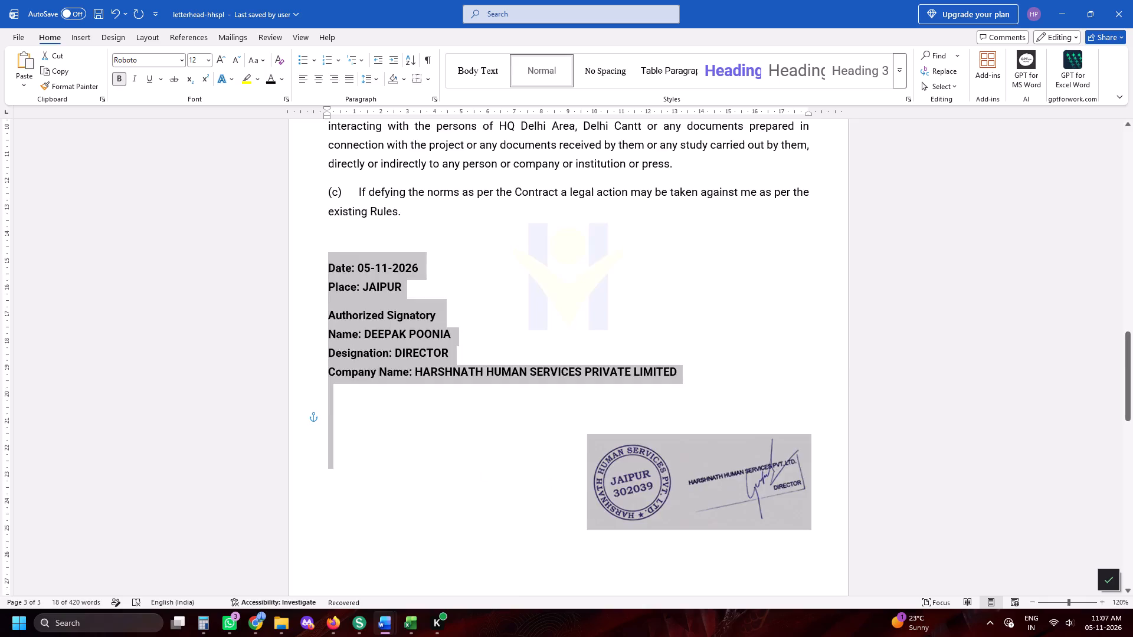
pyautogui.scroll(-13, 492, 468)
pyautogui.click(630, 281)
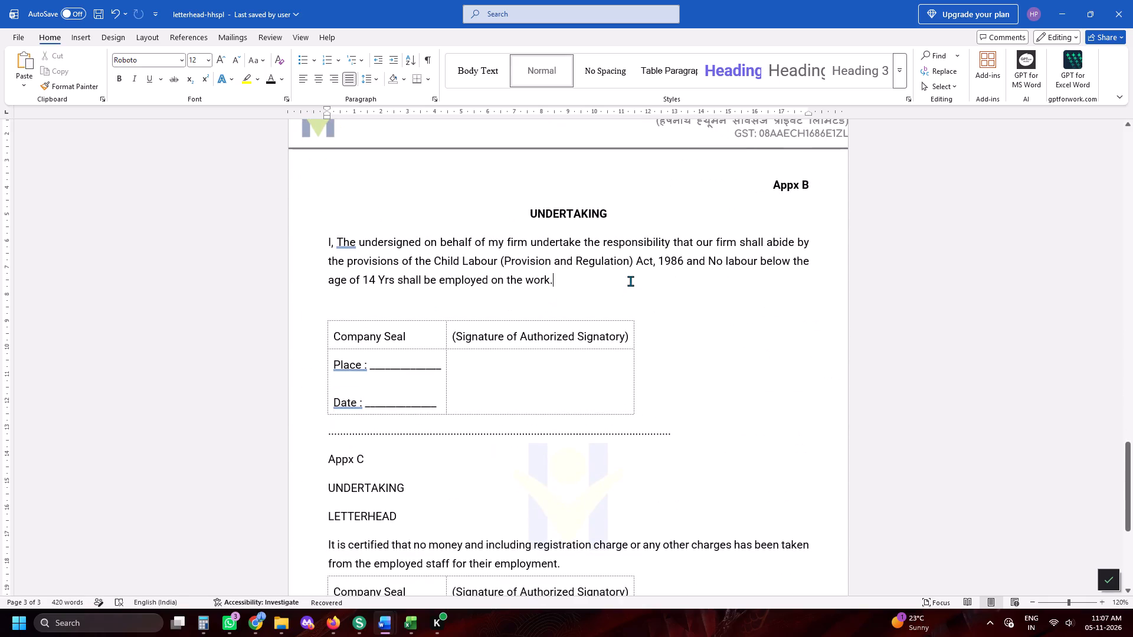
pyautogui.press('Return')
pyautogui.press('Return')
pyautogui.hotkey('ctrl', 'v')
# Insert a page break between the pasted Appx B signatory block and the Company Seal table.
pyautogui.scroll(-8, 549, 365)
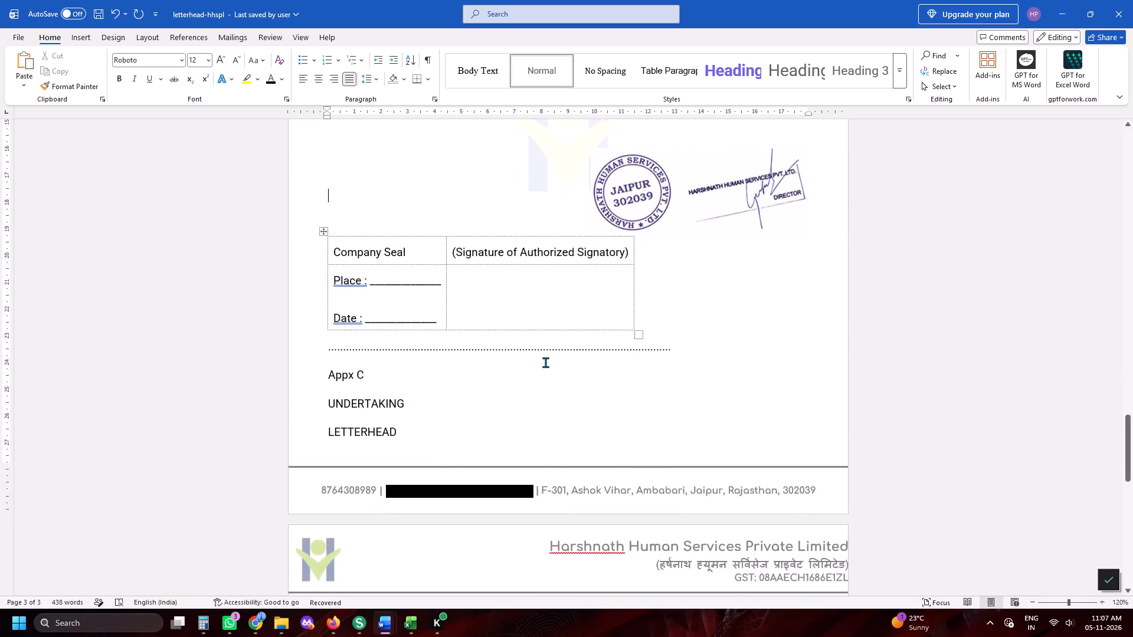
pyautogui.hotkey('ctrl', 'Return')
# Move Appx B's seal and signature image further down the page below the company name, and review the page.
pyautogui.scroll(10, 539, 356)
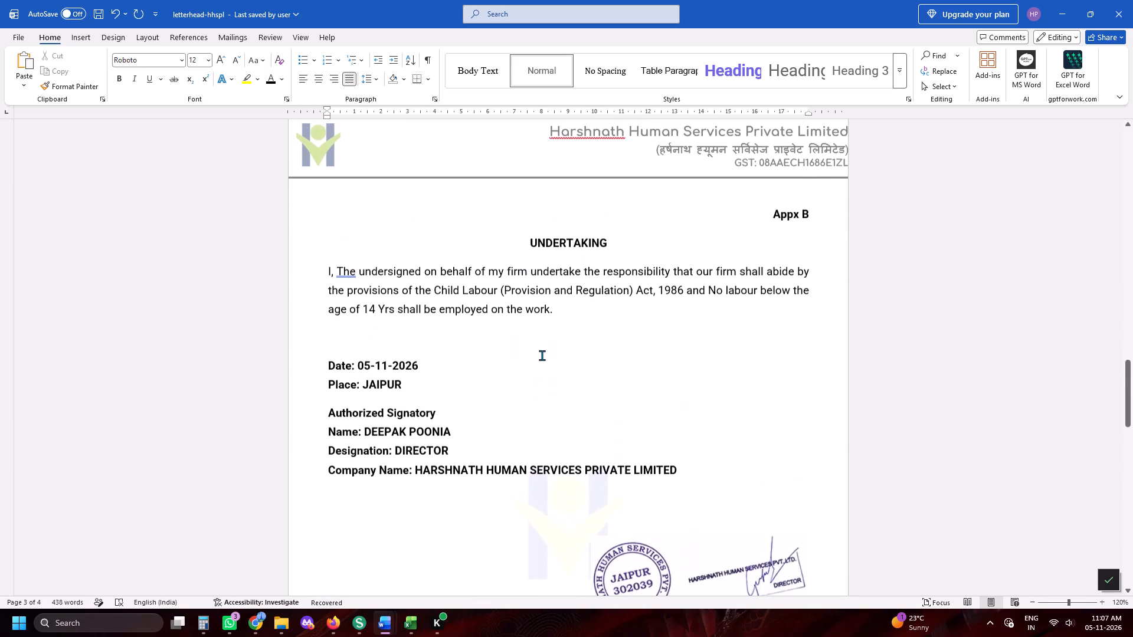
pyautogui.scroll(-5, 677, 503)
pyautogui.moveTo(659, 339); pyautogui.dragTo(676, 464)
pyautogui.scroll(7, 676, 464)
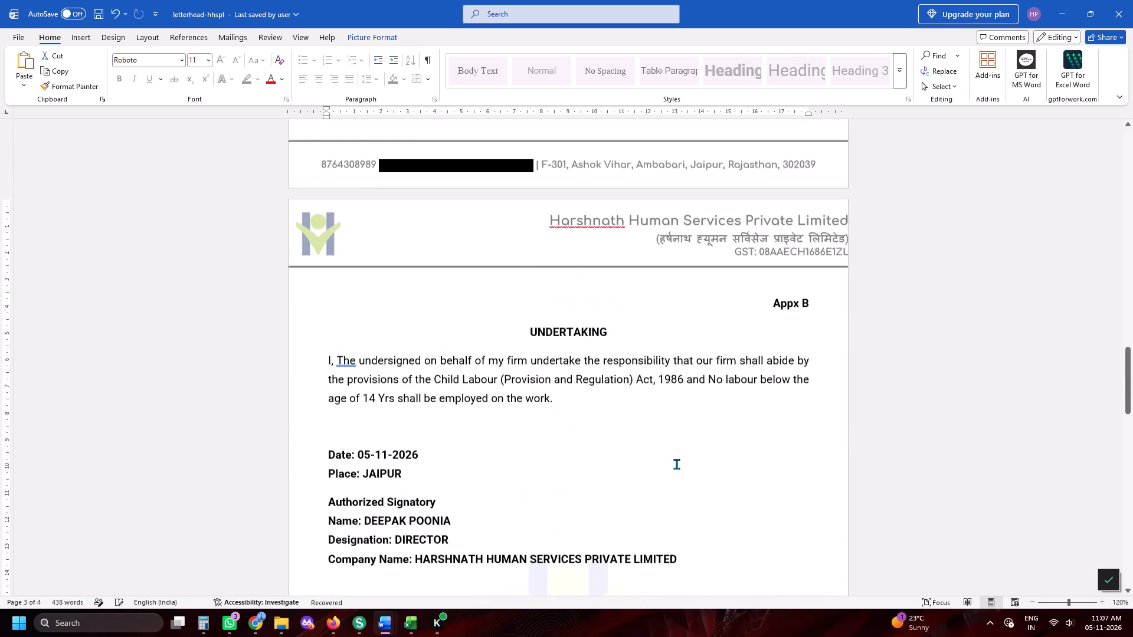
pyautogui.scroll(-12, 698, 377)
pyautogui.scroll(15, 698, 377)
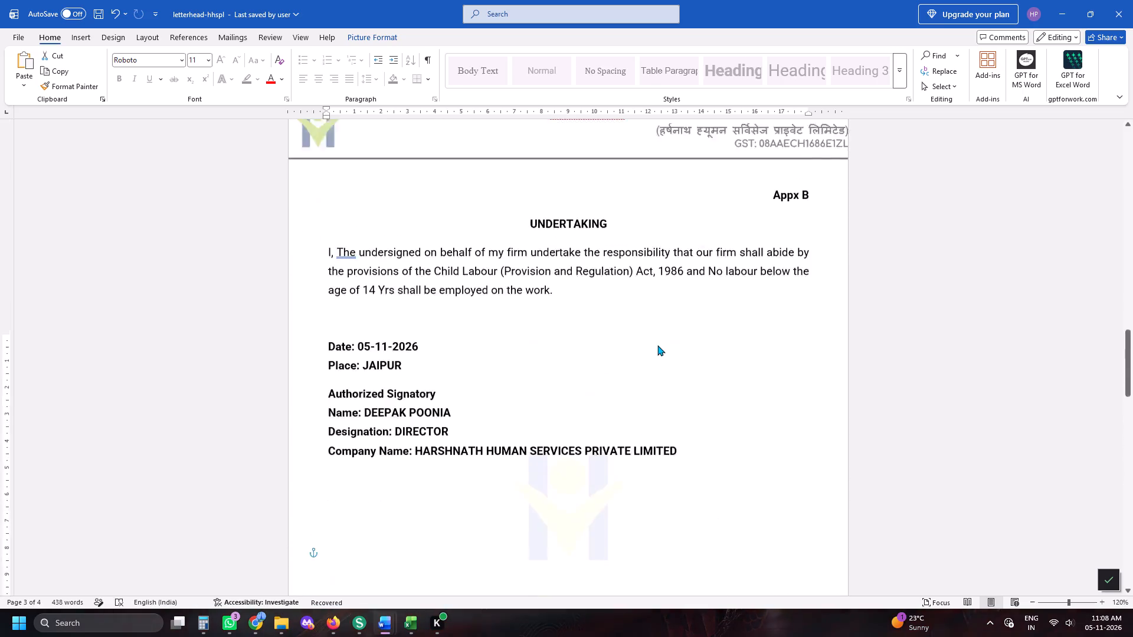
pyautogui.scroll(14, 657, 345)
pyautogui.scroll(-20, 656, 346)
pyautogui.scroll(-1, 656, 346)
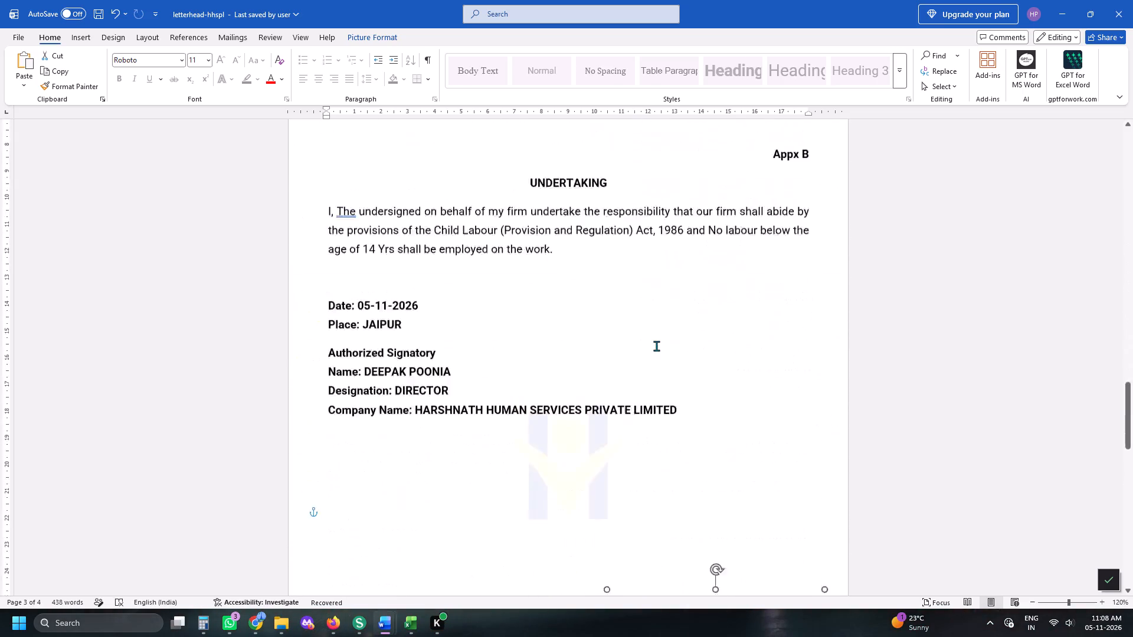
# Delete the blank lines, Company Seal table and dotted separator line above Appx C.
pyautogui.scroll(-15, 656, 346)
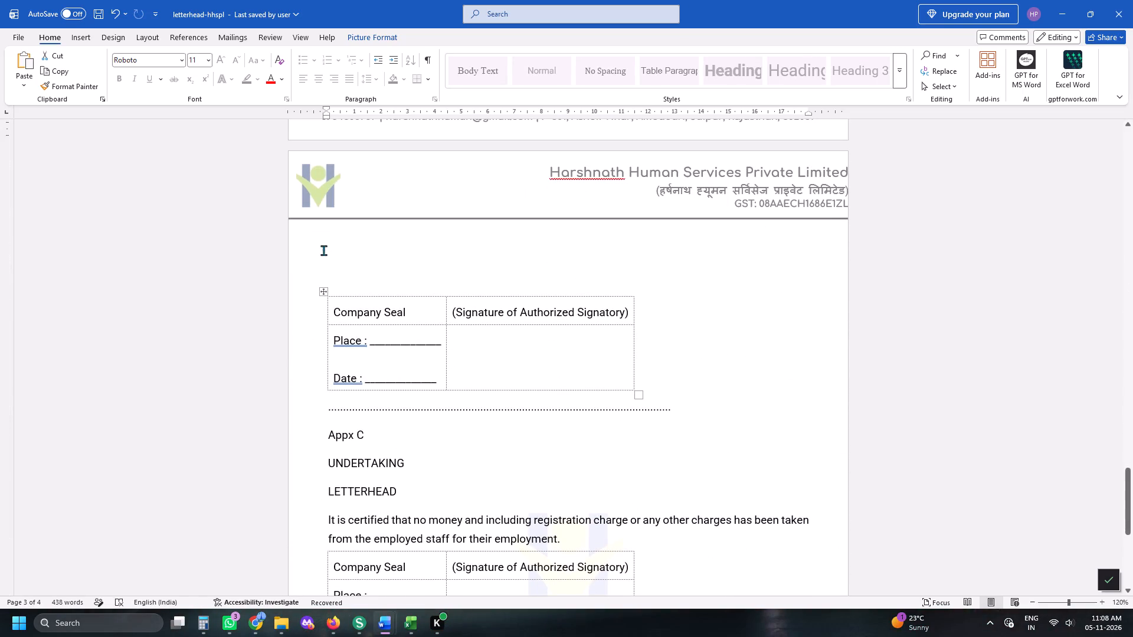
pyautogui.moveTo(323, 243); pyautogui.dragTo(356, 416)
pyautogui.press('Delete')
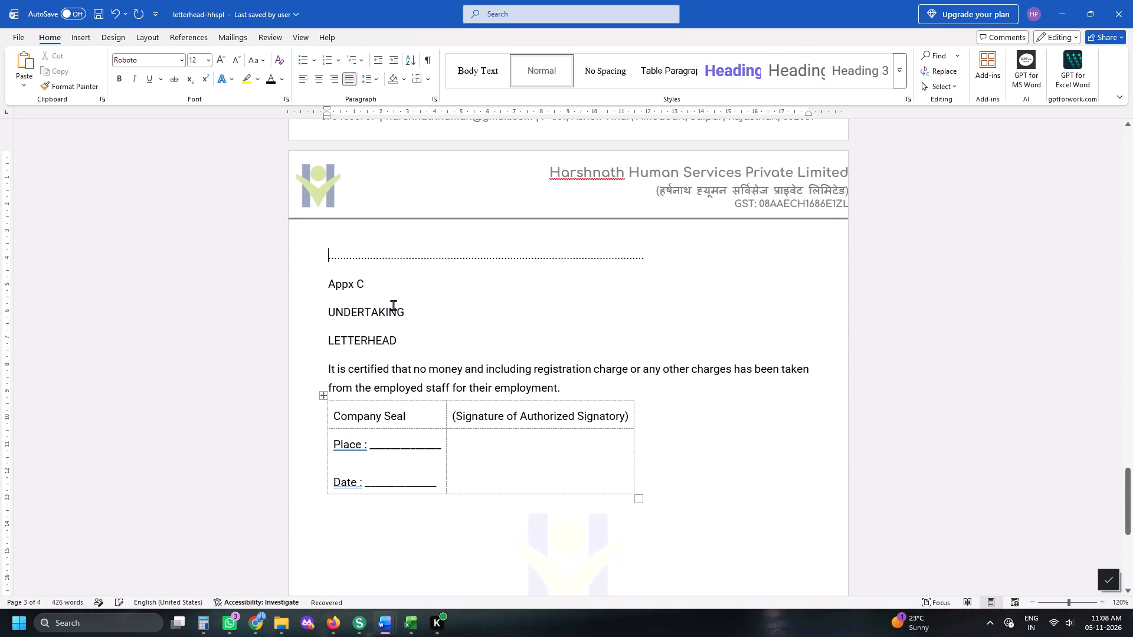
pyautogui.moveTo(676, 263); pyautogui.dragTo(302, 257)
pyautogui.press('Delete')
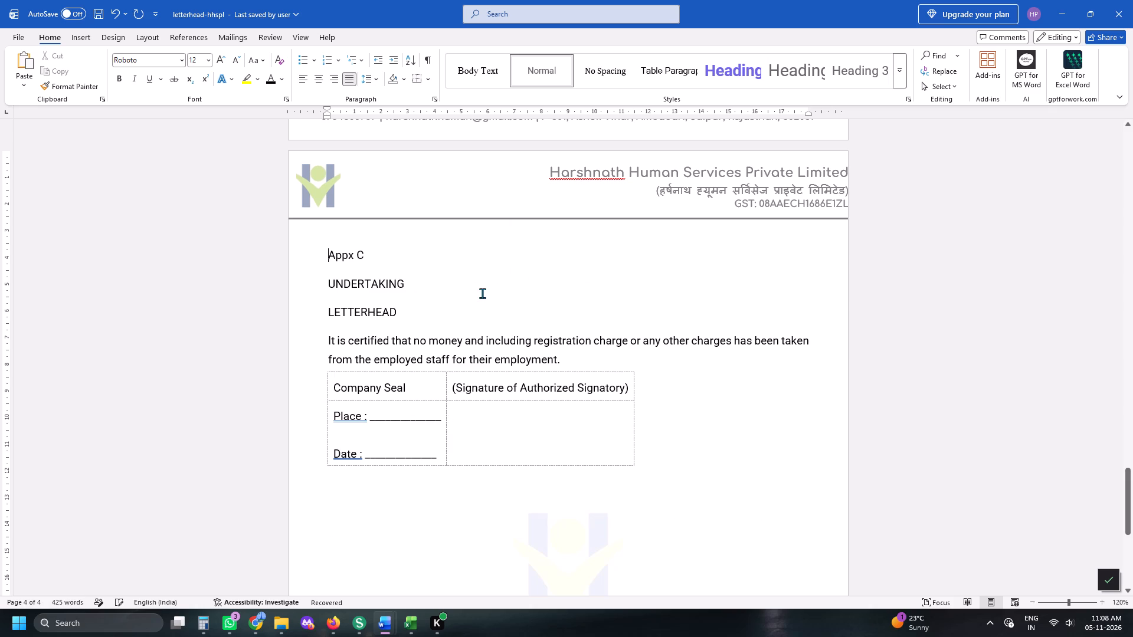
# Make the Appx C label bold and right-aligned, and delete the LETTERHEAD line beneath its heading.
pyautogui.moveTo(404, 254); pyautogui.dragTo(290, 243)
pyautogui.hotkey('ctrl', 'b')
pyautogui.hotkey('ctrl', 'r')
pyautogui.click(525, 265)
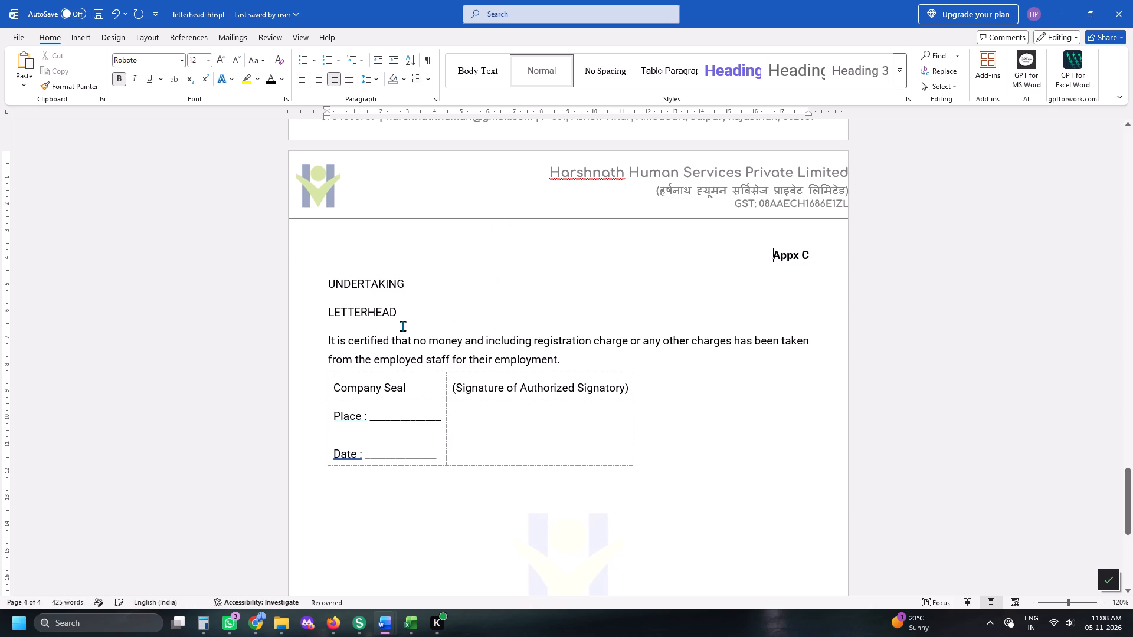
pyautogui.moveTo(400, 316); pyautogui.dragTo(283, 301)
pyautogui.press('Delete')
# Make Appx C's UNDERTAKING heading bold and centred.
pyautogui.moveTo(407, 283); pyautogui.dragTo(398, 284)
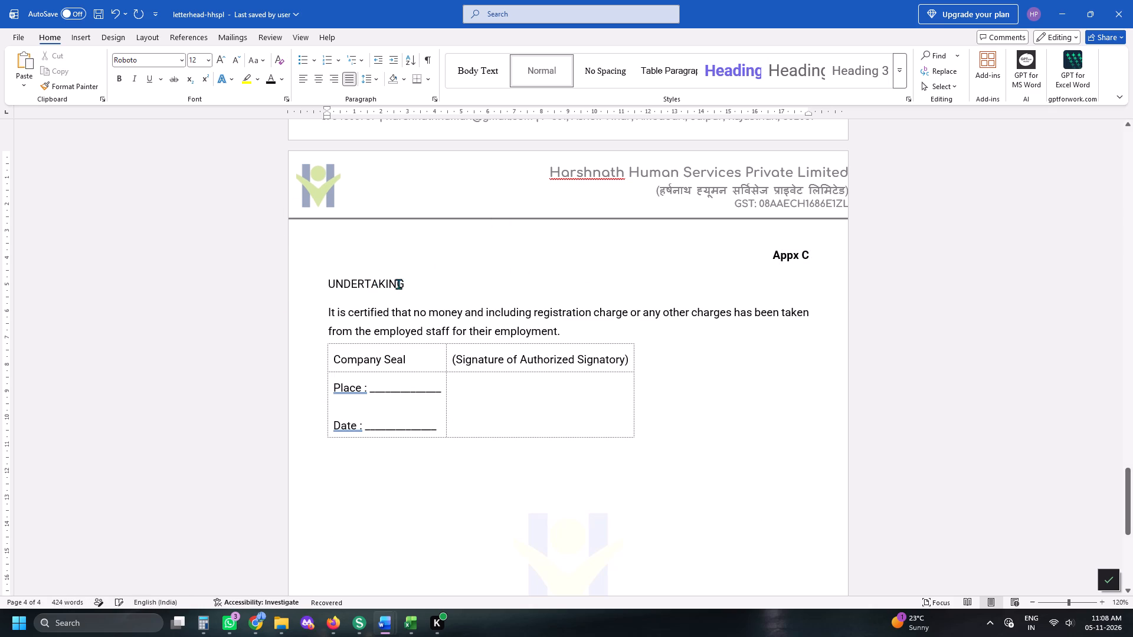
pyautogui.moveTo(398, 284); pyautogui.dragTo(283, 283)
pyautogui.hotkey('ctrl', 'b')
pyautogui.hotkey('ctrl', 'e')
pyautogui.click(489, 379)
# Paste the copied signatory block with seal image below the Appx C certification text, and add two line breaks above the date.
pyautogui.click(577, 339)
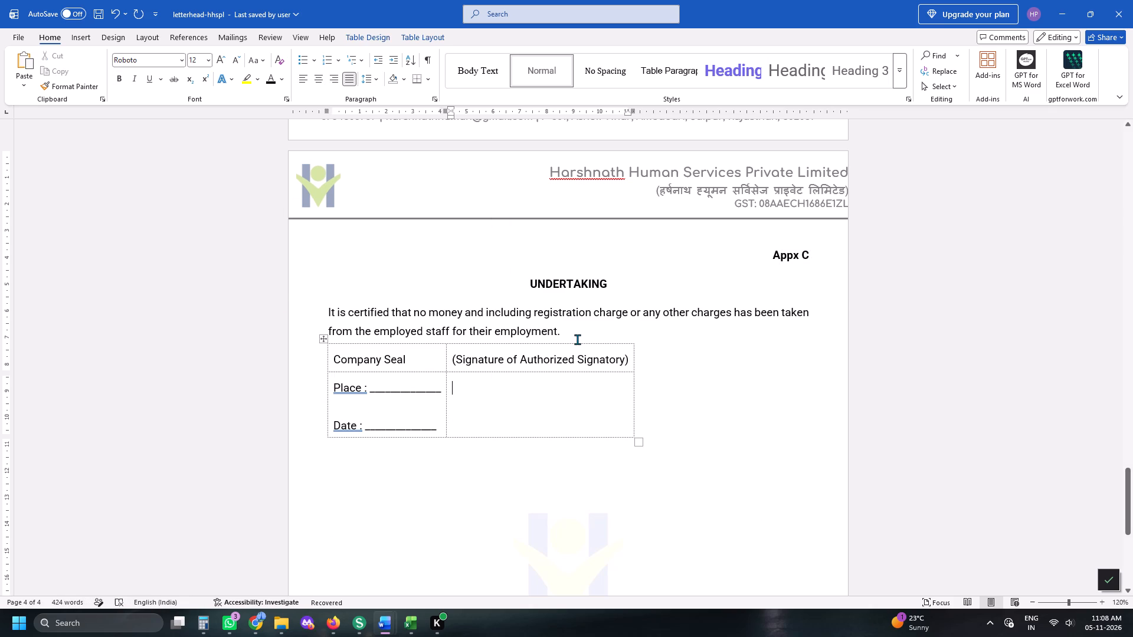
pyautogui.press('Return')
pyautogui.hotkey('ctrl', 'v')
pyautogui.scroll(3, 595, 441)
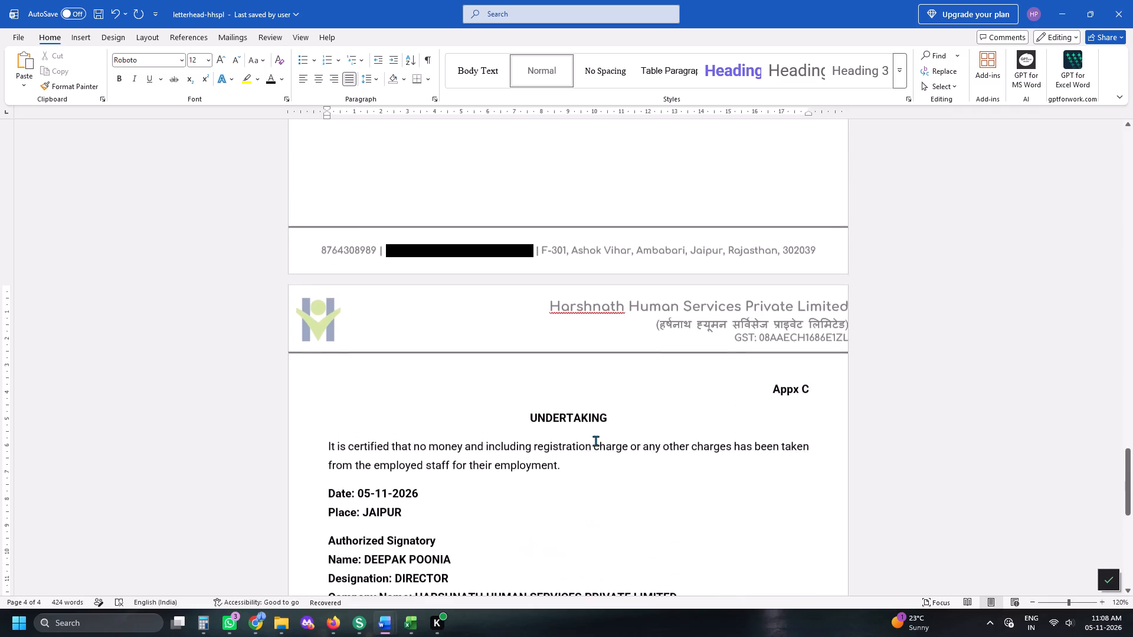
pyautogui.click(585, 471)
pyautogui.press('Return')
pyautogui.press('Return')
pyautogui.scroll(-2, 639, 439)
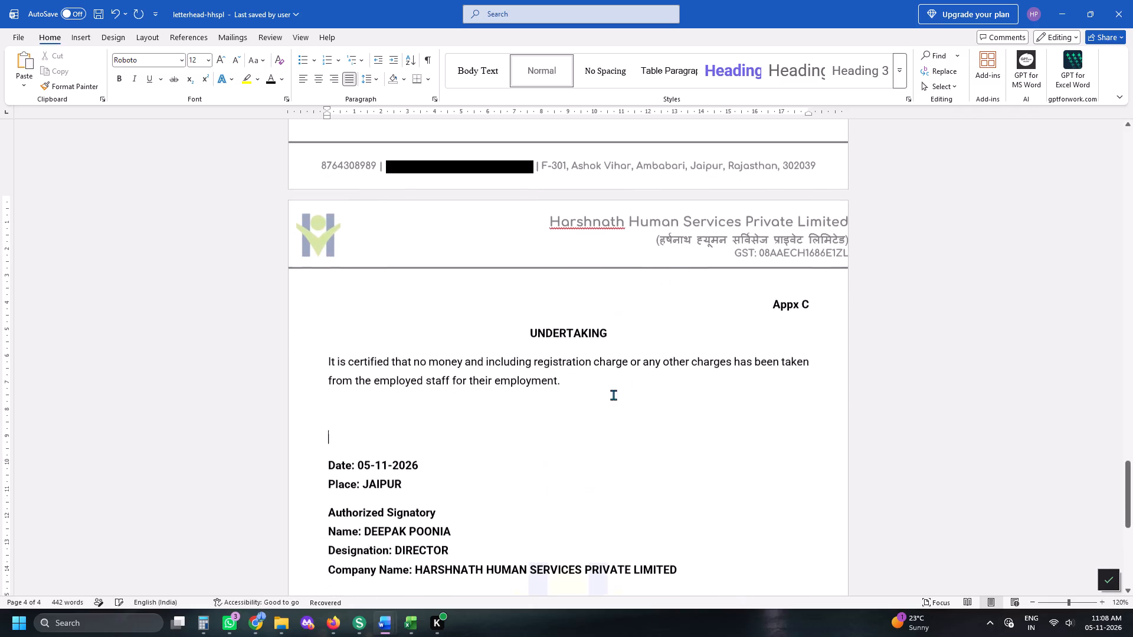
pyautogui.click(637, 314)
# Delete the Company Seal and signature table below Appx C's signatory block.
pyautogui.scroll(-5, 636, 328)
pyautogui.click(469, 541)
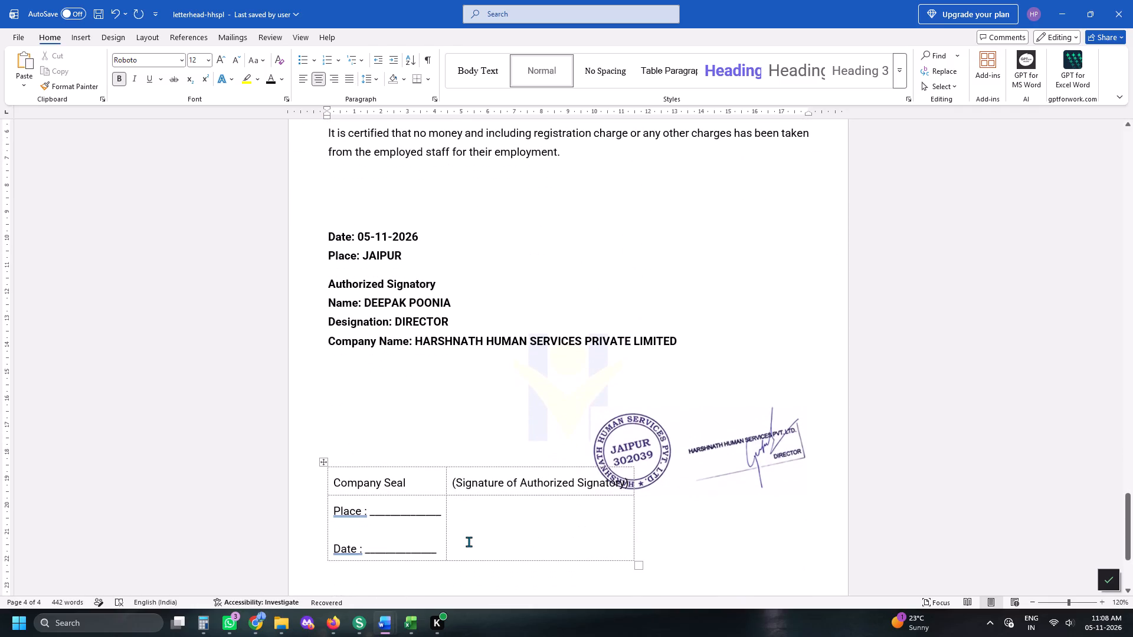
pyautogui.moveTo(381, 489); pyautogui.dragTo(388, 525)
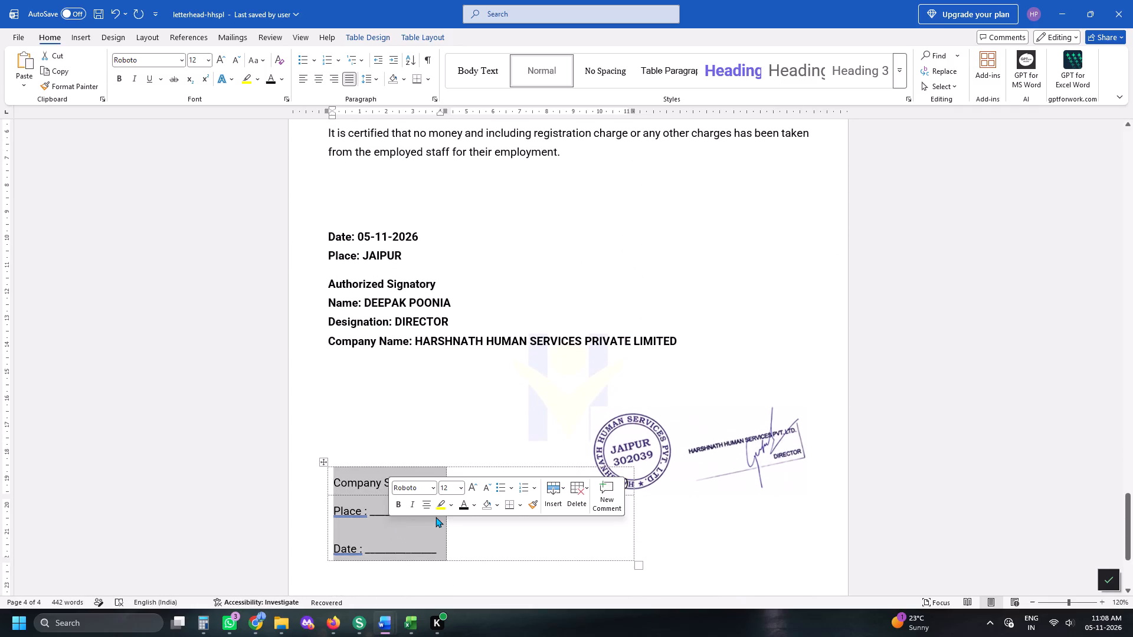
pyautogui.press('Delete')
pyautogui.moveTo(419, 481); pyautogui.dragTo(428, 521)
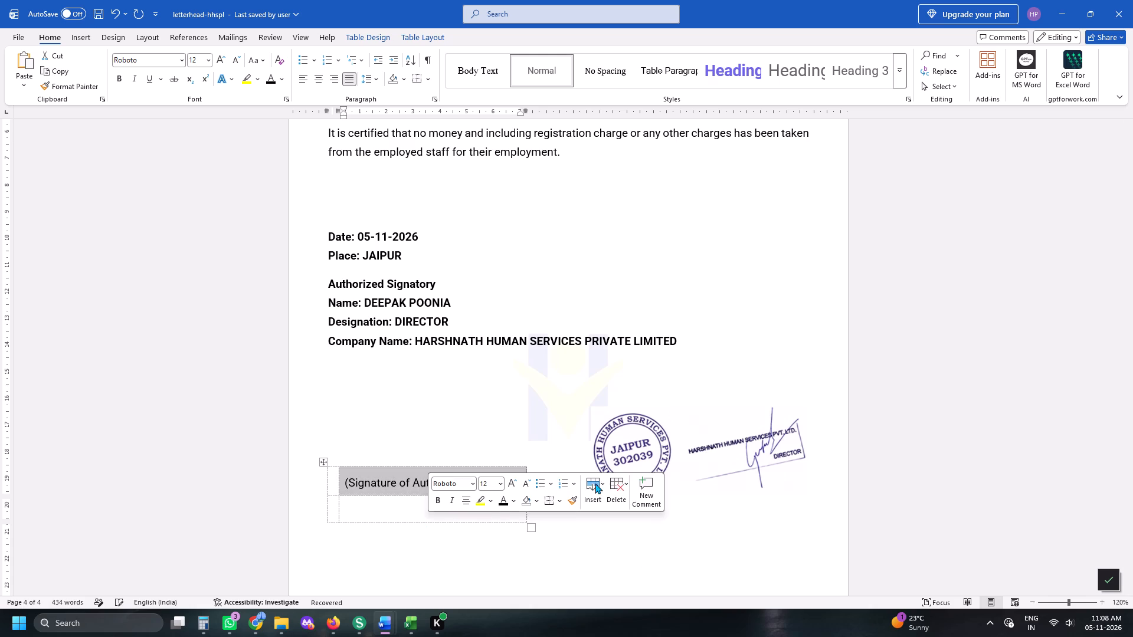
pyautogui.click(623, 484)
pyautogui.click(634, 563)
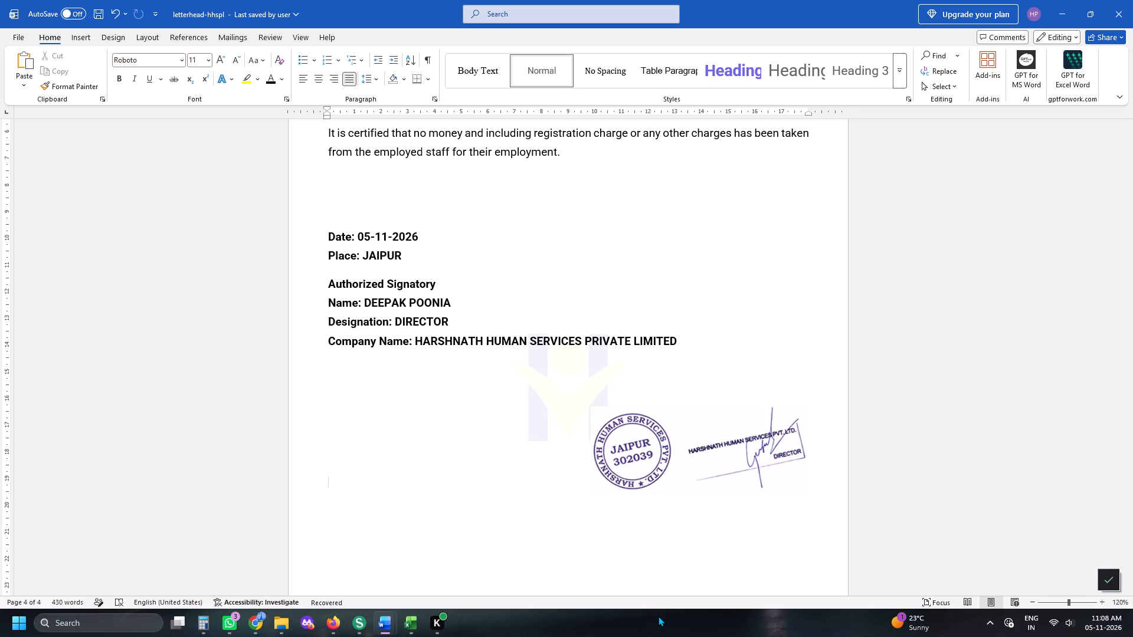
# Move Appx C's seal and signature image further down the page below the company name.
pyautogui.scroll(-5, 671, 623)
pyautogui.scroll(8, 687, 516)
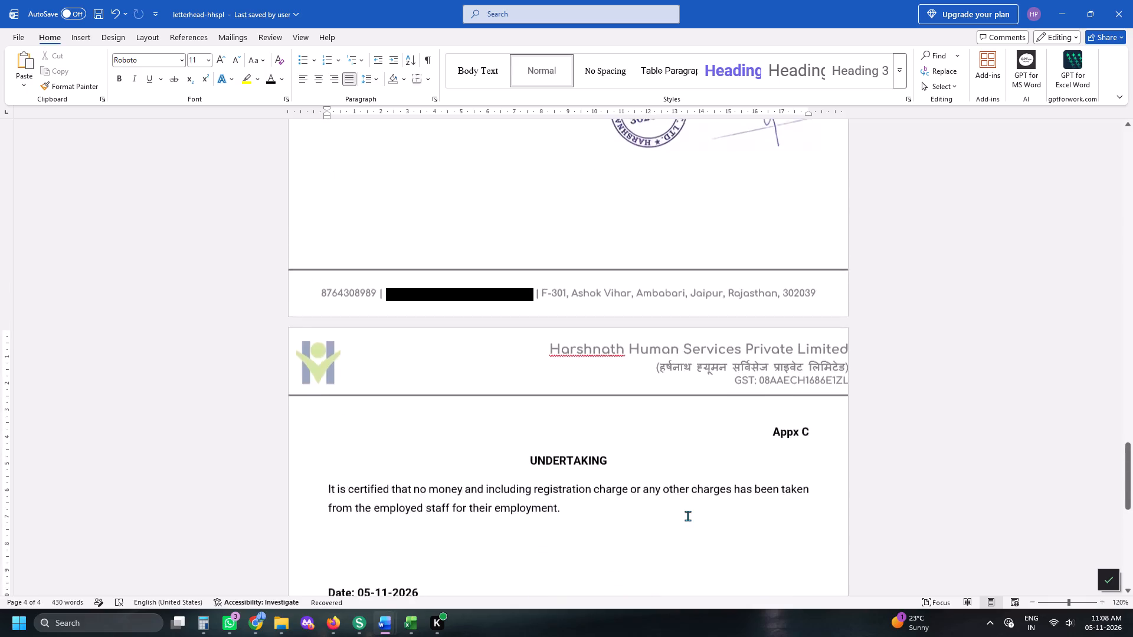
pyautogui.scroll(-4, 679, 489)
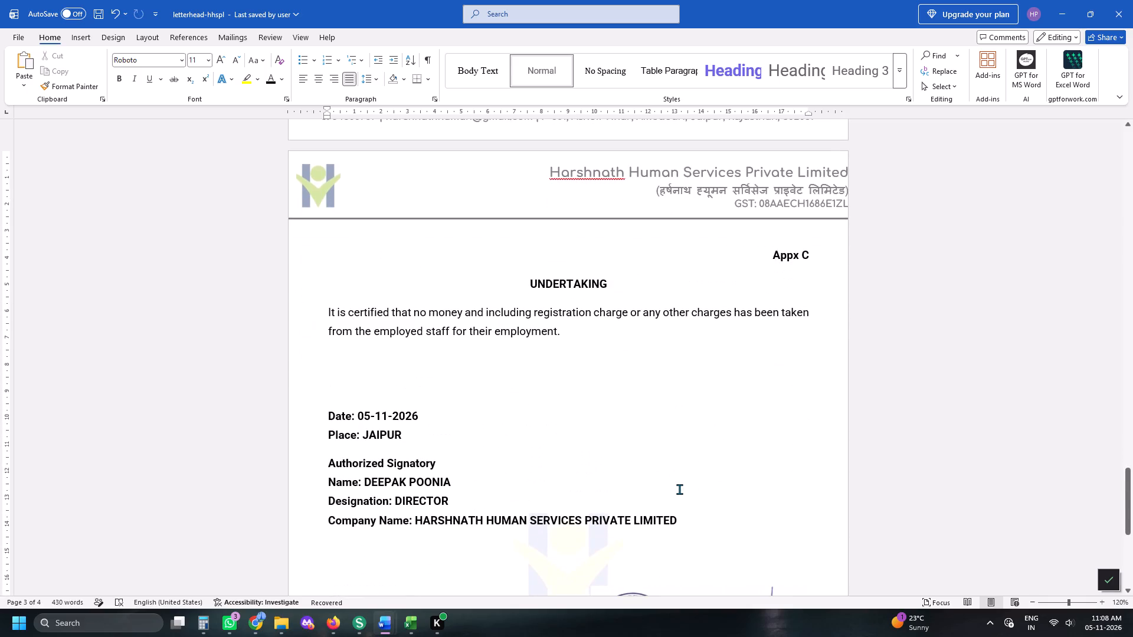
pyautogui.scroll(-5, 689, 485)
pyautogui.moveTo(703, 418); pyautogui.dragTo(719, 508)
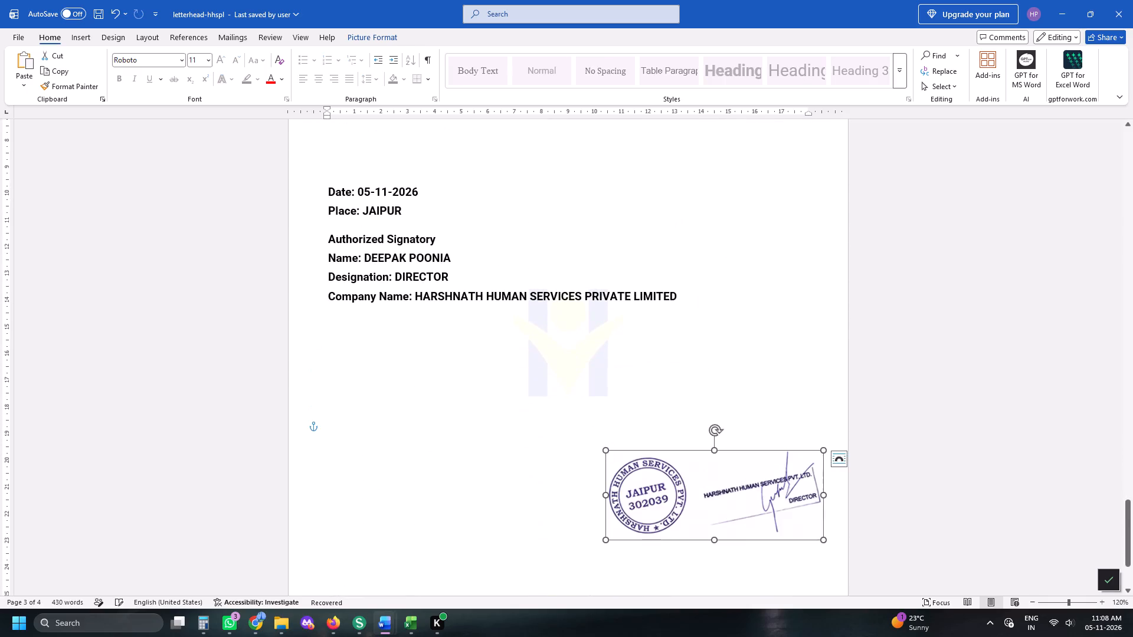
# Remove one blank line above the date in Appx C, and review the page.
pyautogui.scroll(3, 610, 454)
pyautogui.click(389, 260)
pyautogui.press('Delete')
pyautogui.scroll(4, 460, 369)
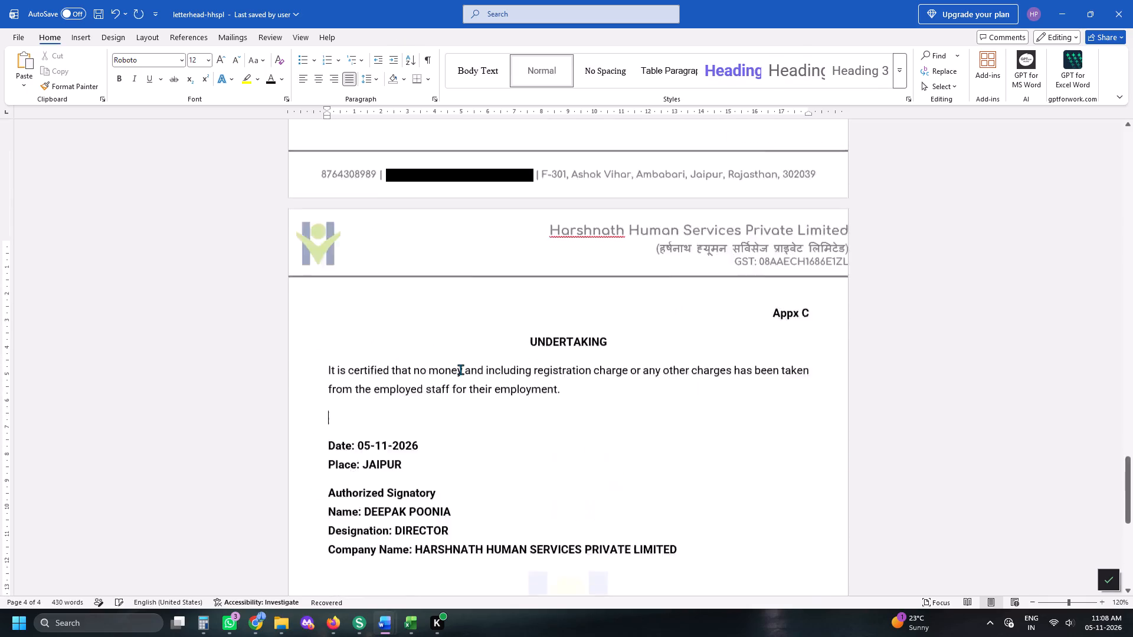
pyautogui.scroll(-6, 467, 362)
pyautogui.scroll(5, 467, 362)
pyautogui.scroll(-20, 467, 362)
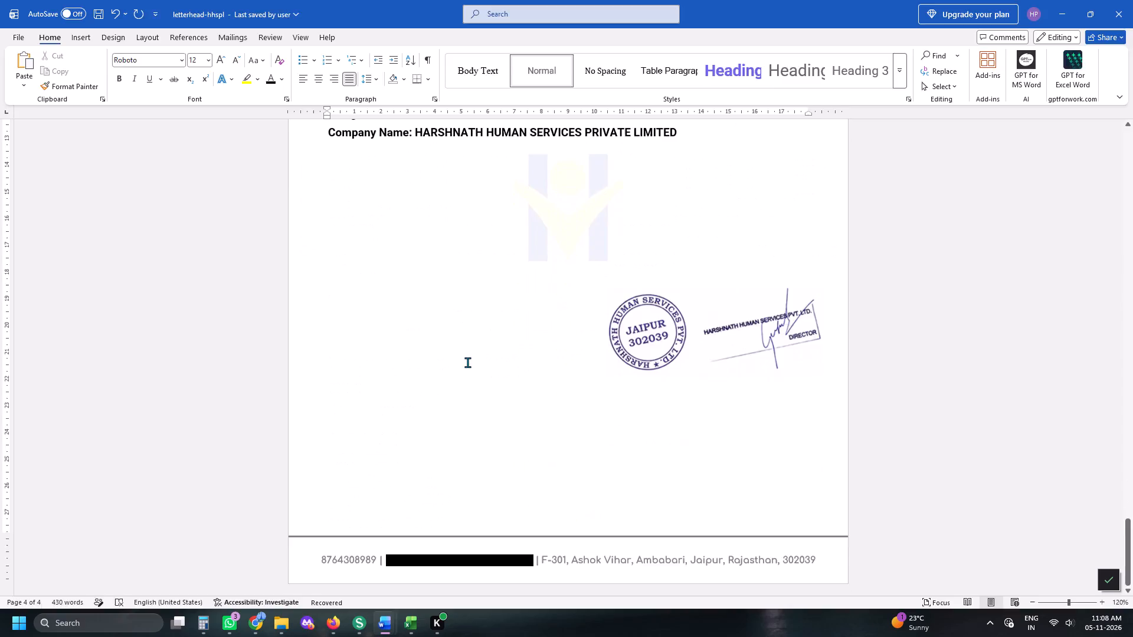
# Export the letterhead document as a PDF named "M💫P 8" in the Downloads folder.
pyautogui.hotkey('alt', 'f')
pyautogui.hotkey('alt', 'e')
pyautogui.hotkey('alt', 'a')
pyautogui.scroll(12, 78, 366)
pyautogui.click(75, 341)
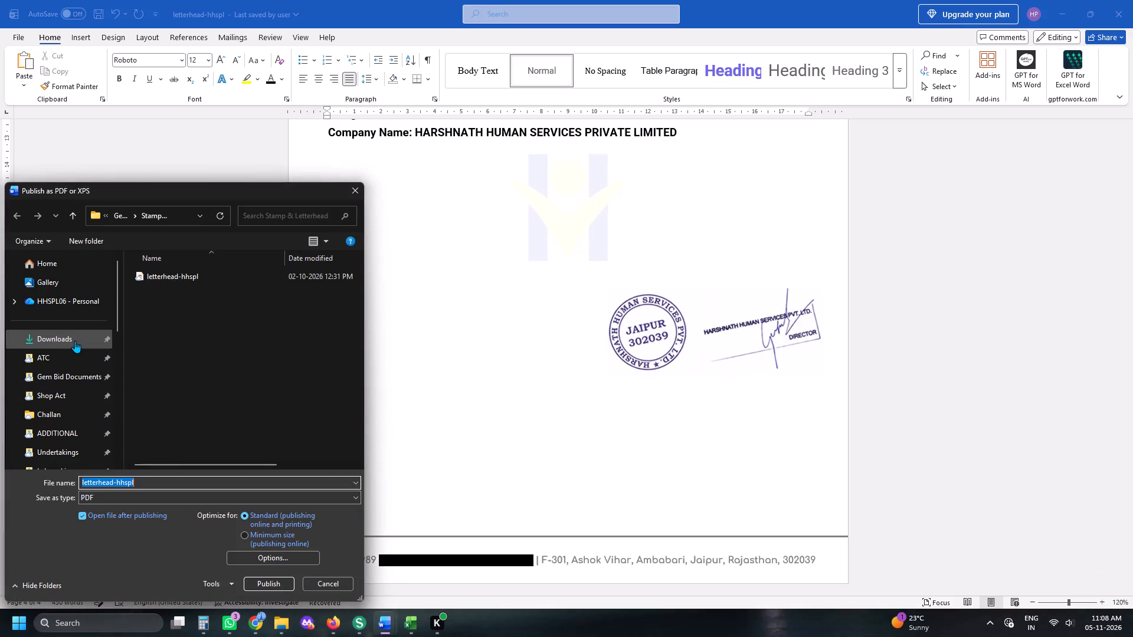
pyautogui.click(160, 291)
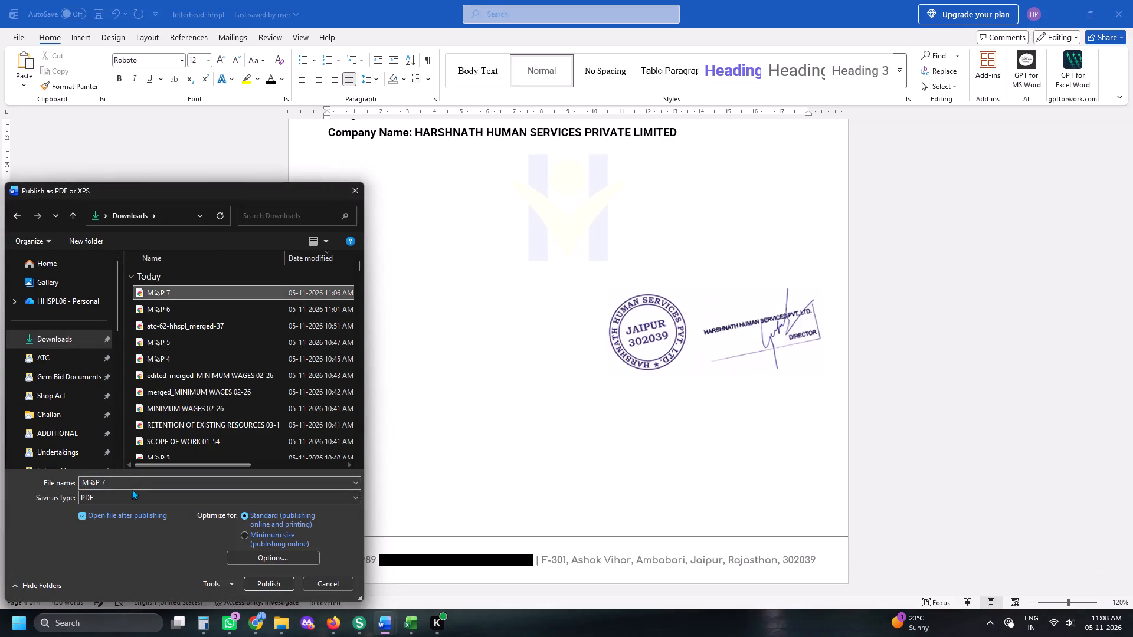
pyautogui.tripleClick(127, 477)
pyautogui.click(127, 477)
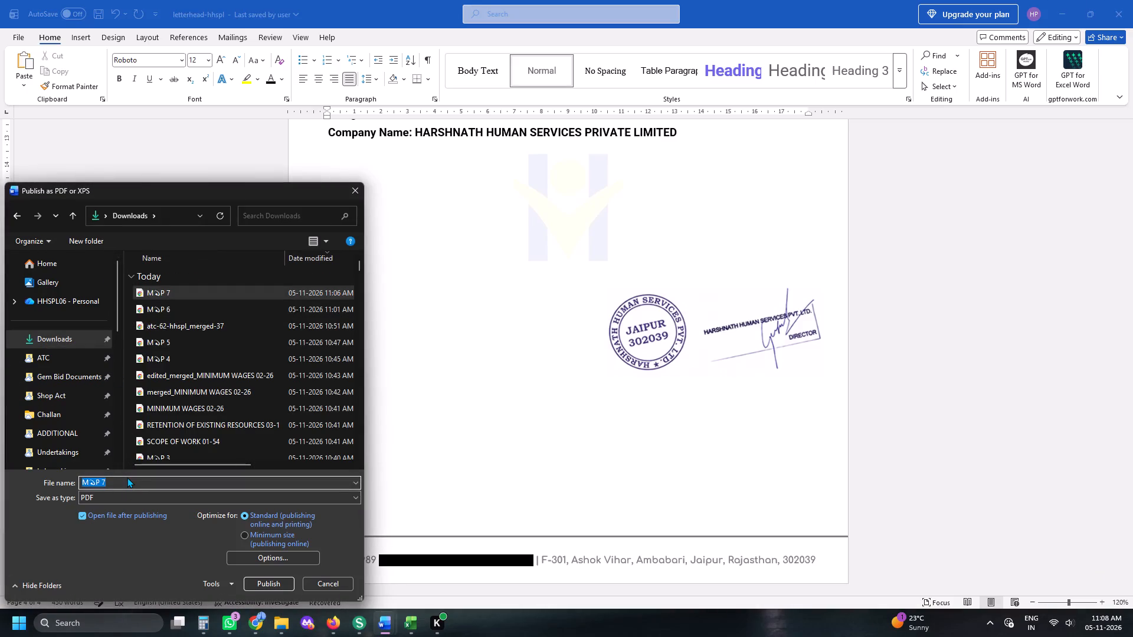
pyautogui.click(120, 480)
pyautogui.press('BackSpace')
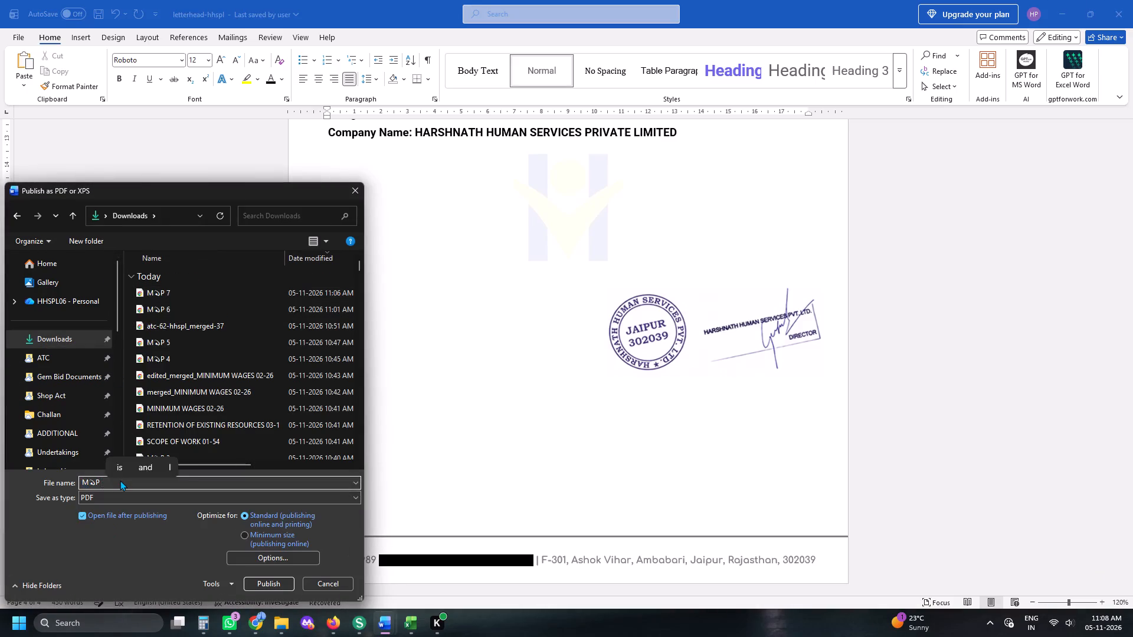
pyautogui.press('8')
pyautogui.press('Return')
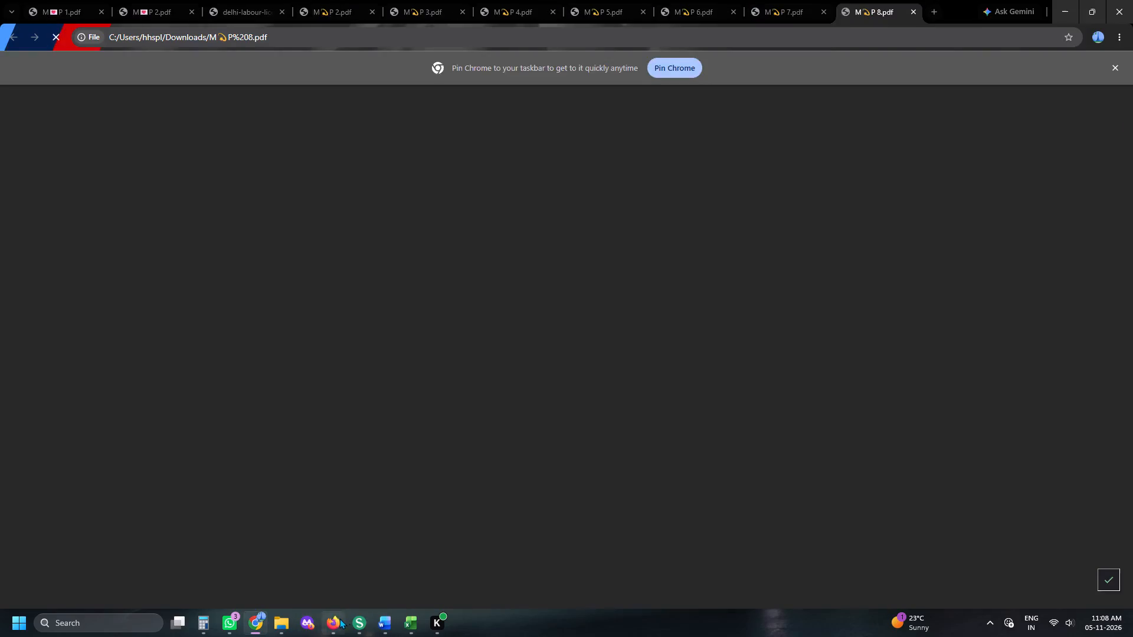
# Add M💫P 8.pdf to the iLovePDF merge in Firefox and place it before M💫P 6 and M💫P 7.
pyautogui.click(333, 619)
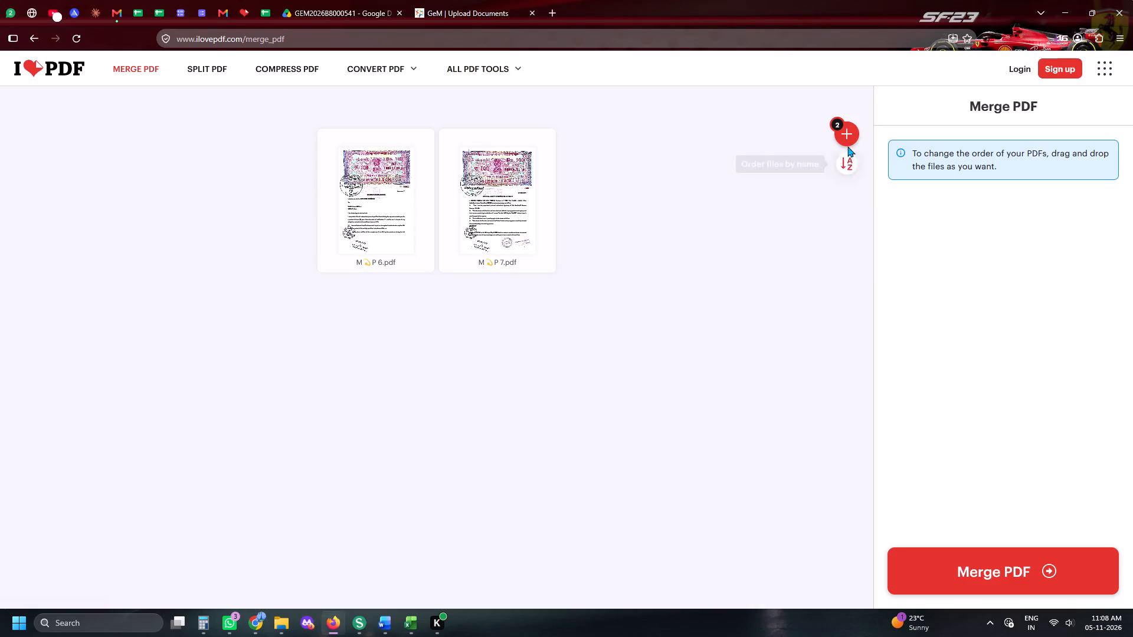
pyautogui.click(850, 133)
pyautogui.scroll(5, 826, 239)
pyautogui.click(821, 203)
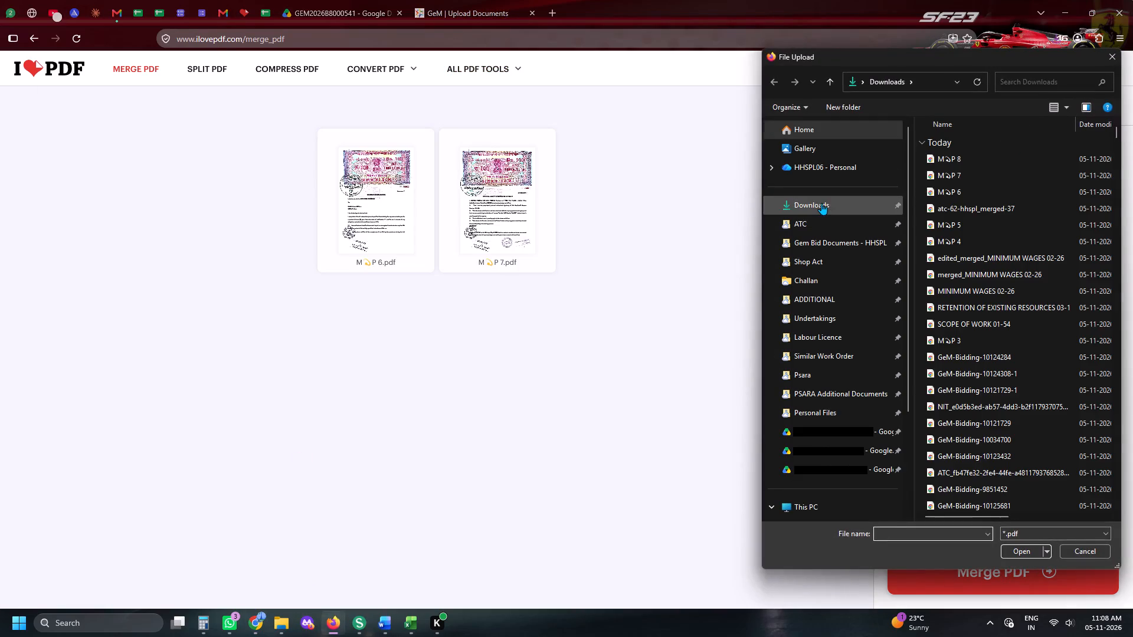
pyautogui.doubleClick(939, 157)
pyautogui.moveTo(556, 206); pyautogui.dragTo(318, 203)
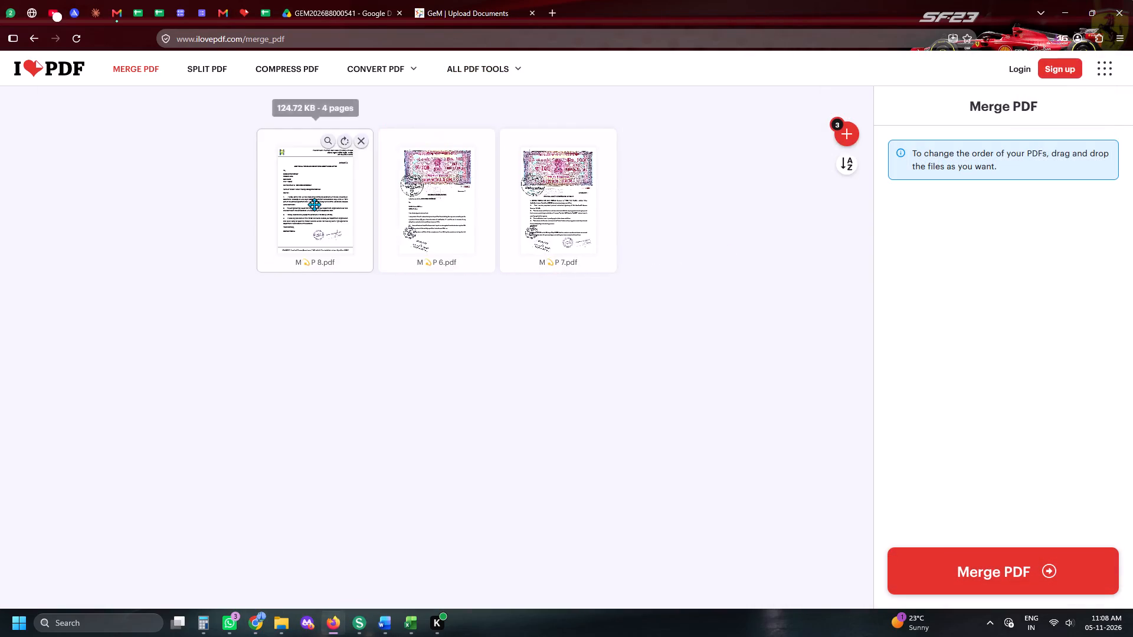
# Download the SCOPE OF WORK 03, RETENTION OF EXISTING RESOURCES 04, MINIMUM WAGES 02 and ESIC EPF EDLI 01 PDFs from the GEM2026B8000541 Drive folder.
pyautogui.click(319, 0)
pyautogui.click(21, 63)
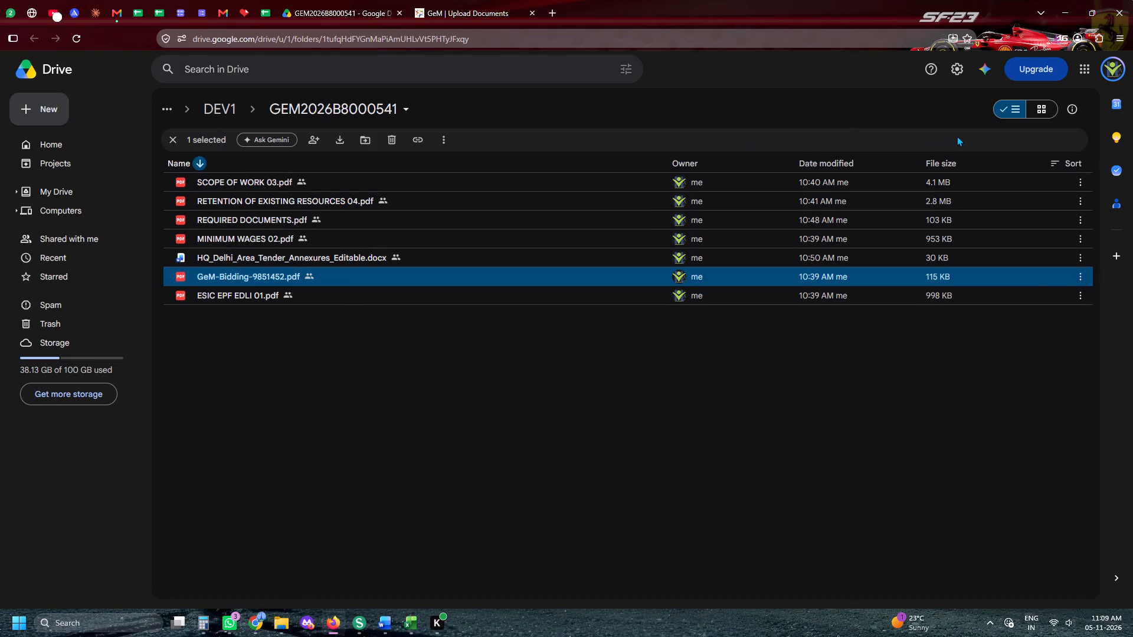
pyautogui.click(262, 0)
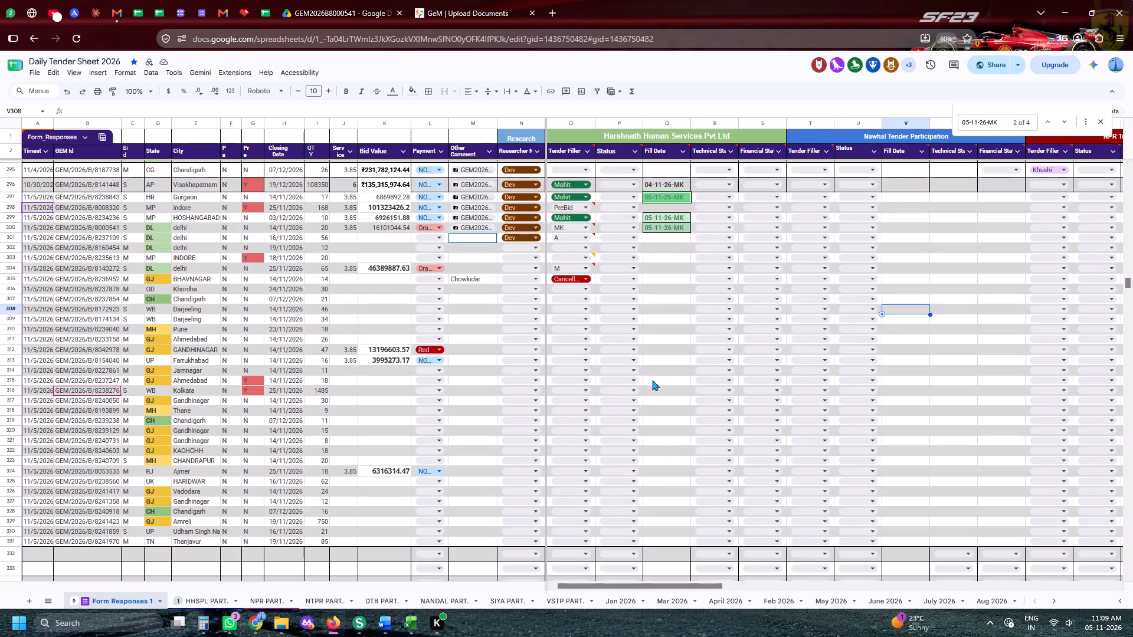
pyautogui.click(670, 369)
pyautogui.click(296, 0)
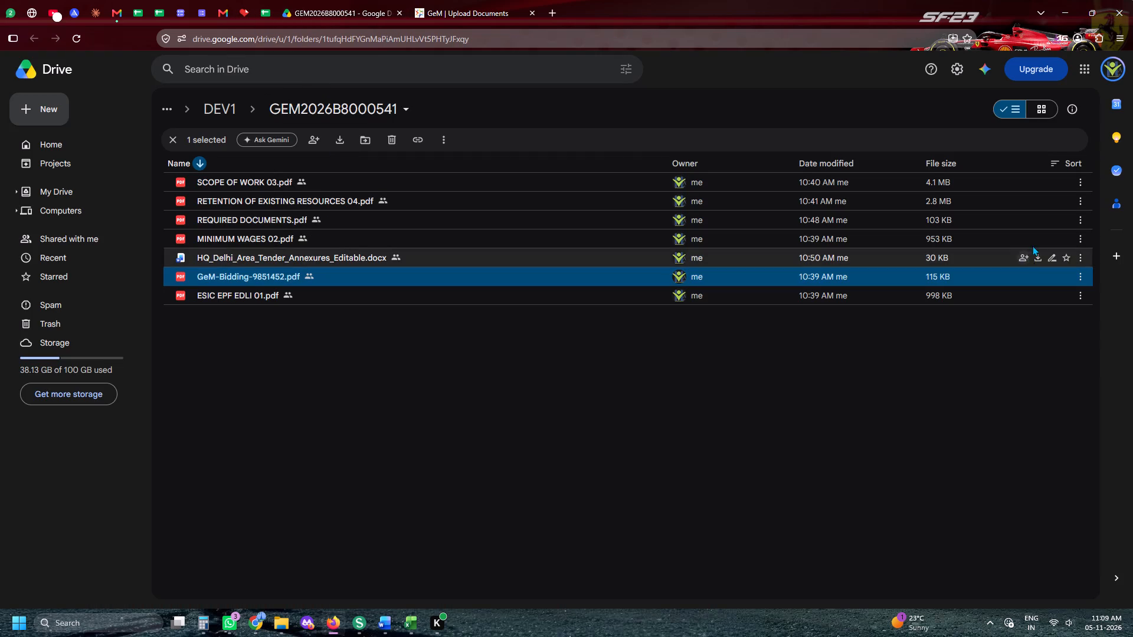
pyautogui.click(1036, 186)
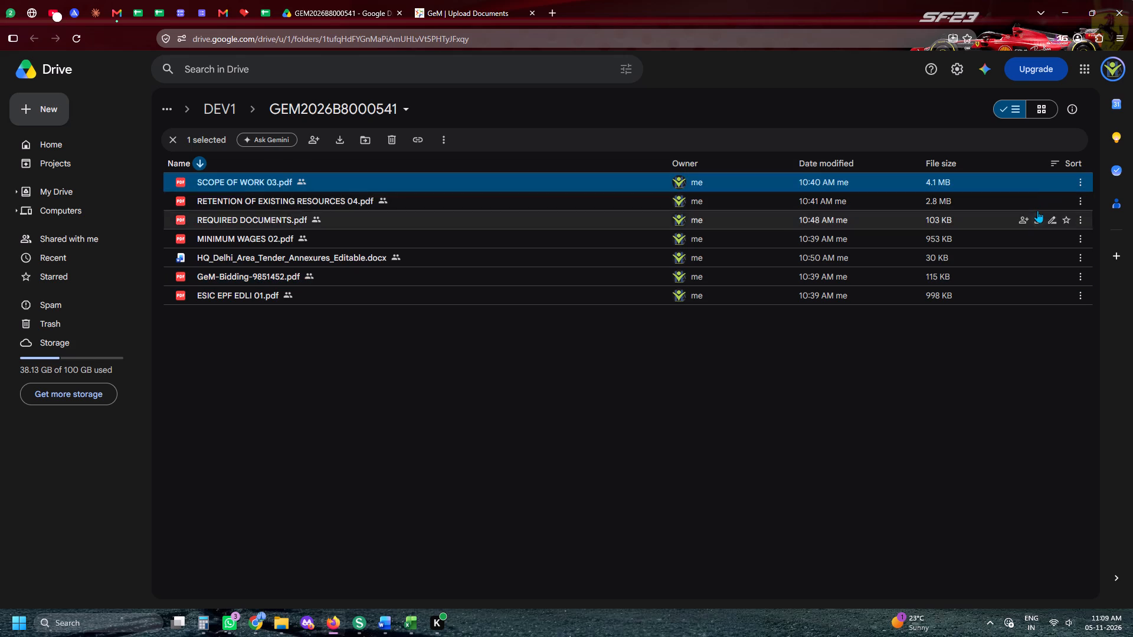
pyautogui.click(1036, 203)
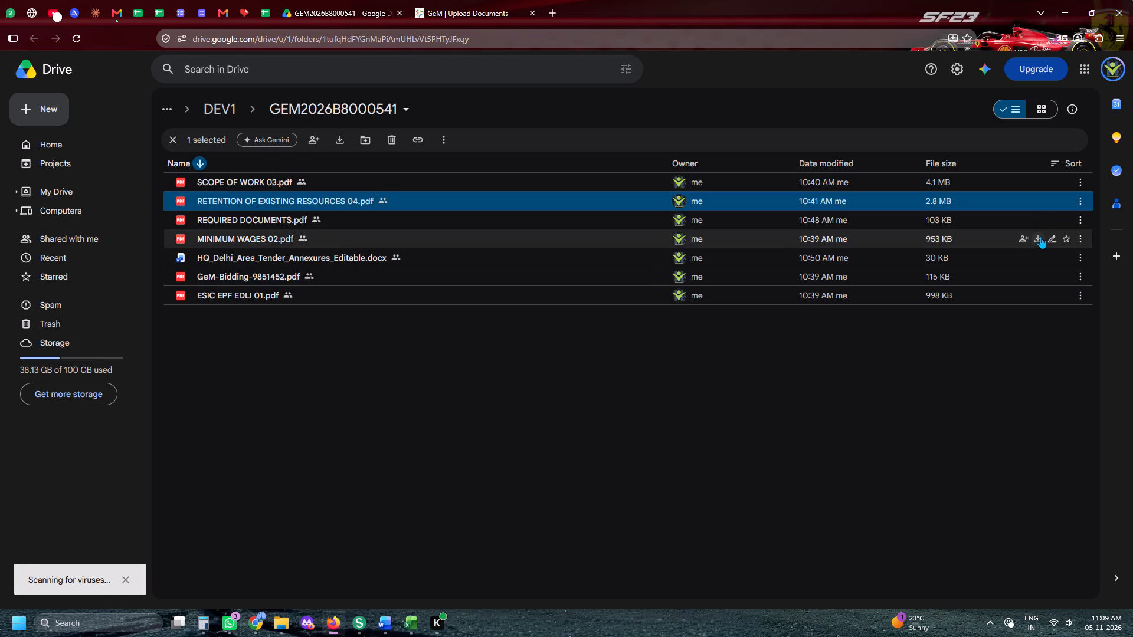
pyautogui.click(1039, 237)
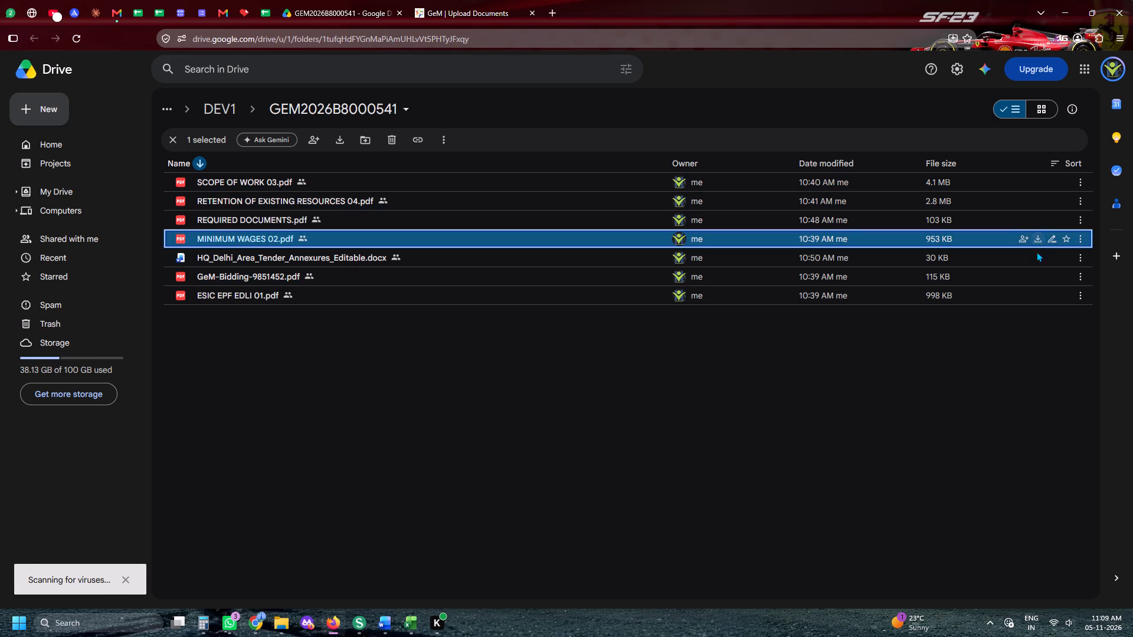
pyautogui.click(1039, 296)
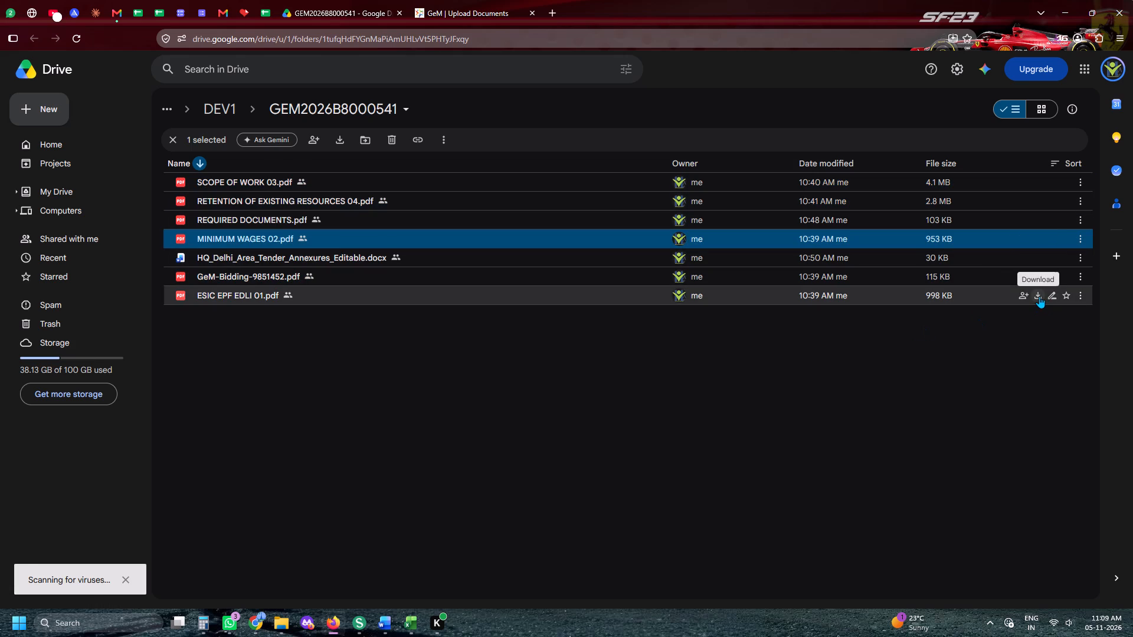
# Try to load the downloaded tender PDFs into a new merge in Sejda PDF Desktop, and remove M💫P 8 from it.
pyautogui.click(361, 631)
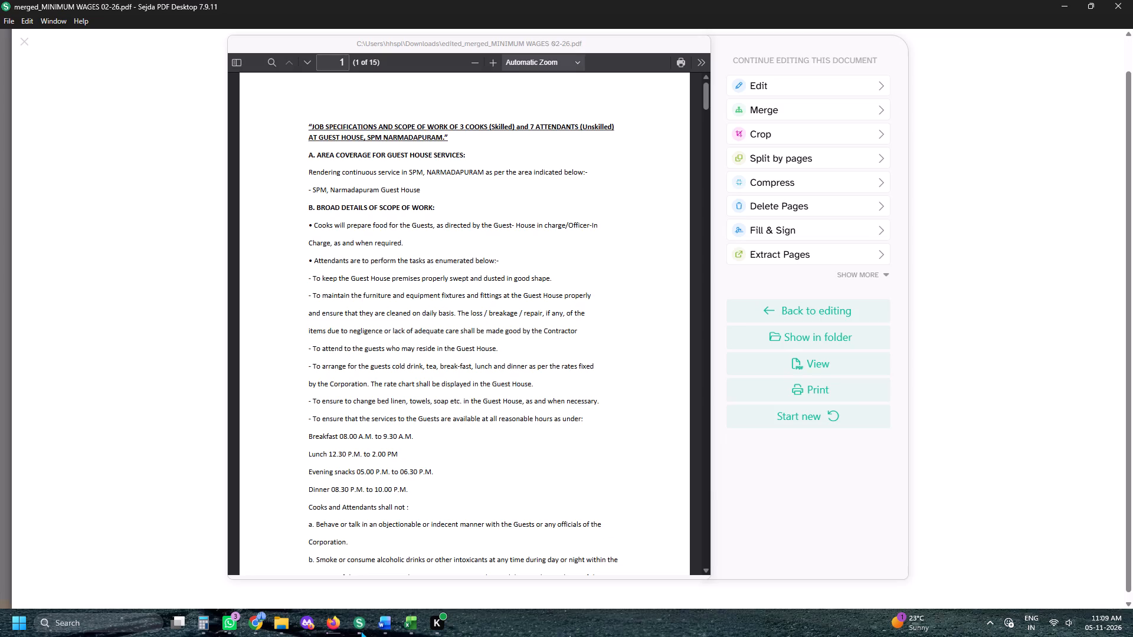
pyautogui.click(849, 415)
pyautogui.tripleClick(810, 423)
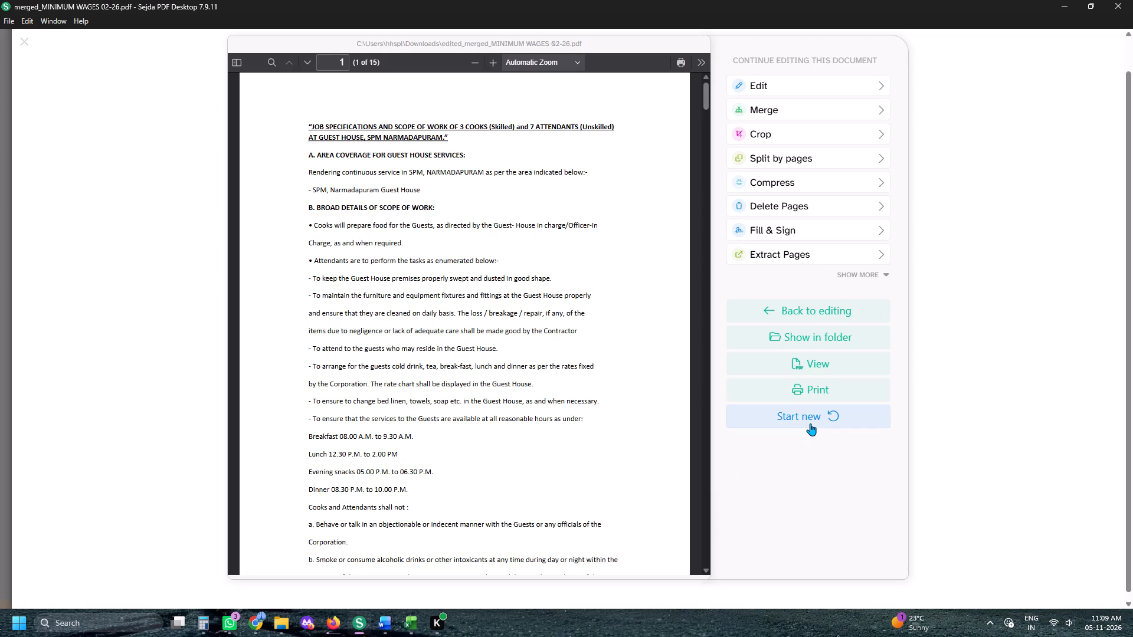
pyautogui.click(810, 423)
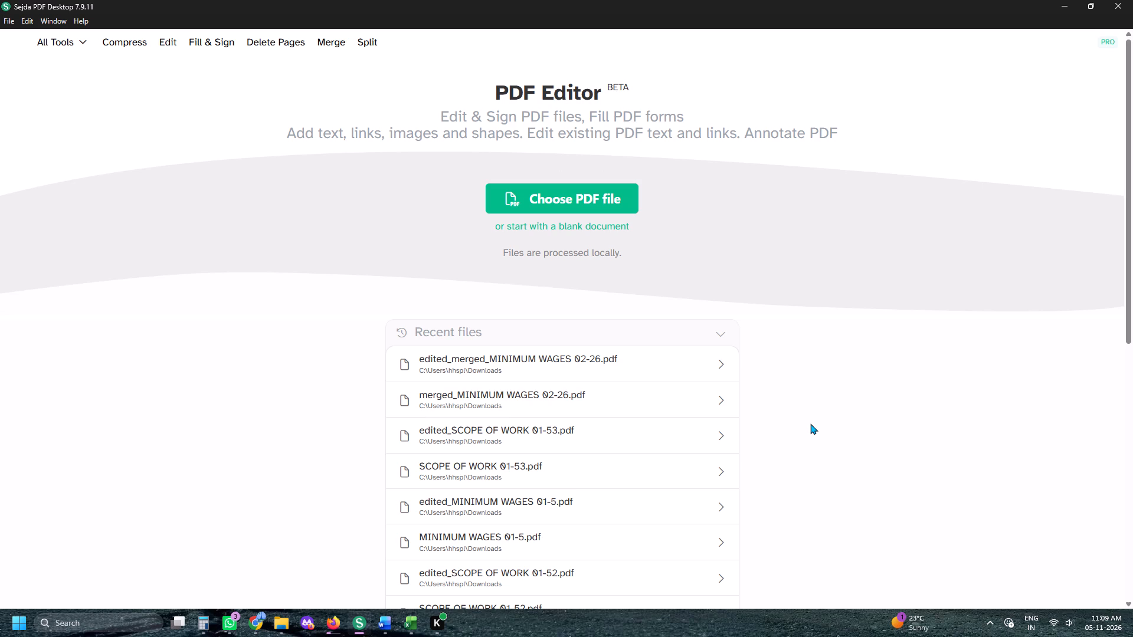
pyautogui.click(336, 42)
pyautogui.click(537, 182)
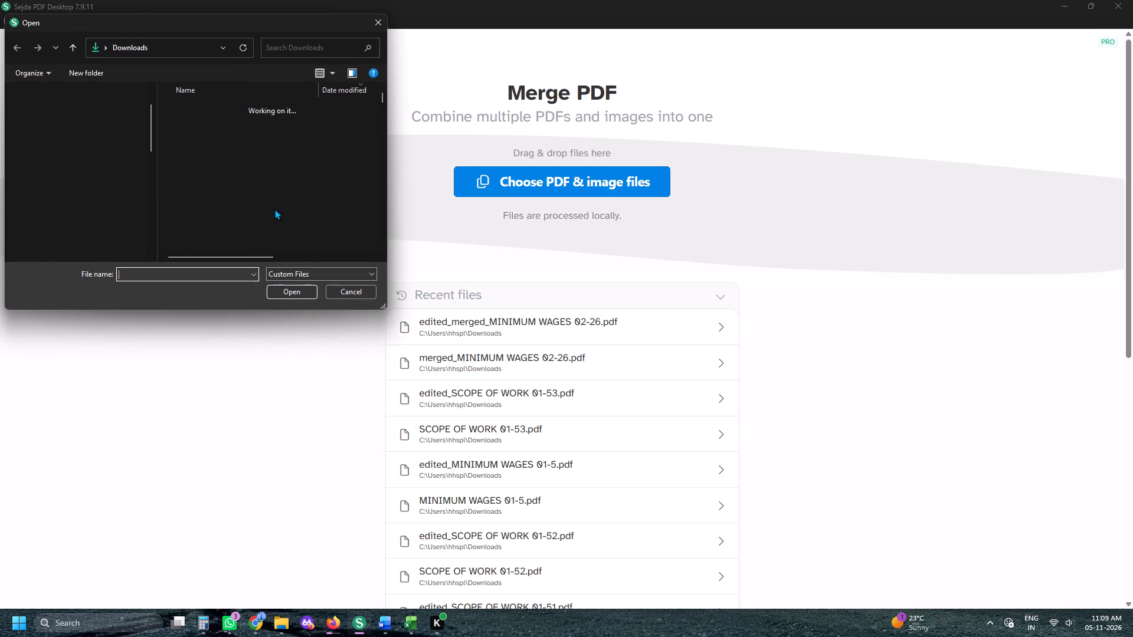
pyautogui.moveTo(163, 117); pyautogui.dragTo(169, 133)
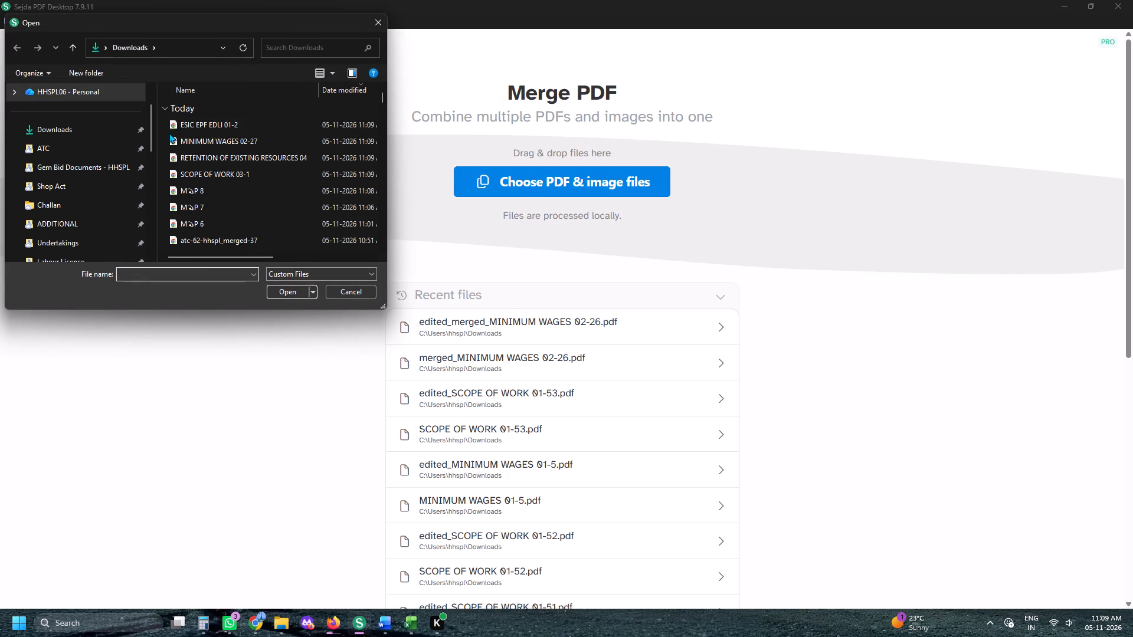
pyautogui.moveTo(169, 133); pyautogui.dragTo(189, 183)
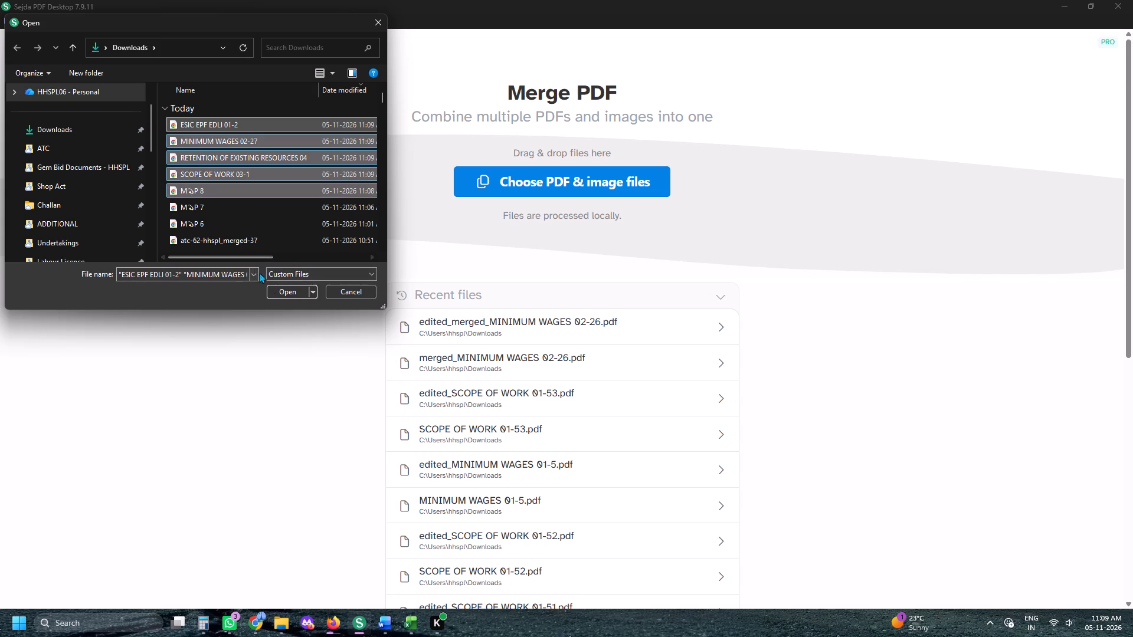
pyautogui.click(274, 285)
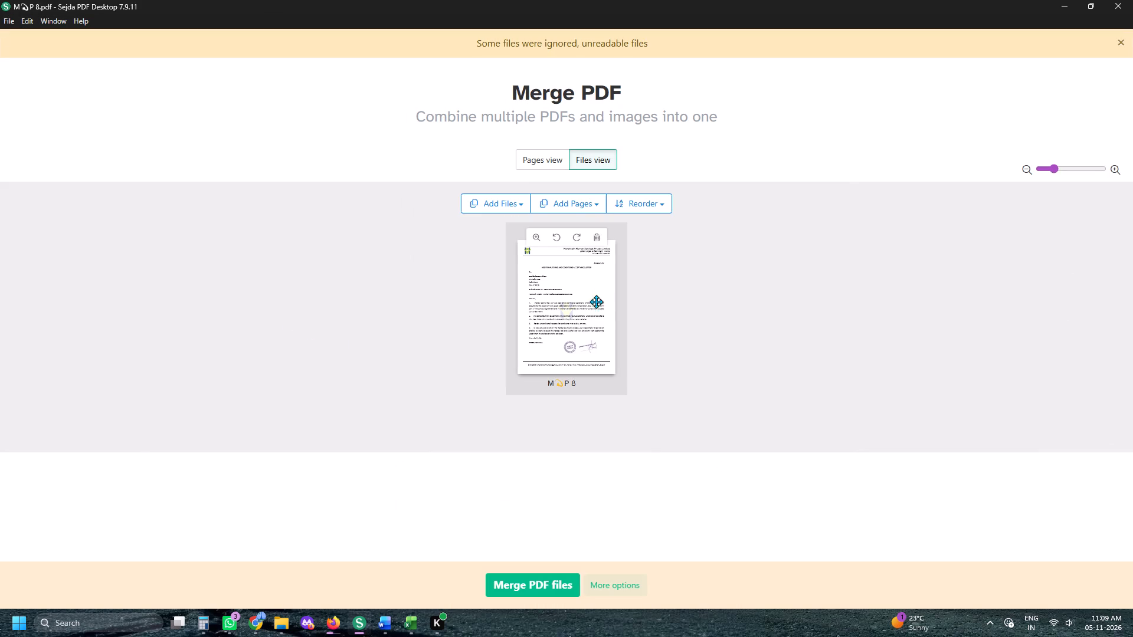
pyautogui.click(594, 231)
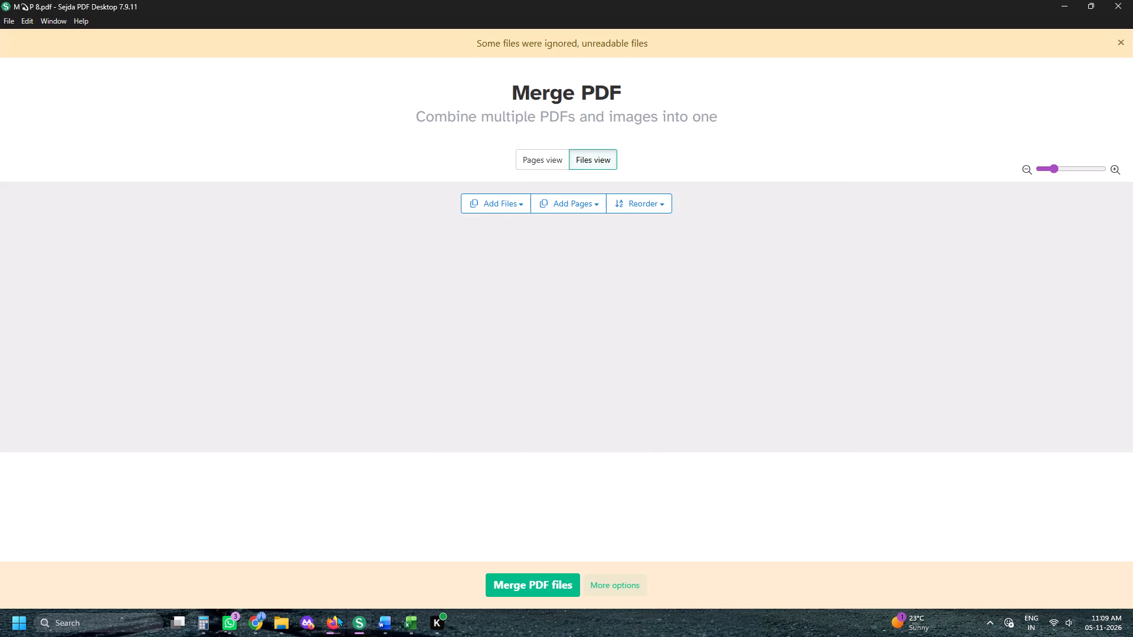
# Check the download status of the four tender PDFs in Firefox.
pyautogui.click(335, 616)
pyautogui.click(335, 620)
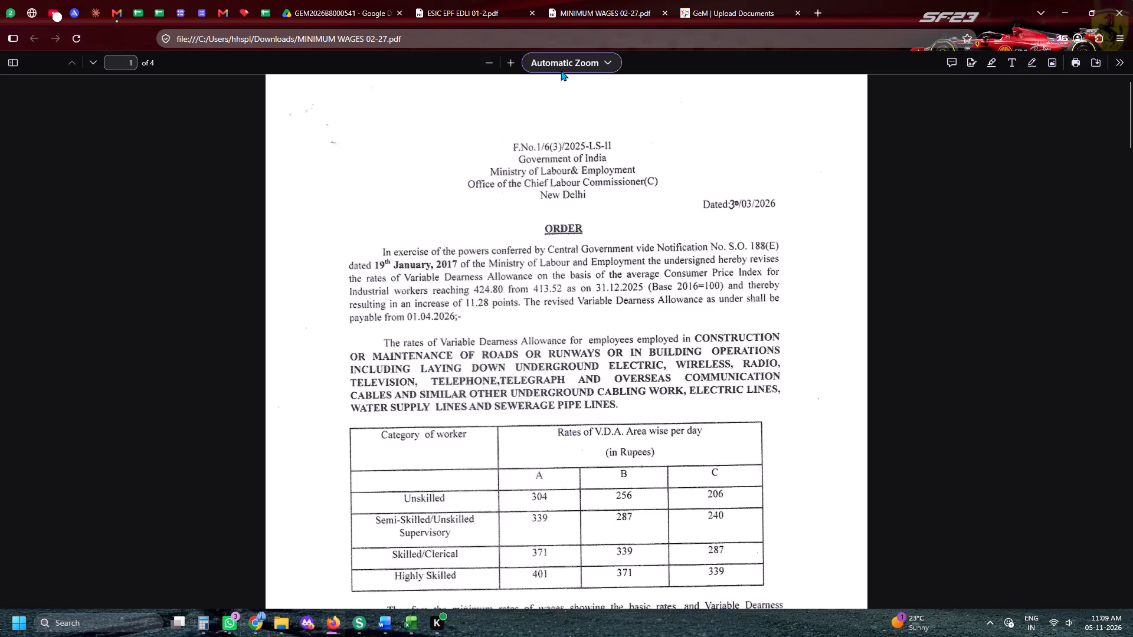
pyautogui.click(1050, 38)
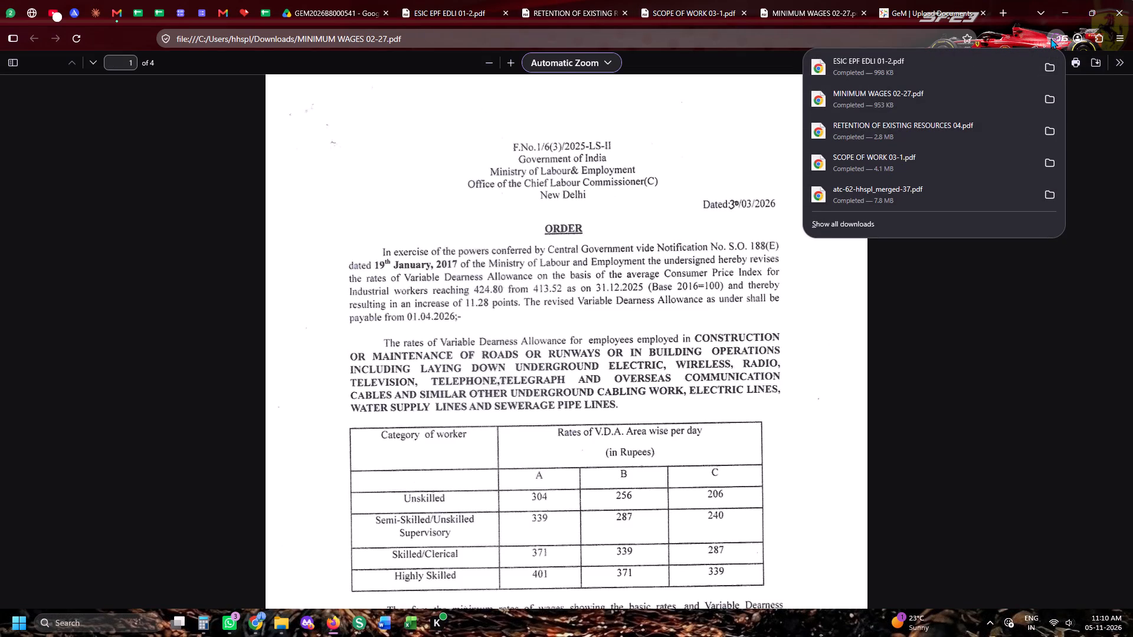
pyautogui.click(308, 636)
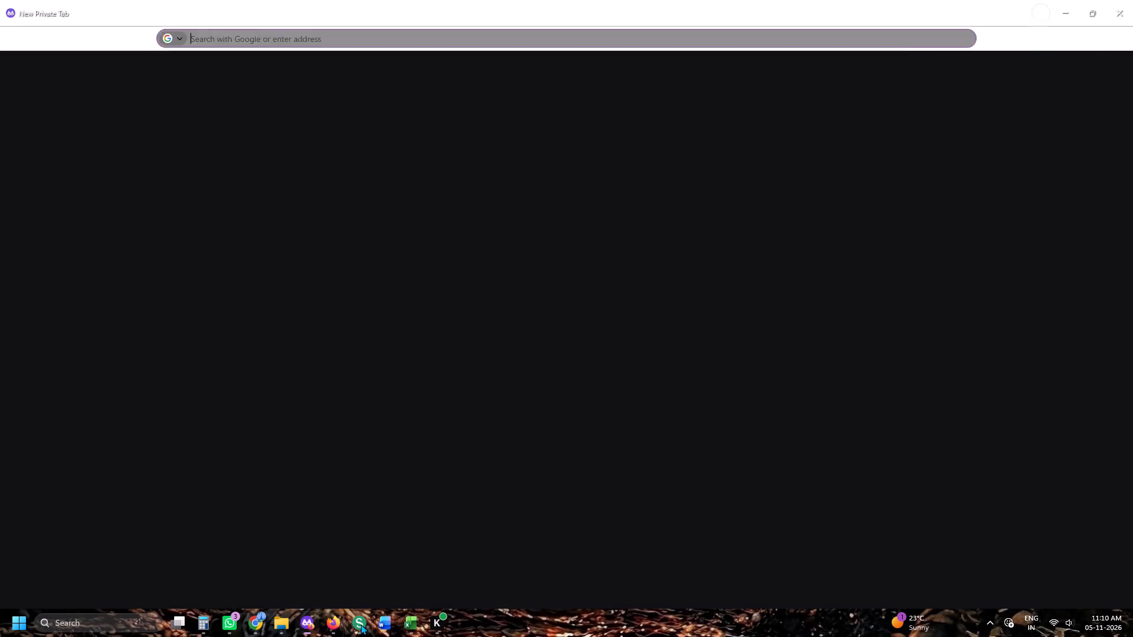
# Start a fresh Sejda merge with the ESIC EPF EDLI, MINIMUM WAGES, SCOPE OF WORK and RETENTION OF EXISTING RESOURCES PDFs, in that order.
pyautogui.click(359, 625)
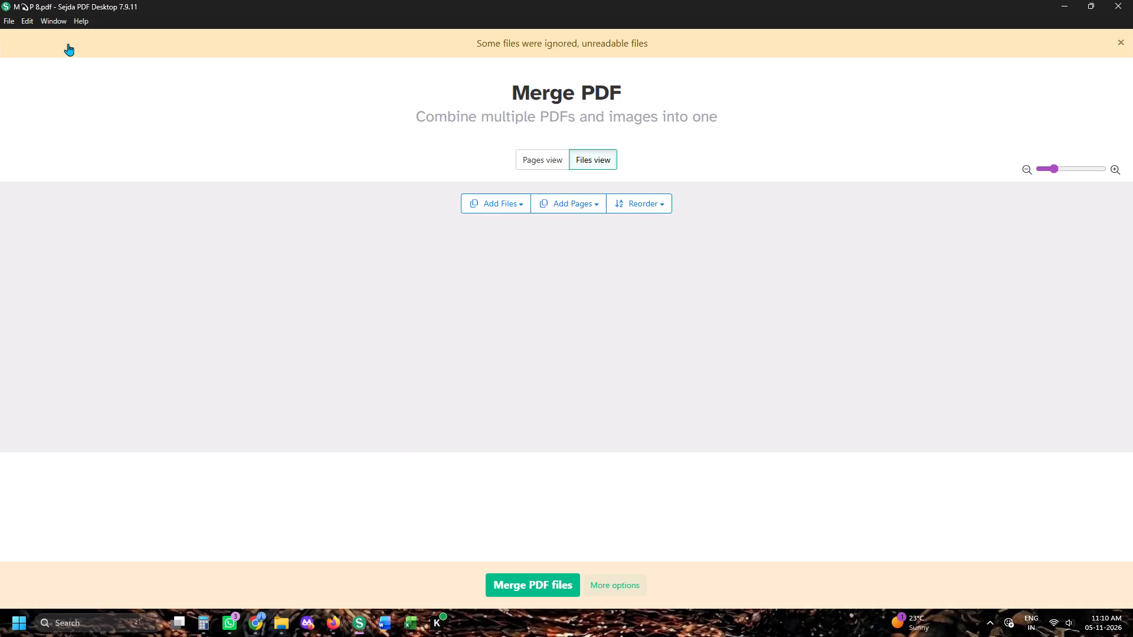
pyautogui.click(4, 23)
pyautogui.click(15, 48)
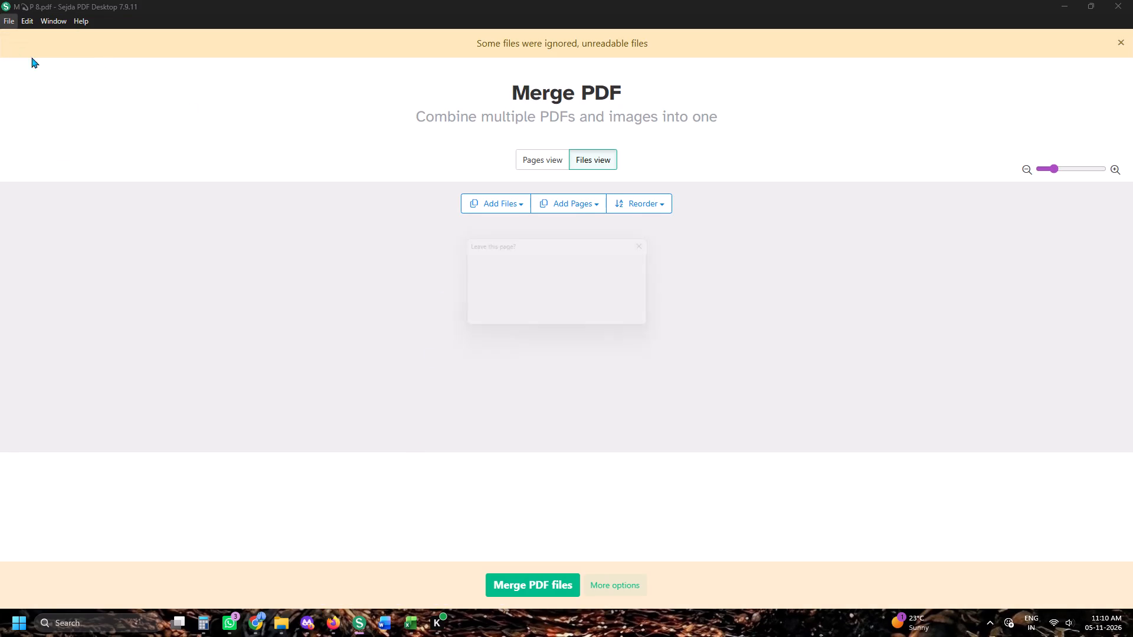
pyautogui.click(572, 293)
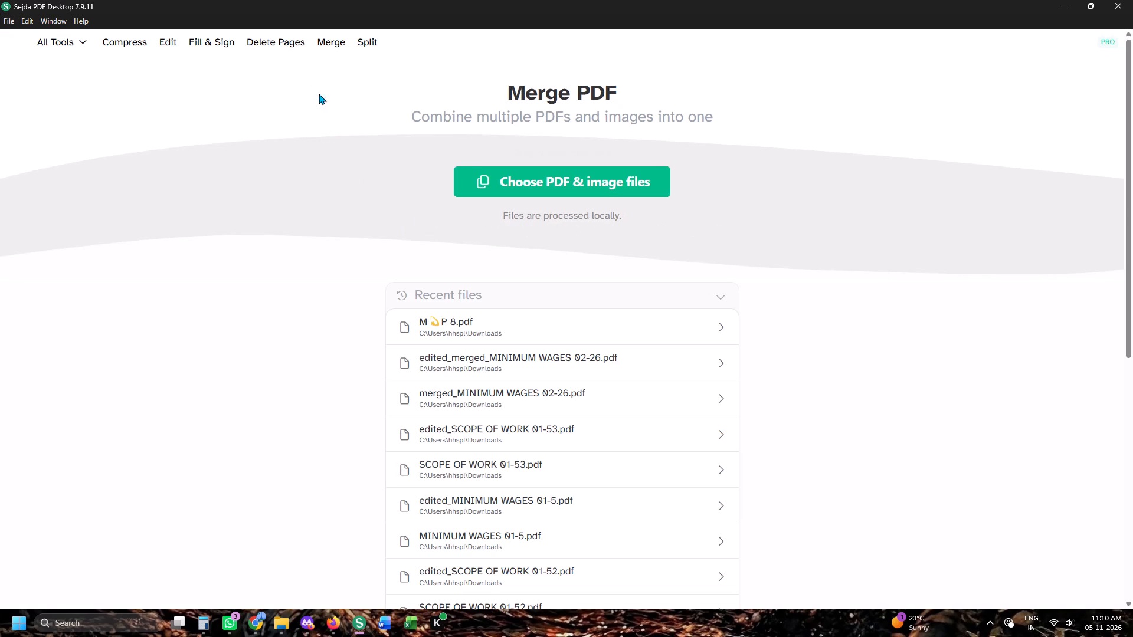
pyautogui.click(323, 42)
pyautogui.click(482, 183)
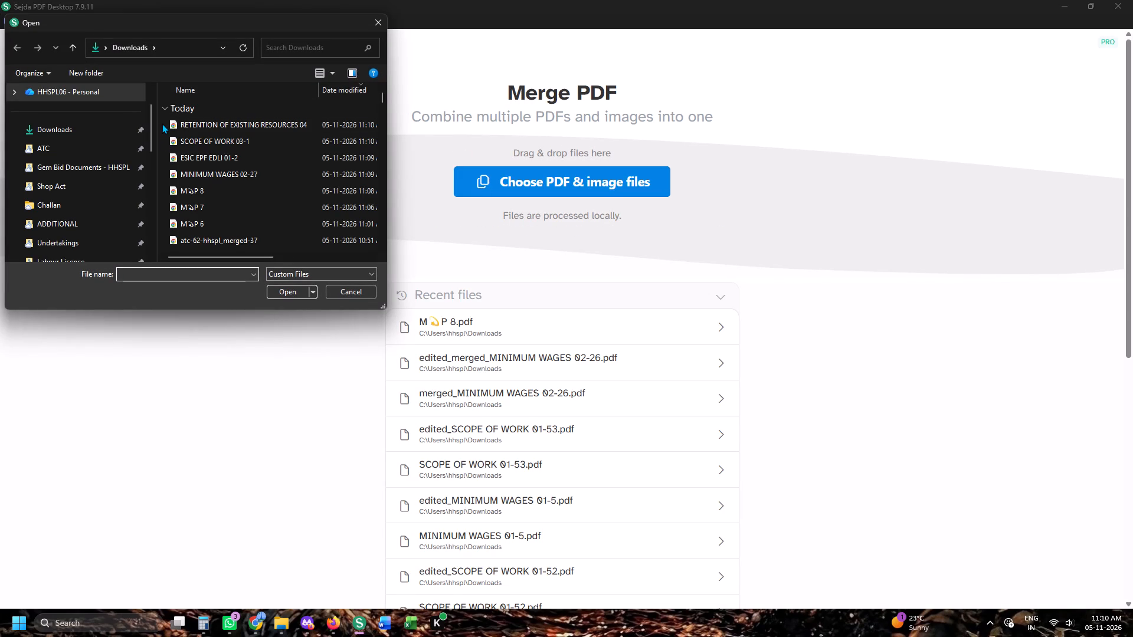
pyautogui.moveTo(162, 123); pyautogui.dragTo(187, 177)
pyautogui.click(274, 291)
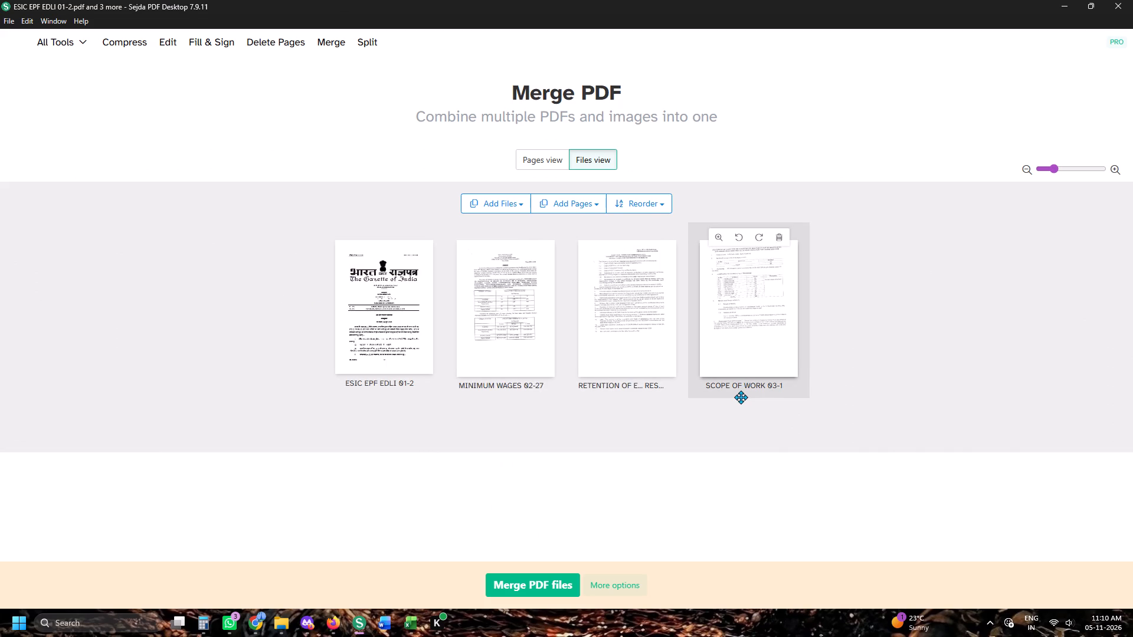
pyautogui.moveTo(643, 340); pyautogui.dragTo(790, 334)
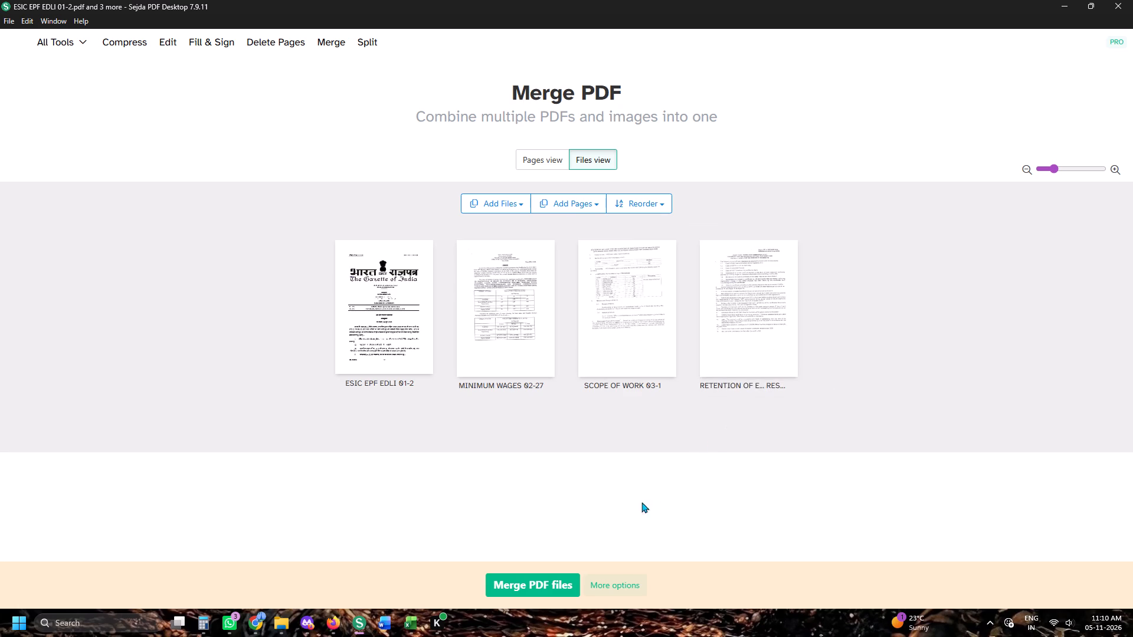
# Merge the four PDFs and save the result in Downloads as merged_RETENTION OF EXISTING RESOURCES 04.
pyautogui.click(525, 576)
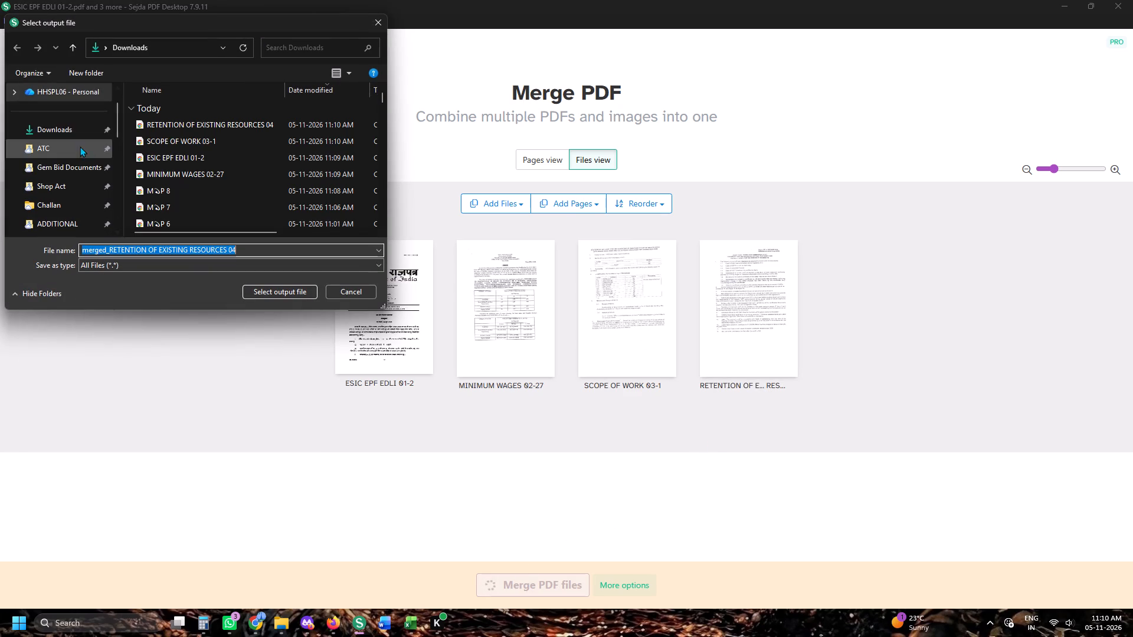
pyautogui.click(58, 113)
pyautogui.click(62, 133)
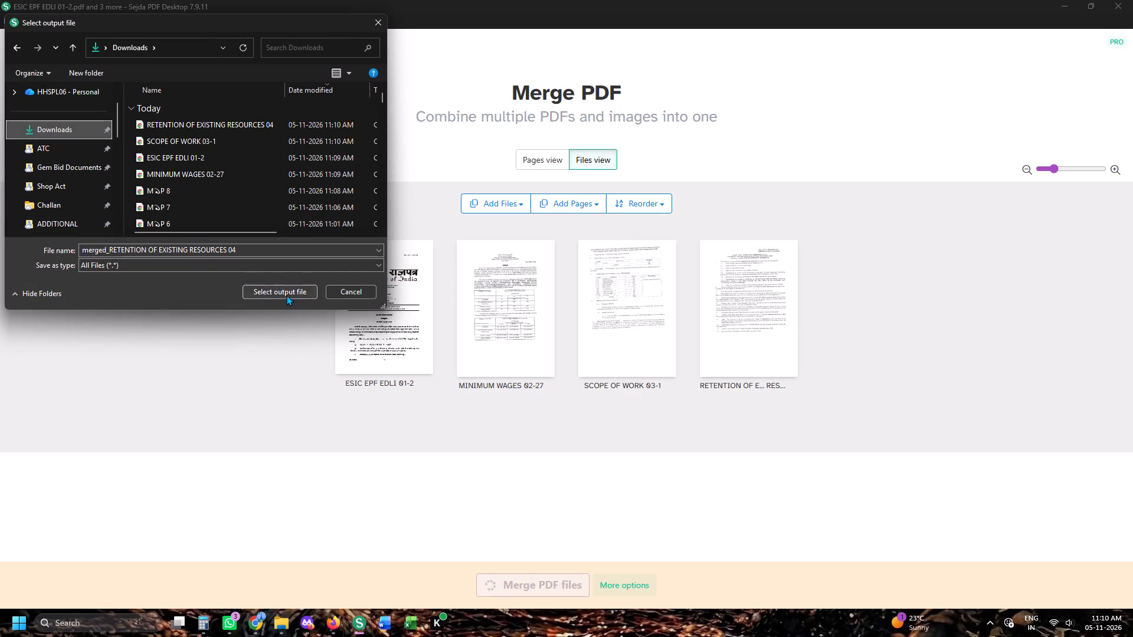
pyautogui.doubleClick(286, 294)
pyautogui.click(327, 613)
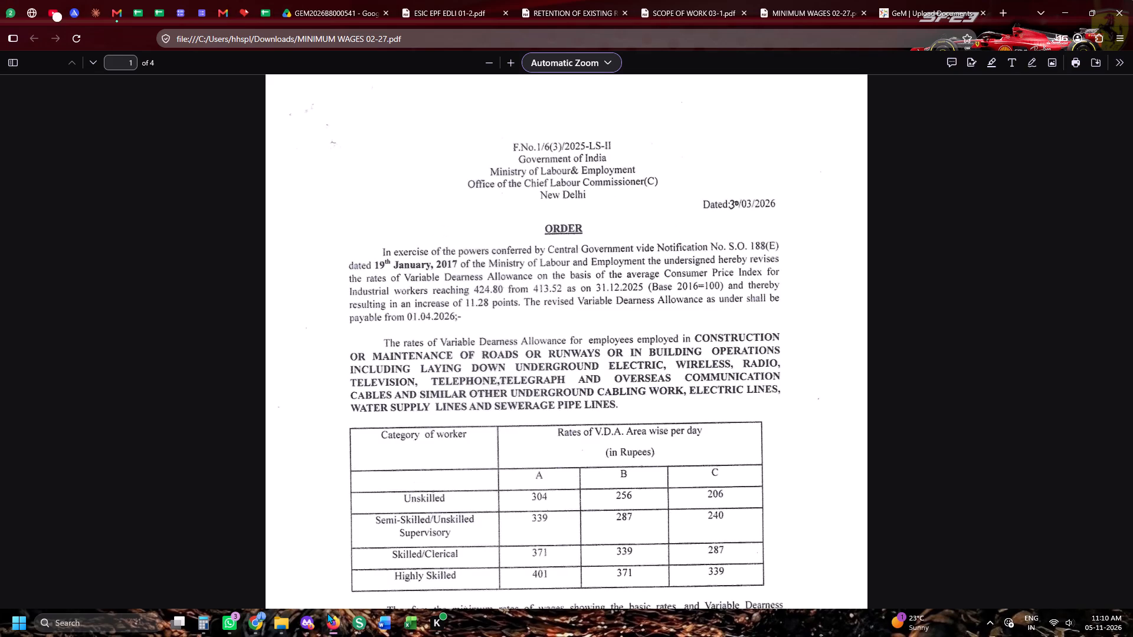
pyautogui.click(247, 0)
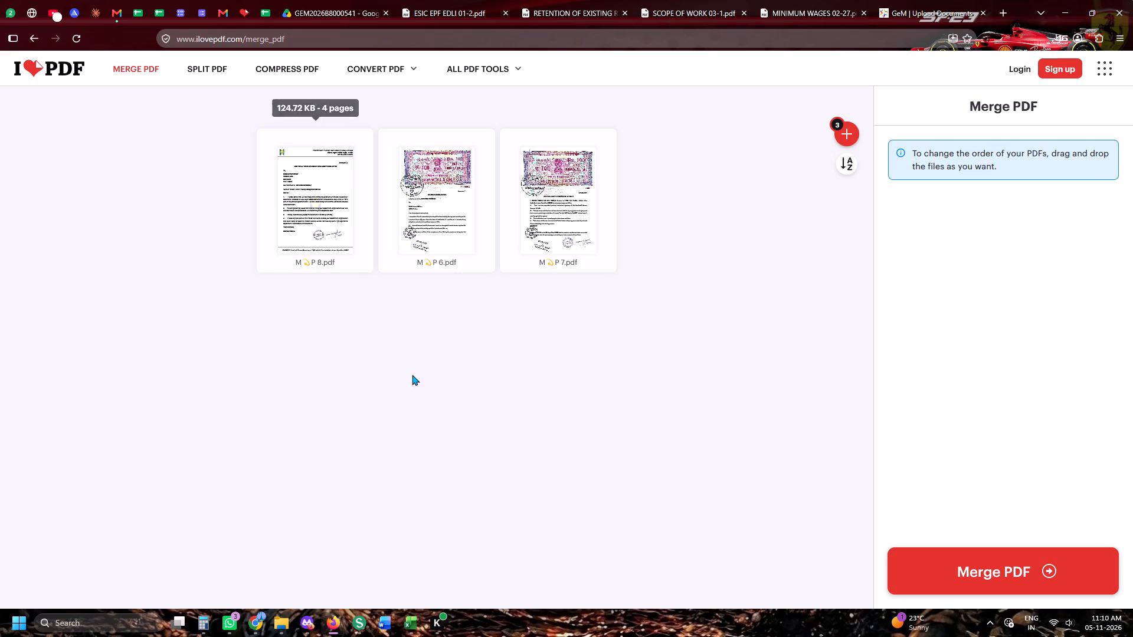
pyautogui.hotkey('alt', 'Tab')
# Open the merged PDF for editing, place the company stamp and director signature at the bottom of page 1, and repeat it on all pages.
pyautogui.scroll(-13, 447, 313)
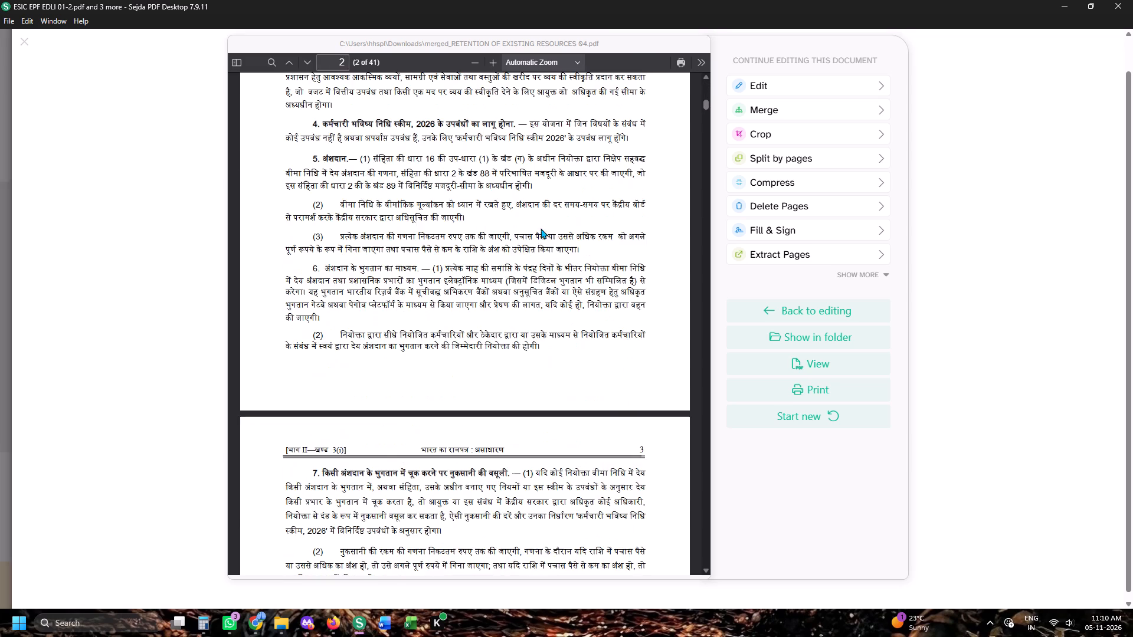
pyautogui.click(728, 82)
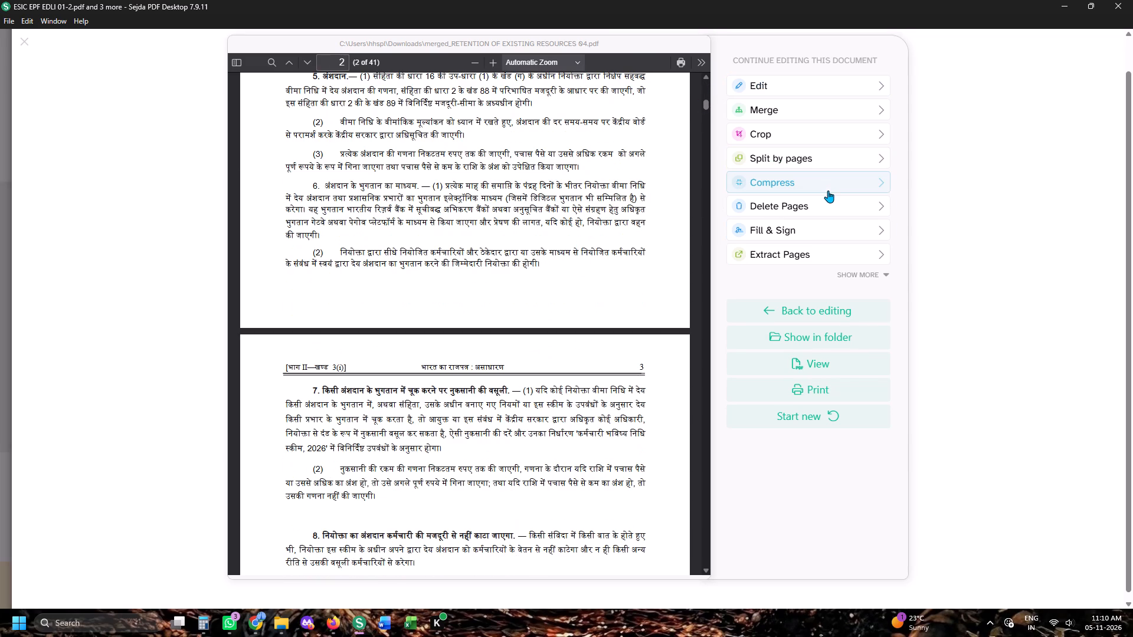
pyautogui.scroll(-5, 657, 256)
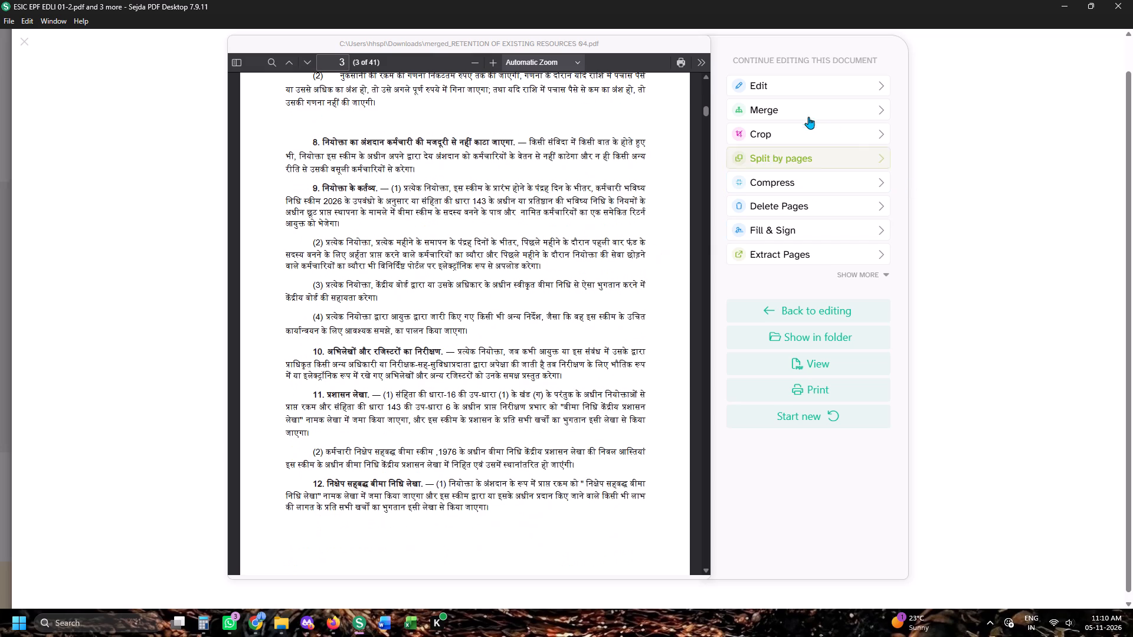
pyautogui.click(781, 94)
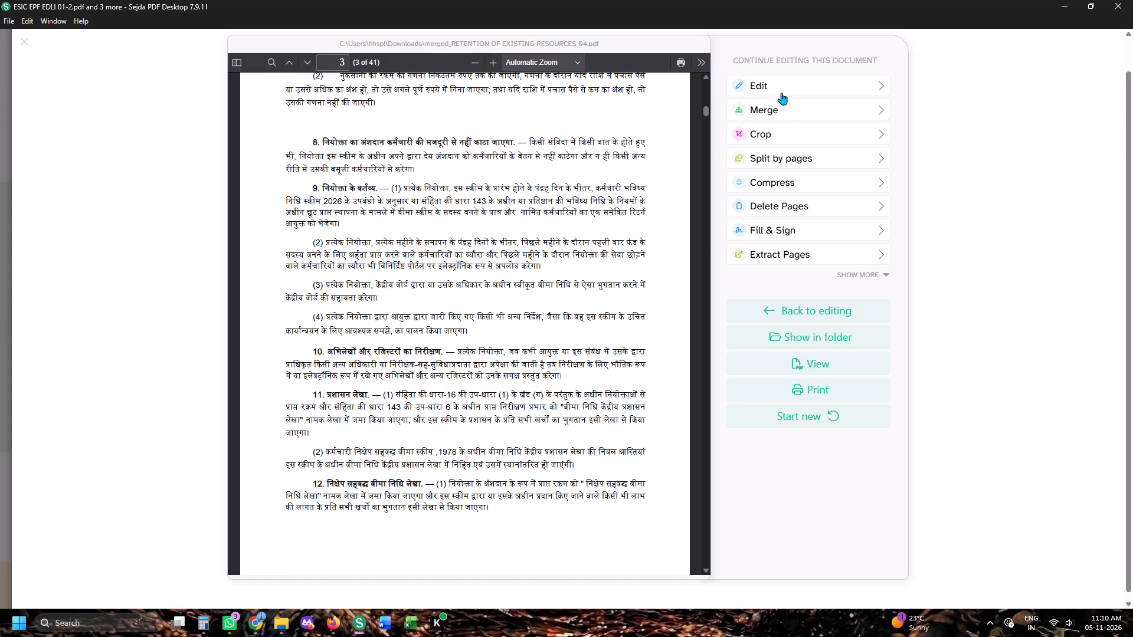
pyautogui.click(738, 86)
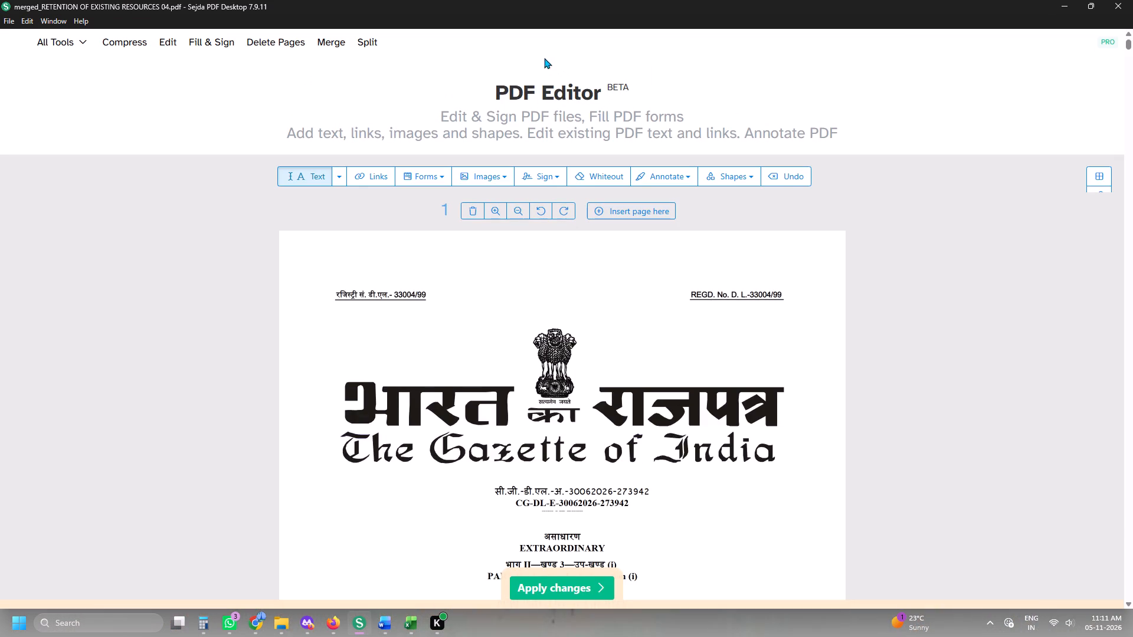
pyautogui.click(526, 175)
pyautogui.click(562, 261)
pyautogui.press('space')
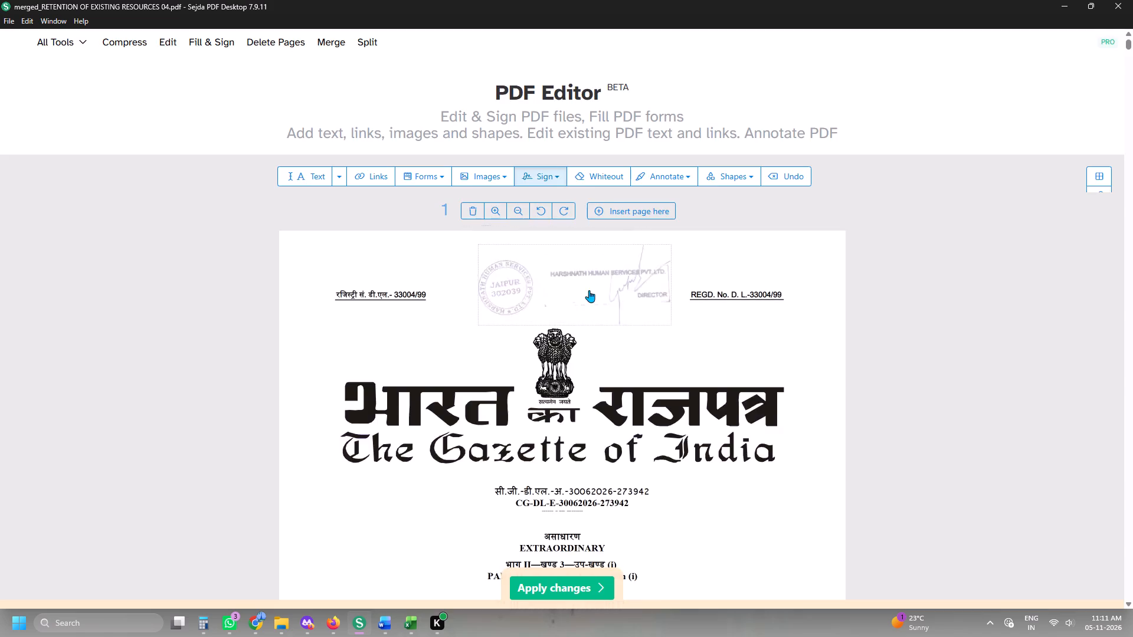
pyautogui.click(705, 458)
pyautogui.click(654, 415)
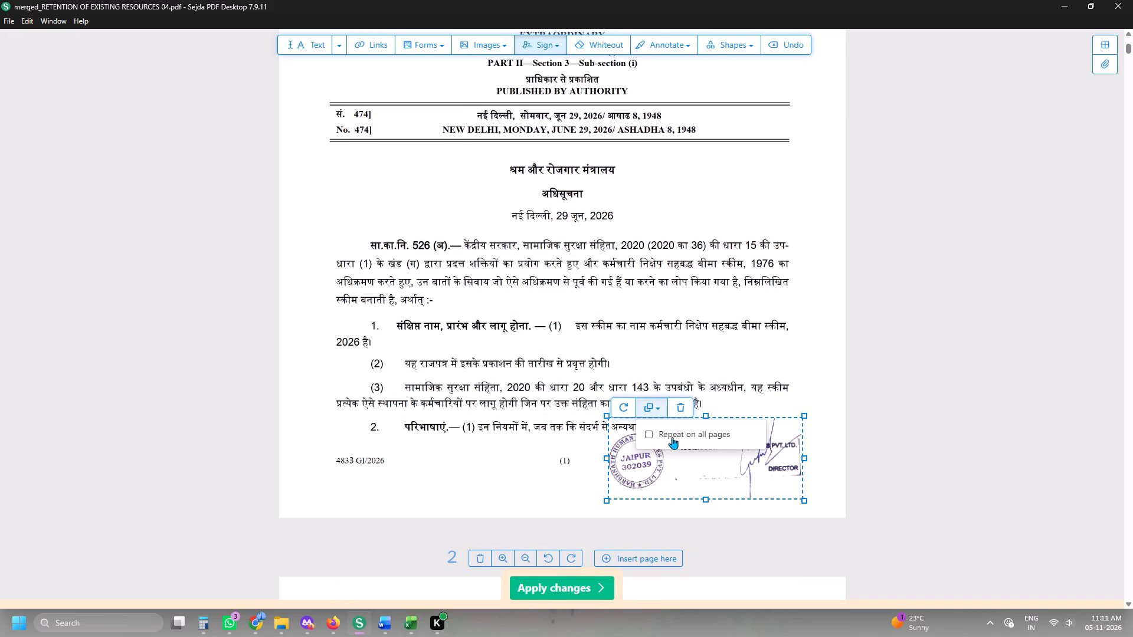
pyautogui.click(672, 431)
# Review the gazette and minimum wages pages of the merged PDF, examining stamp placement and looking for blank pages.
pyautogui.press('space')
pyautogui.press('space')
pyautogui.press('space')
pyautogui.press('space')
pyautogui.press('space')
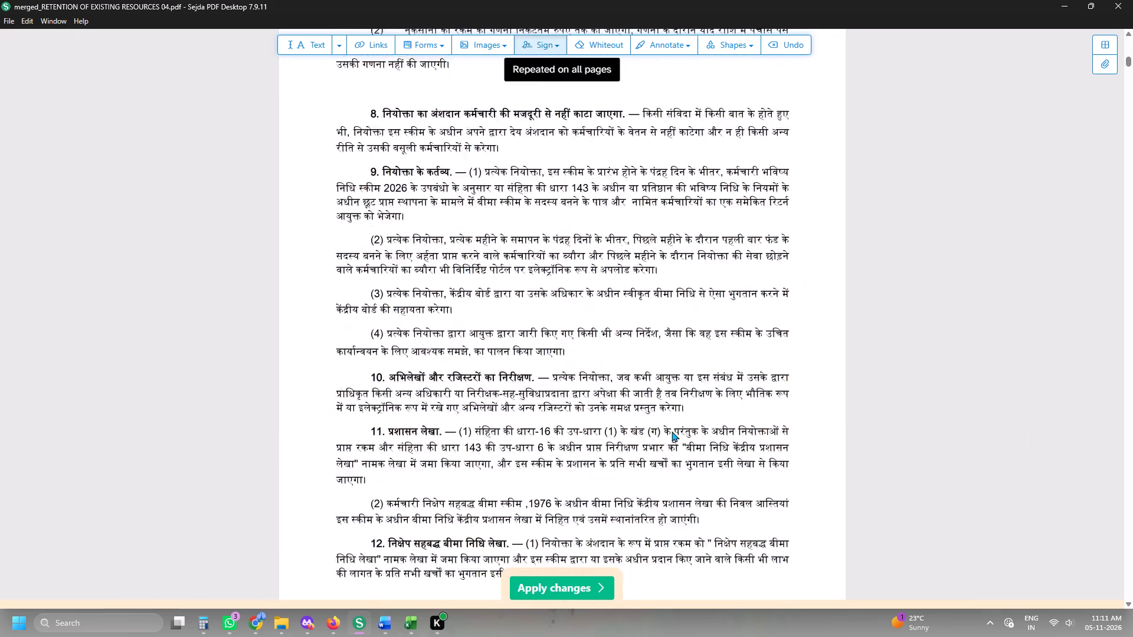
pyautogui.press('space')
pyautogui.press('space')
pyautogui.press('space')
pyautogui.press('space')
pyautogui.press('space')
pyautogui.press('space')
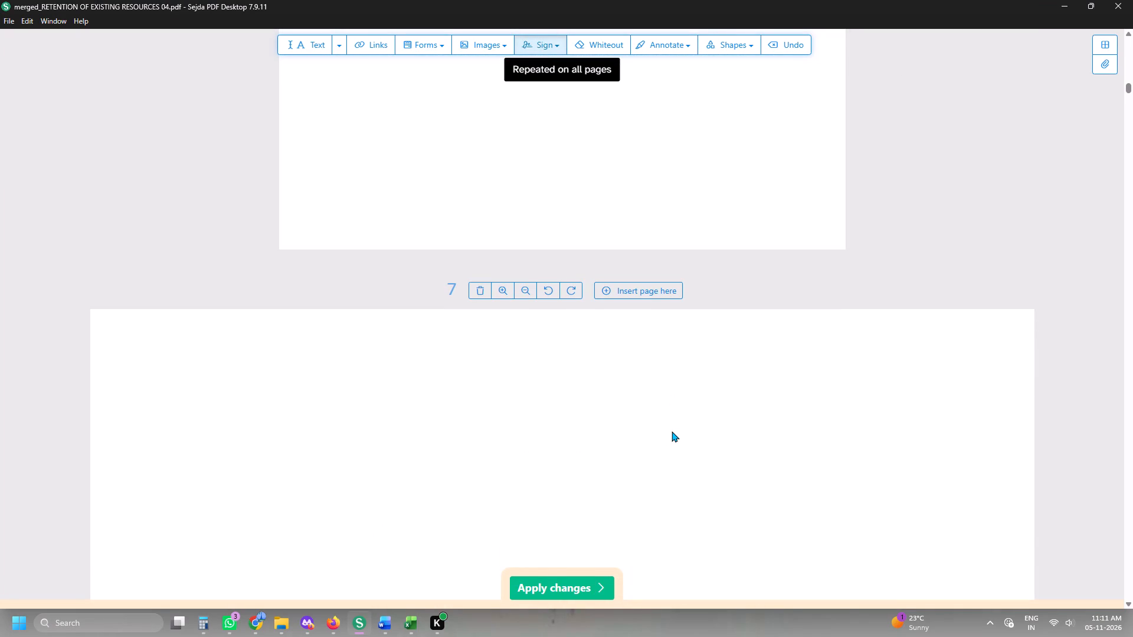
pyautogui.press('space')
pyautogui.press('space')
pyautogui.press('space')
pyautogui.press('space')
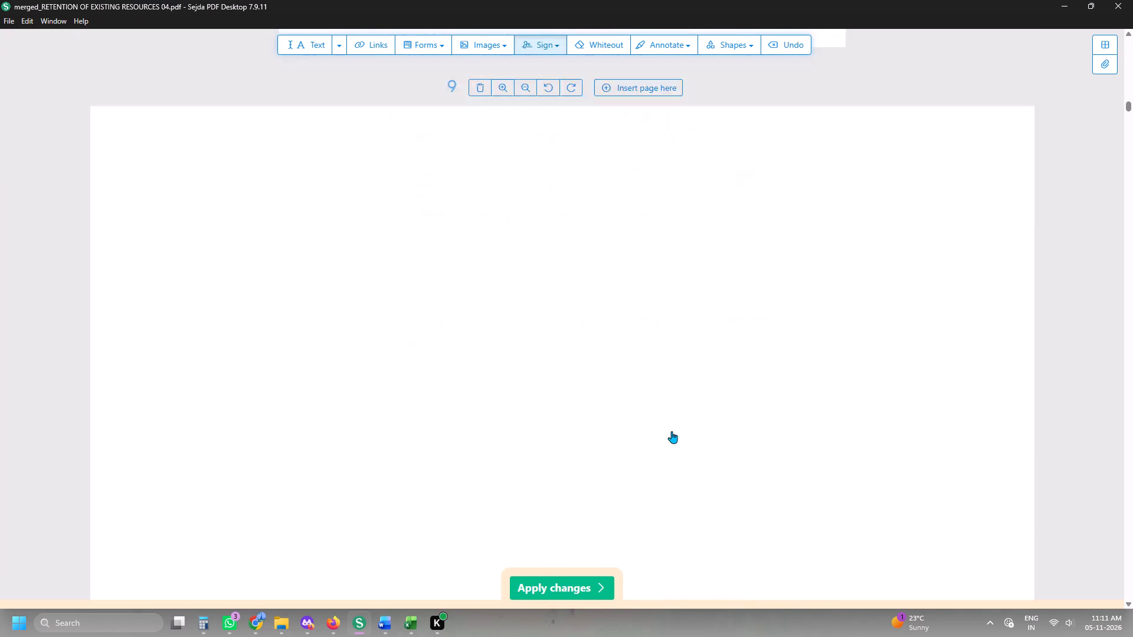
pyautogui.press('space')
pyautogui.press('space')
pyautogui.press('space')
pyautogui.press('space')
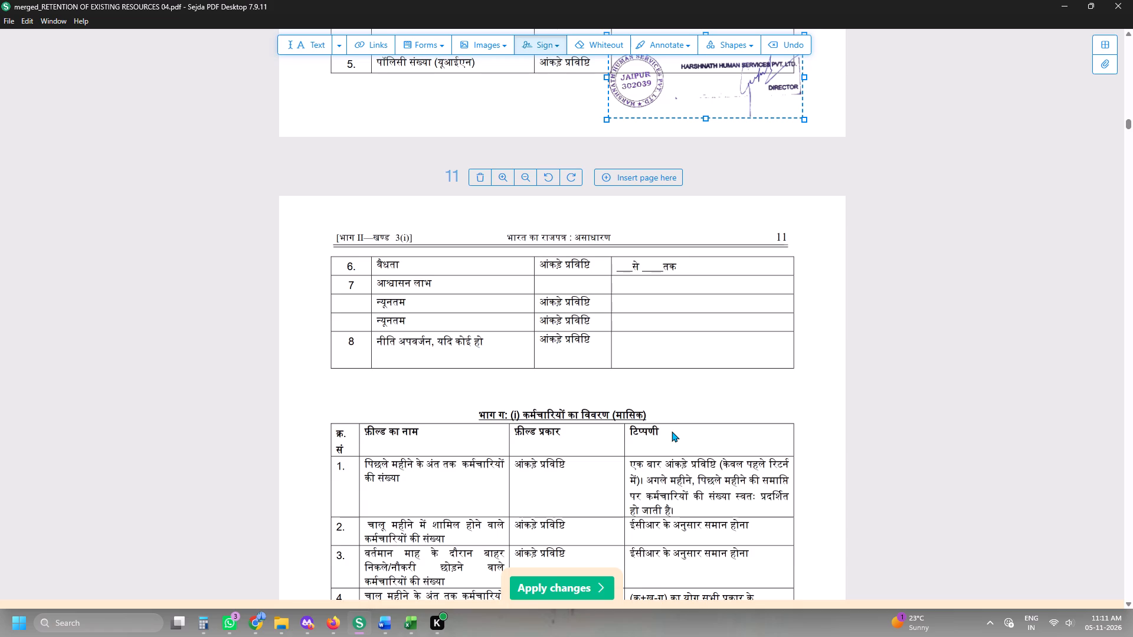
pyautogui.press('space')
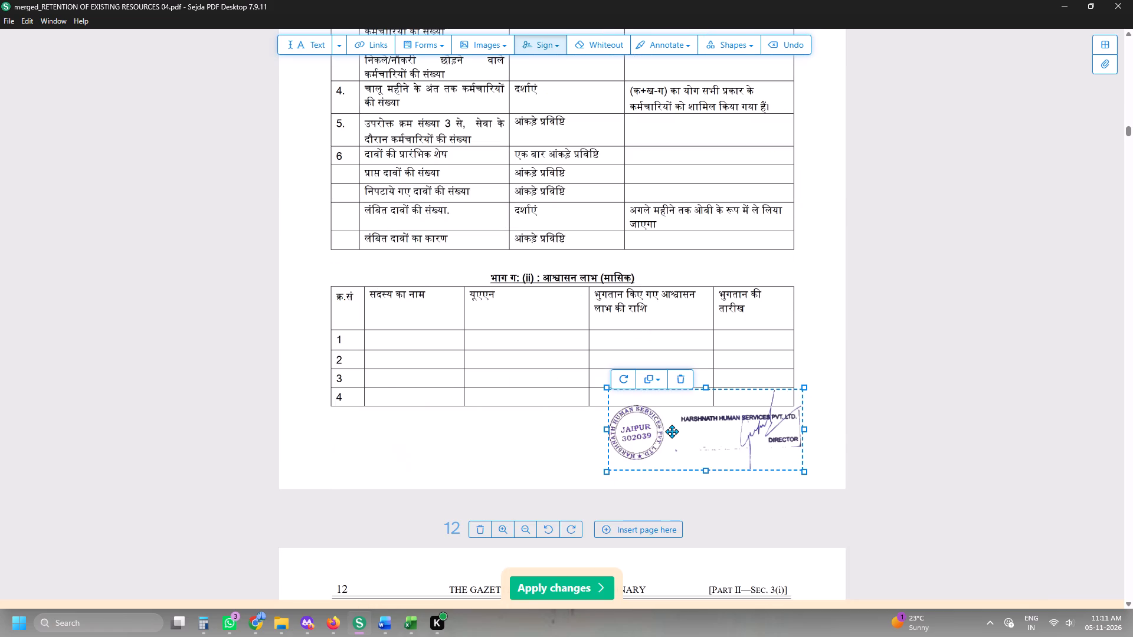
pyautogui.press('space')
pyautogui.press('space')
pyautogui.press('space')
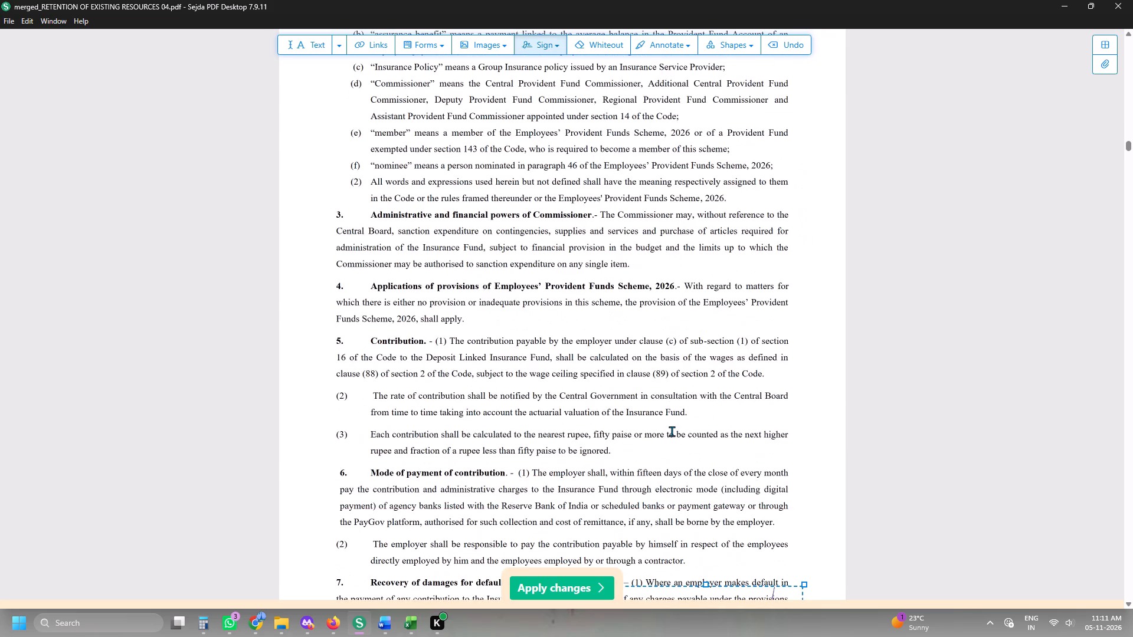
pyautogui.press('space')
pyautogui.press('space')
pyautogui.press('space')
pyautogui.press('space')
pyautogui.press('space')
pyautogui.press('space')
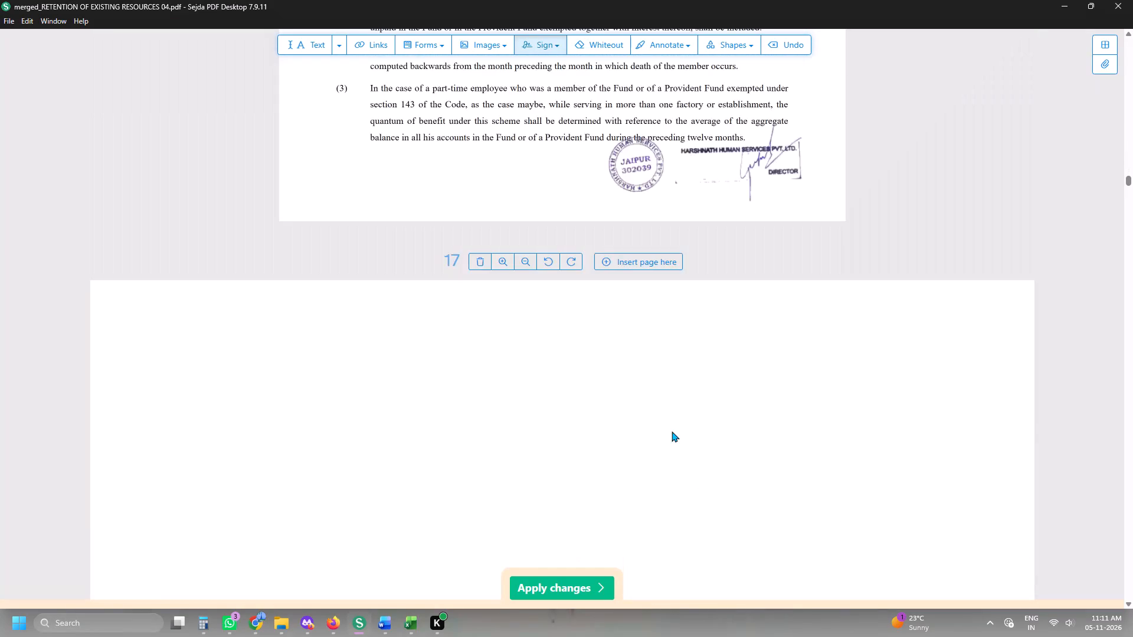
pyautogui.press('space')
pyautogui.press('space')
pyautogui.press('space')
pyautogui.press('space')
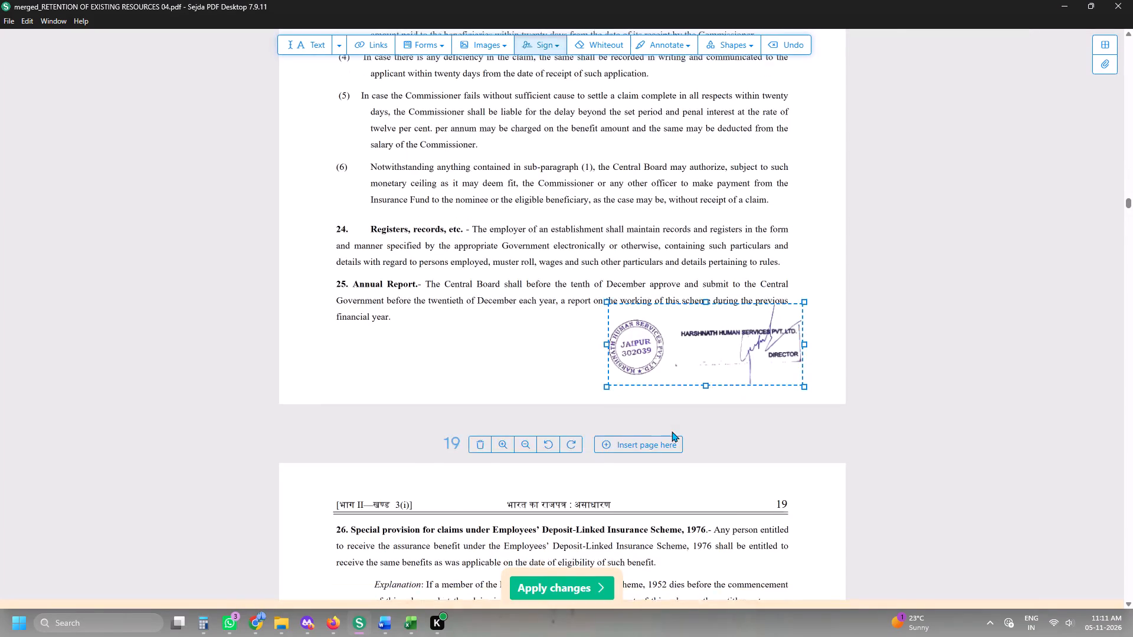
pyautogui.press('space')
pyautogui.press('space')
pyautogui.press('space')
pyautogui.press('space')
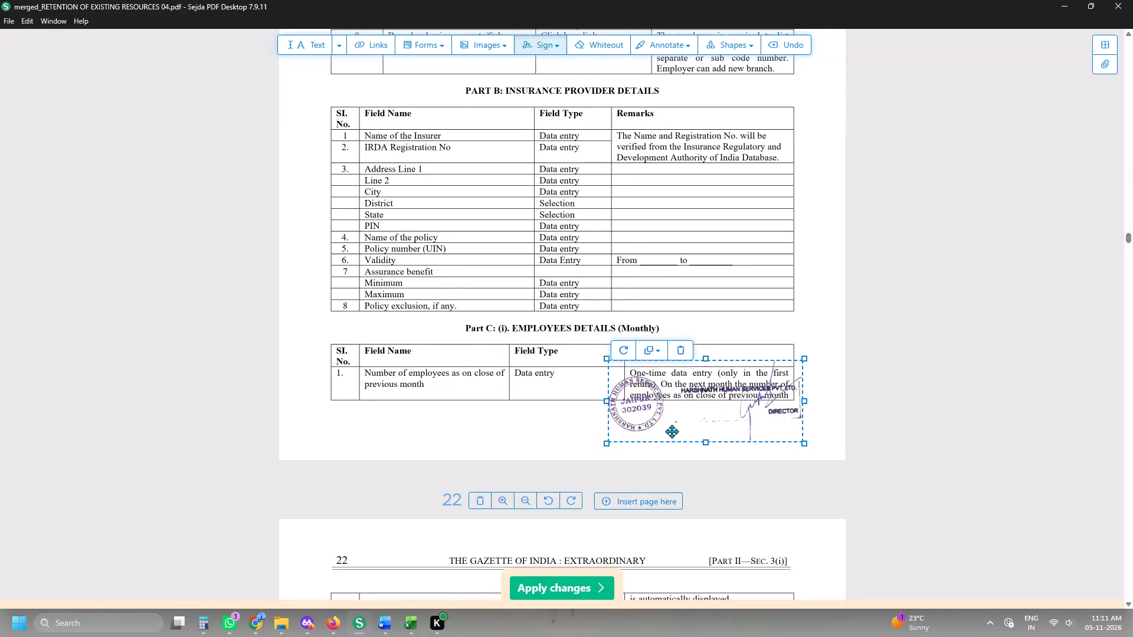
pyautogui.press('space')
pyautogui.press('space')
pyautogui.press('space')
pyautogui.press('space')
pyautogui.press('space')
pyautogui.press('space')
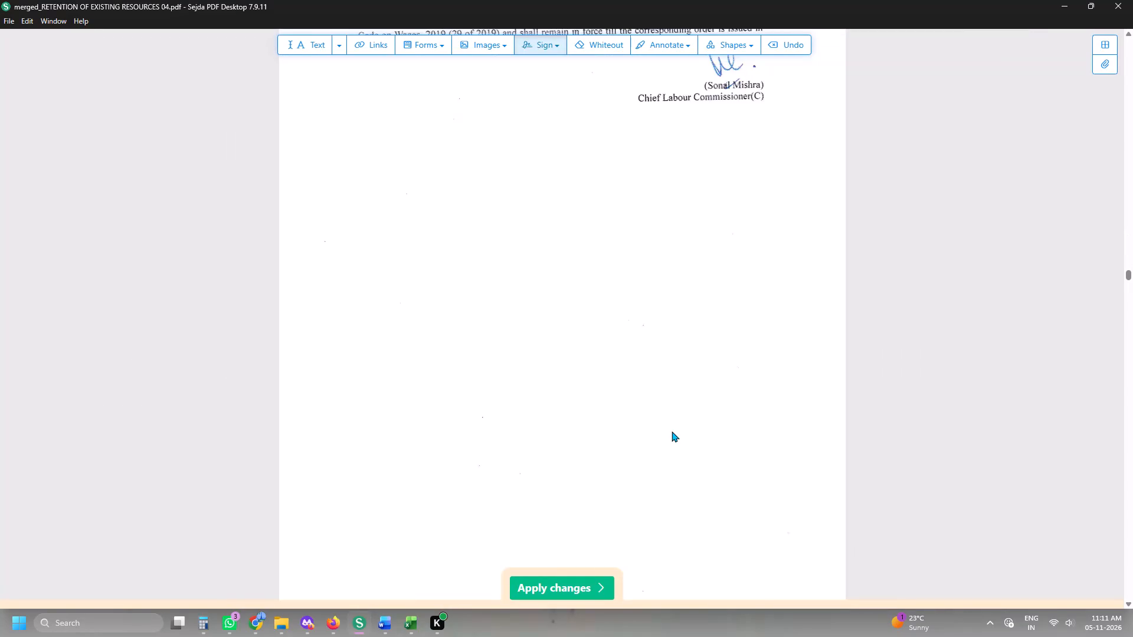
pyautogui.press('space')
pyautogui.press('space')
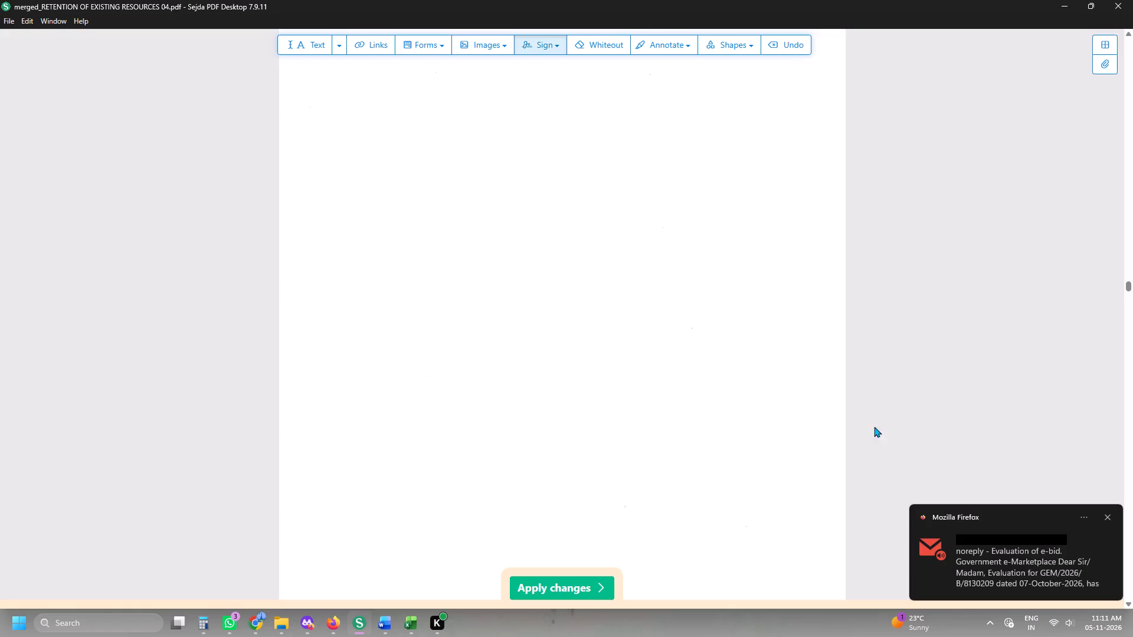
# Delete the two blank pages between the minimum wages order and the Statement of Case for outsourcing of manpower.
pyautogui.scroll(5, 882, 405)
pyautogui.scroll(3, 608, 360)
pyautogui.scroll(-15, 608, 359)
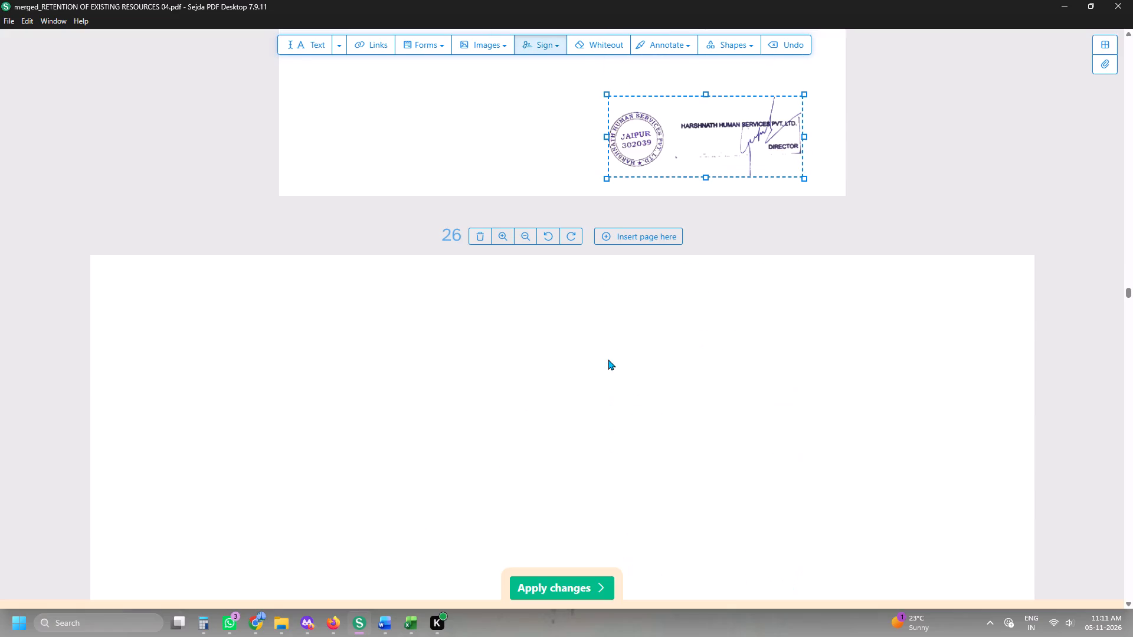
pyautogui.scroll(13, 608, 359)
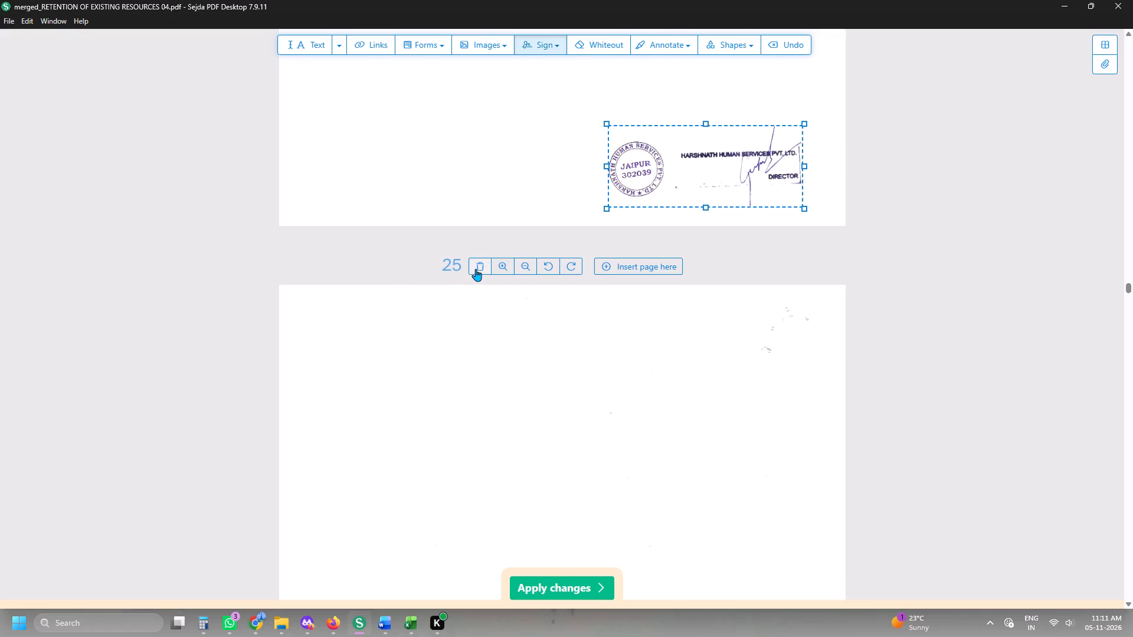
pyautogui.click(476, 269)
pyautogui.scroll(-13, 490, 316)
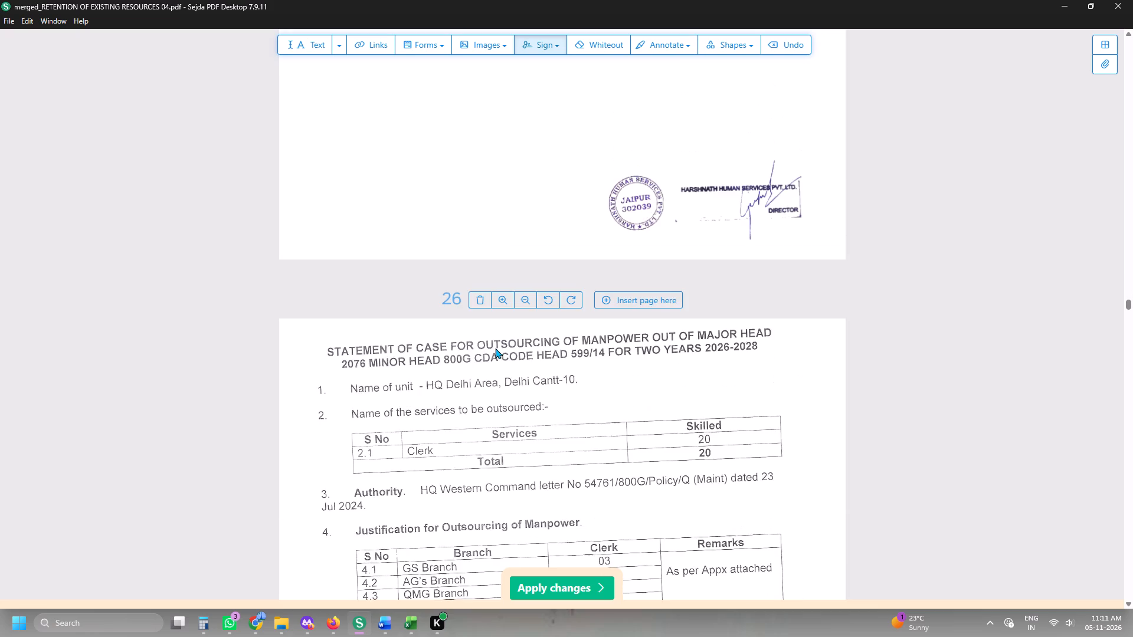
pyautogui.scroll(11, 495, 348)
pyautogui.click(473, 105)
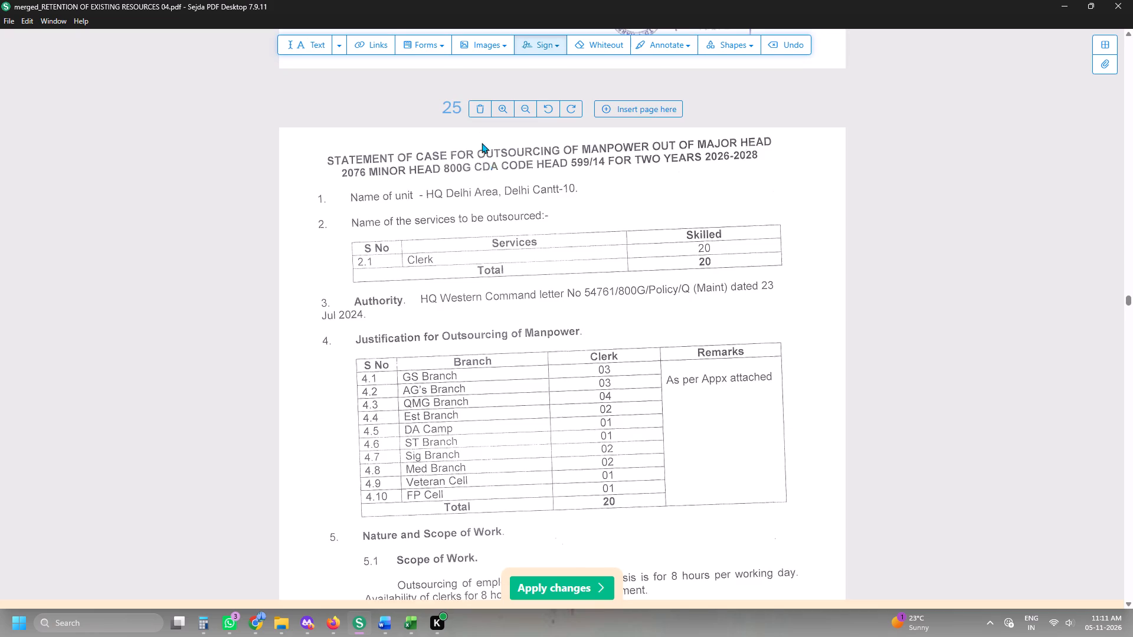
# Review the Statement of Case, branch duty tables and Additional Terms and Conditions pages, examining stamp placement and looking for pages to remove.
pyautogui.scroll(-9, 538, 241)
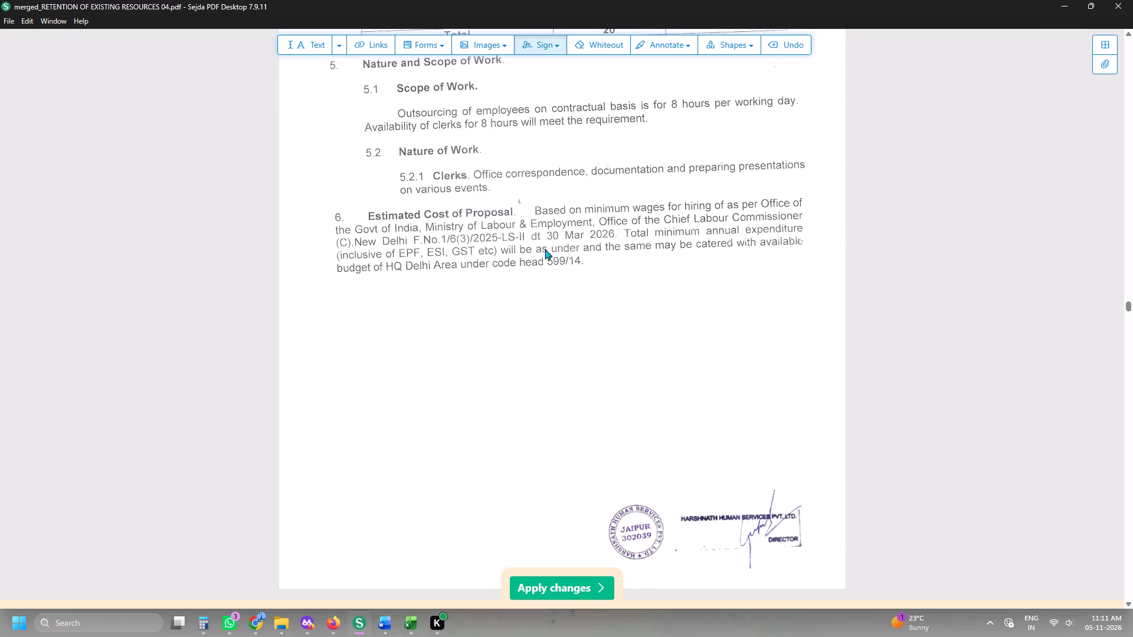
pyautogui.scroll(-17, 545, 249)
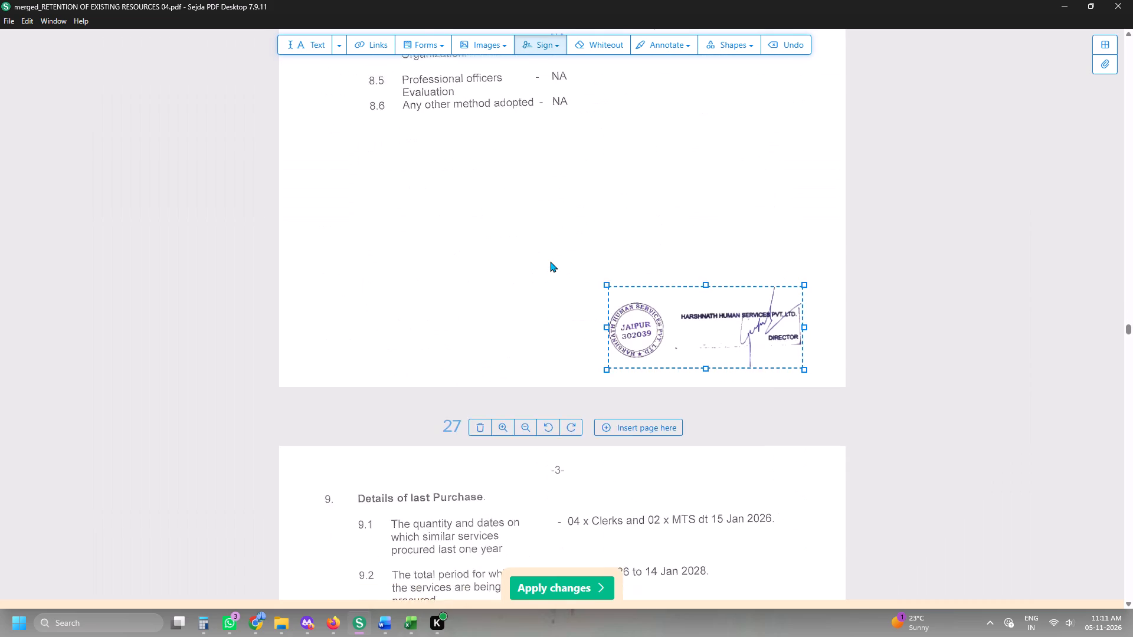
pyautogui.scroll(-17, 550, 261)
pyautogui.scroll(7, 550, 261)
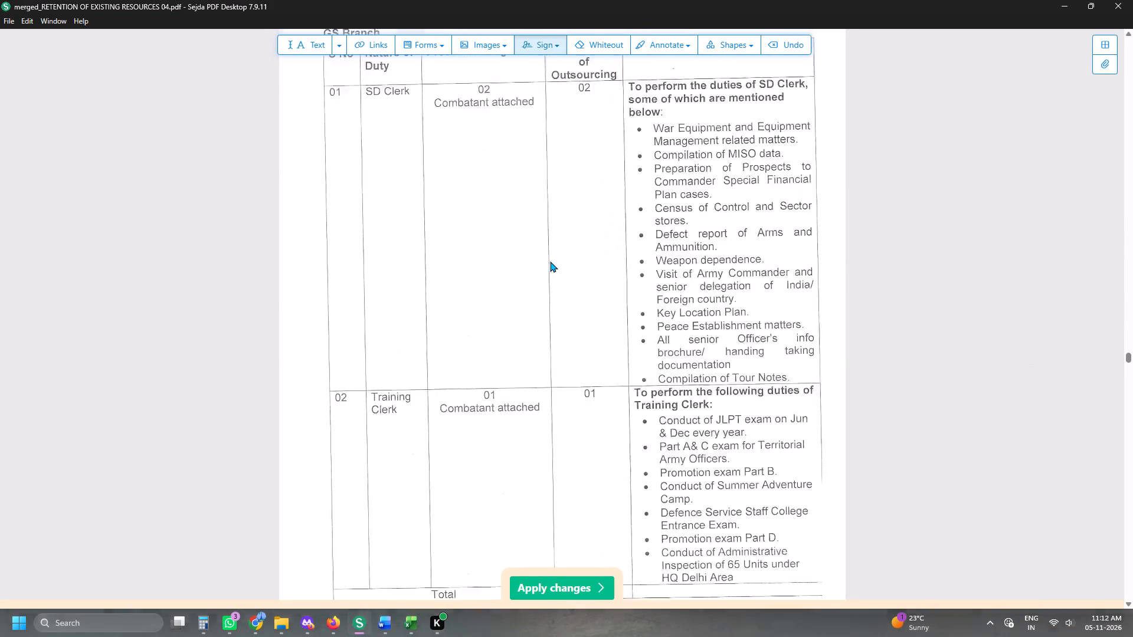
pyautogui.scroll(-20, 550, 261)
pyautogui.scroll(-10, 550, 261)
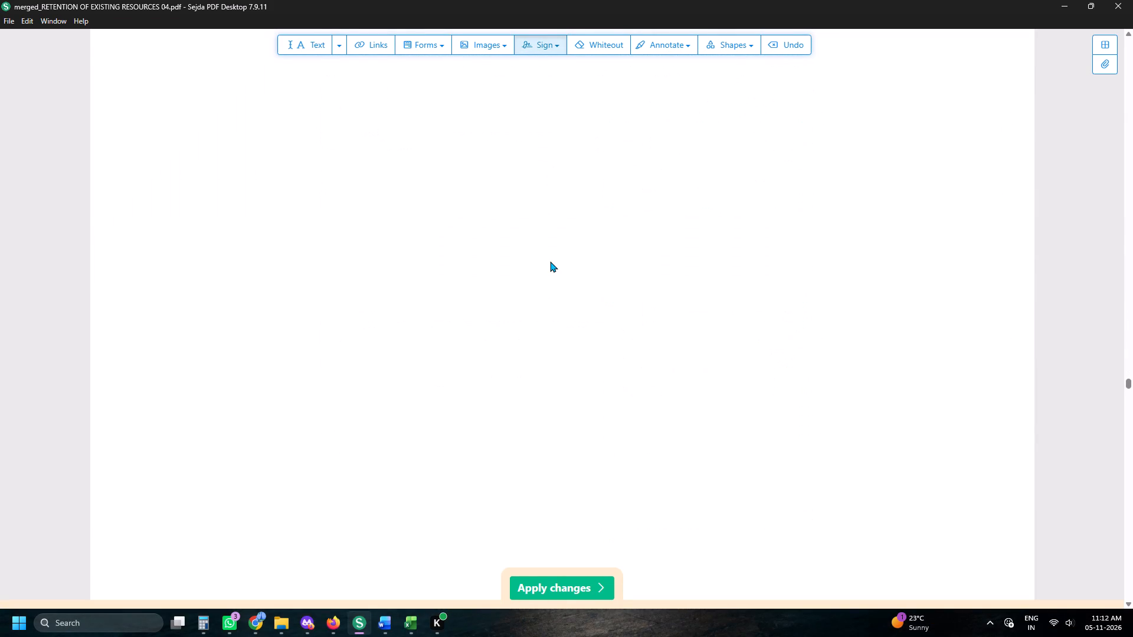
pyautogui.scroll(-7, 550, 261)
pyautogui.scroll(-14, 550, 261)
pyautogui.scroll(-15, 551, 261)
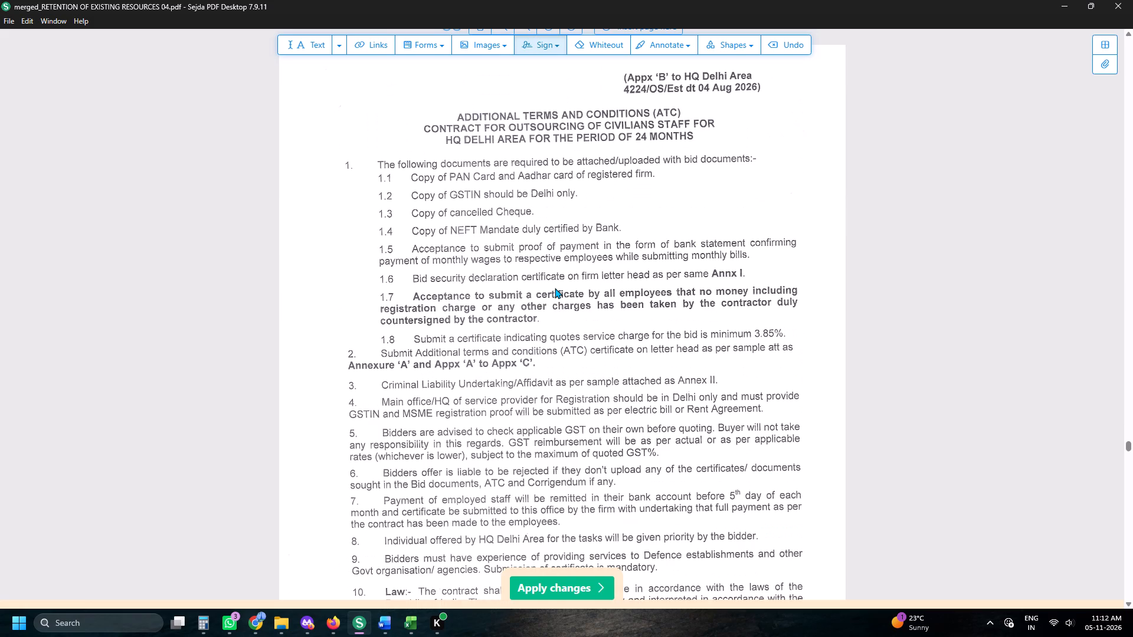
pyautogui.scroll(-16, 555, 288)
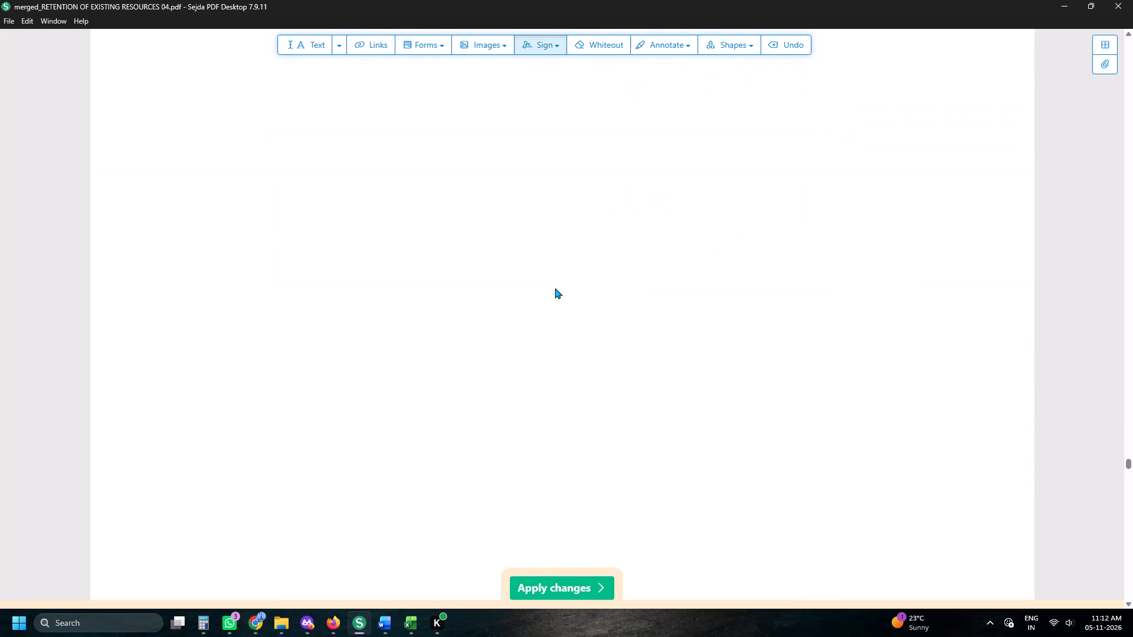
pyautogui.scroll(-6, 555, 288)
# Delete the five unfilled format pages at the end of the PDF, from Annexure 'A' on page 35 through the Appx B and C undertakings.
pyautogui.scroll(2, 555, 288)
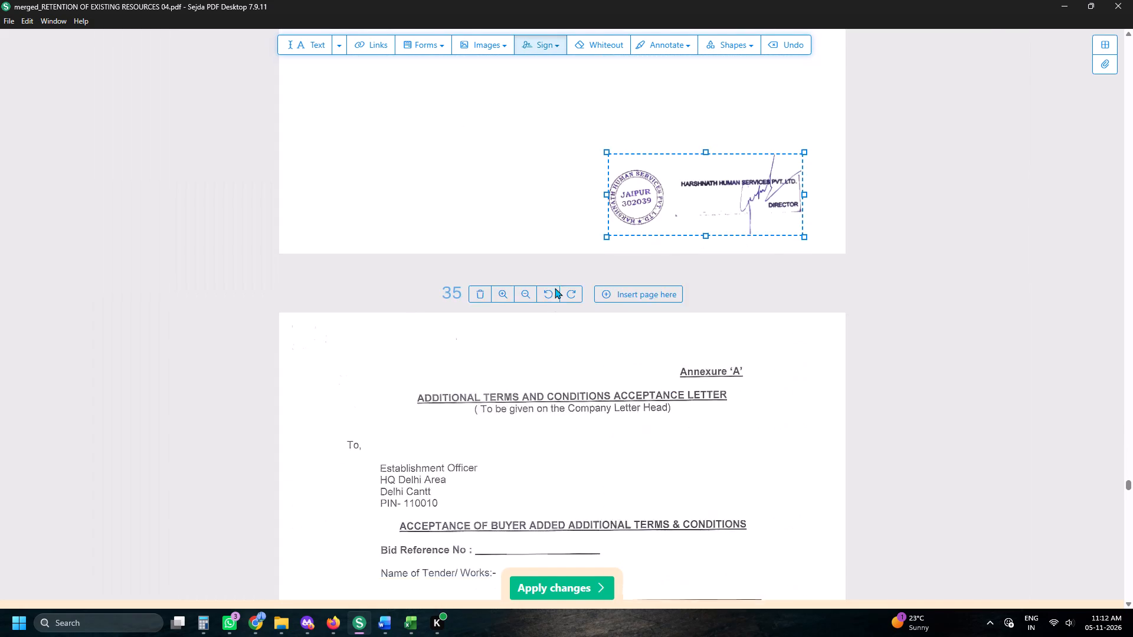
pyautogui.scroll(11, 555, 288)
pyautogui.scroll(-15, 555, 288)
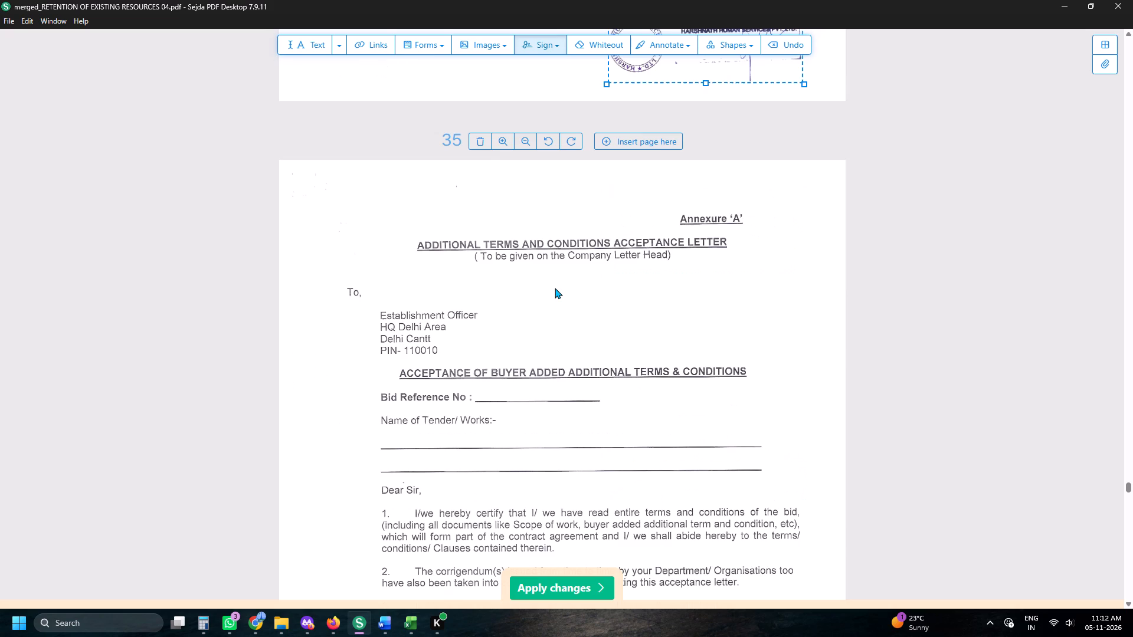
pyautogui.click(479, 118)
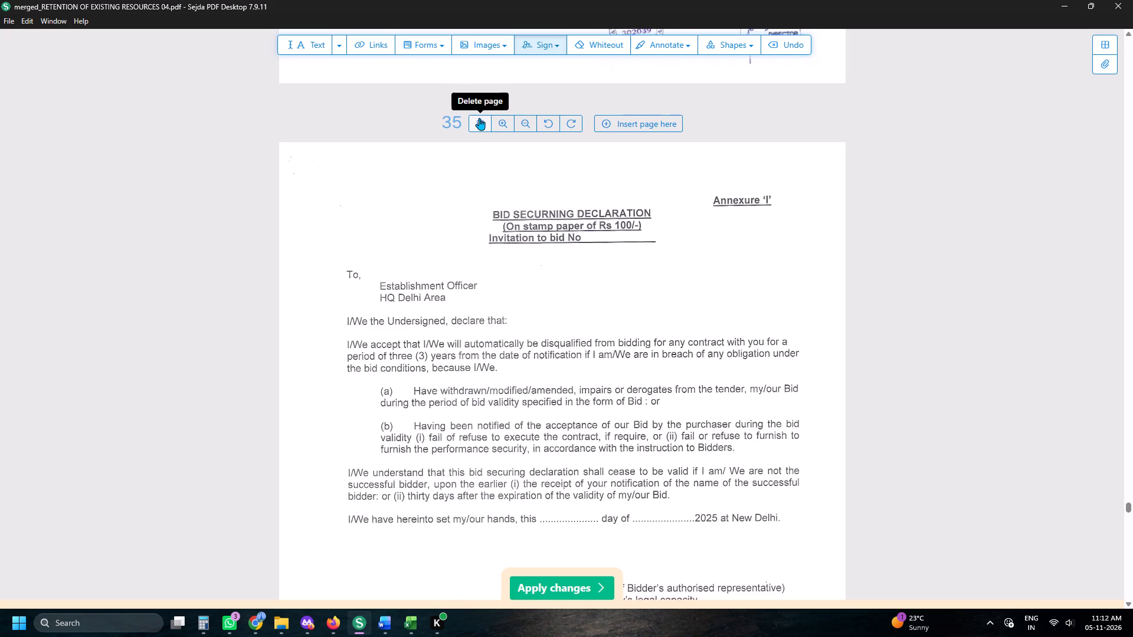
pyautogui.click(479, 118)
pyautogui.click(479, 118)
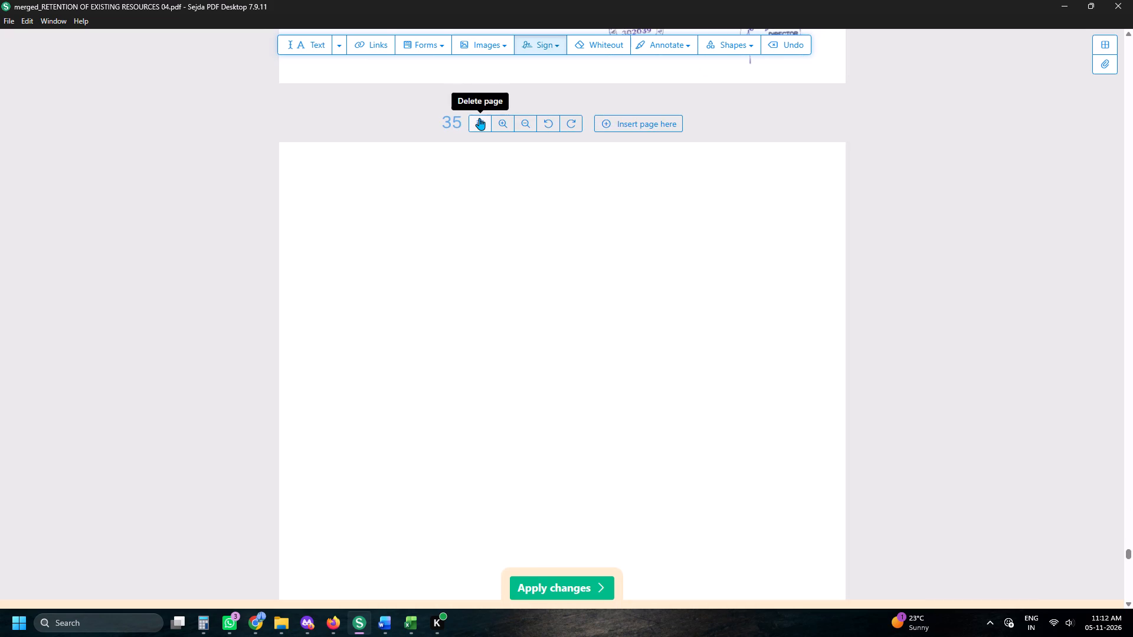
pyautogui.click(479, 118)
pyautogui.click(479, 118)
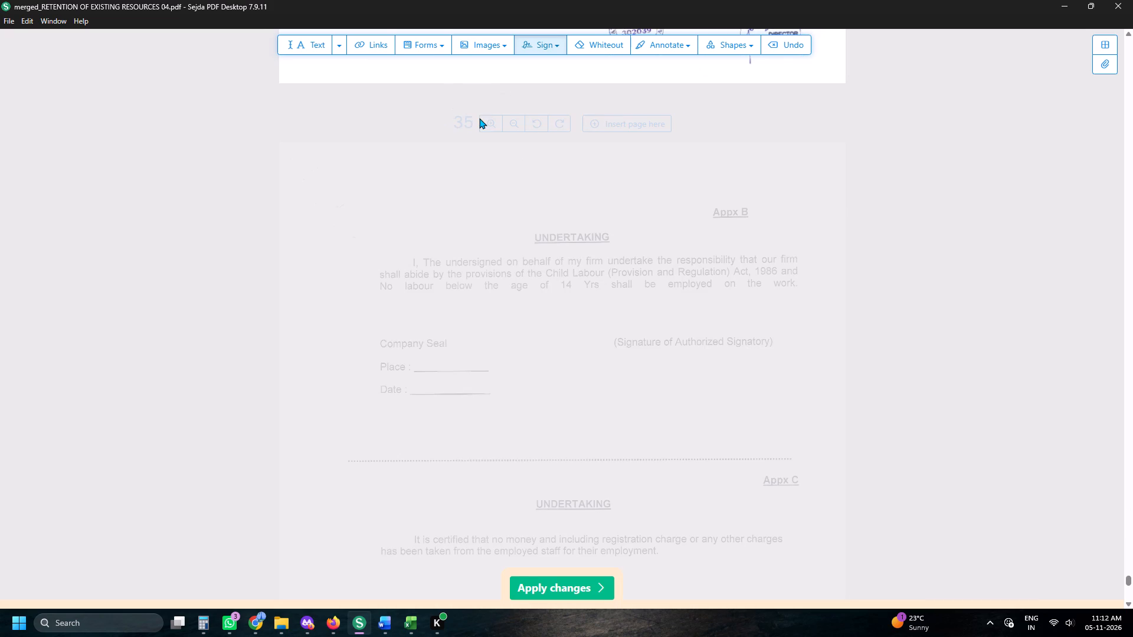
# Apply the edits and save the stamped PDF in Downloads as edited_merged_RETENTION OF EXISTING RESOURCES 04.
pyautogui.click(535, 573)
pyautogui.click(545, 586)
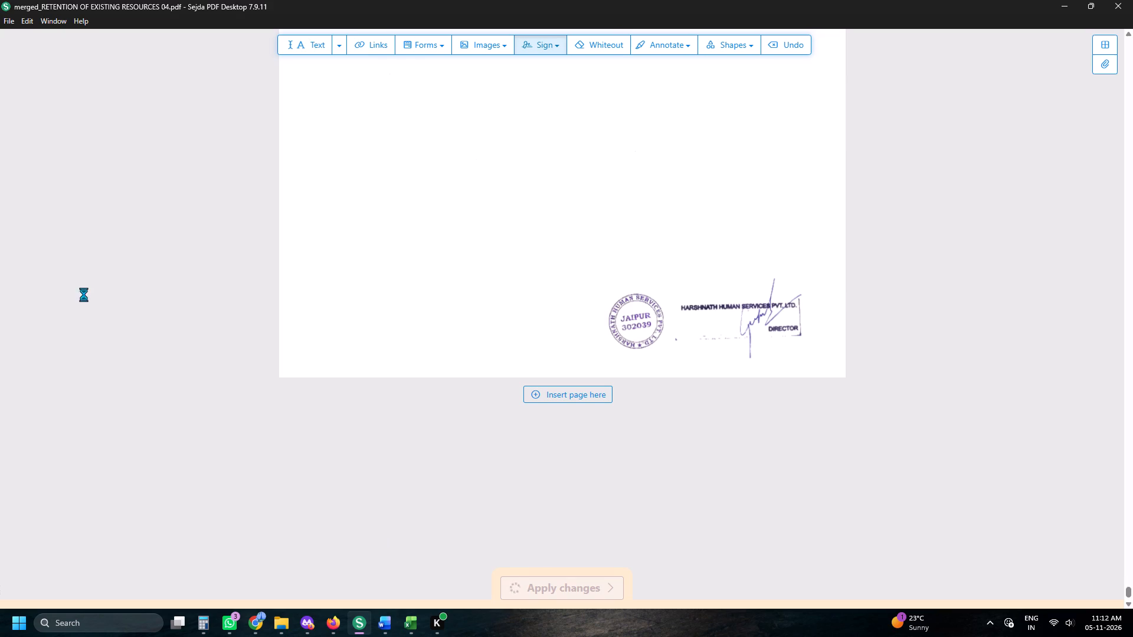
pyautogui.click(60, 139)
pyautogui.click(276, 290)
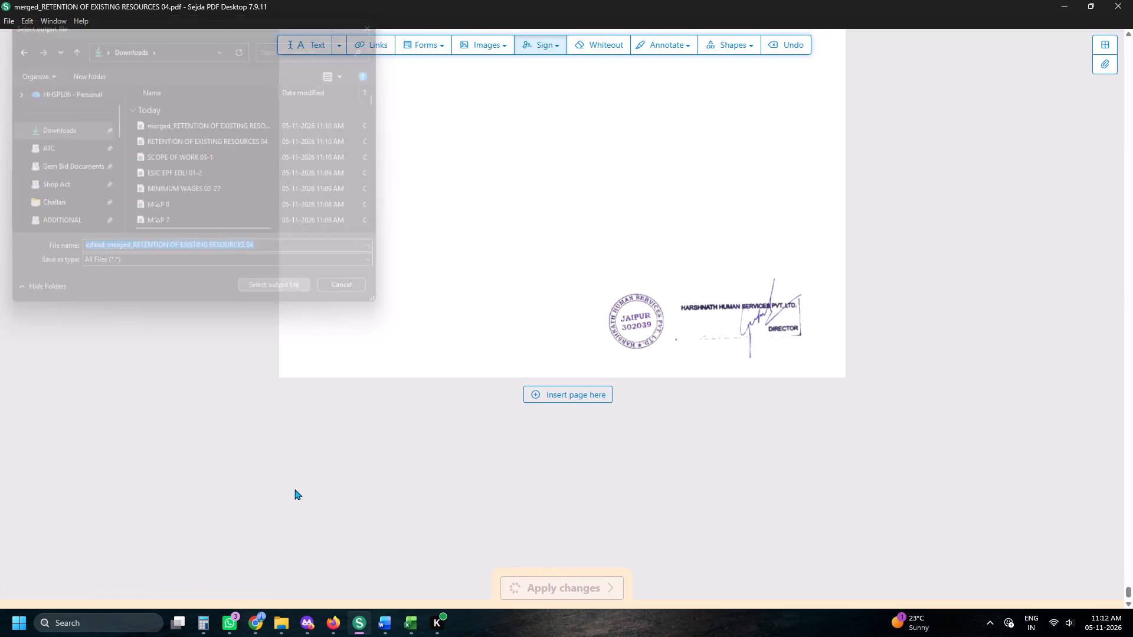
# Switch to the iLovePDF merge page in Firefox, add edited_merged_RETENTION OF EXISTING RESOURCES 04, and place it first in the file order.
pyautogui.click(326, 630)
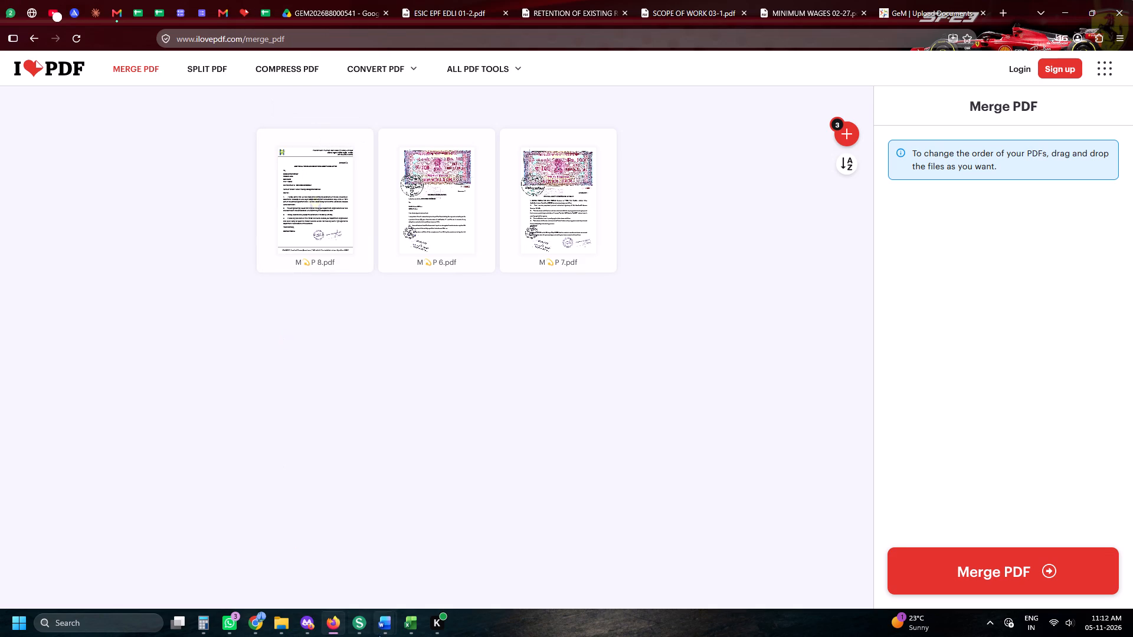
pyautogui.click(853, 138)
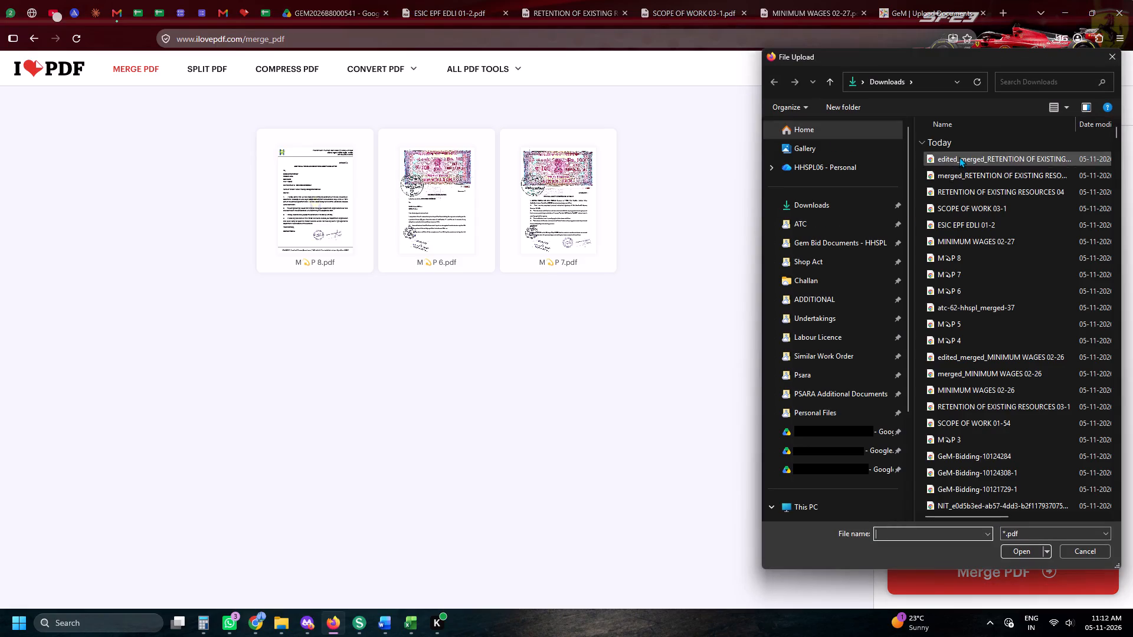
pyautogui.doubleClick(959, 156)
pyautogui.moveTo(644, 187); pyautogui.dragTo(266, 207)
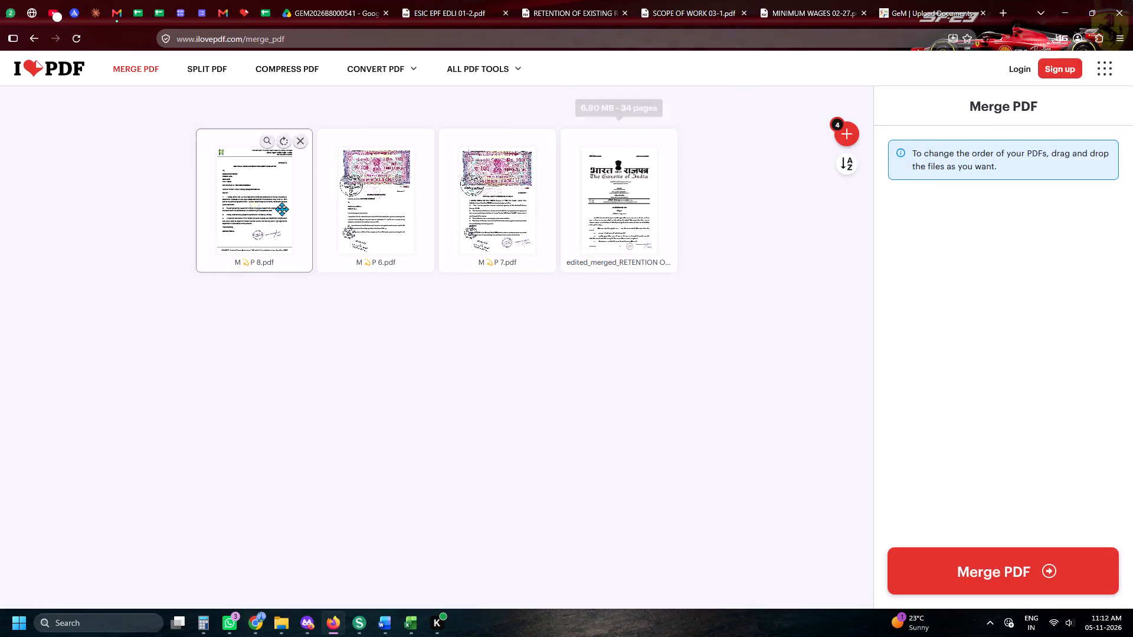
pyautogui.moveTo(628, 222); pyautogui.dragTo(152, 215)
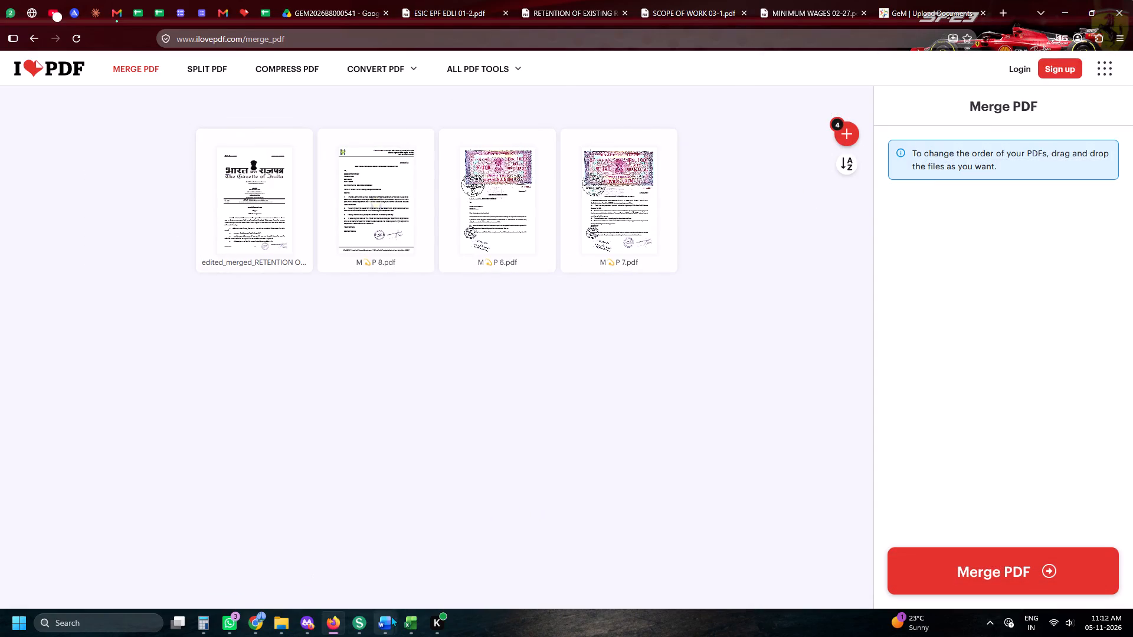